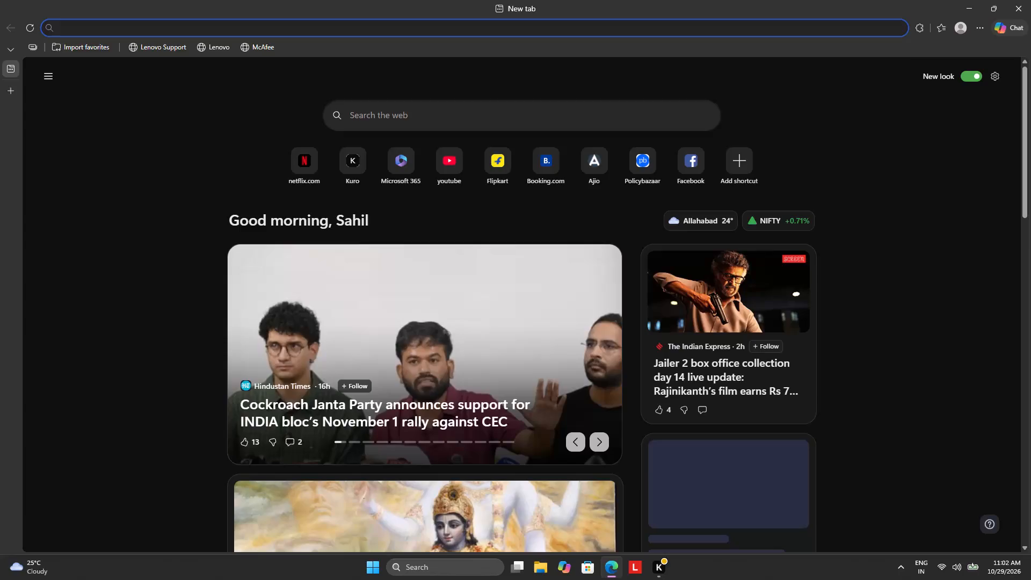
# Search the web for canva.com and open Canva's login page from the search results.
pyautogui.click(126, 28)
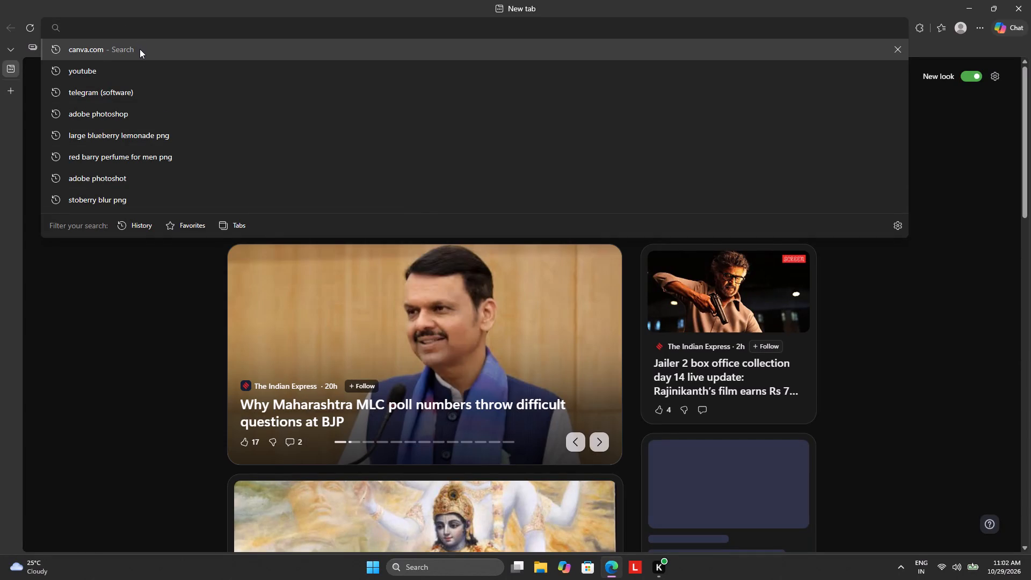
pyautogui.click(140, 49)
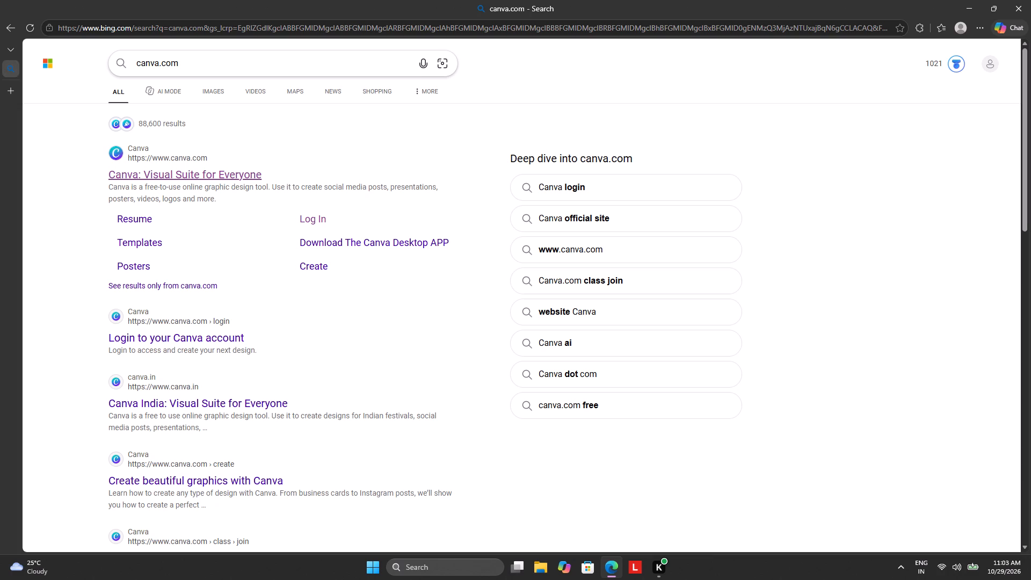
pyautogui.click(322, 215)
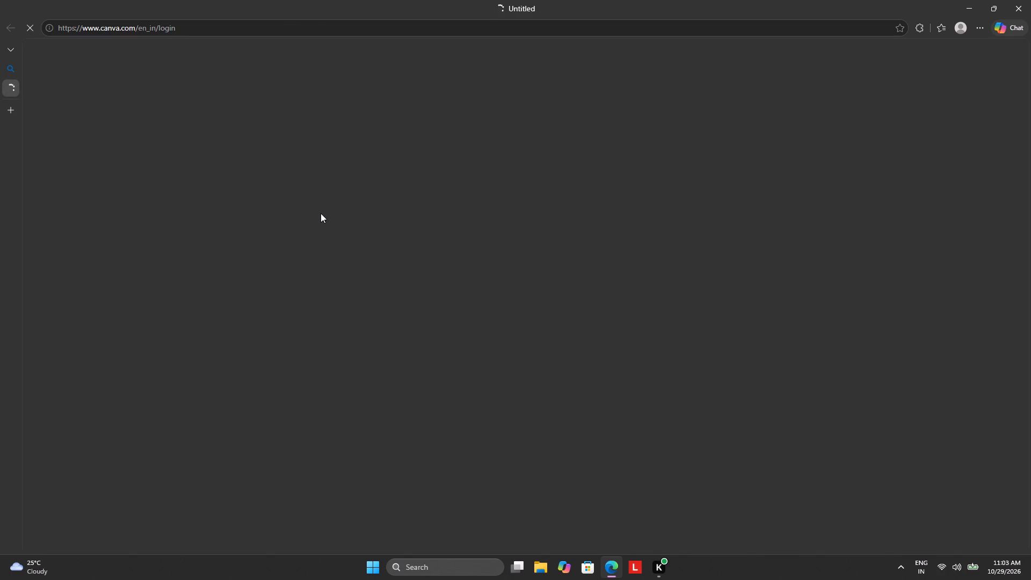
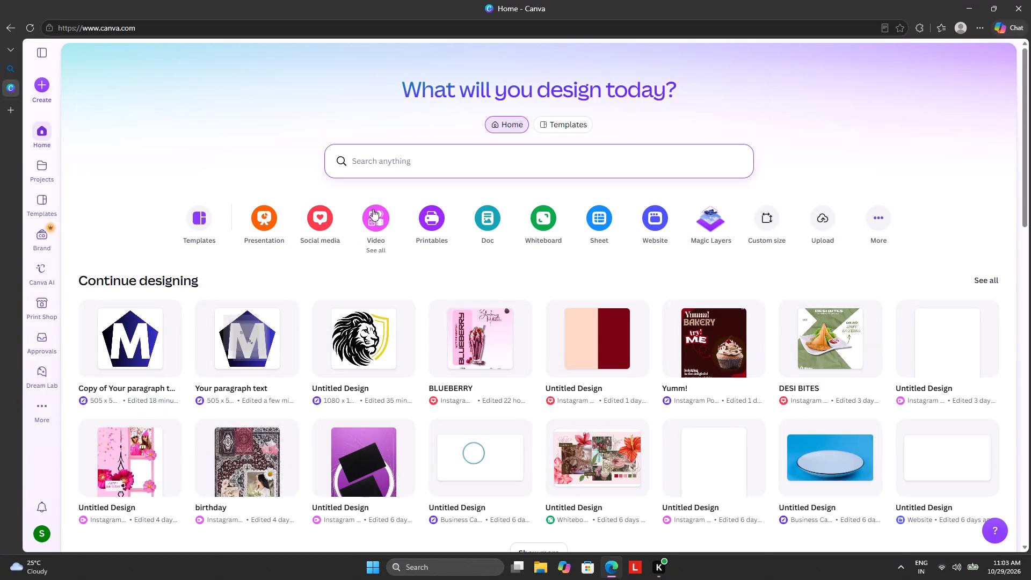
# Open the custom size option for creating a new design.
pyautogui.click(381, 225)
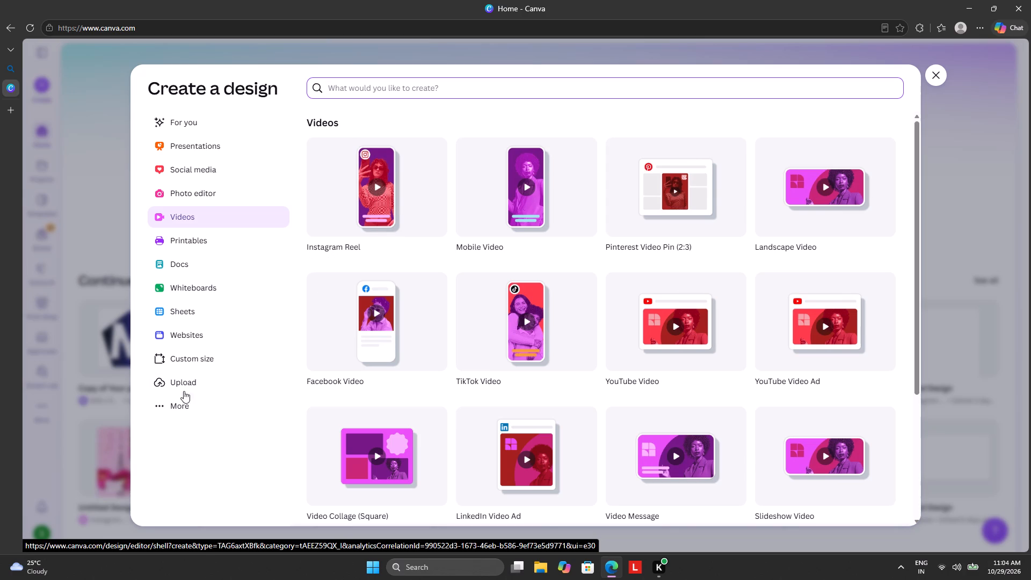
pyautogui.click(202, 366)
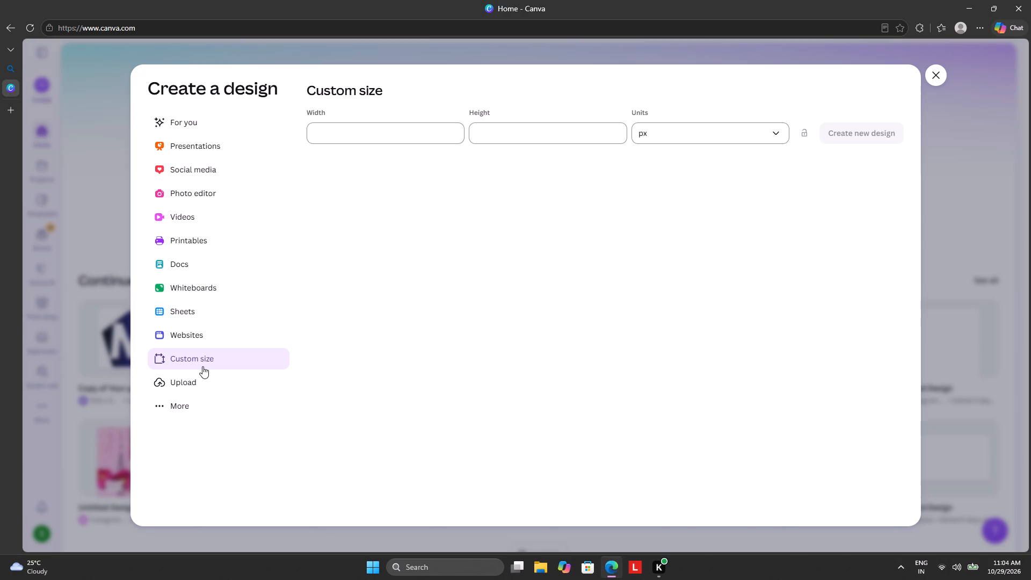
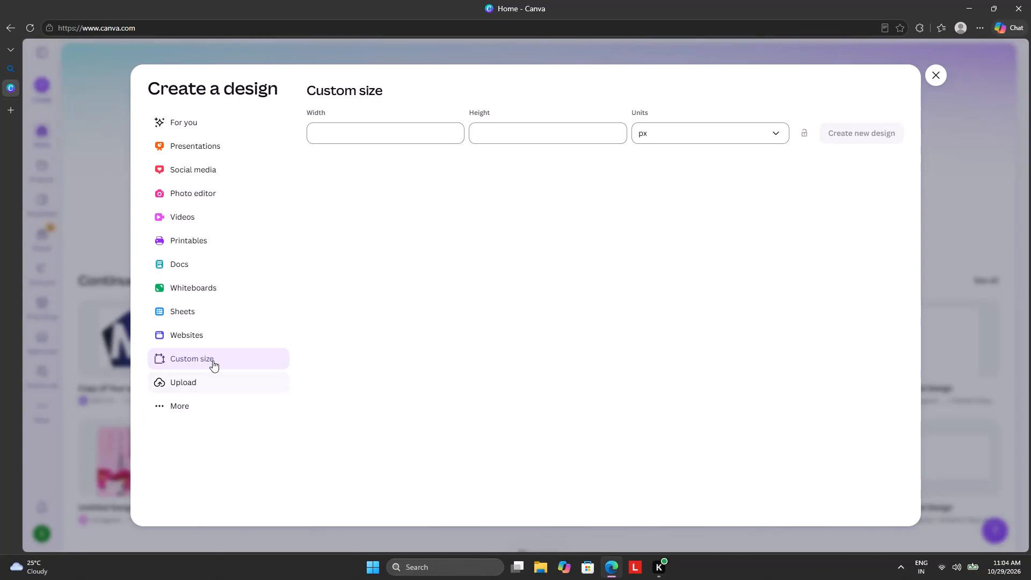
# Create a new custom-size design 2000 px wide and 2000 px high.
pyautogui.click(213, 360)
pyautogui.click(362, 133)
pyautogui.press('2')
pyautogui.press('0')
pyautogui.write('00')
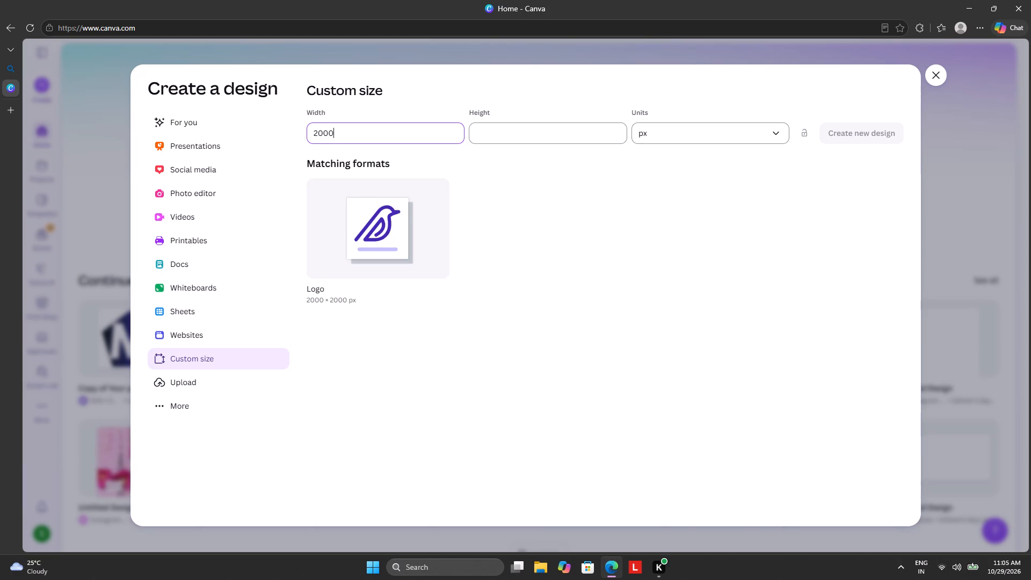
pyautogui.click(555, 126)
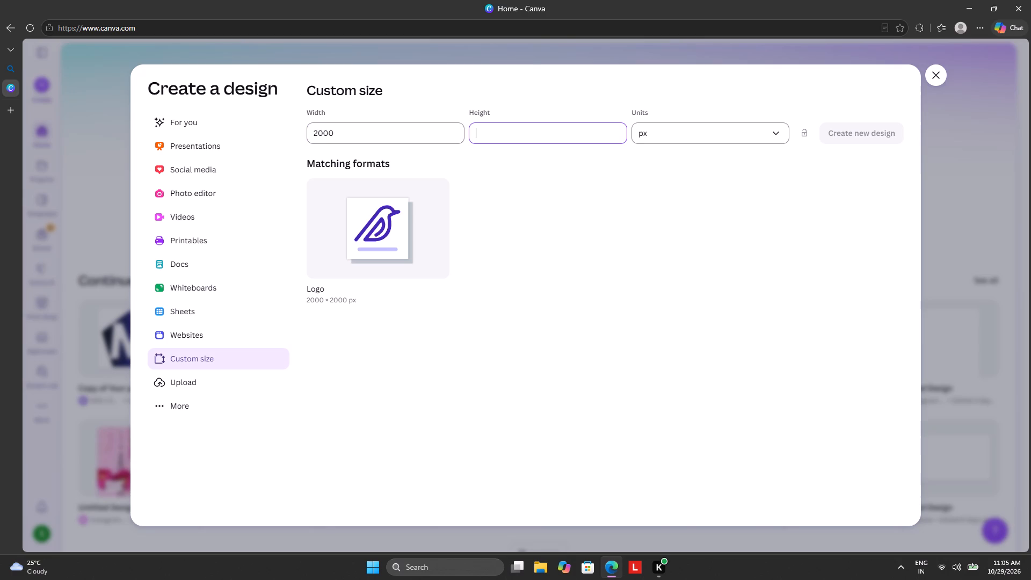
pyautogui.press('2')
pyautogui.write('000')
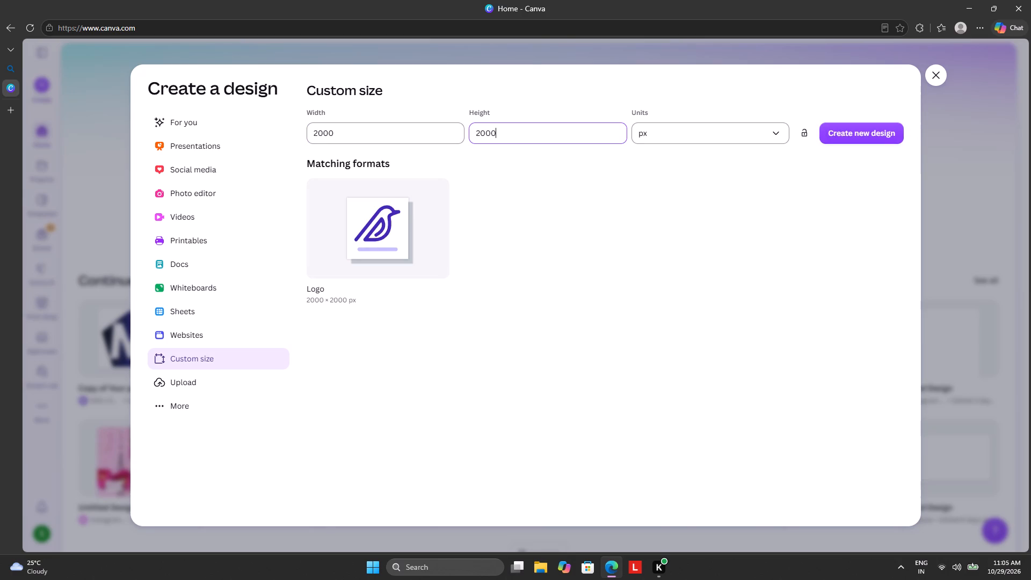
pyautogui.click(851, 139)
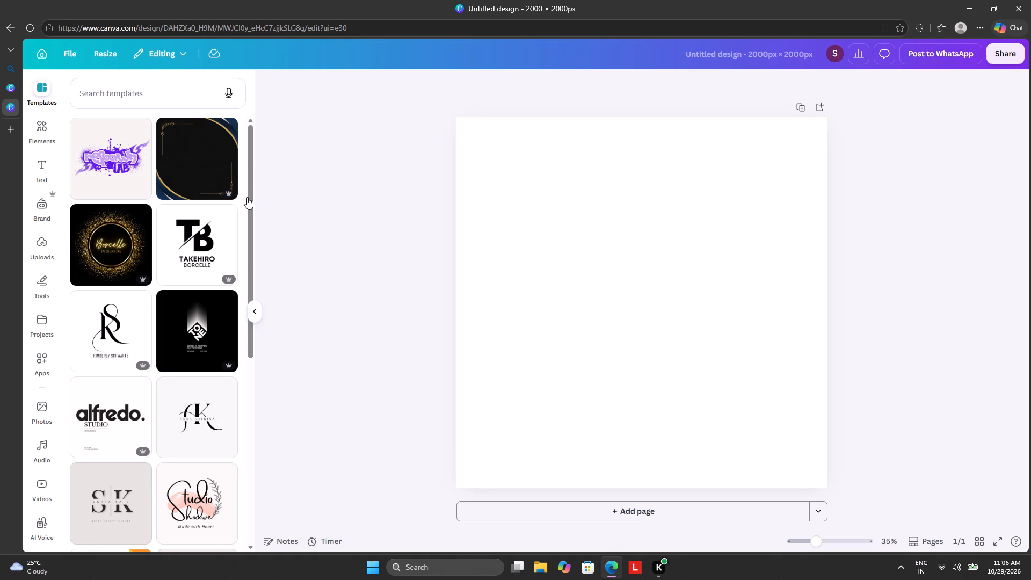
# Search the elements for burger graphics and add the burger with red onion rings to the page.
pyautogui.click(41, 137)
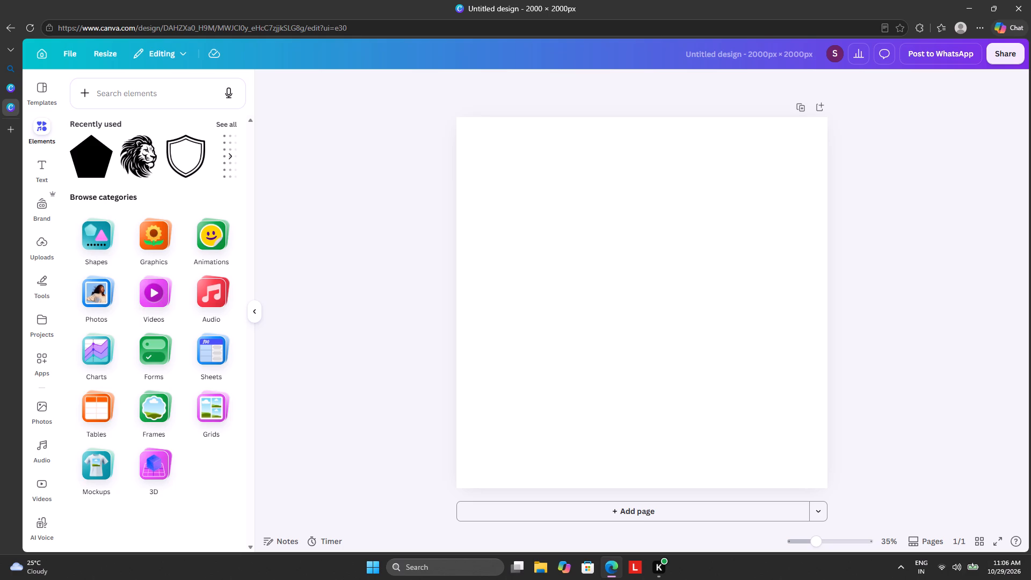
pyautogui.click(129, 89)
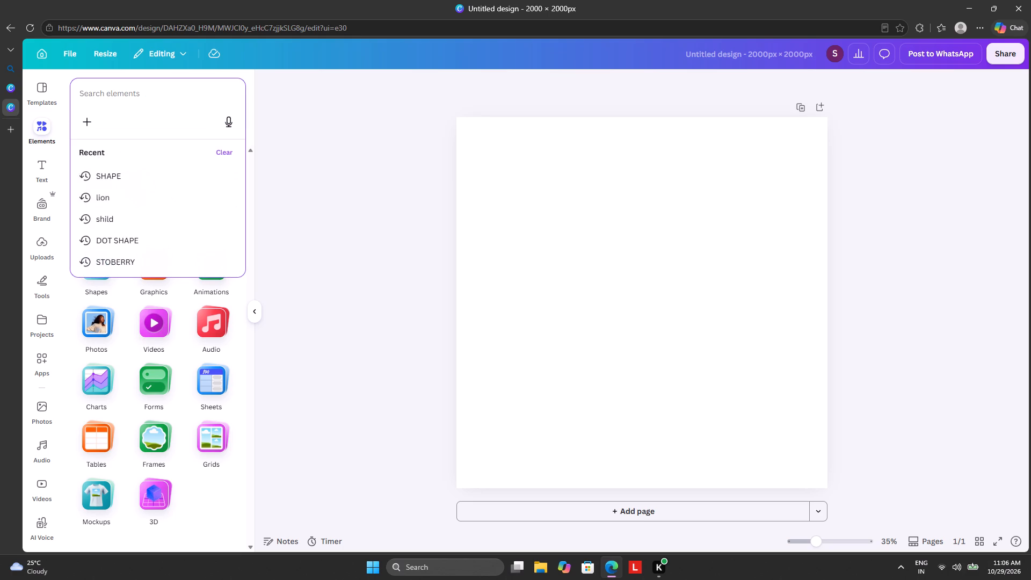
pyautogui.write('BU')
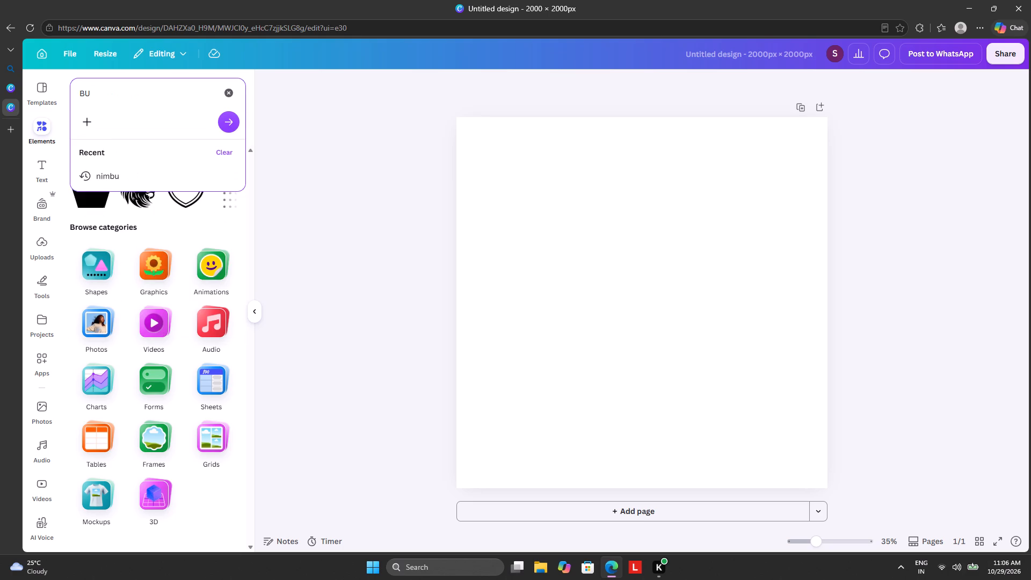
pyautogui.write('GER')
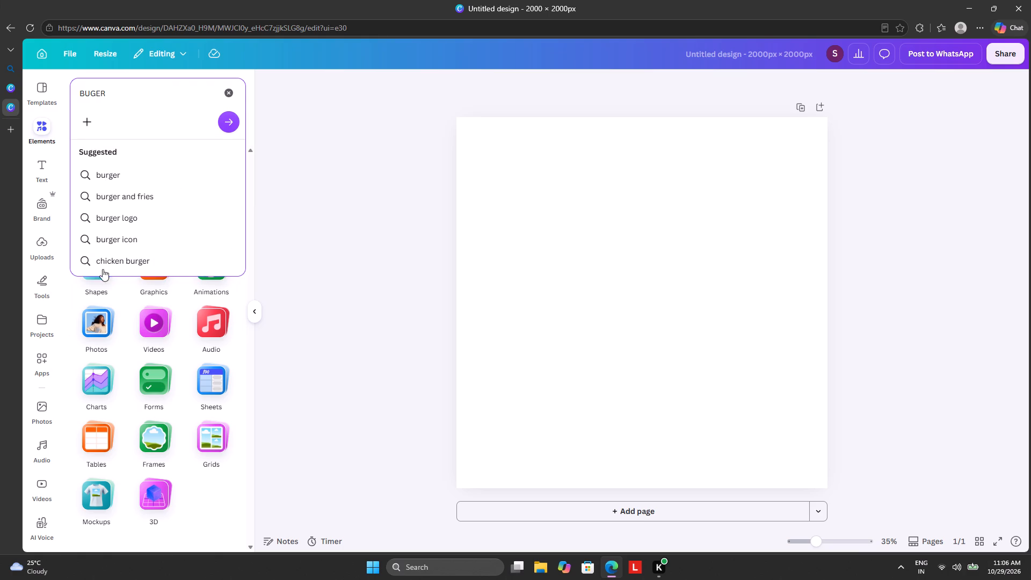
pyautogui.click(118, 169)
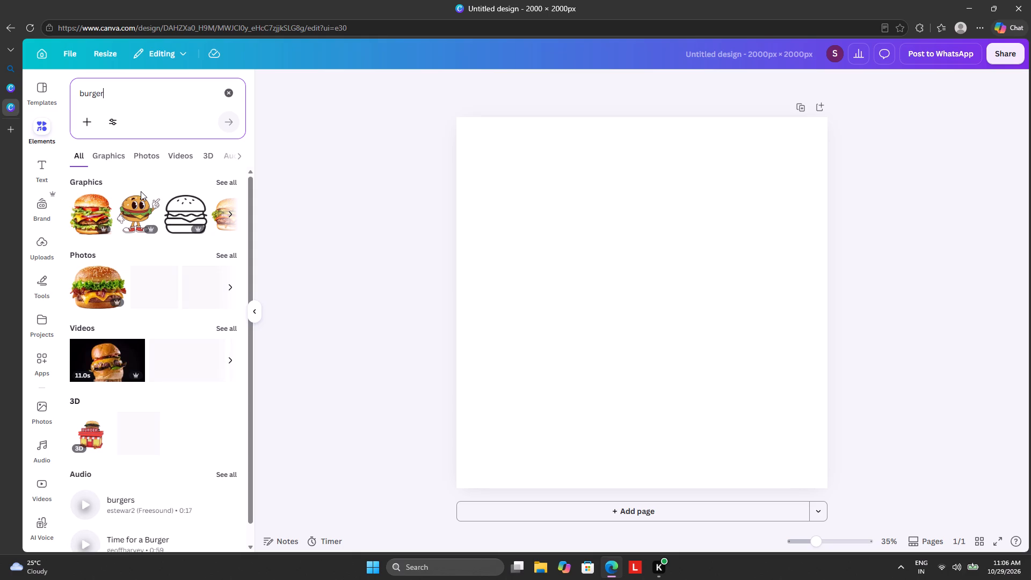
pyautogui.click(228, 184)
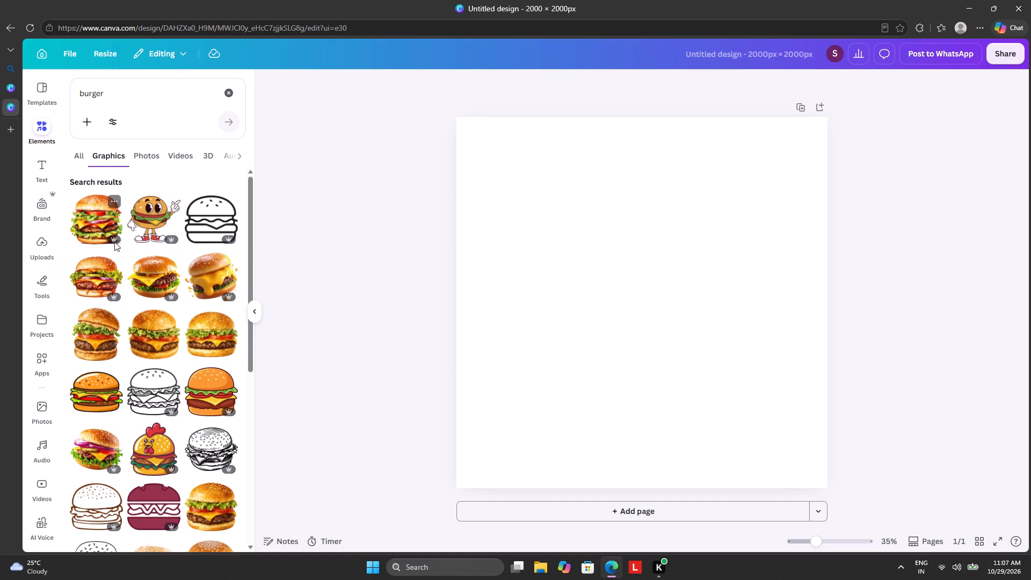
pyautogui.scroll(-2, 143, 334)
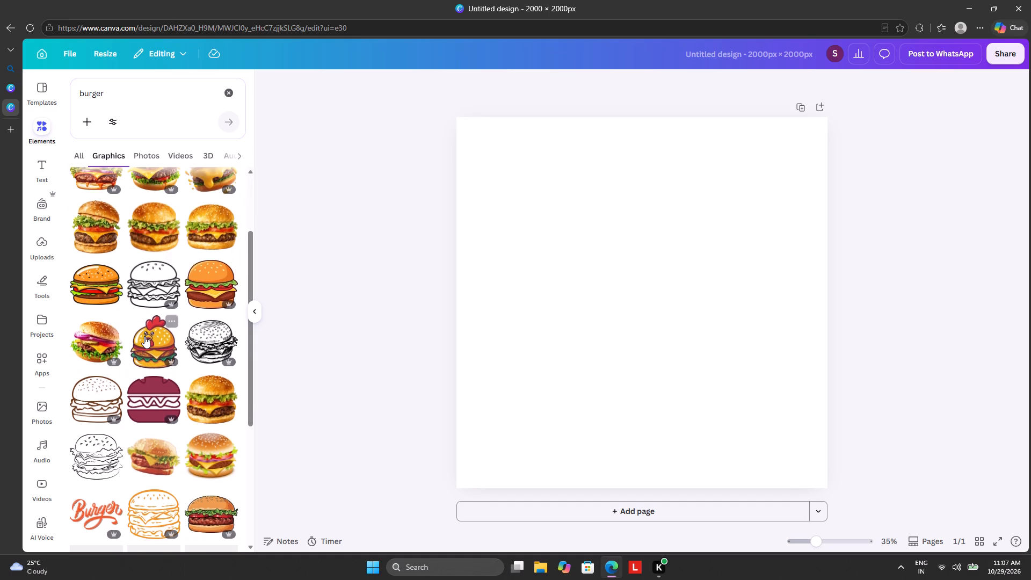
pyautogui.click(83, 338)
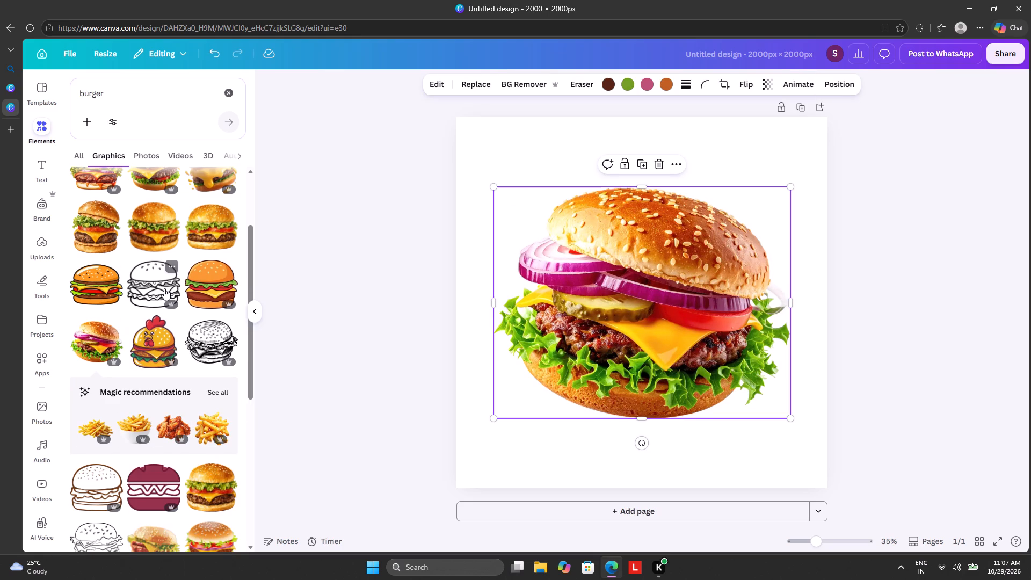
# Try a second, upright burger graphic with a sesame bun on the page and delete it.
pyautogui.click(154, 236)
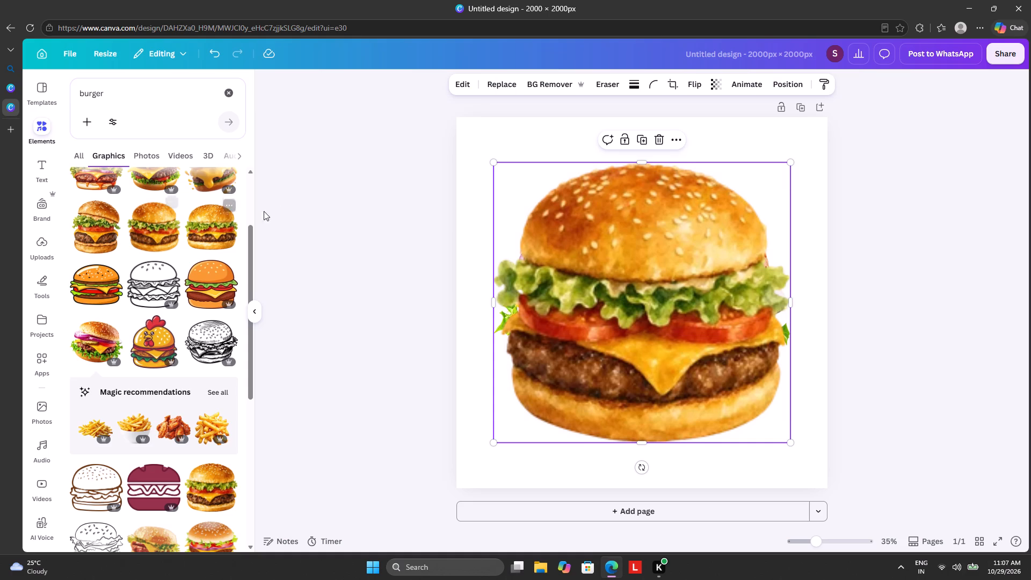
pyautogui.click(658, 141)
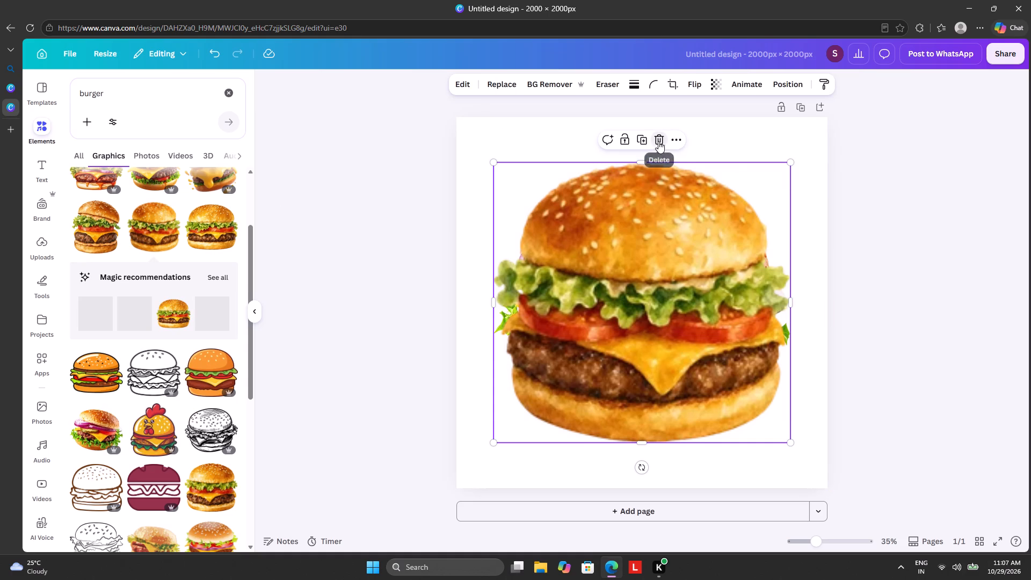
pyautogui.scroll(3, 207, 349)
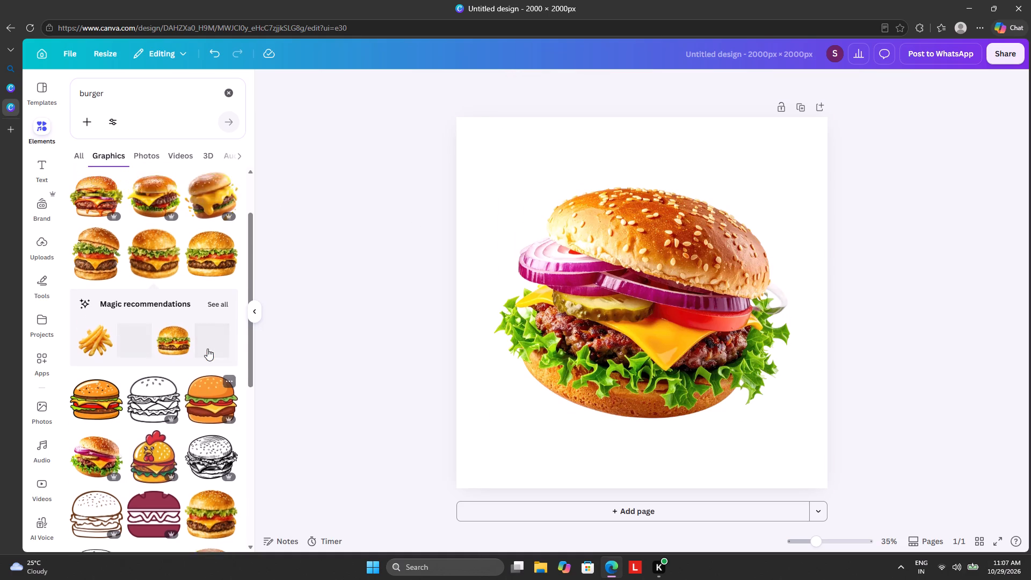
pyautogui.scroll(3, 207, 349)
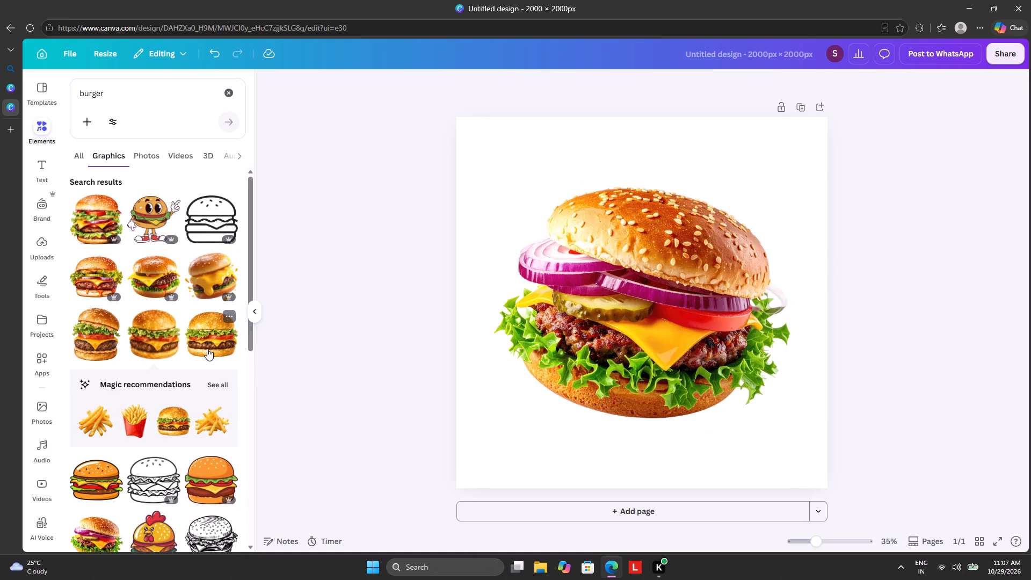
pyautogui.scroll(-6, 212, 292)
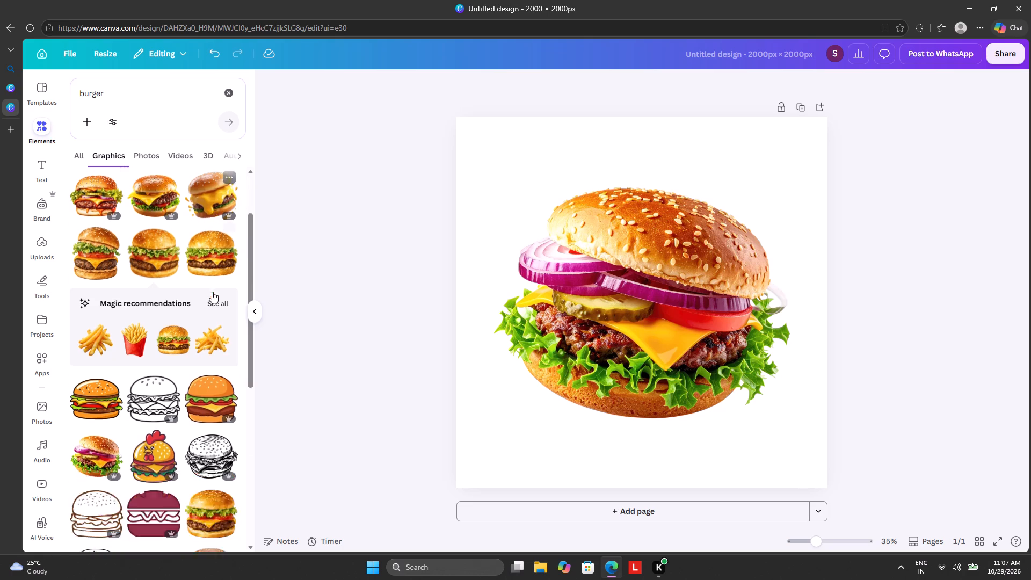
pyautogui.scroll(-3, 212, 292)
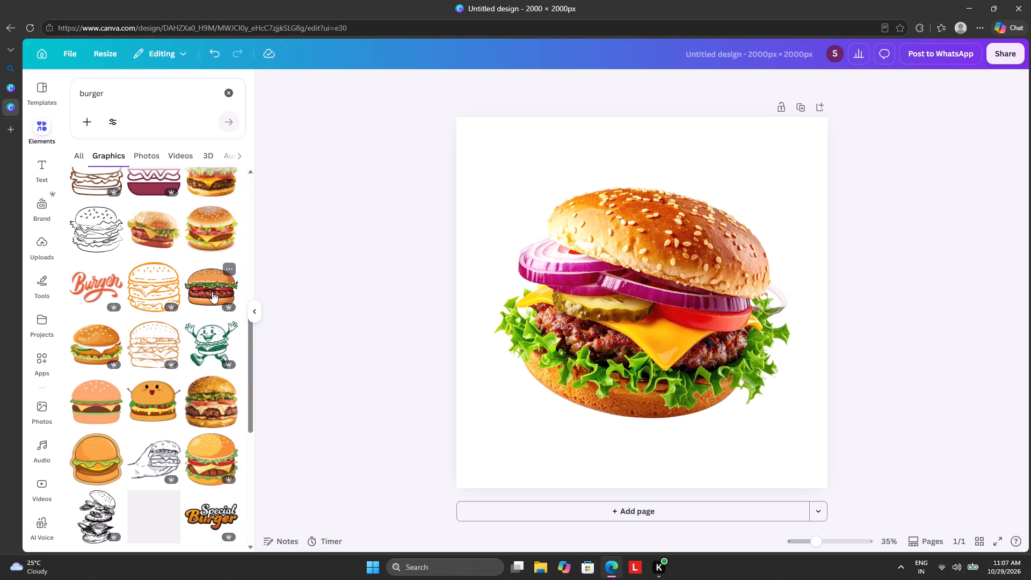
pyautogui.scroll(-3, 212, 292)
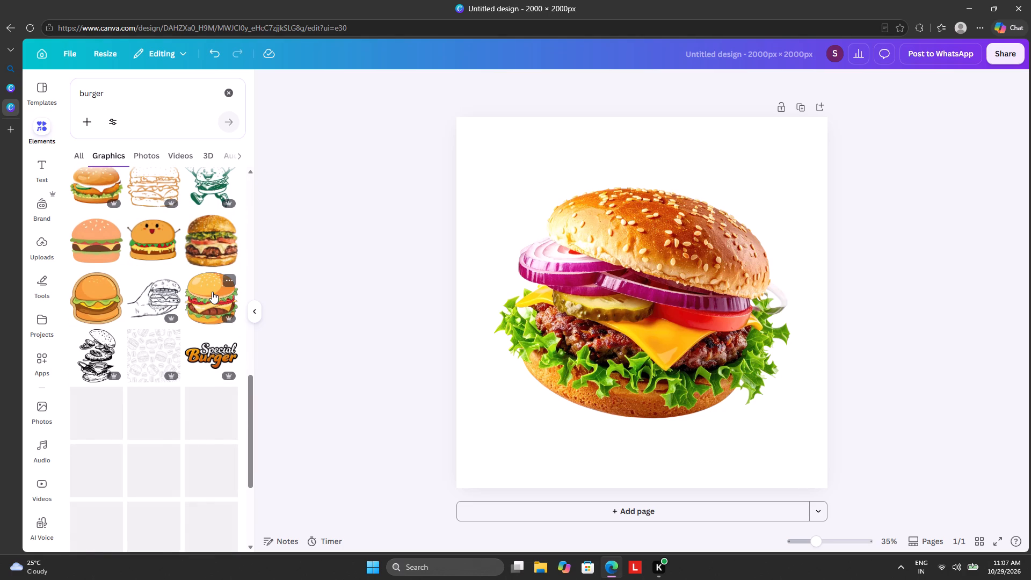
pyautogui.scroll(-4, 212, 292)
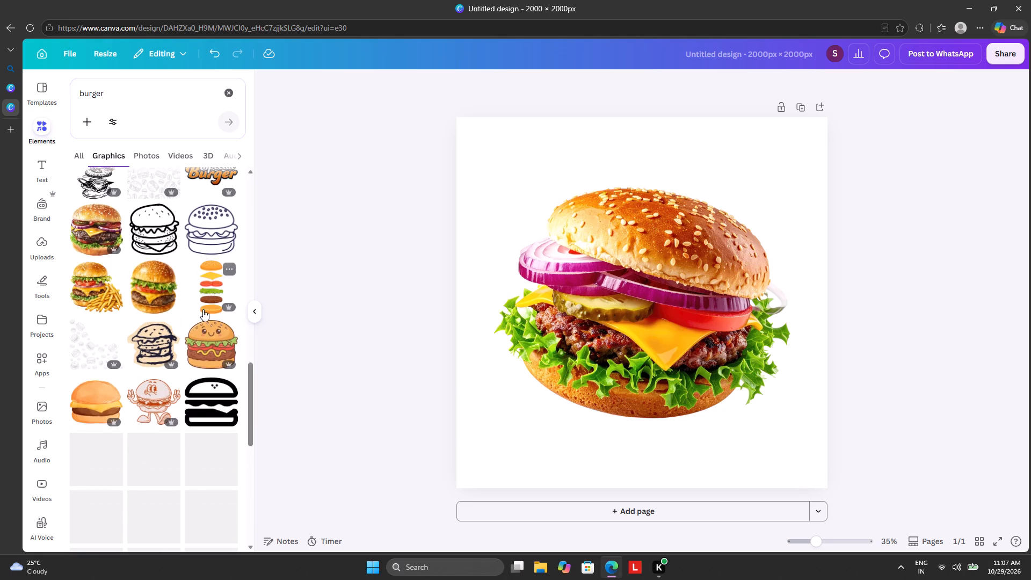
# Flip the onion-ring burger graphic horizontally.
pyautogui.click(603, 302)
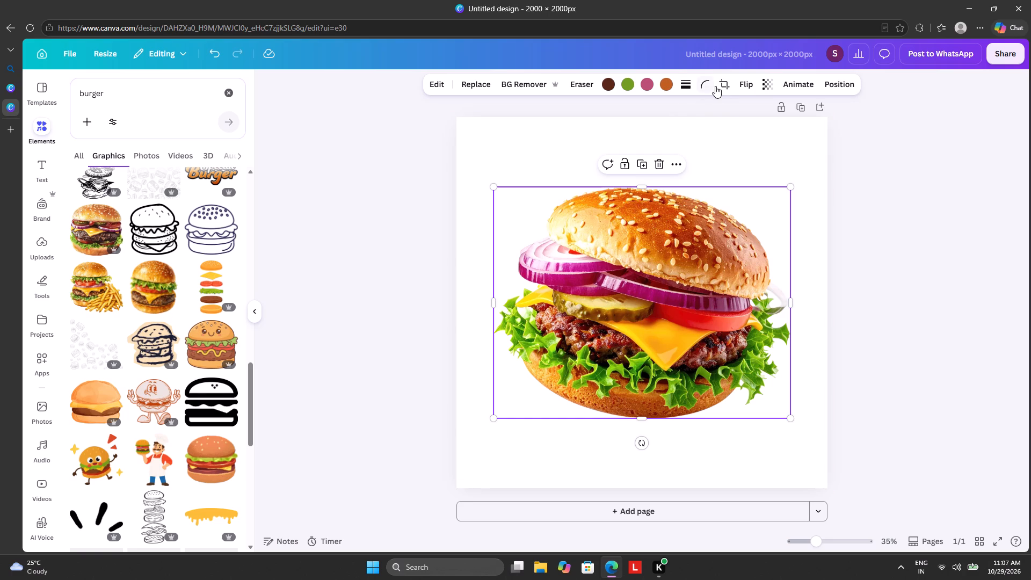
pyautogui.click(743, 86)
pyautogui.click(739, 117)
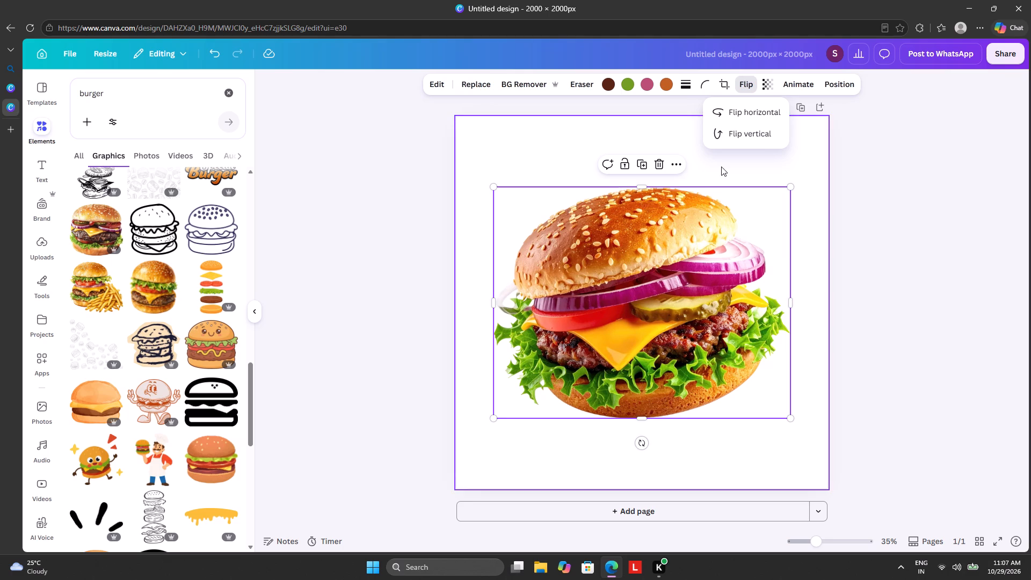
pyautogui.click(659, 273)
# Rotate the burger slightly counterclockwise so that it sits tilted on the page.
pyautogui.click(649, 338)
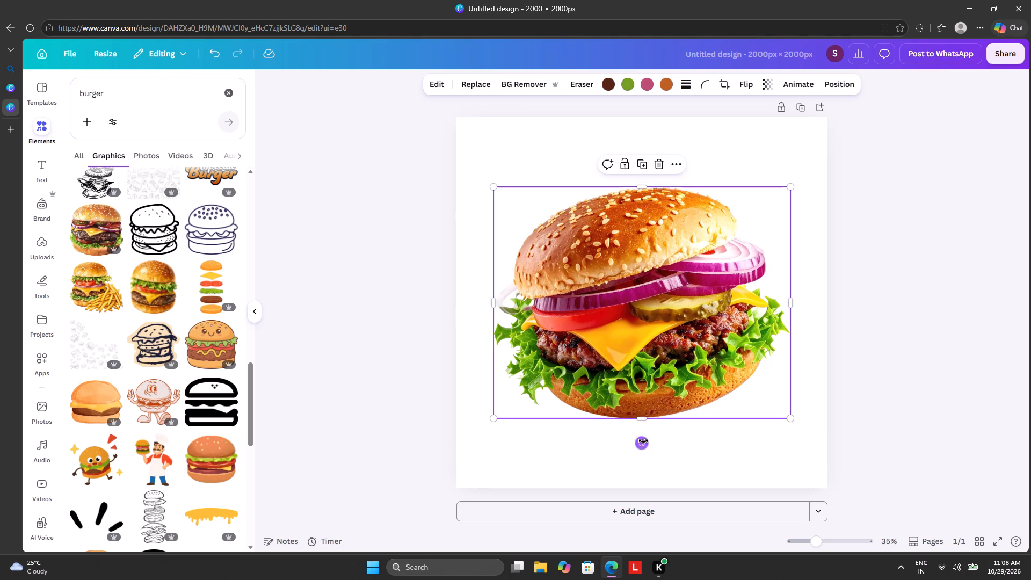
pyautogui.moveTo(643, 445); pyautogui.dragTo(668, 445)
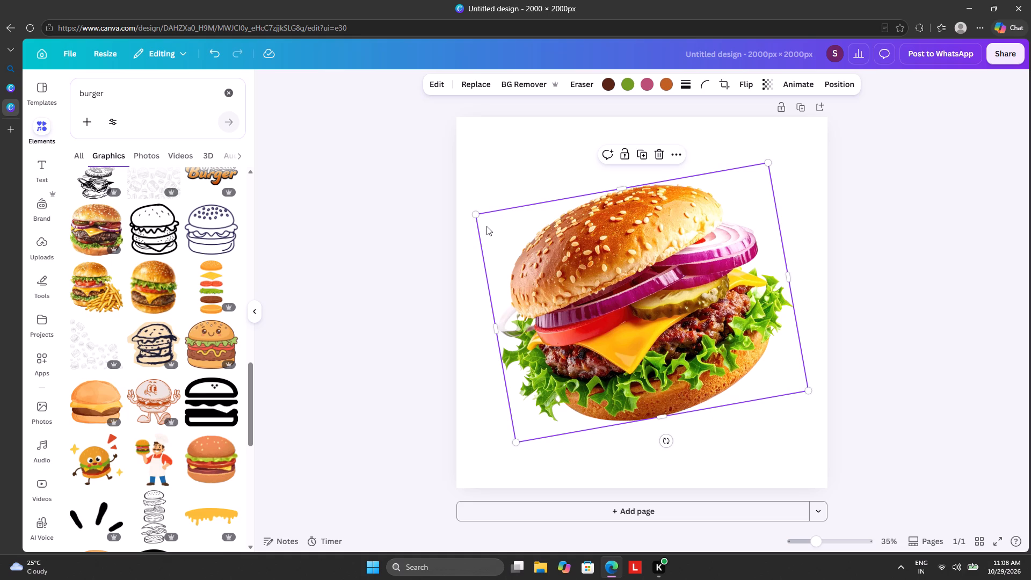
pyautogui.click(619, 274)
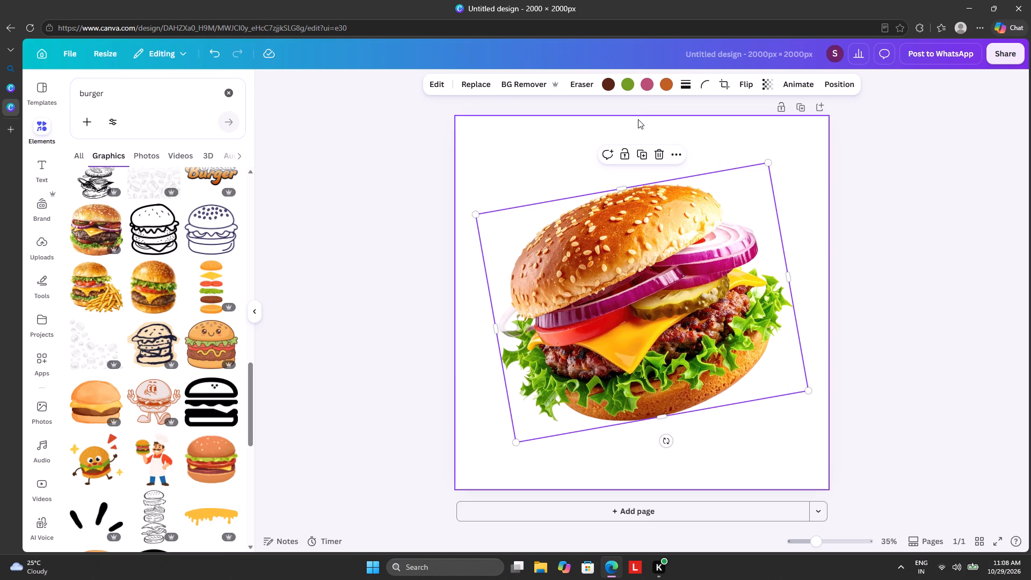
# Set the page's background colour to solid black.
pyautogui.click(629, 131)
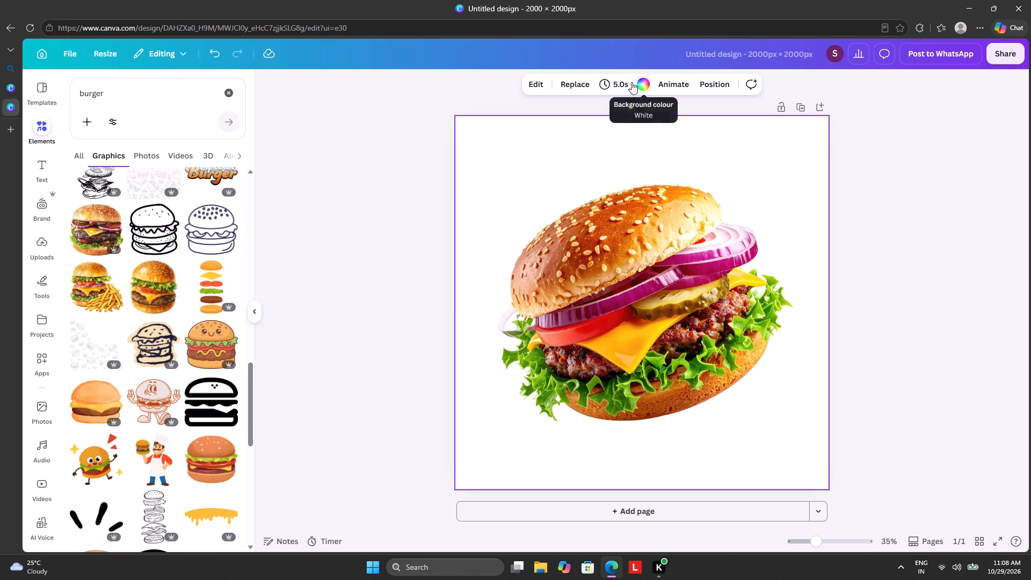
pyautogui.click(638, 80)
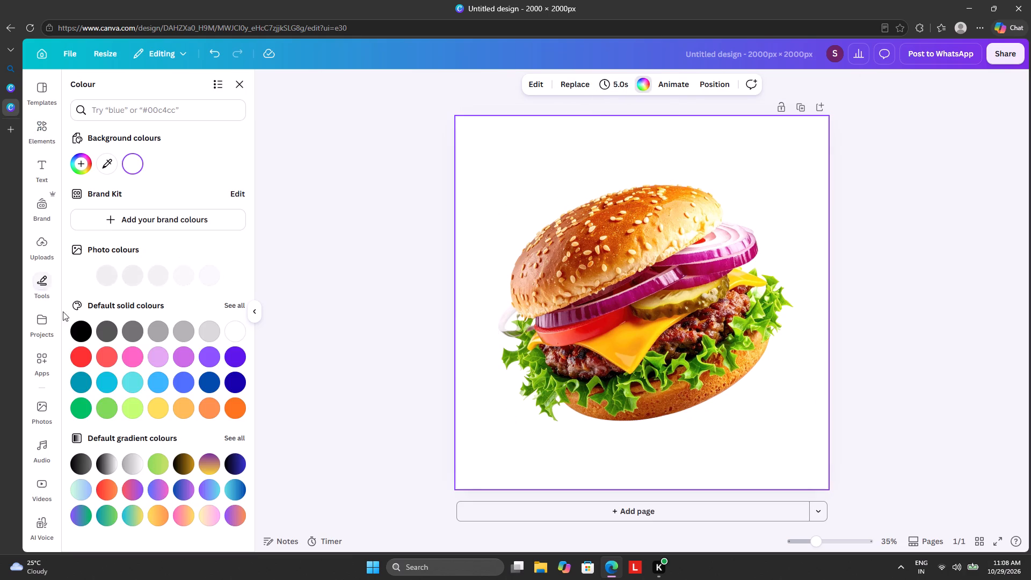
pyautogui.click(81, 330)
pyautogui.click(275, 274)
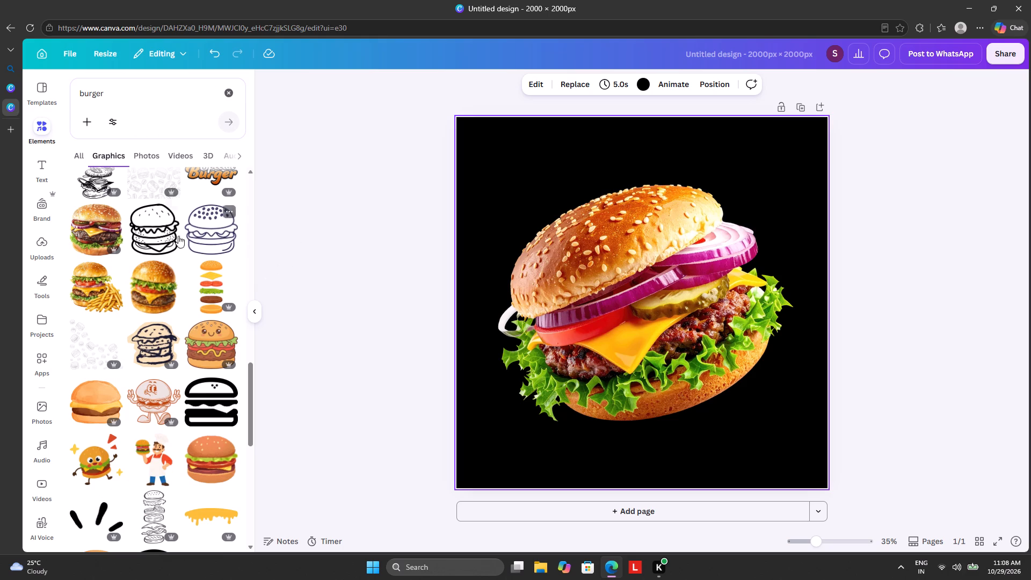
# Add a text box over the burger and replace its placeholder text with "Super Delicious".
pyautogui.click(45, 166)
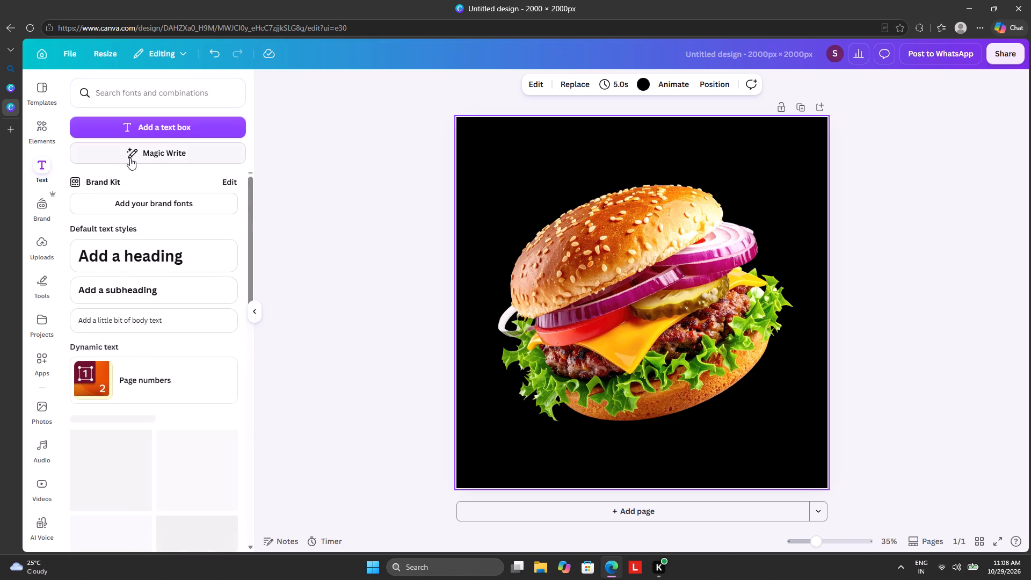
pyautogui.click(166, 123)
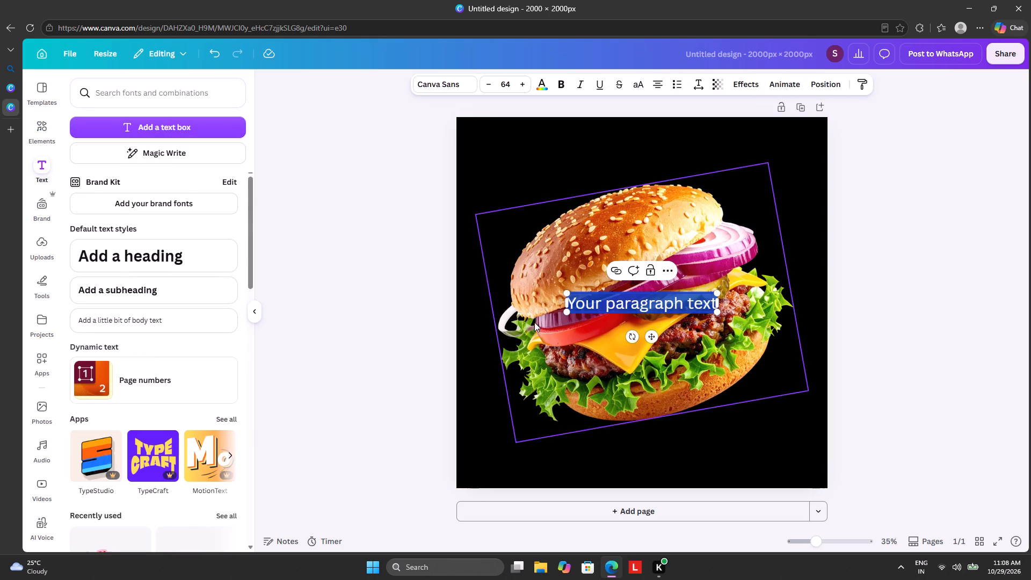
pyautogui.click(592, 299)
pyautogui.click(594, 308)
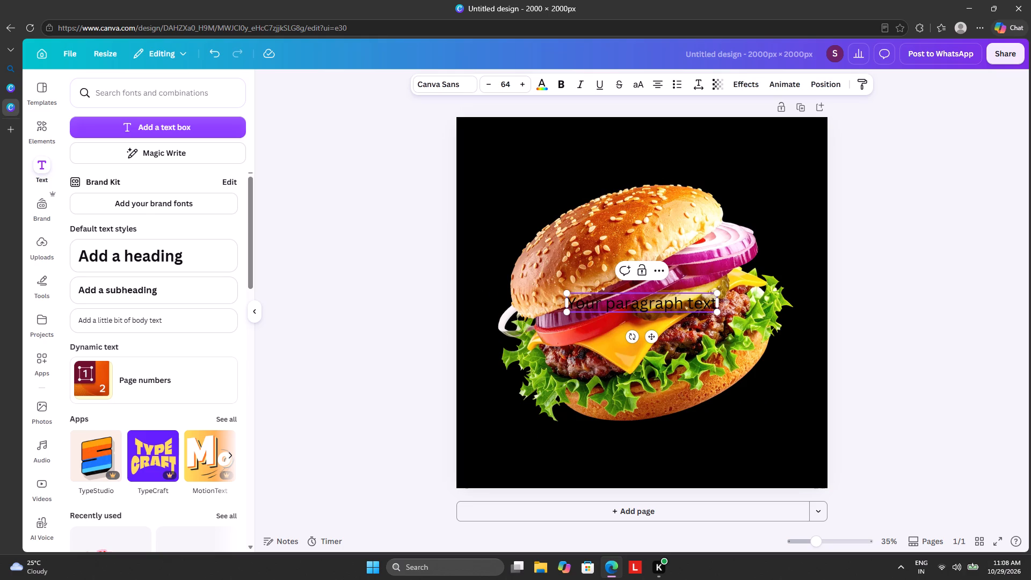
pyautogui.click(714, 300)
pyautogui.press('BackSpace')
pyautogui.press('BackSpace')
pyautogui.press('BackSpace')
pyautogui.press('BackSpace')
pyautogui.press('BackSpace')
pyautogui.press('BackSpace')
pyautogui.press('BackSpace')
pyautogui.press('BackSpace')
pyautogui.press('BackSpace')
pyautogui.press('BackSpace')
pyautogui.press('BackSpace')
pyautogui.press('BackSpace')
pyautogui.press('BackSpace')
pyautogui.press('BackSpace')
pyautogui.press('BackSpace')
pyautogui.press('BackSpace')
pyautogui.press('BackSpace')
pyautogui.press('BackSpace')
pyautogui.press('BackSpace')
pyautogui.press('BackSpace')
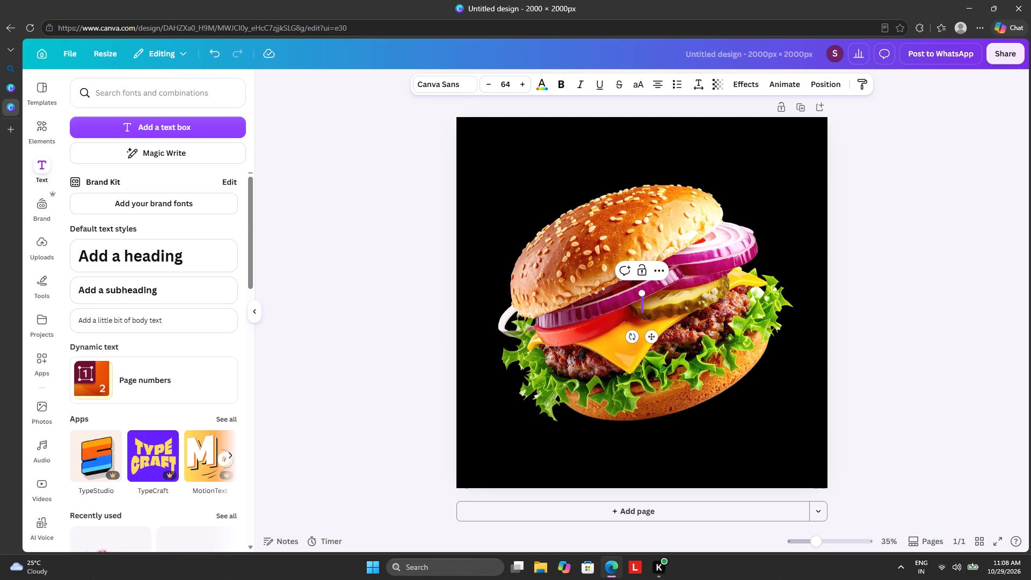
pyautogui.press('s')
pyautogui.press('u')
pyautogui.press('BackSpace')
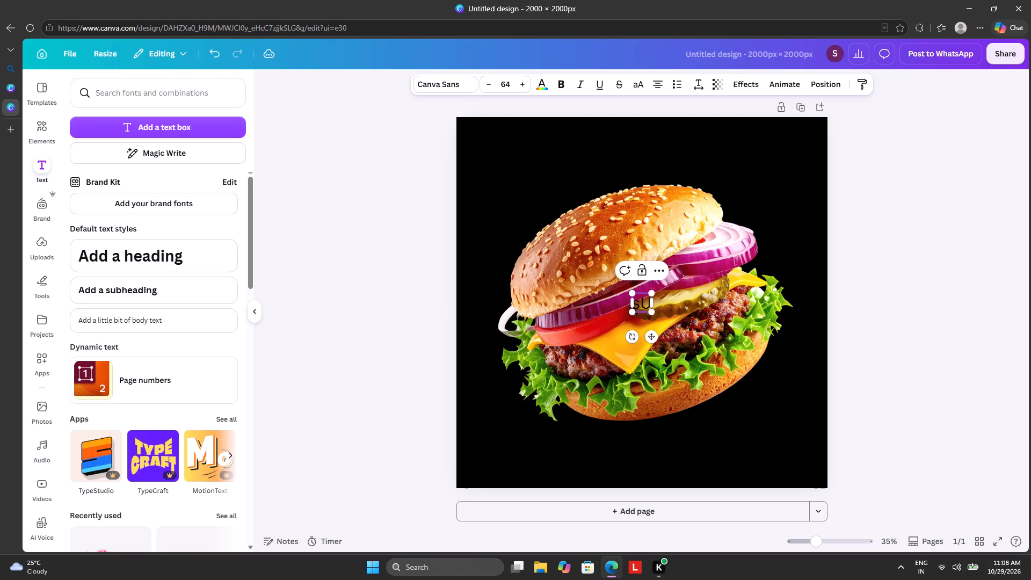
pyautogui.press('BackSpace')
pyautogui.press('s')
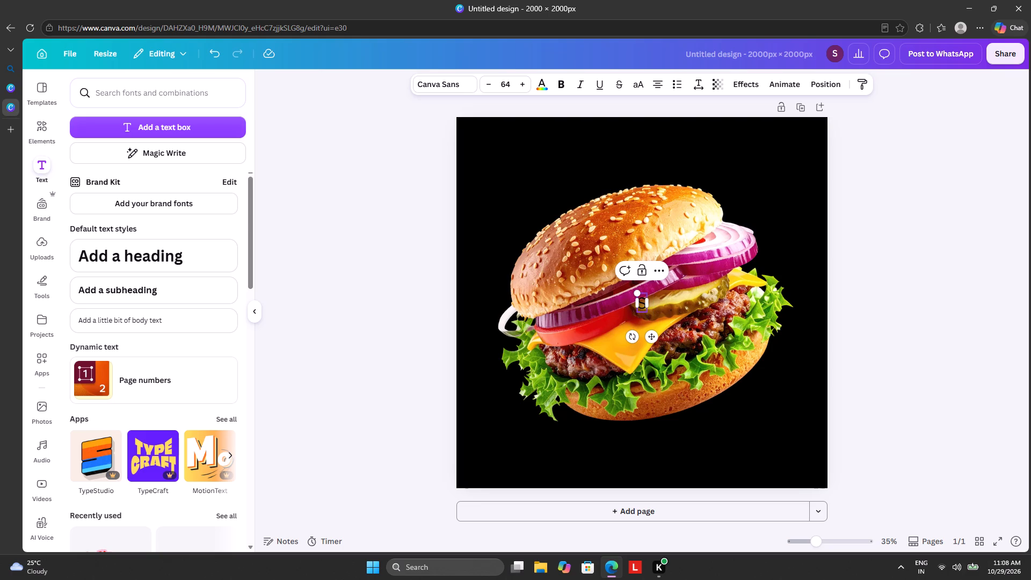
pyautogui.press('u')
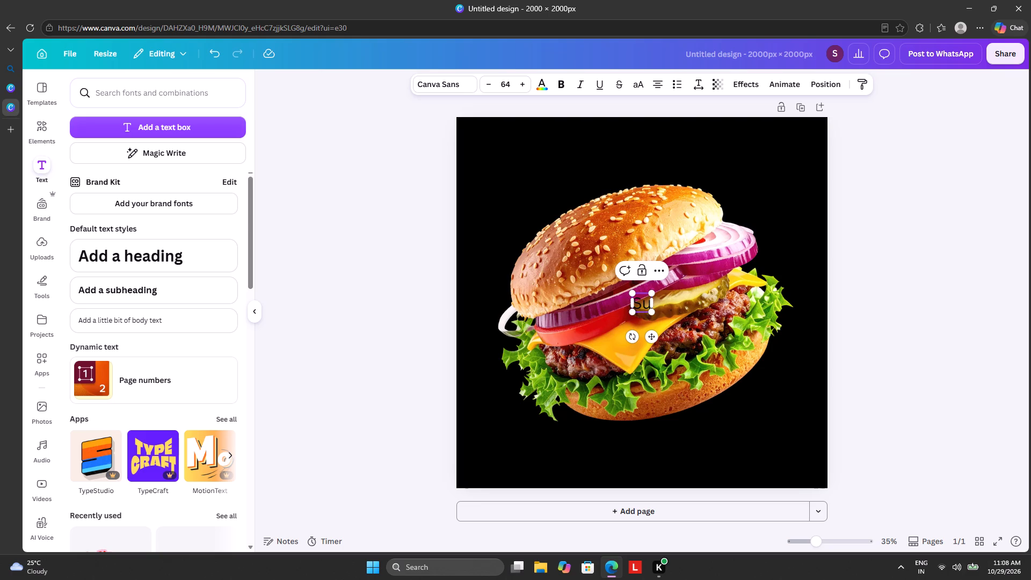
pyautogui.write('per')
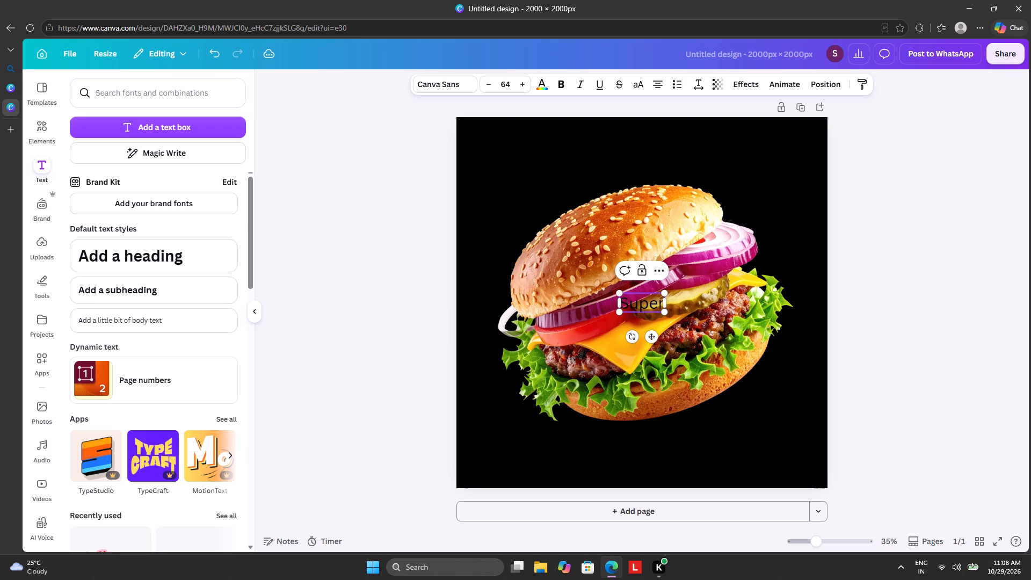
pyautogui.press('space')
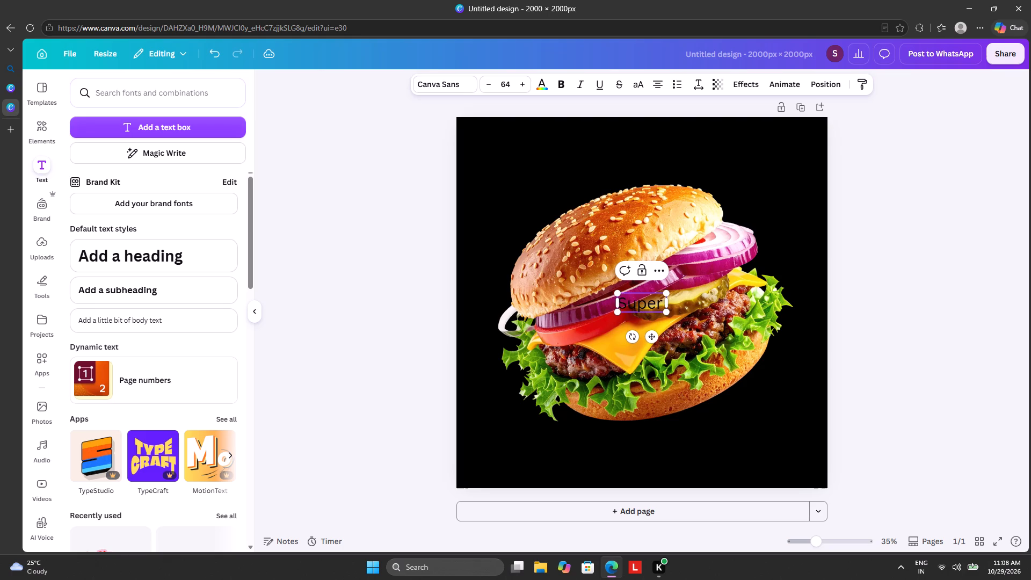
pyautogui.press('d')
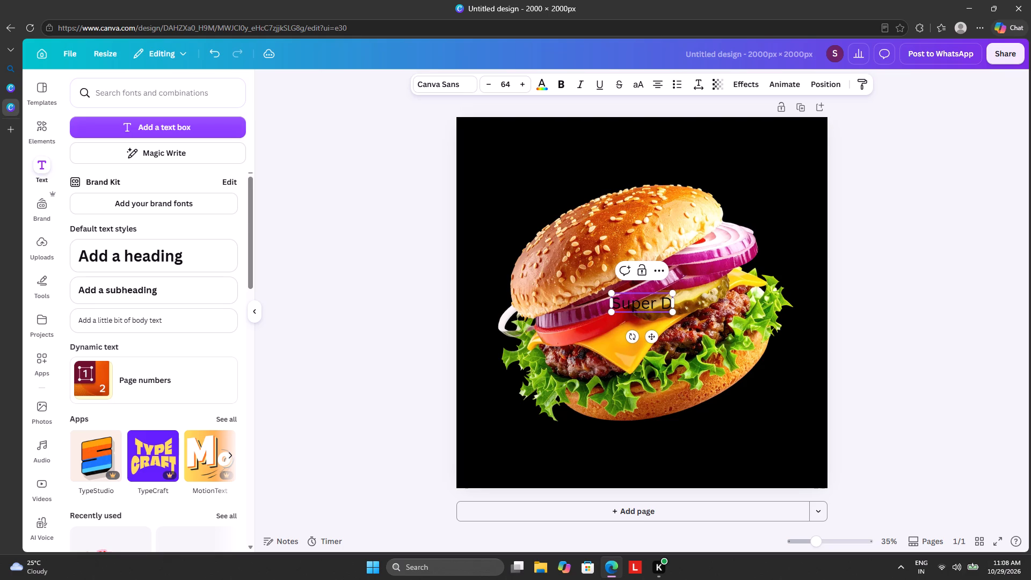
pyautogui.press('e')
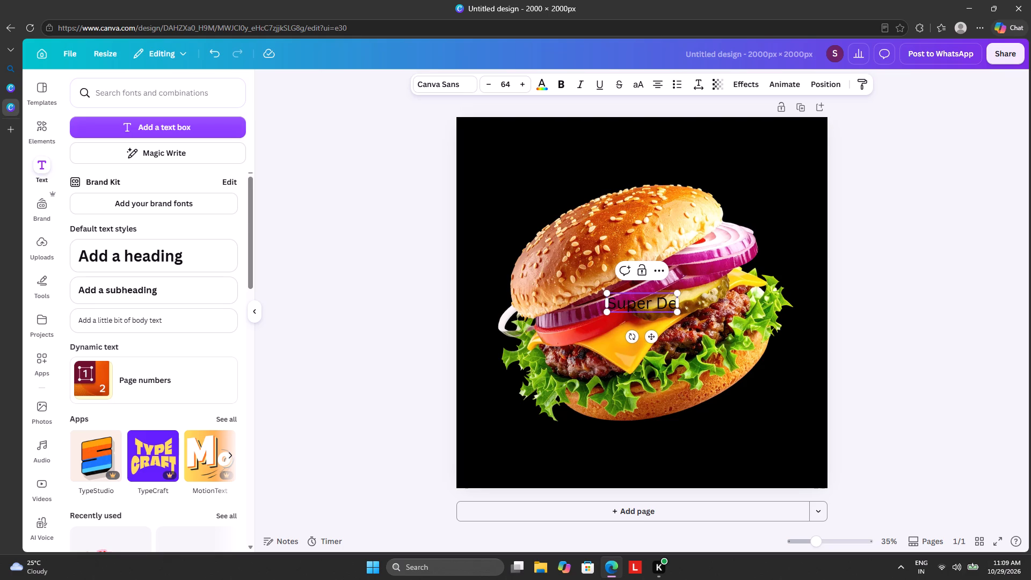
pyautogui.write('li')
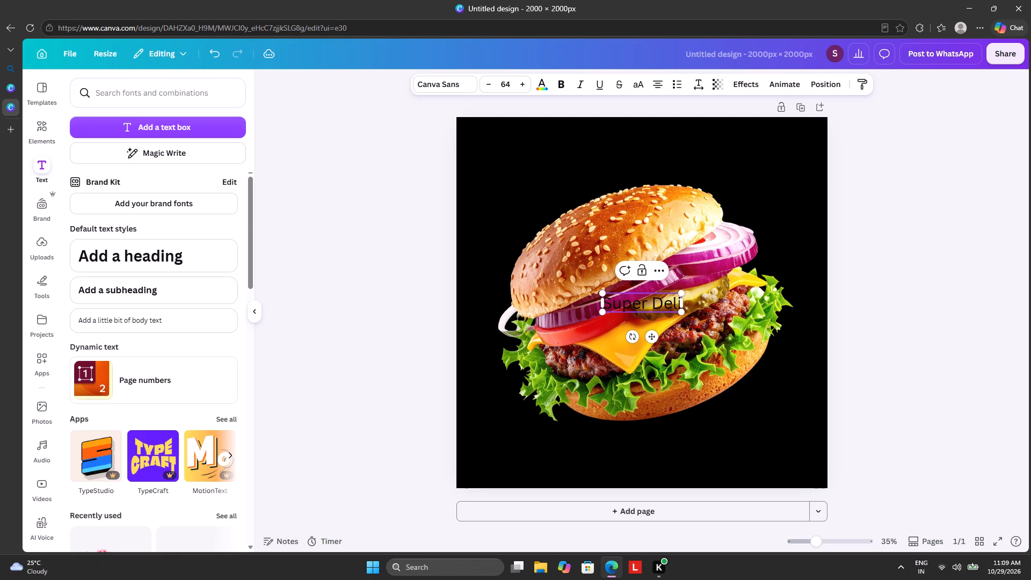
pyautogui.write('ci')
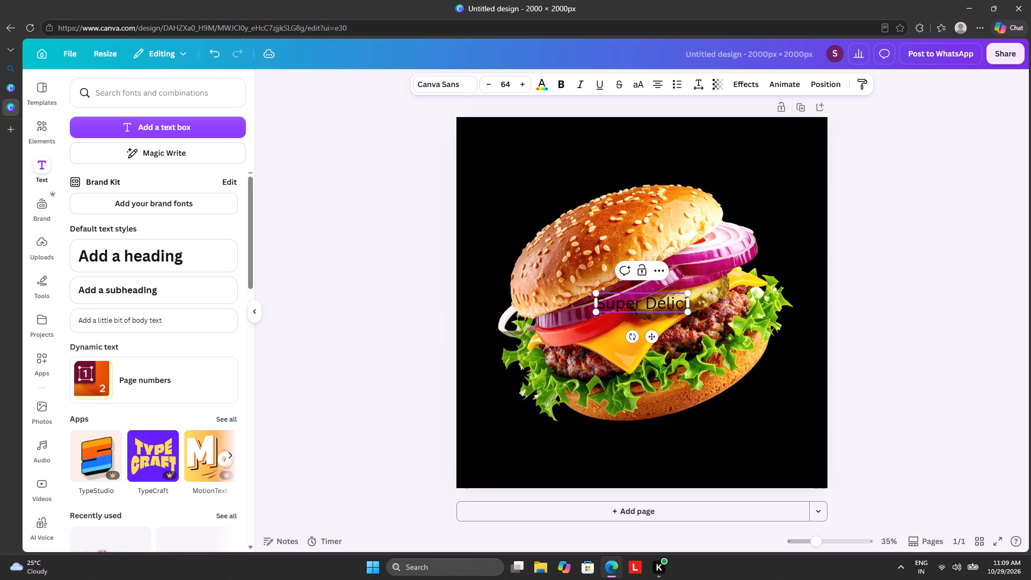
pyautogui.write('ou')
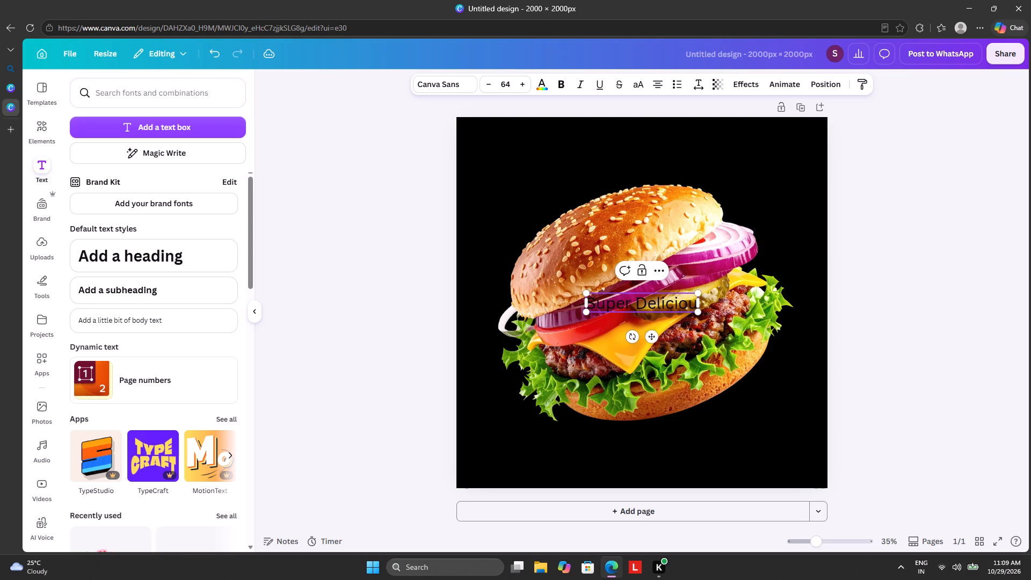
pyautogui.press('s')
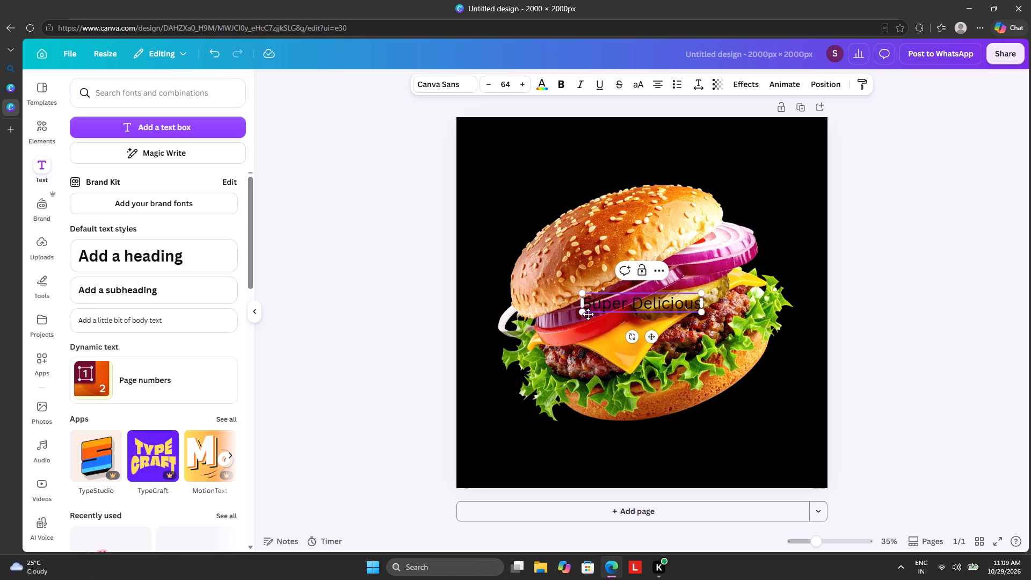
# Enlarge the "Super Delicious" text to font size 160.
pyautogui.moveTo(584, 313); pyautogui.dragTo(407, 349)
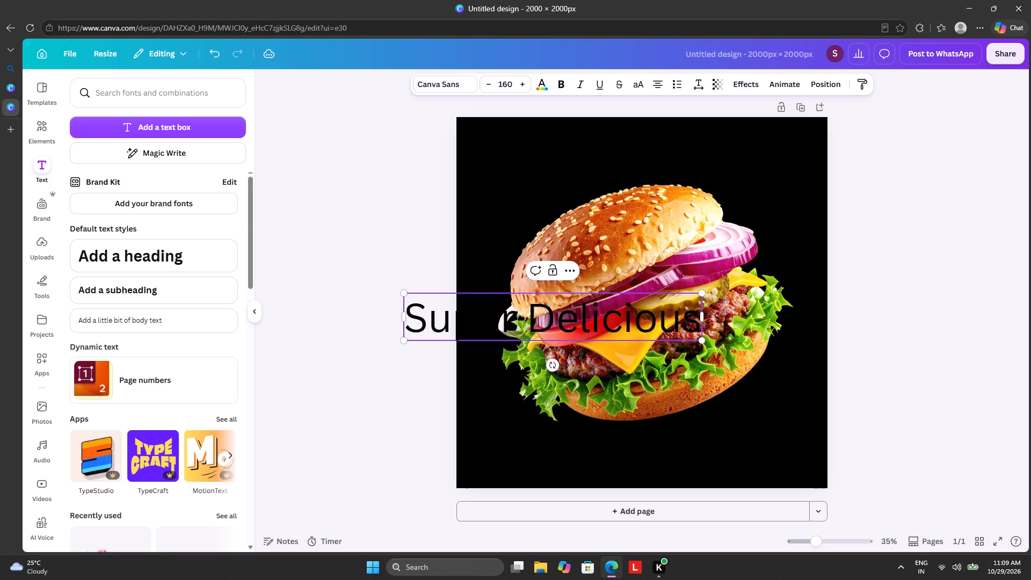
pyautogui.moveTo(482, 320); pyautogui.dragTo(539, 247)
pyautogui.click(461, 320)
# Change the colour of the whole "Super Delicious" text to white.
pyautogui.moveTo(411, 309); pyautogui.dragTo(696, 317)
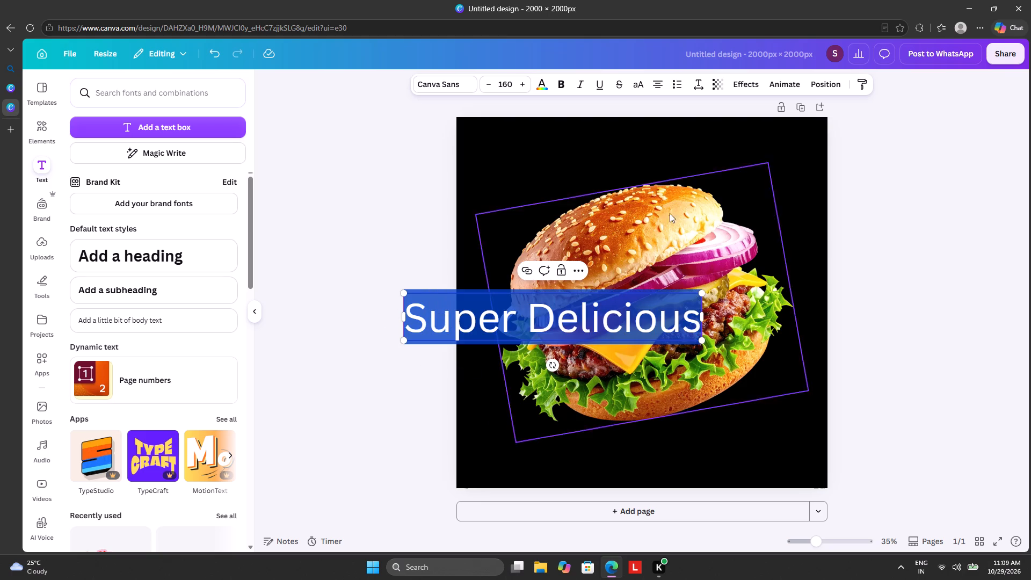
pyautogui.click(543, 78)
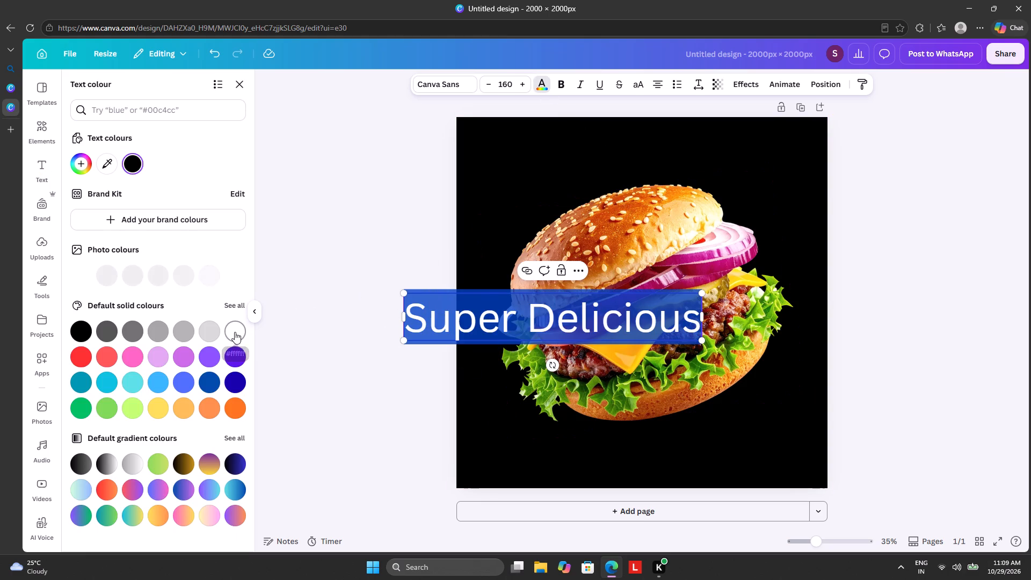
pyautogui.click(235, 332)
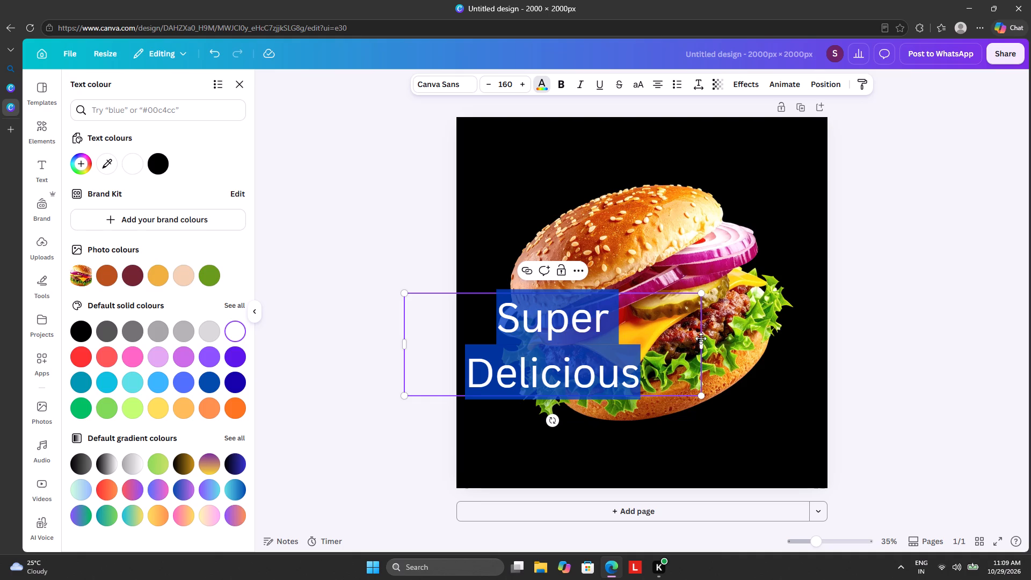
# Move the "Super Delicious" text box up across the burger and widen it so the text fits on one line.
pyautogui.moveTo(701, 342); pyautogui.dragTo(749, 294)
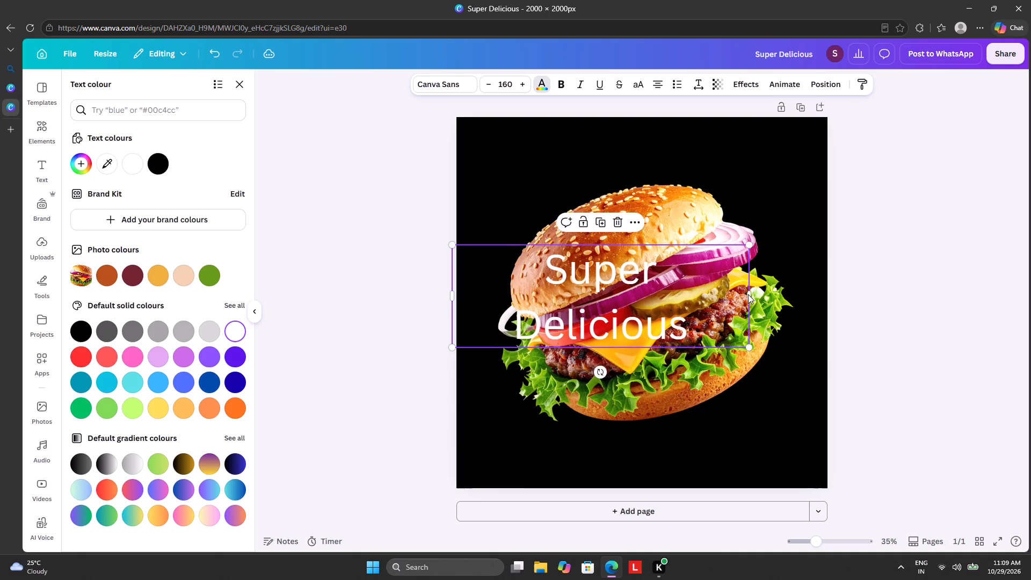
pyautogui.moveTo(751, 293); pyautogui.dragTo(806, 295)
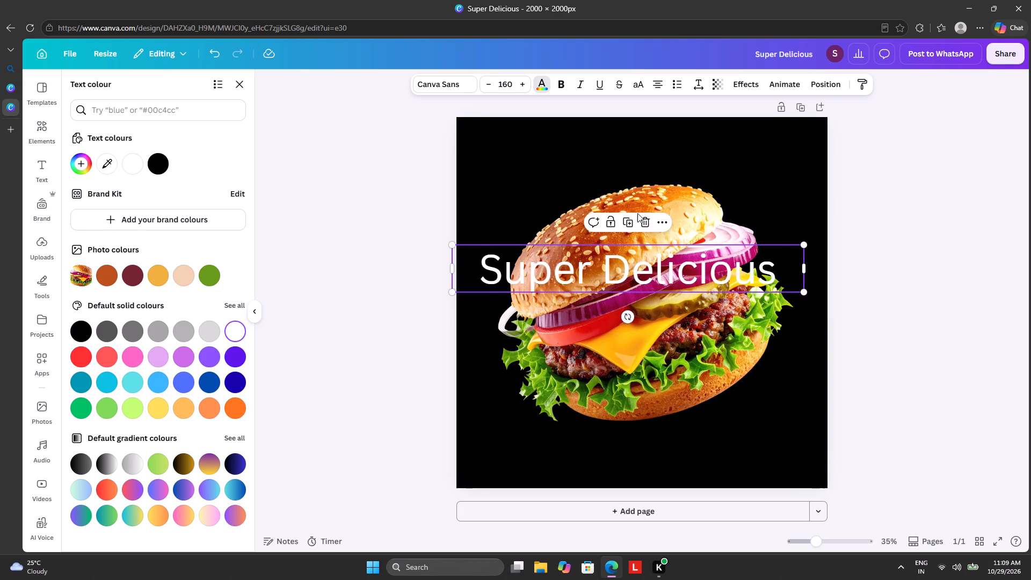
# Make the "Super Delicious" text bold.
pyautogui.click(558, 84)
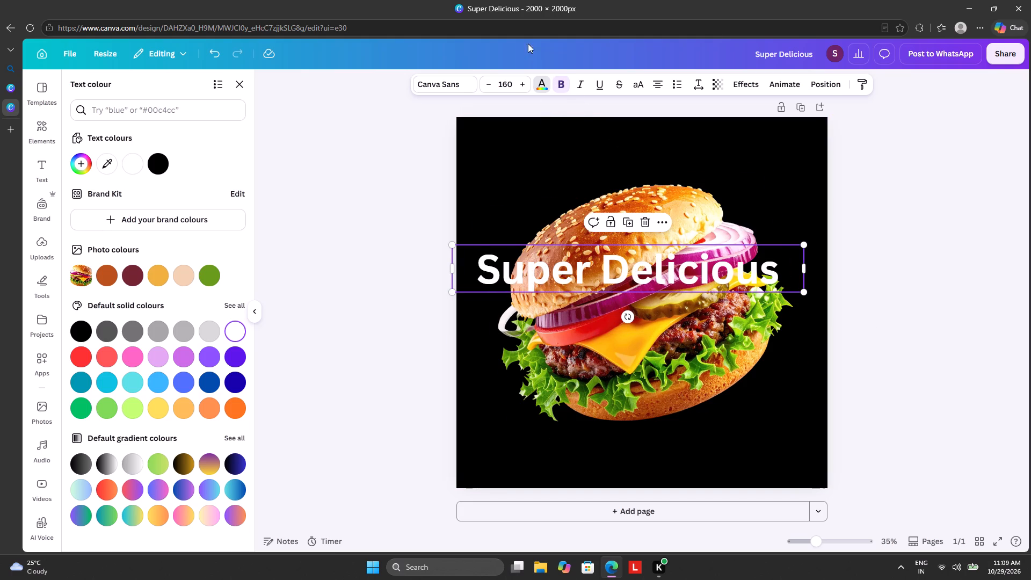
# Search the fonts for calligraphy and apply Lavonia Classy to the "Super Delicious" text.
pyautogui.click(463, 83)
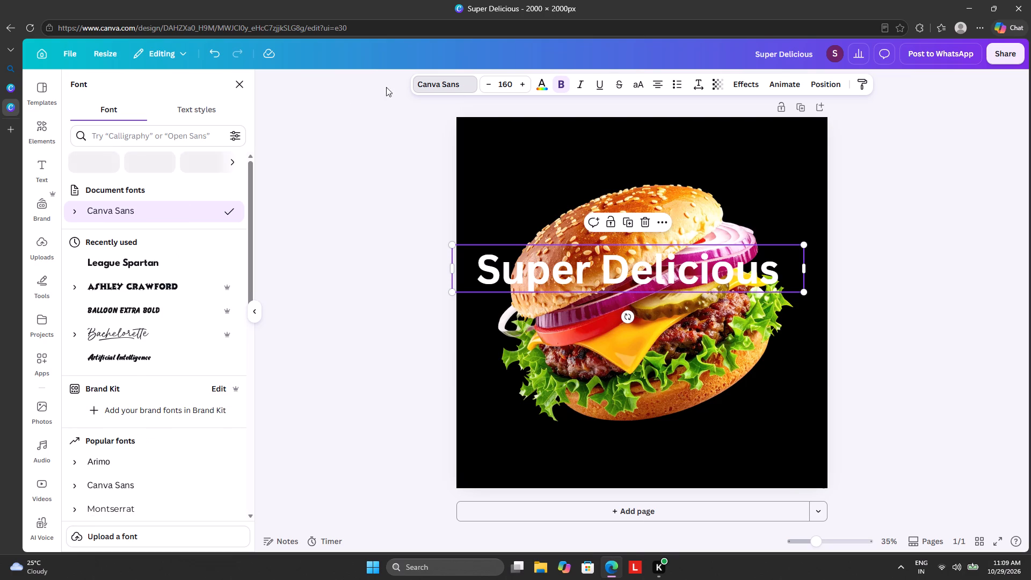
pyautogui.click(159, 135)
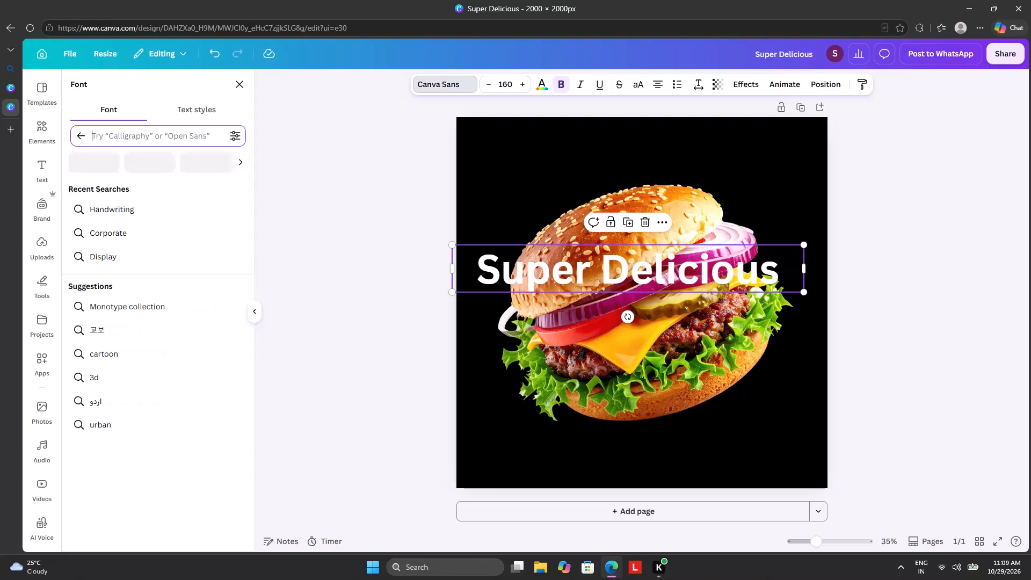
pyautogui.press('c')
pyautogui.press('a')
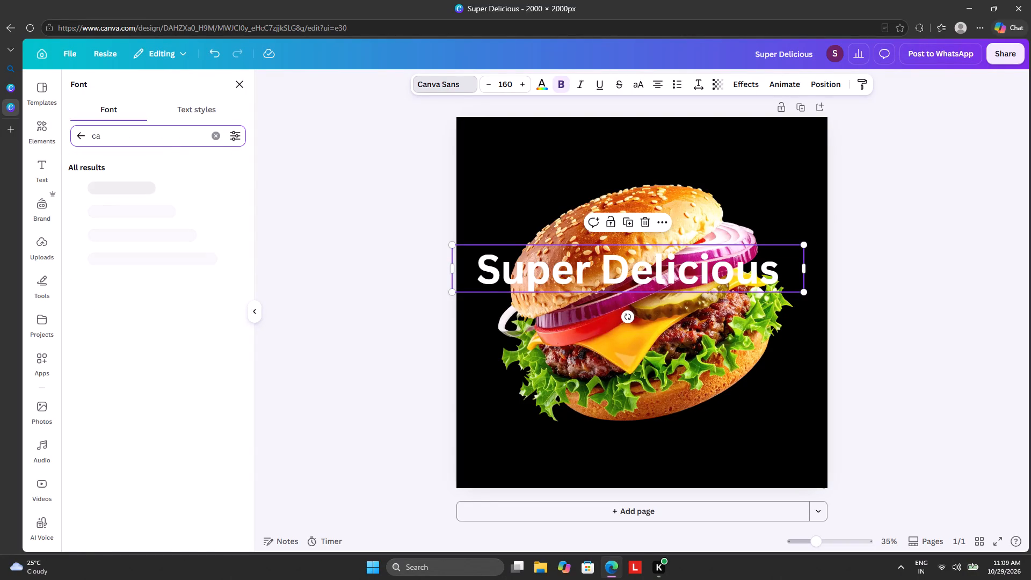
pyautogui.press('l')
pyautogui.press('BackSpace')
pyautogui.press('BackSpace')
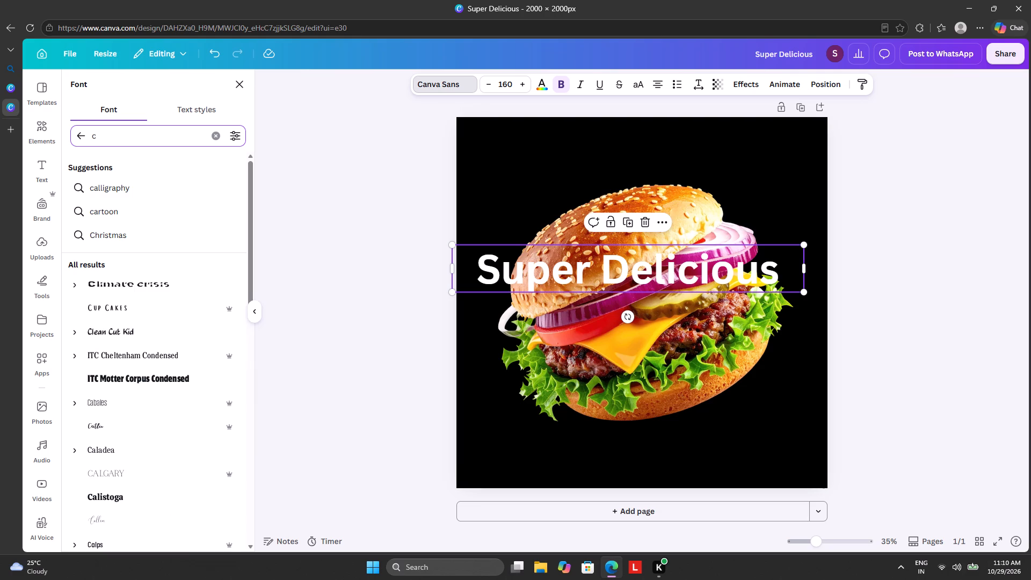
pyautogui.write('all')
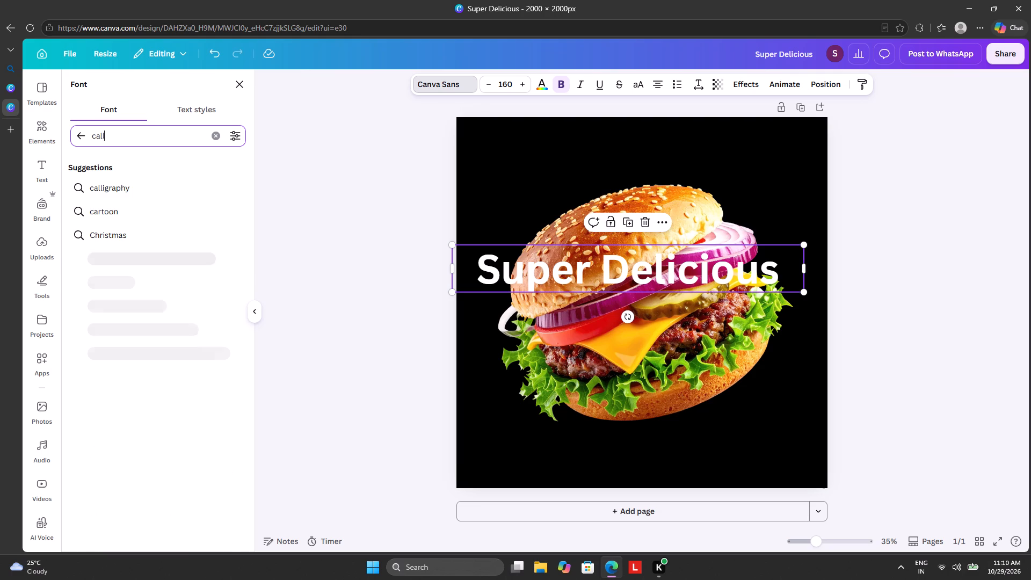
pyautogui.click(146, 178)
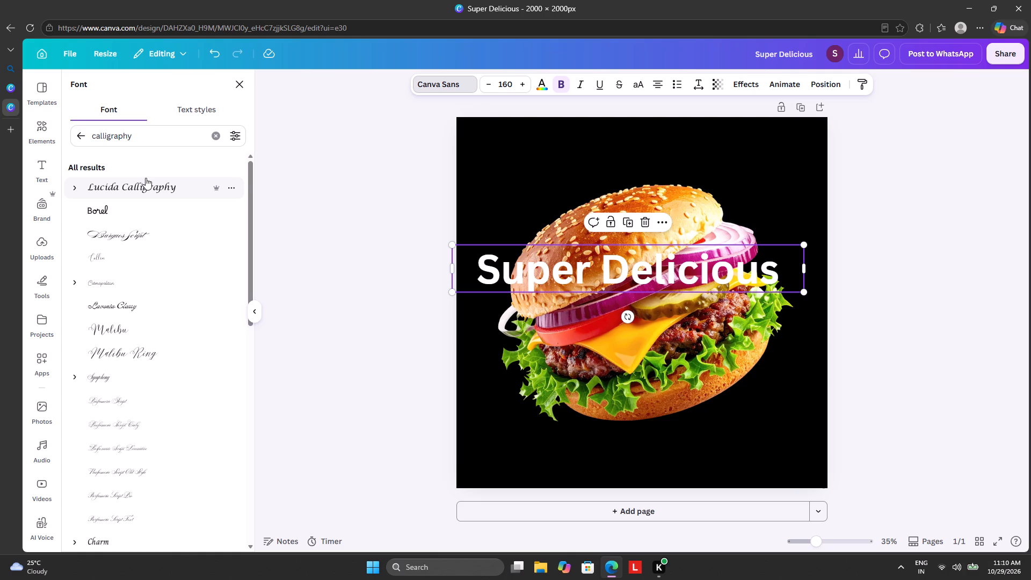
pyautogui.click(145, 311)
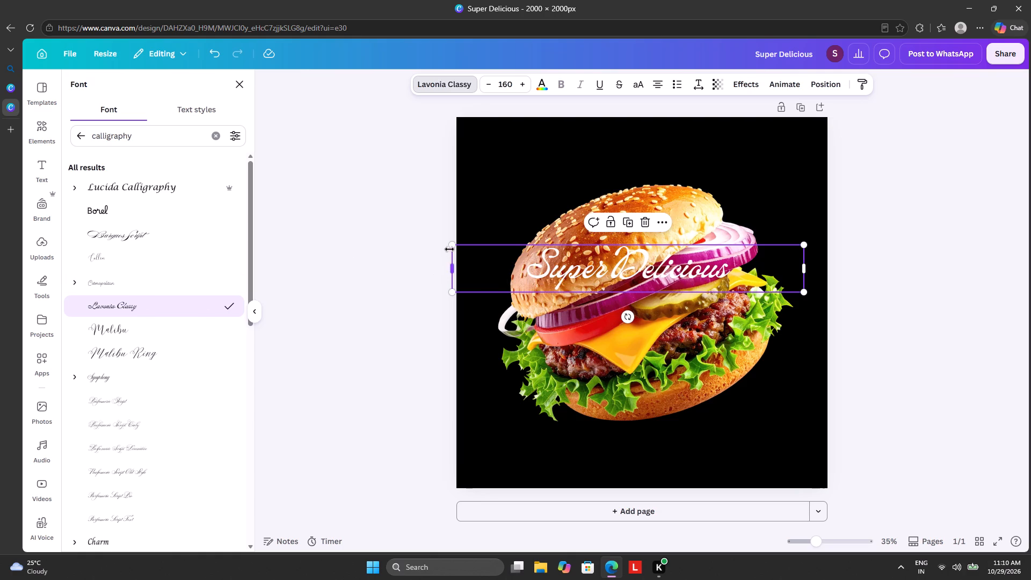
# Scale the "Super Delicious" text down to font size 88.5.
pyautogui.moveTo(454, 243); pyautogui.dragTo(468, 249)
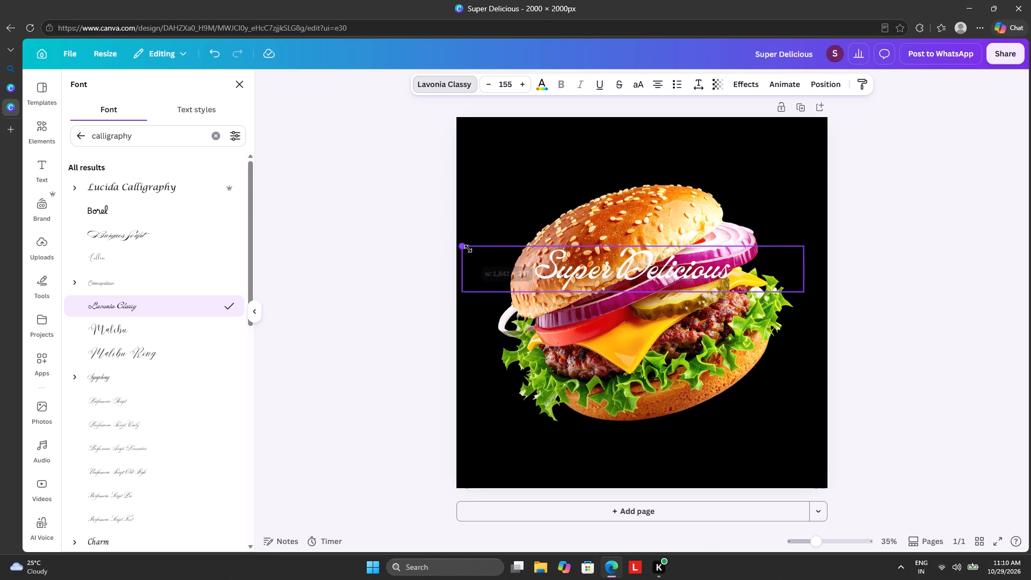
pyautogui.moveTo(468, 249); pyautogui.dragTo(607, 287)
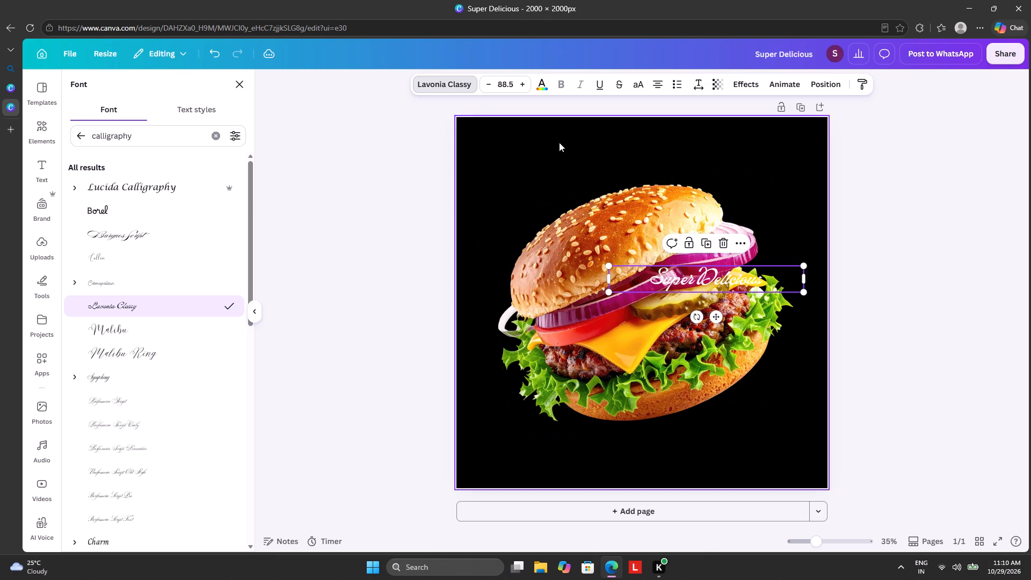
# Move the "Super Delicious" text above the burger, near the top-left corner of the black page.
pyautogui.click(563, 87)
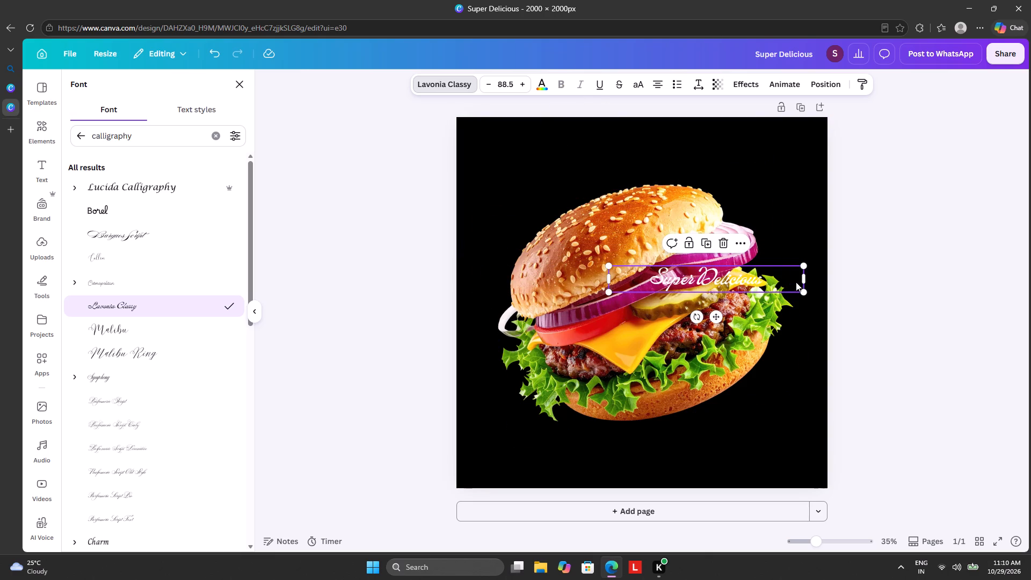
pyautogui.moveTo(794, 280); pyautogui.dragTo(635, 140)
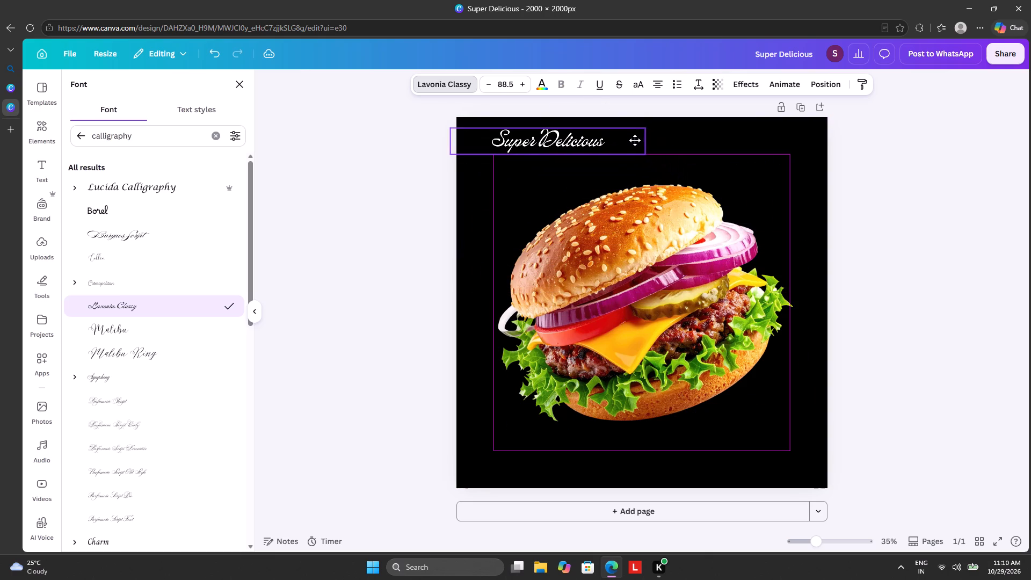
pyautogui.moveTo(635, 140); pyautogui.dragTo(631, 140)
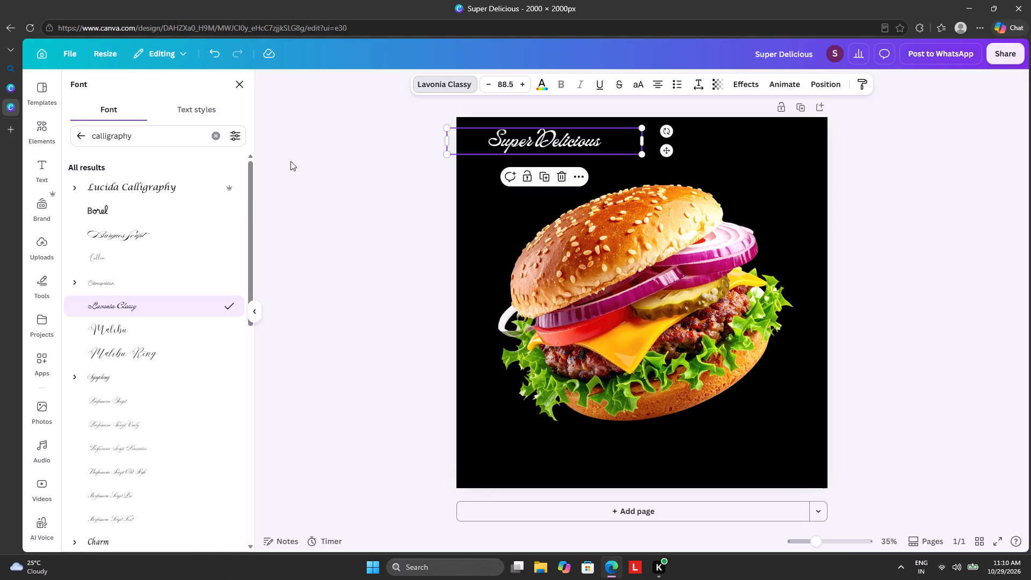
pyautogui.click(237, 84)
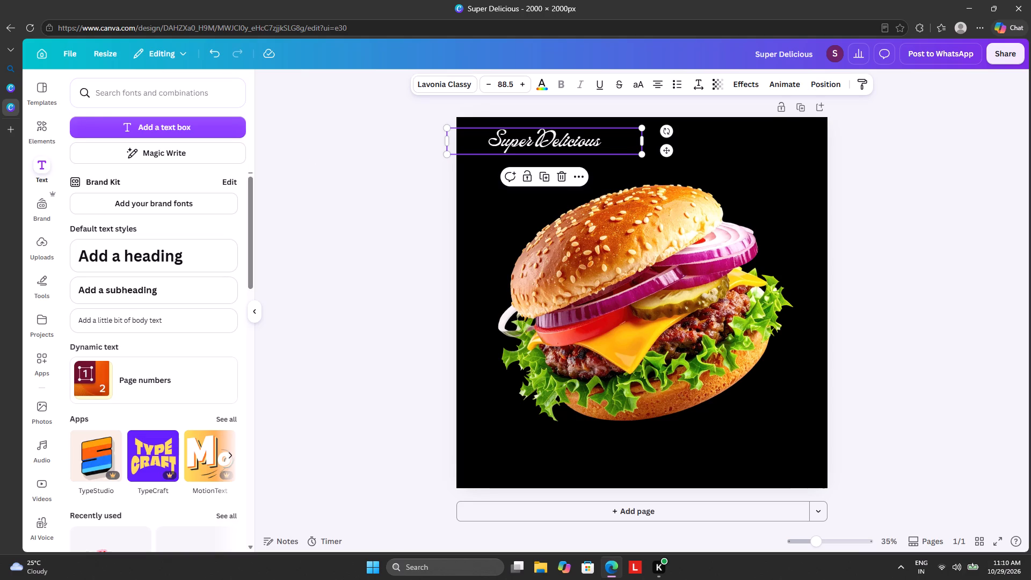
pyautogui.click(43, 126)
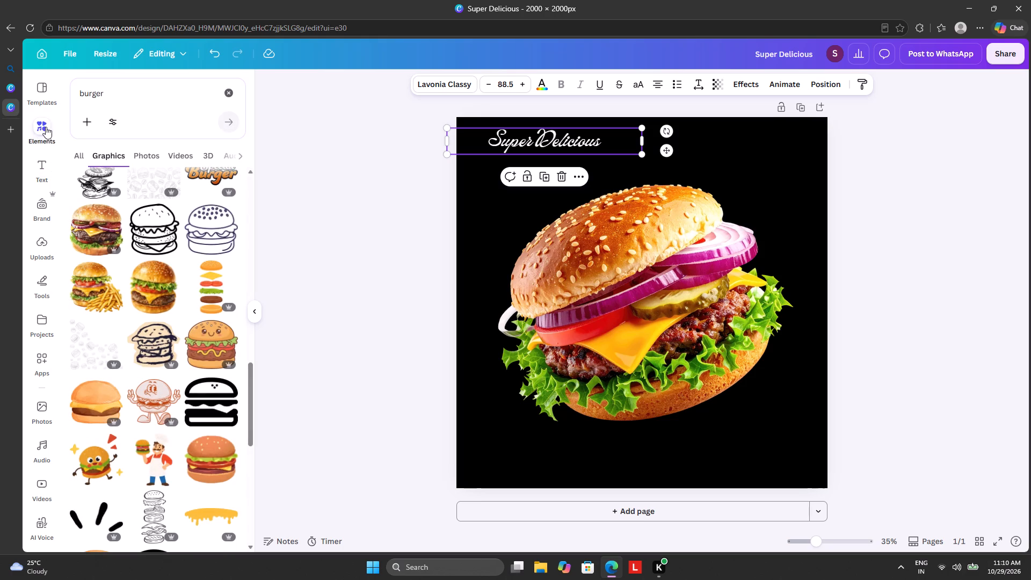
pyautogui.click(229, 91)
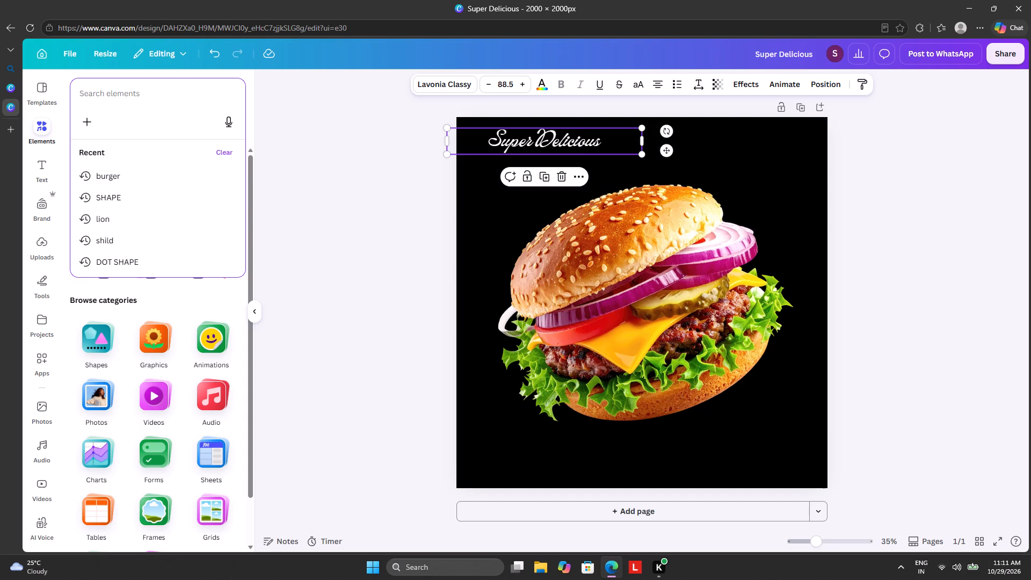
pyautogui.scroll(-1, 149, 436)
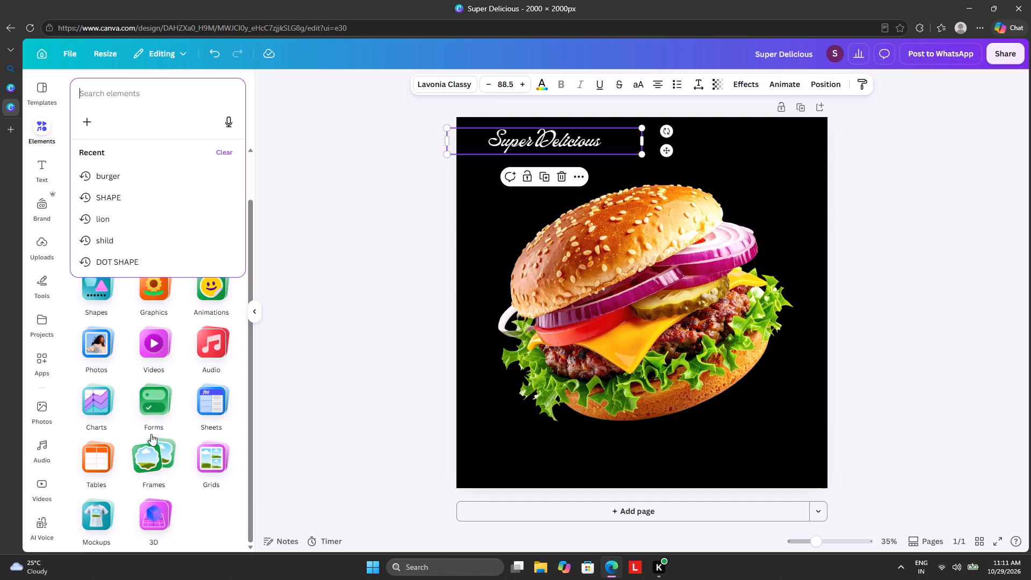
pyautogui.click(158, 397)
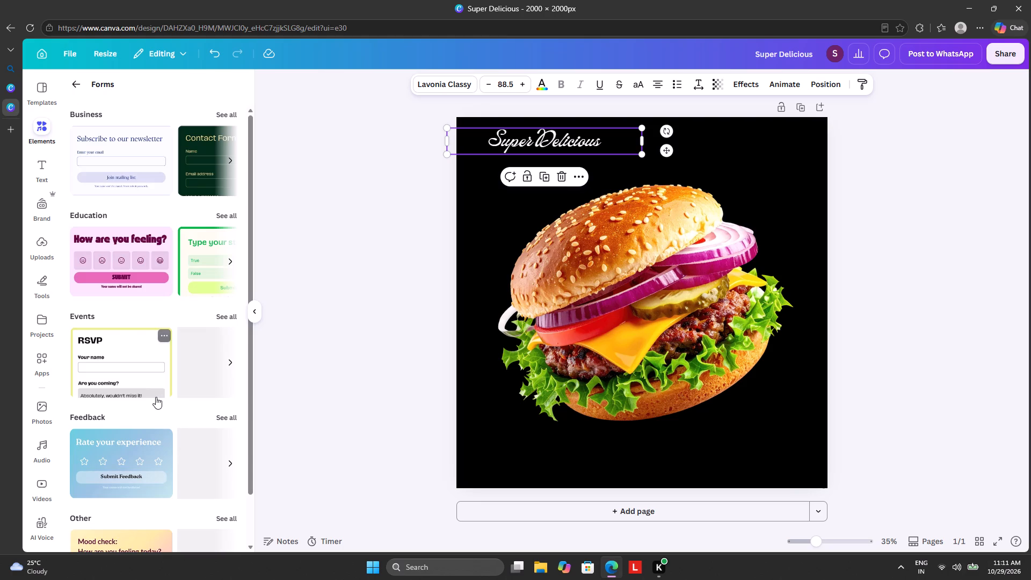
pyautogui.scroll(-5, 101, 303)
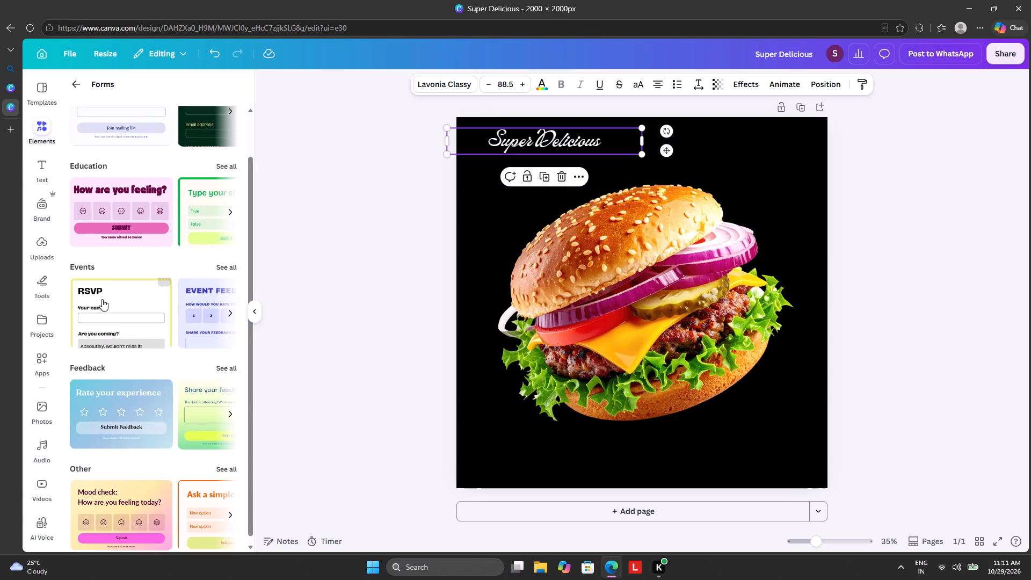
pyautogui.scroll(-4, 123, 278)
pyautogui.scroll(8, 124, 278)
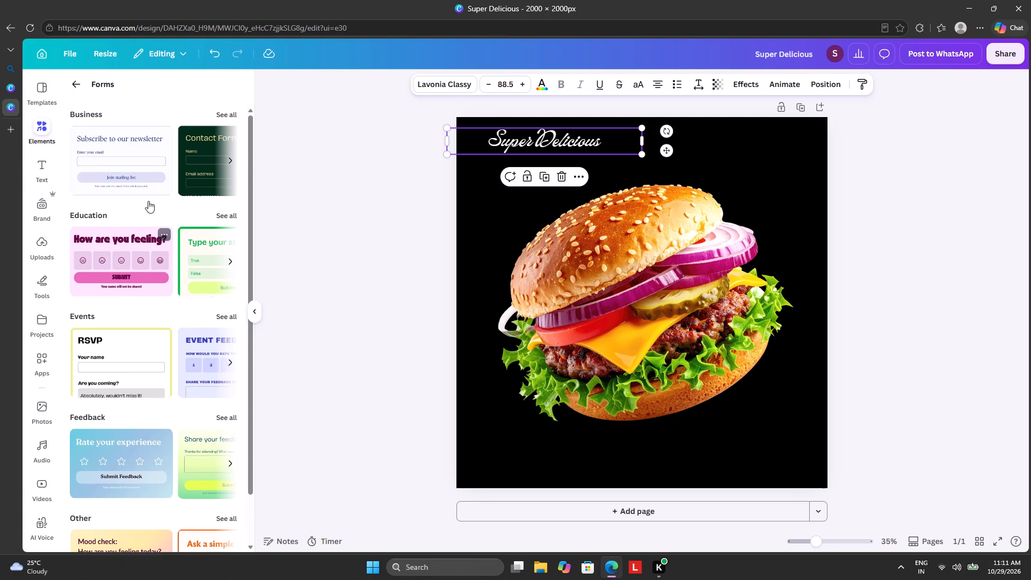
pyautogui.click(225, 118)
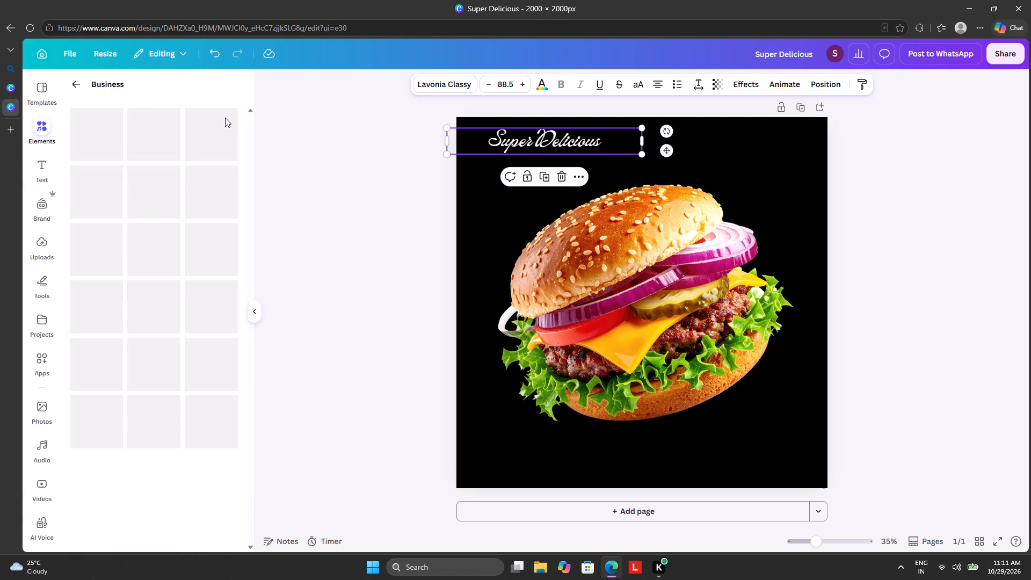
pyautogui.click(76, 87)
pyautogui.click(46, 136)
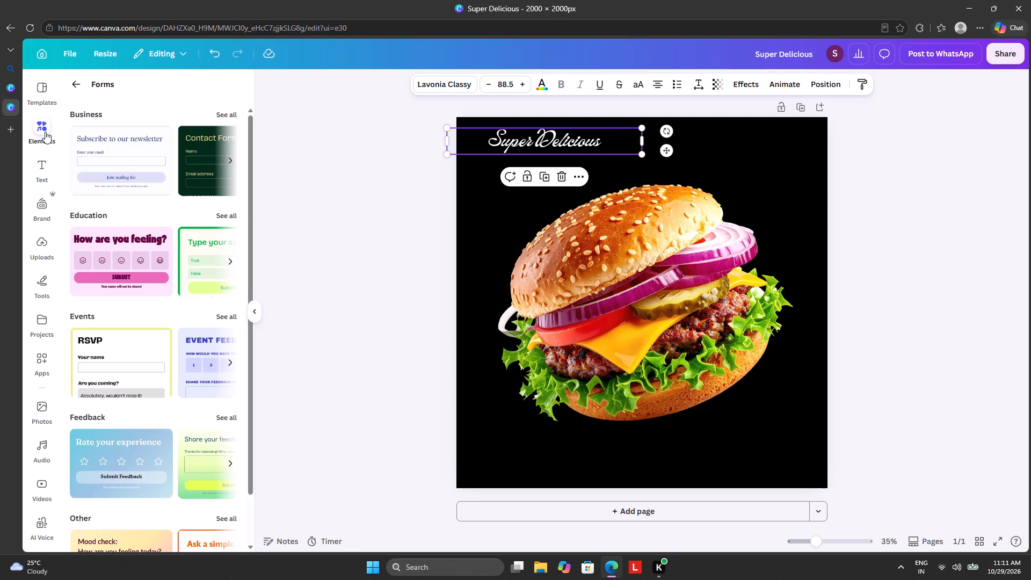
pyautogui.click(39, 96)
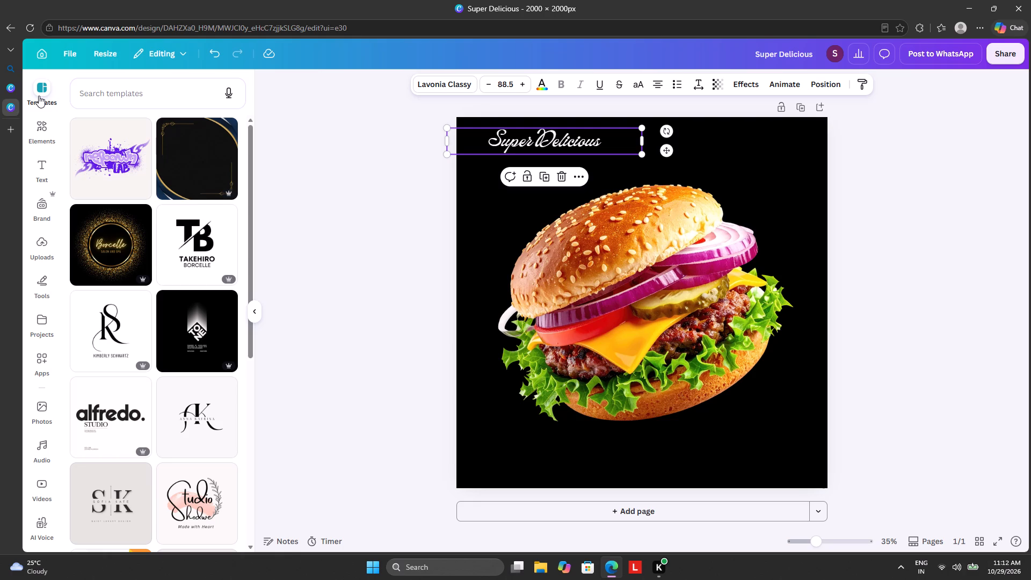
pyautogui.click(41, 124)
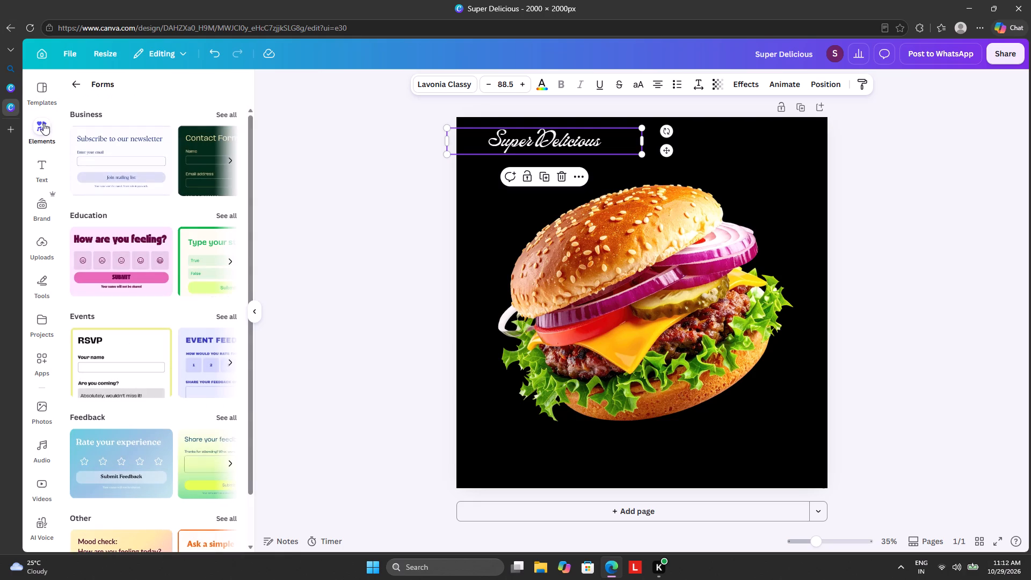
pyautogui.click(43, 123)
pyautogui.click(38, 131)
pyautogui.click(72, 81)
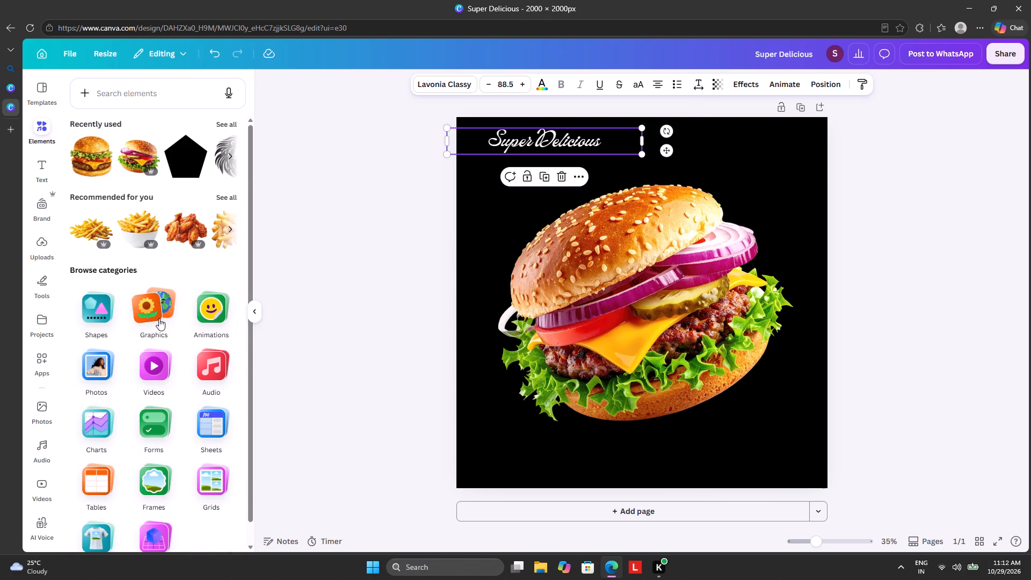
# Search the Frames elements for "B" and add the bold block-letter B frame to the page.
pyautogui.scroll(-2, 167, 381)
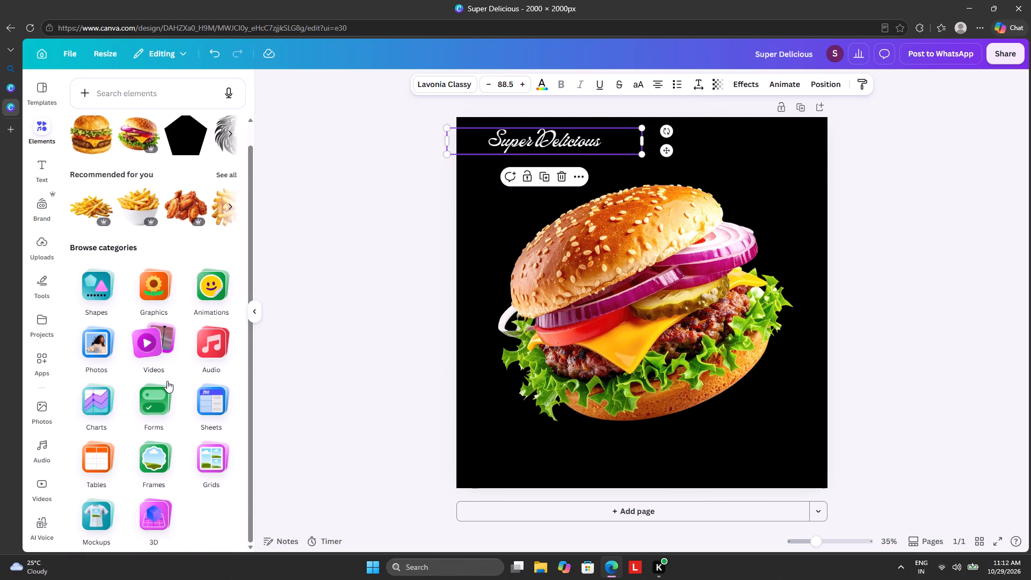
pyautogui.scroll(-2, 167, 381)
pyautogui.click(155, 464)
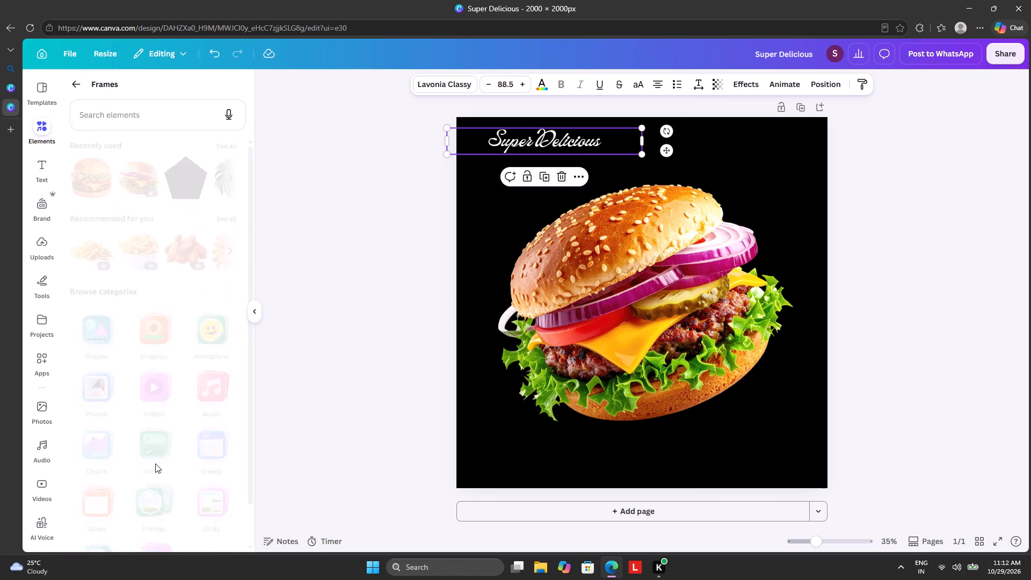
pyautogui.click(123, 113)
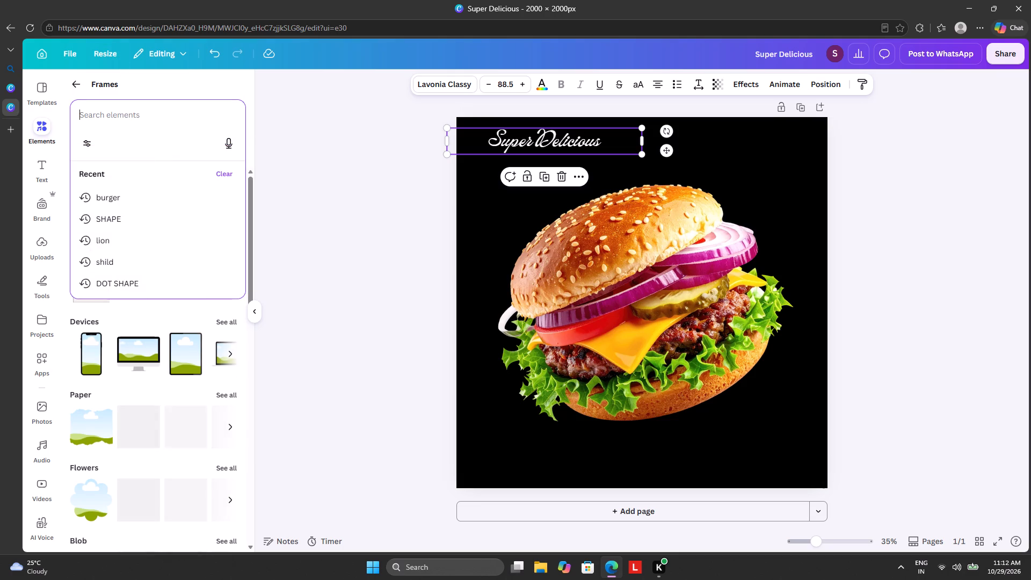
pyautogui.click(121, 203)
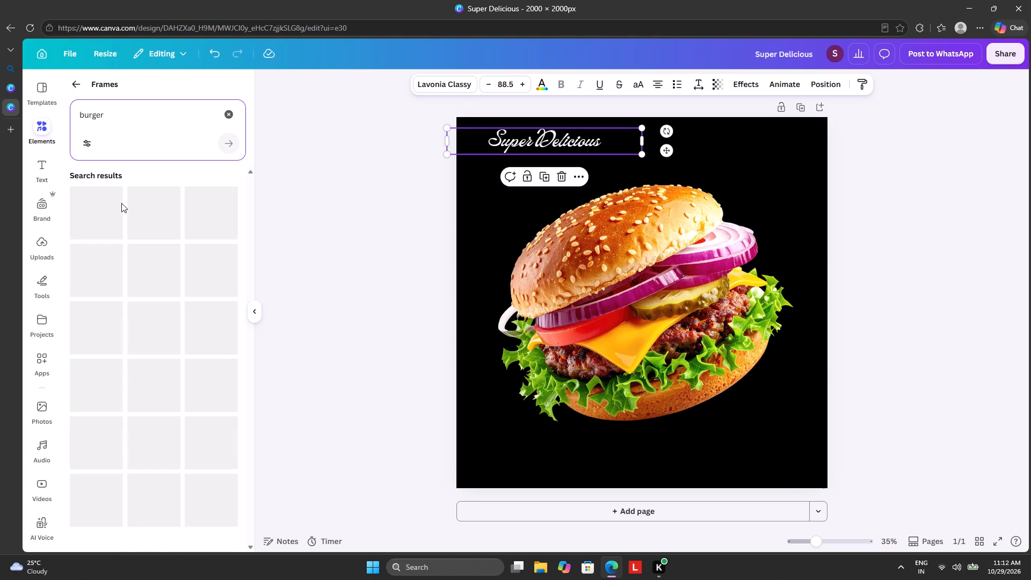
pyautogui.click(226, 109)
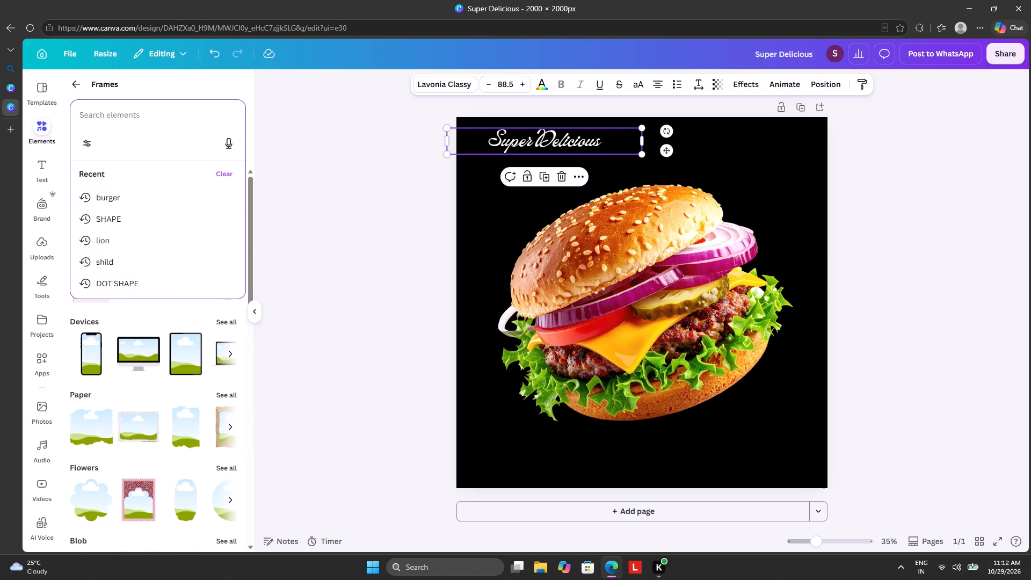
pyautogui.press('b')
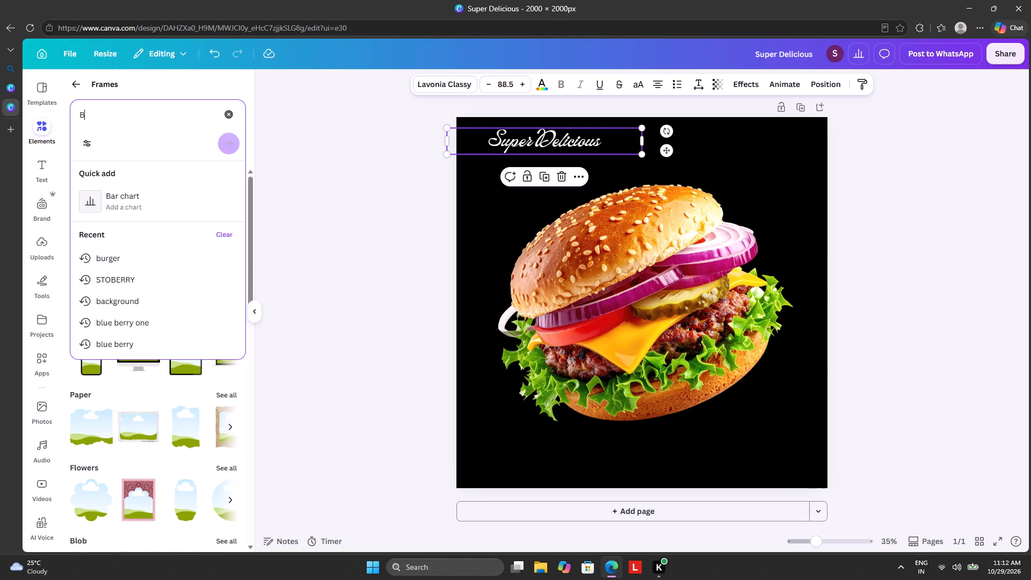
pyautogui.press('Return')
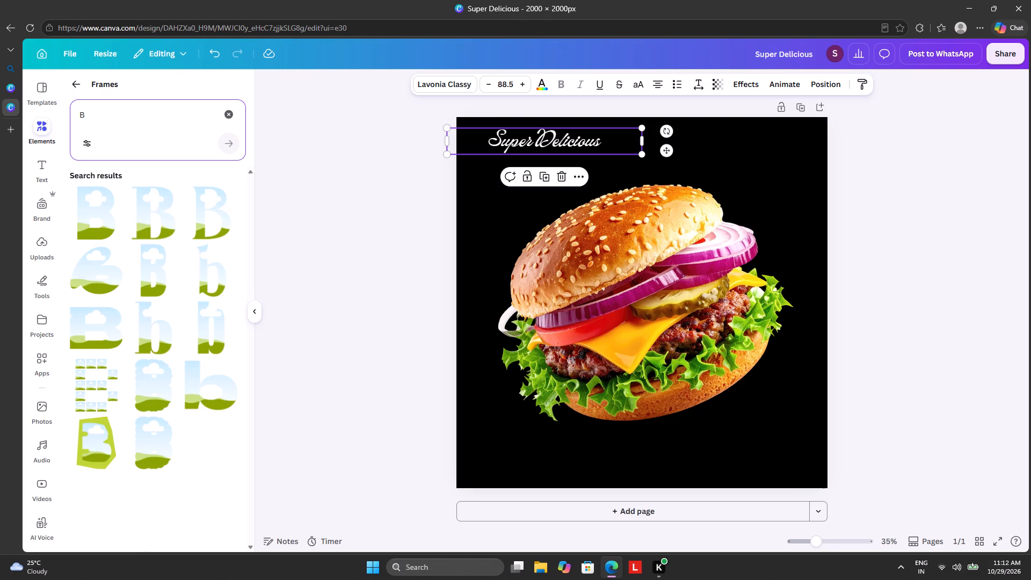
pyautogui.click(100, 211)
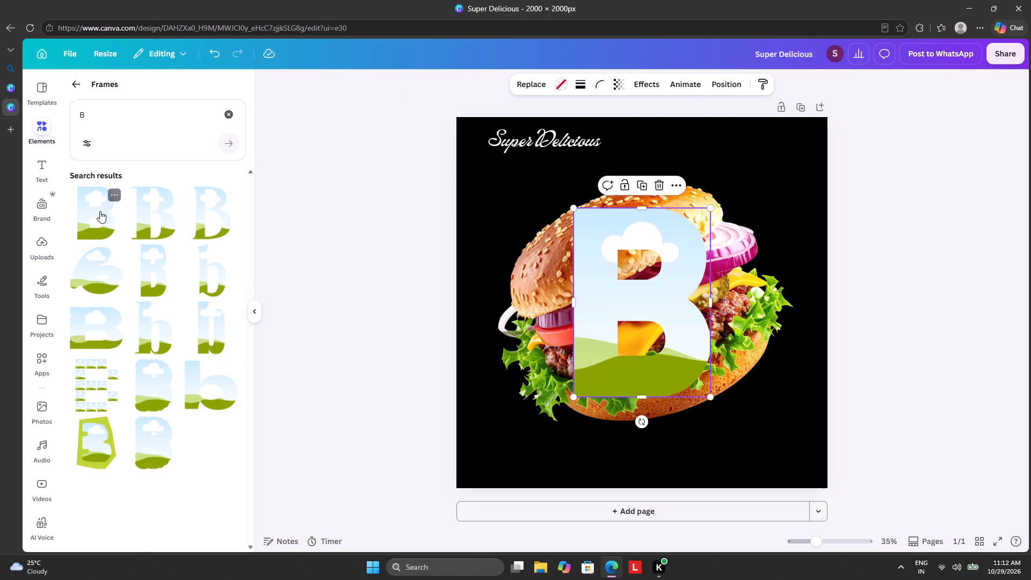
# Search the frames for "U" and add the bold block-letter U frame to the page.
pyautogui.click(228, 115)
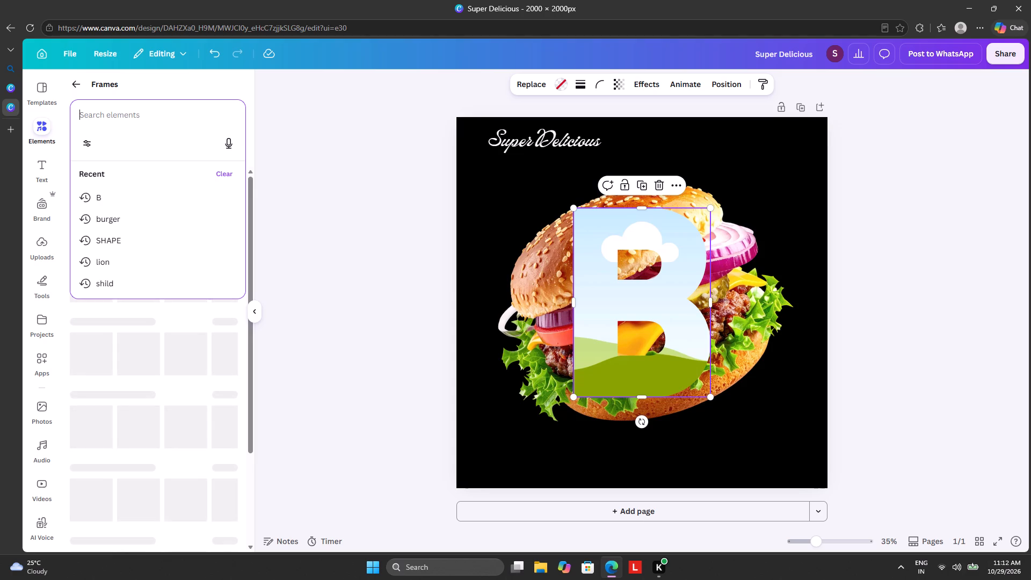
pyautogui.press('u')
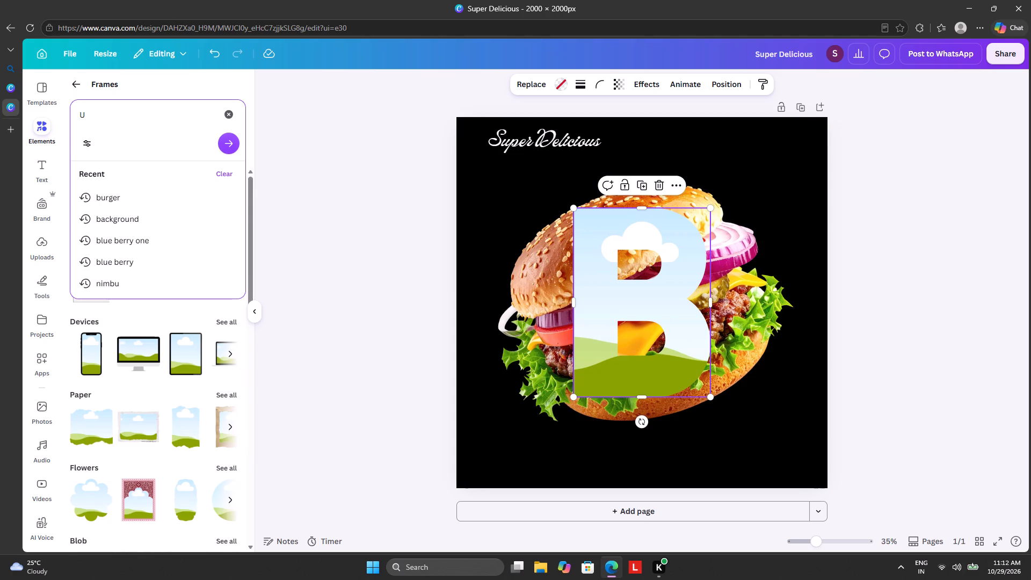
pyautogui.press('Return')
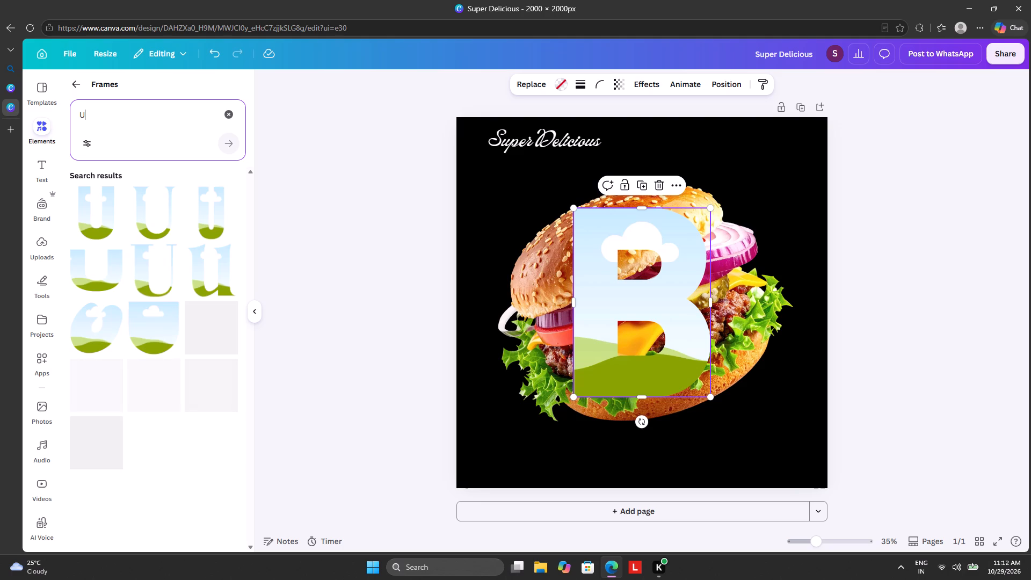
pyautogui.click(106, 222)
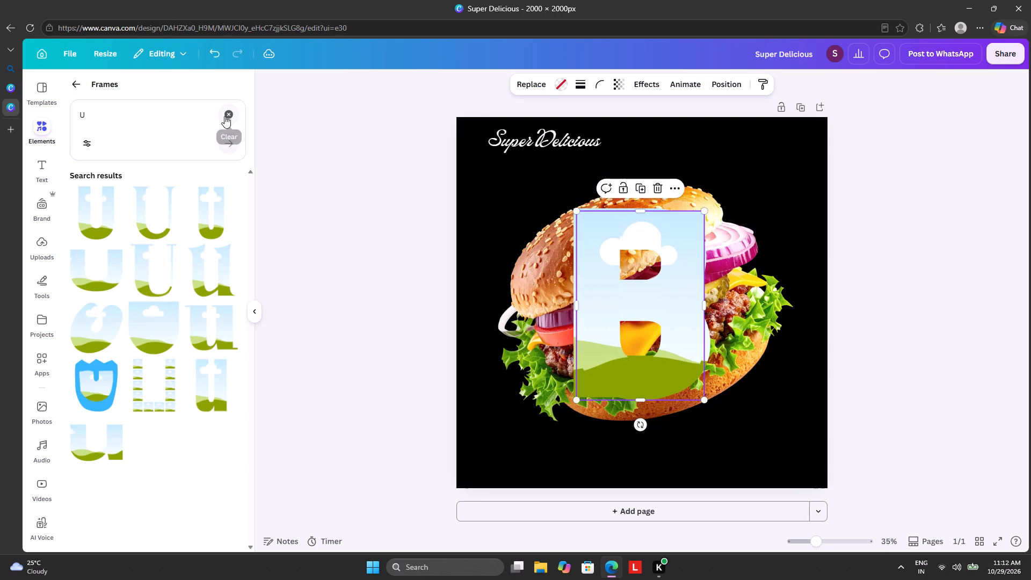
# Search the frames for "R" and add the wide serif R frame to the page.
pyautogui.click(226, 115)
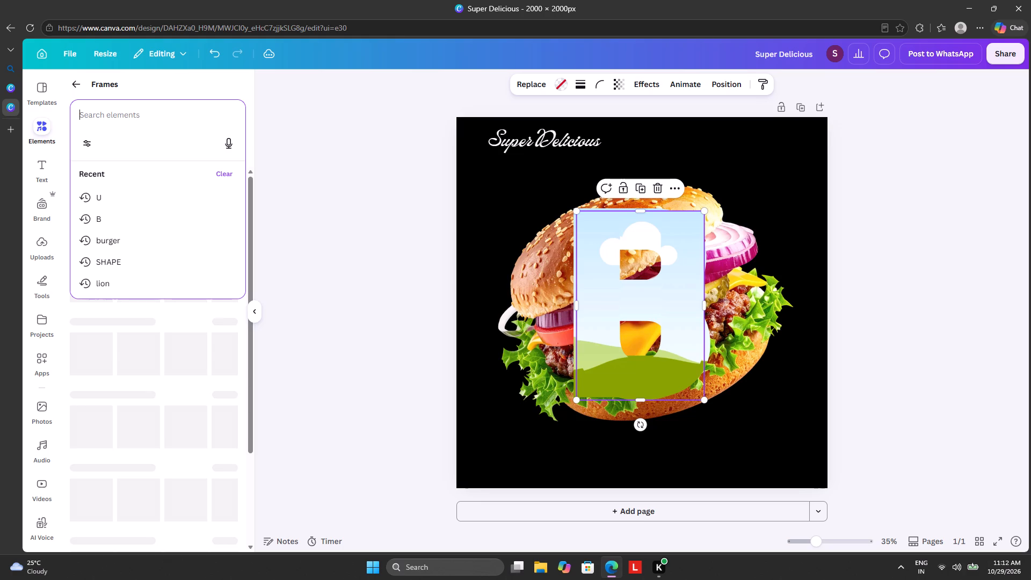
pyautogui.press('r')
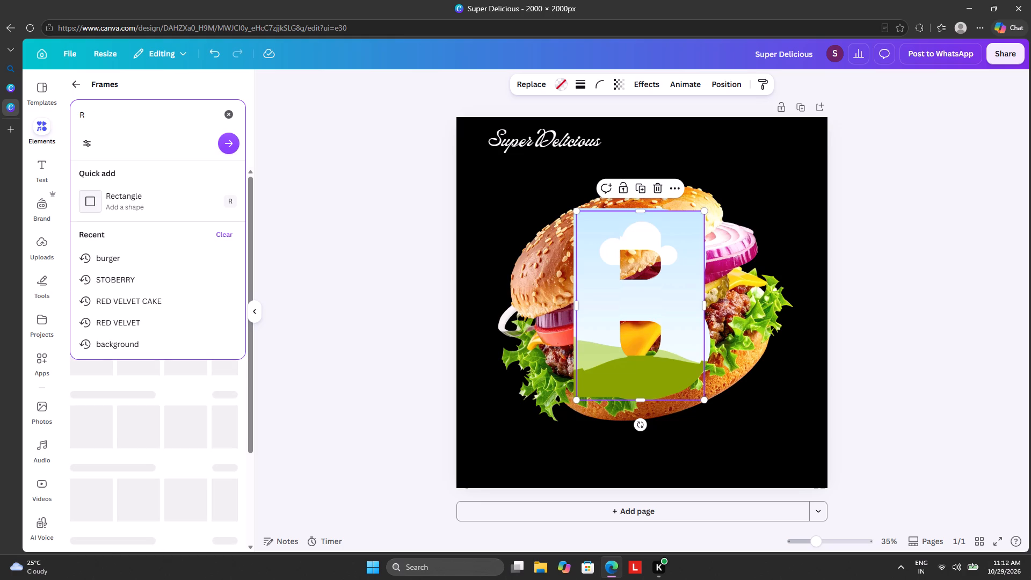
pyautogui.press('Return')
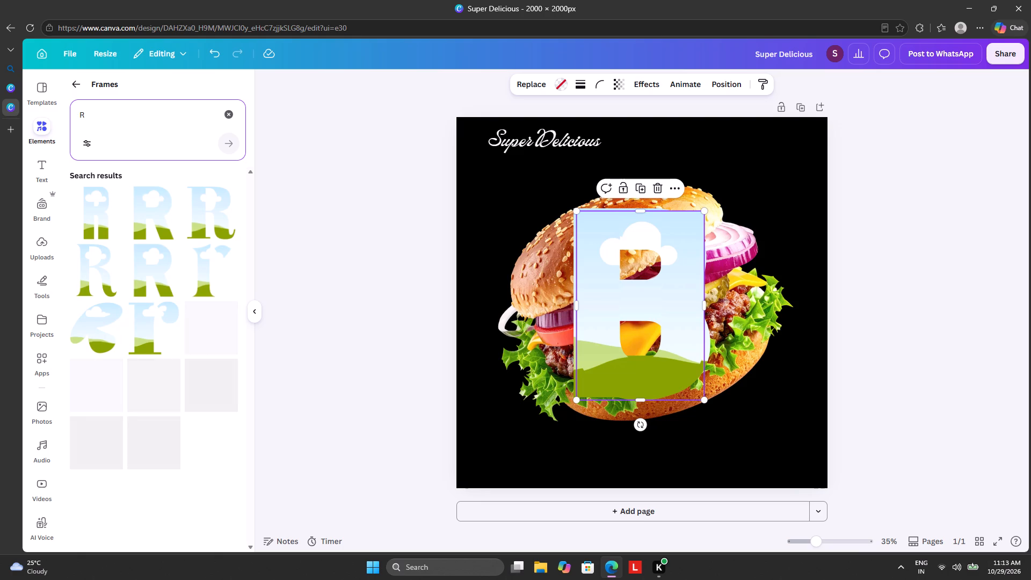
pyautogui.click(207, 225)
# Search the frames for "G", add the bold block-letter G frame to the page and clear the search.
pyautogui.click(228, 108)
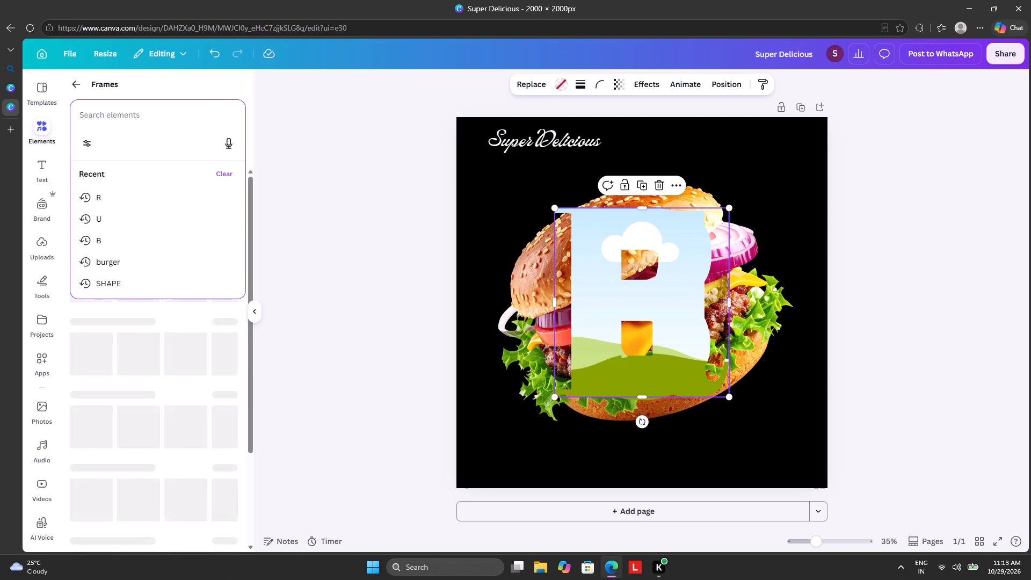
pyautogui.press('g')
pyautogui.press('Return')
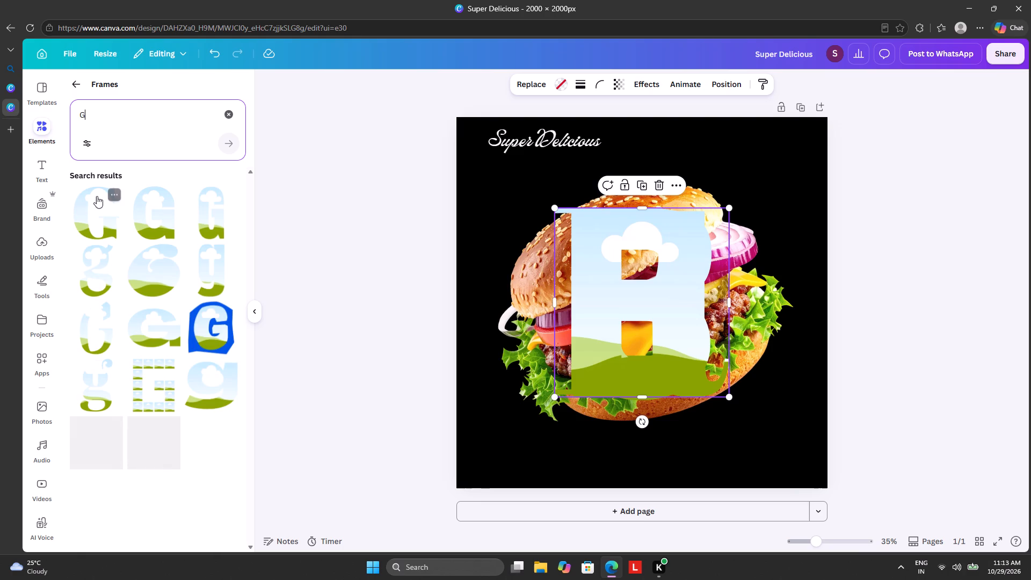
pyautogui.click(97, 196)
pyautogui.click(234, 116)
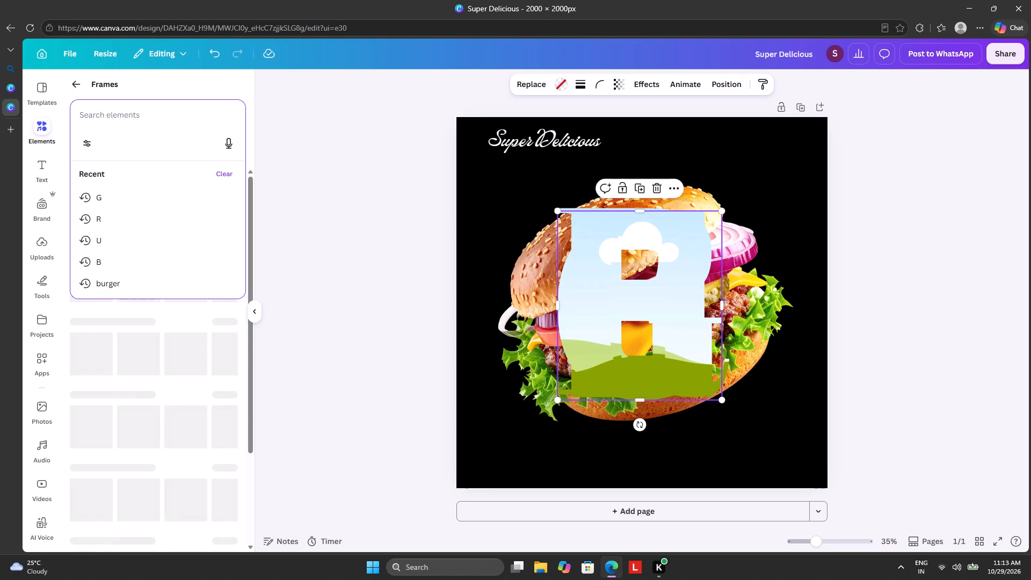
# Search the frames for "E", add the bold block-letter E frame to the page and clear the search.
pyautogui.press('e')
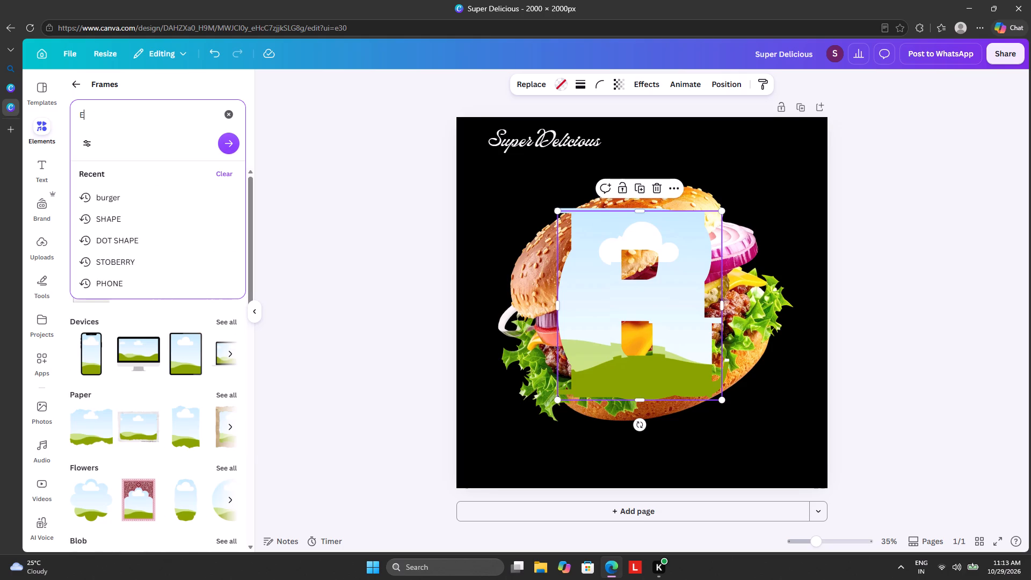
pyautogui.press('Return')
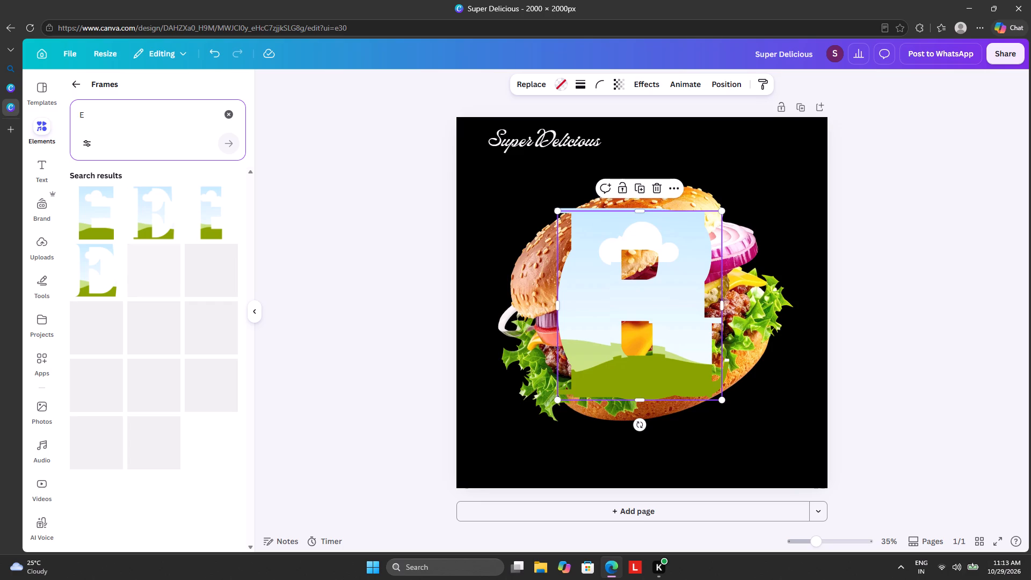
pyautogui.click(97, 212)
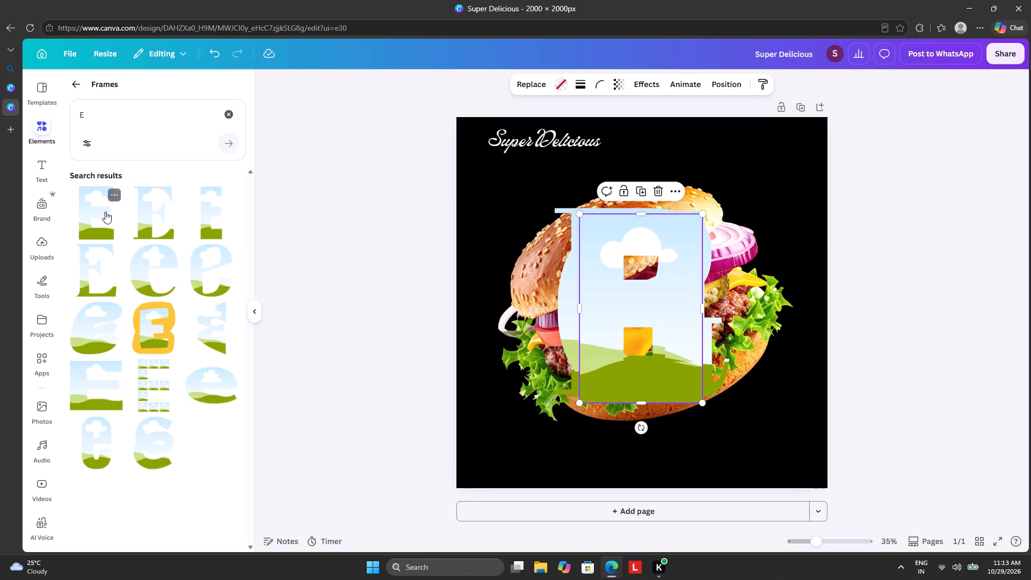
pyautogui.click(233, 108)
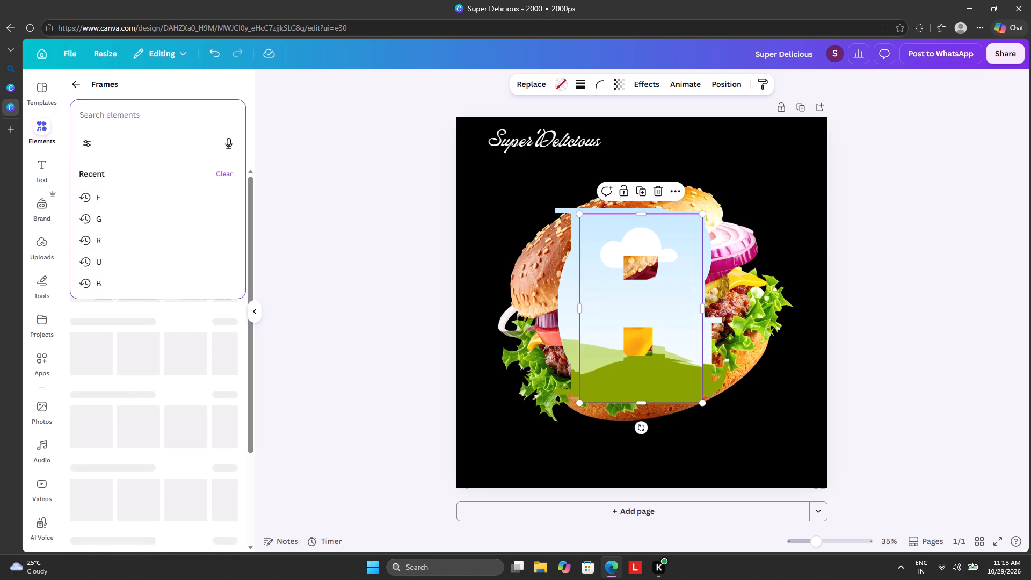
# Search the frames for "R" and add the narrow block-letter R frame to the page.
pyautogui.scroll(-4, 158, 234)
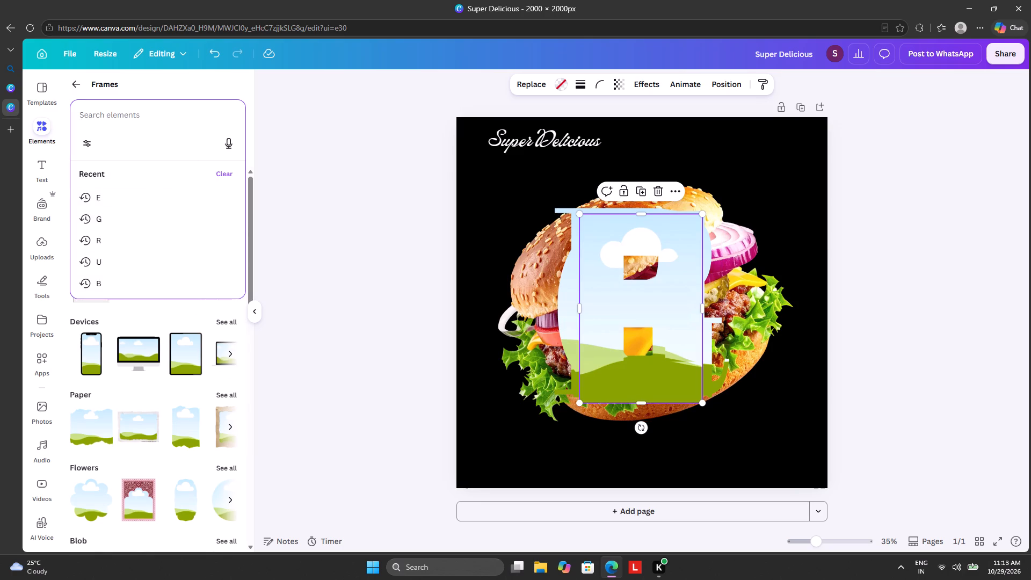
pyautogui.press('r')
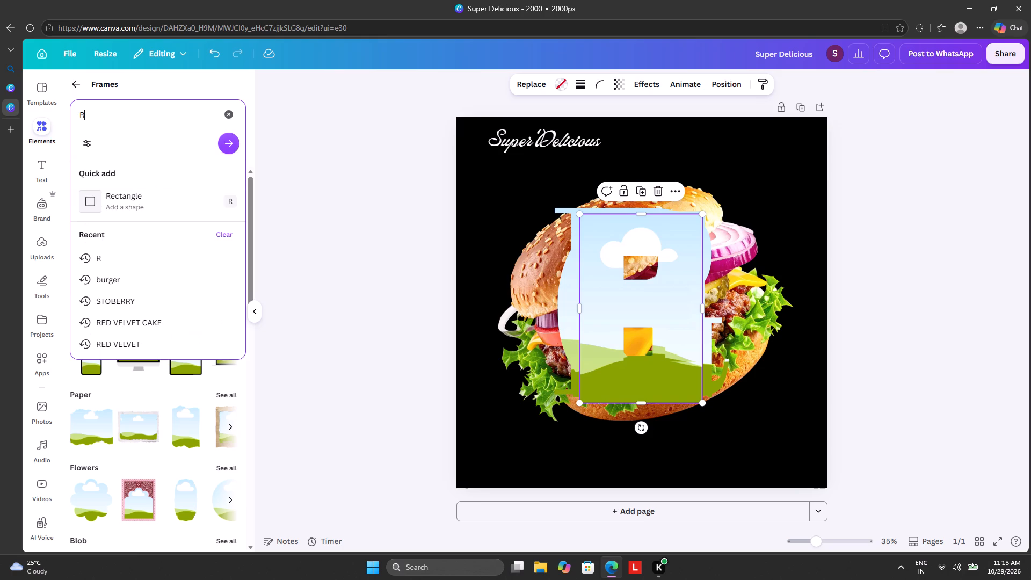
pyautogui.press('Return')
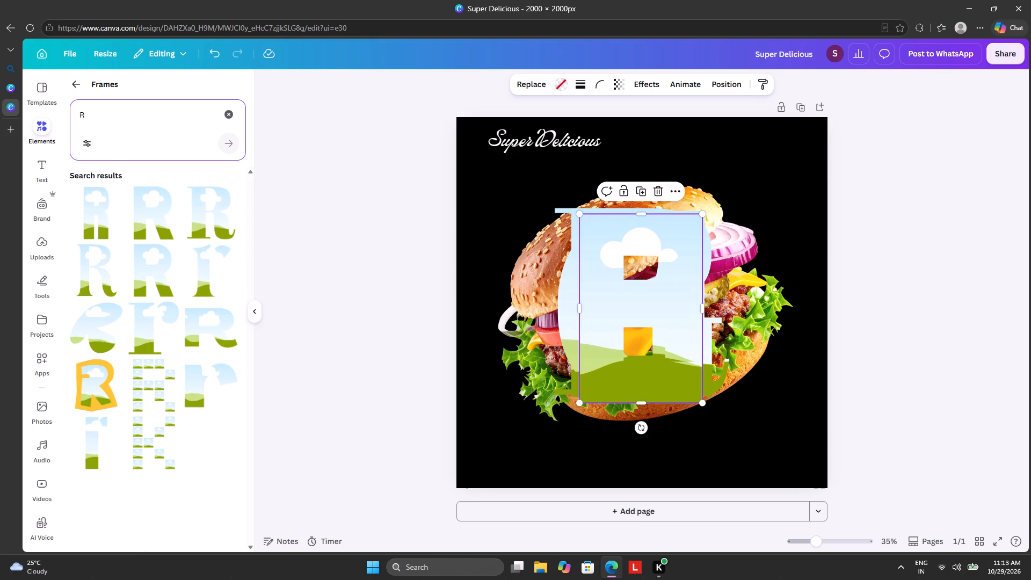
pyautogui.click(101, 214)
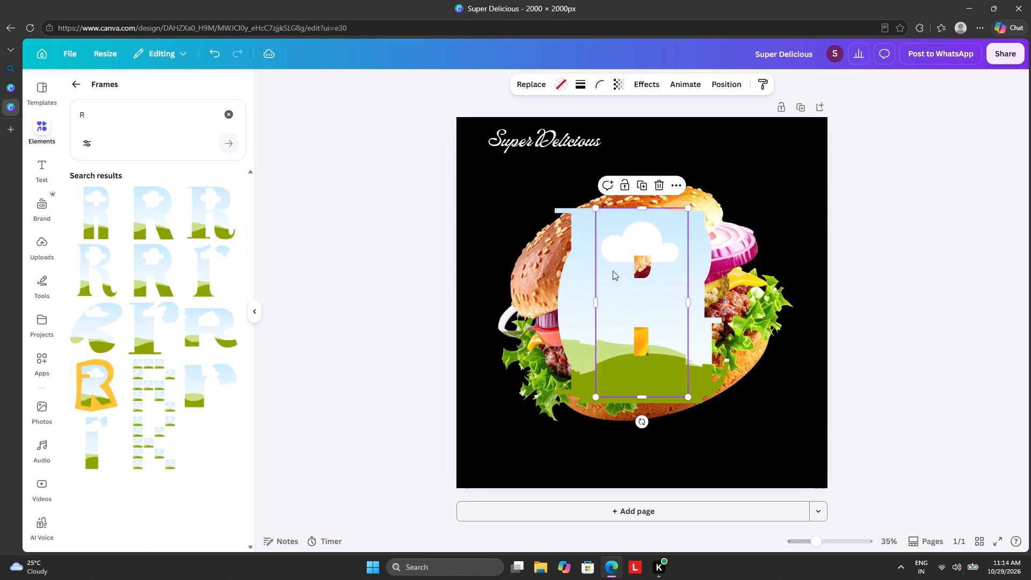
# Shrink the narrow R frame to small letter size and place it near the page's upper-right corner.
pyautogui.click(630, 271)
pyautogui.click(613, 242)
pyautogui.moveTo(597, 208); pyautogui.dragTo(669, 337)
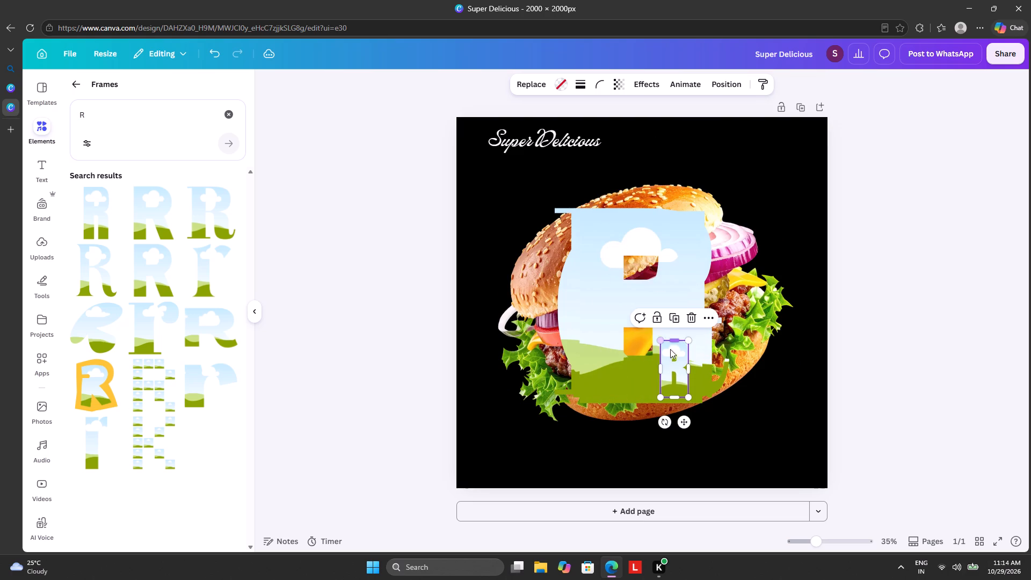
pyautogui.moveTo(670, 366); pyautogui.dragTo(753, 181)
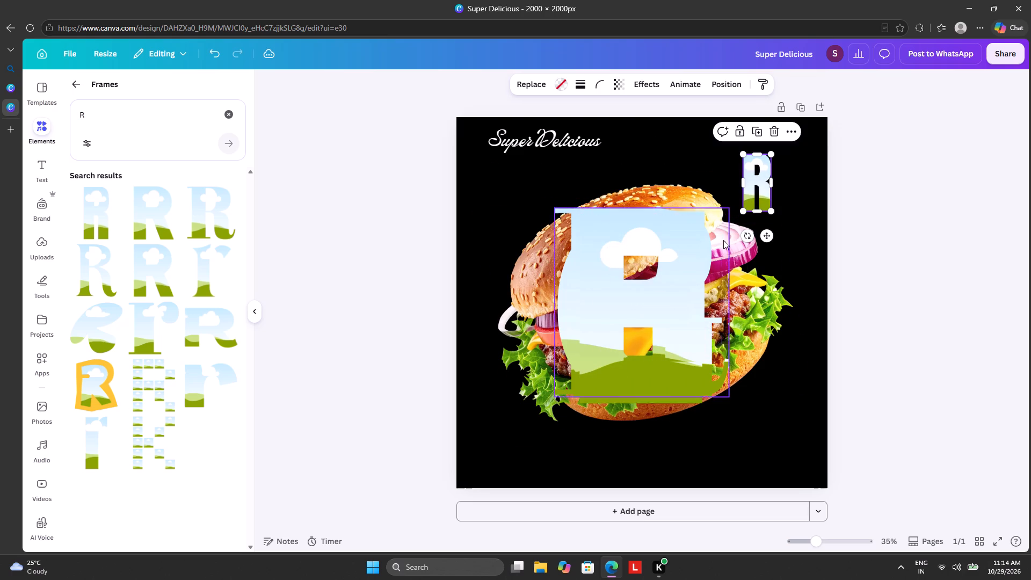
# Move the burger image slightly lower on the page.
pyautogui.moveTo(737, 271); pyautogui.dragTo(743, 312)
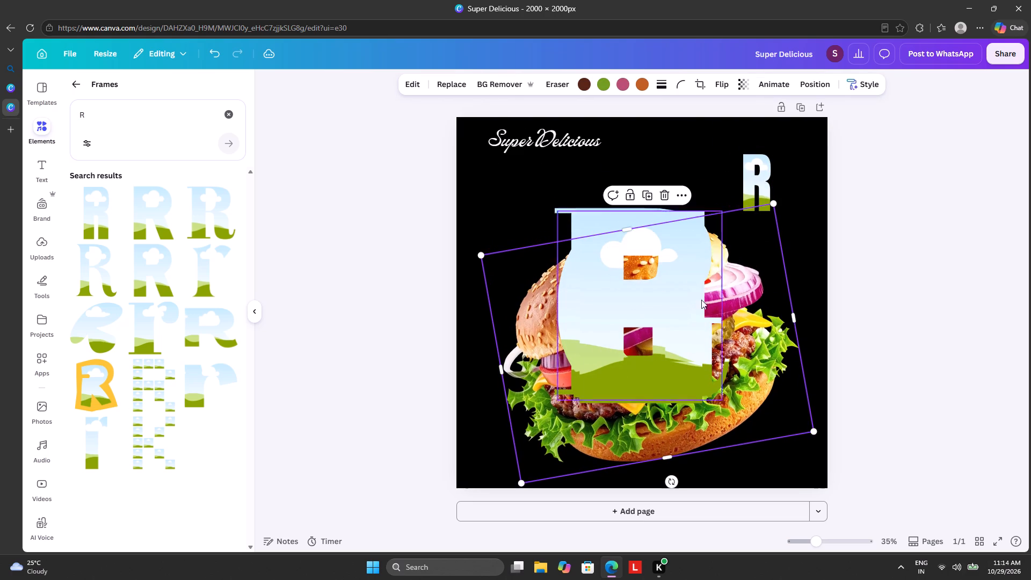
# Move the stacked serif R, U, G and E frames to the page's right edge, uncovering the B frame.
pyautogui.click(677, 294)
pyautogui.moveTo(578, 209); pyautogui.dragTo(526, 201)
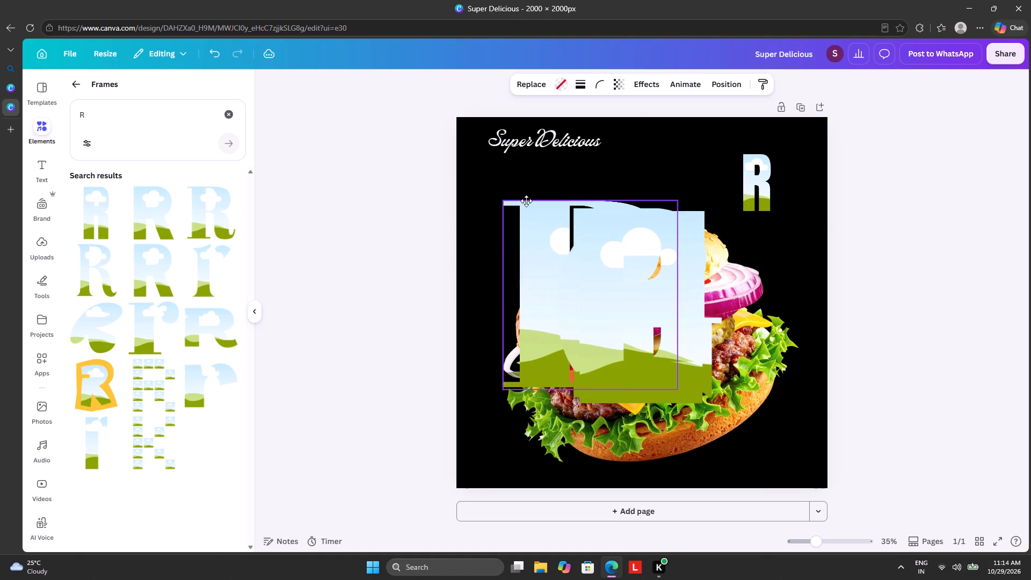
pyautogui.moveTo(526, 201); pyautogui.dragTo(526, 201)
pyautogui.moveTo(616, 265); pyautogui.dragTo(815, 260)
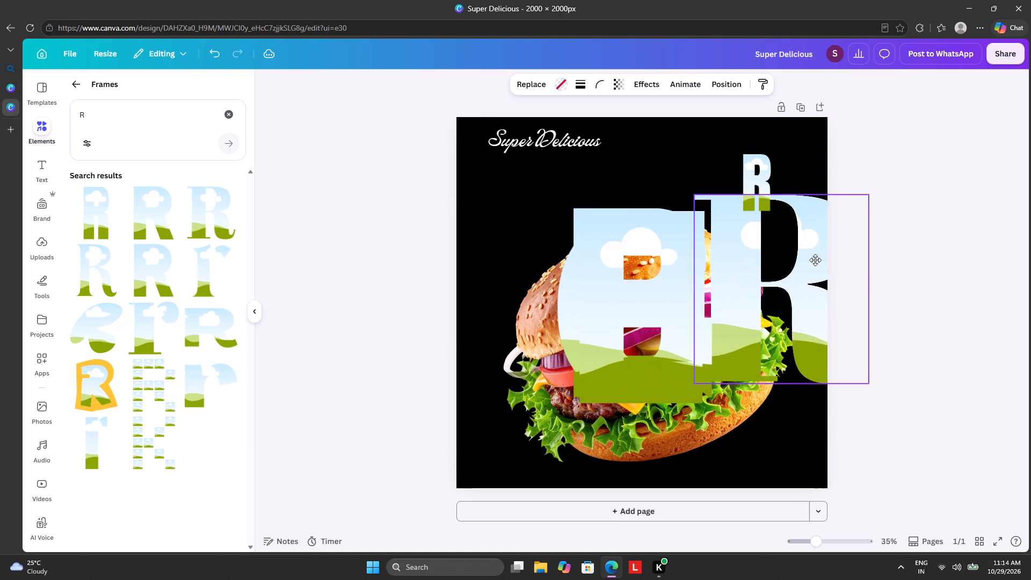
pyautogui.moveTo(815, 260); pyautogui.dragTo(823, 260)
pyautogui.moveTo(622, 281); pyautogui.dragTo(754, 281)
pyautogui.moveTo(617, 274); pyautogui.dragTo(720, 279)
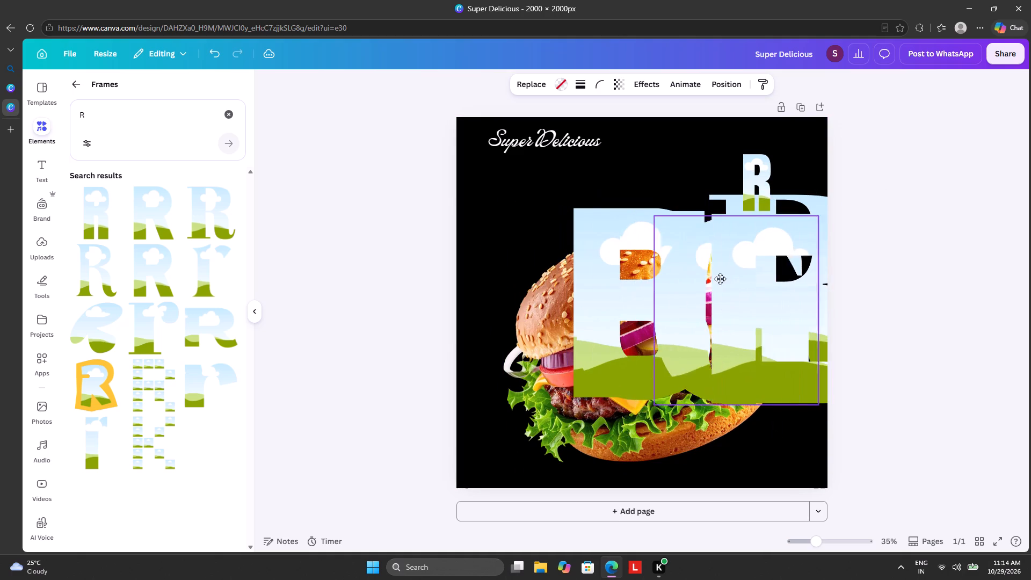
pyautogui.moveTo(720, 279); pyautogui.dragTo(783, 275)
pyautogui.moveTo(637, 270); pyautogui.dragTo(789, 271)
# Shrink the B frame and place it at the page's upper left, just below the "Super Delicious" text.
pyautogui.moveTo(605, 259); pyautogui.dragTo(638, 266)
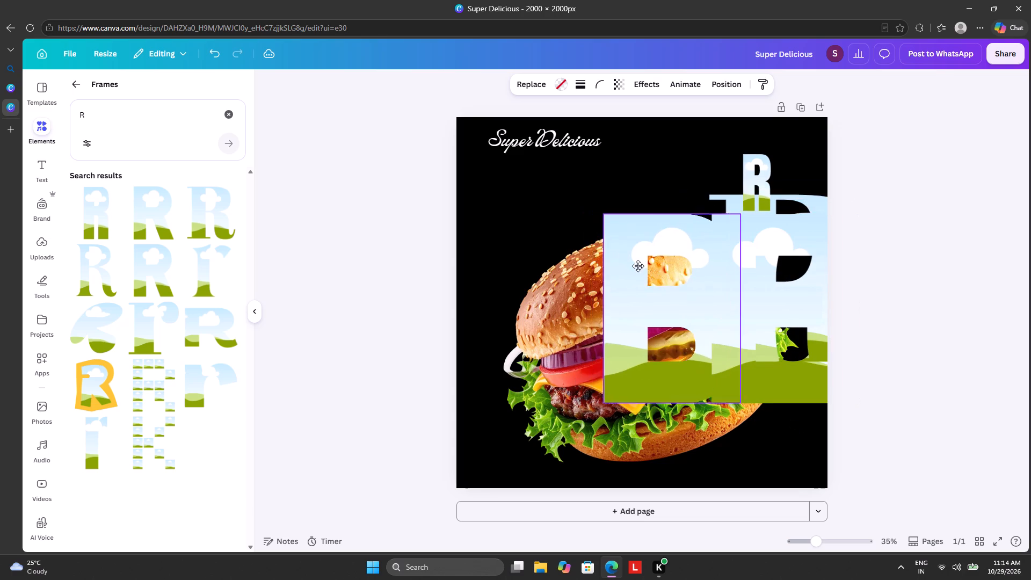
pyautogui.moveTo(638, 266); pyautogui.dragTo(569, 252)
pyautogui.moveTo(538, 202); pyautogui.dragTo(545, 215)
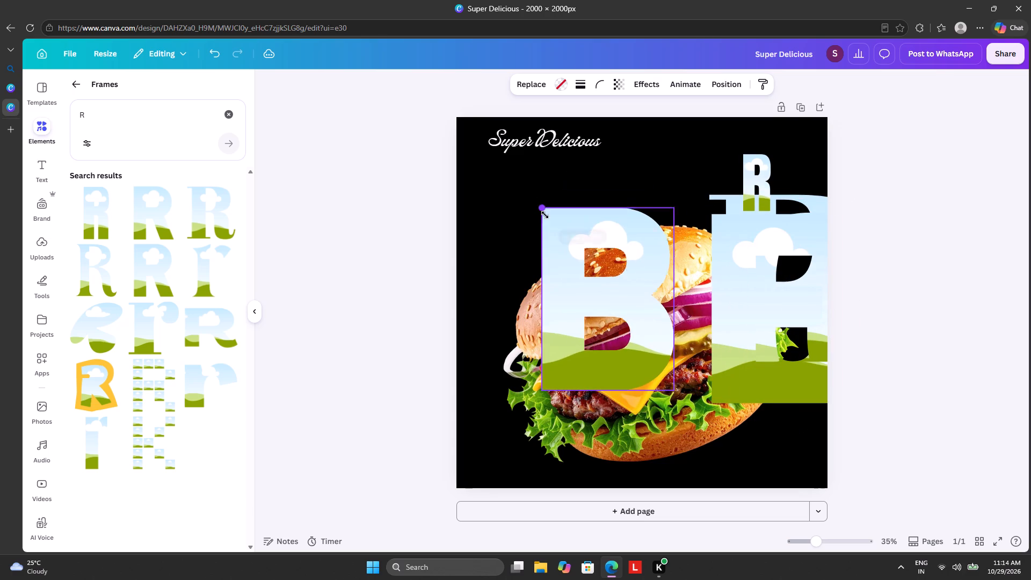
pyautogui.moveTo(545, 215); pyautogui.dragTo(622, 323)
pyautogui.moveTo(646, 357); pyautogui.dragTo(604, 318)
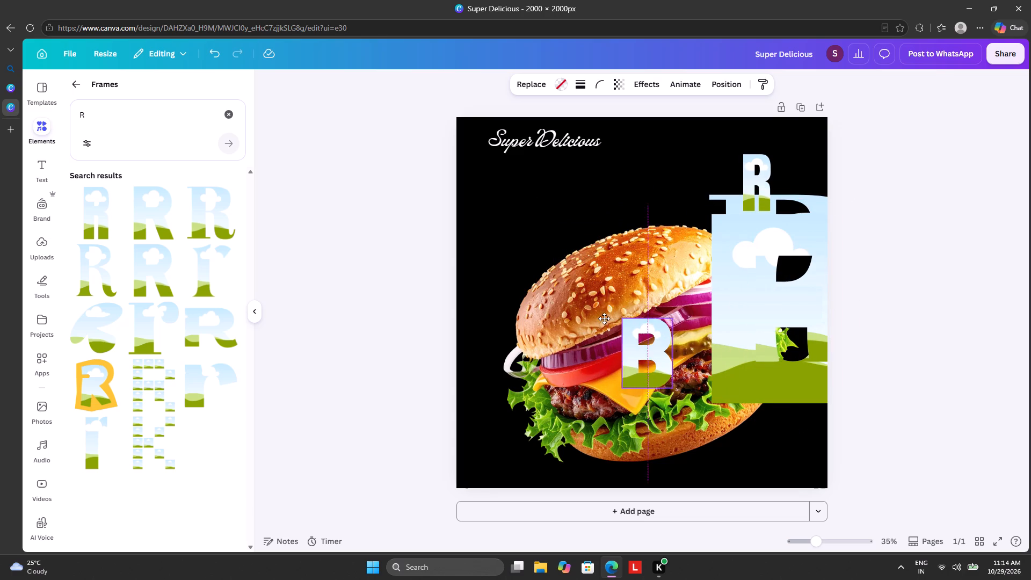
pyautogui.moveTo(604, 318); pyautogui.dragTo(504, 199)
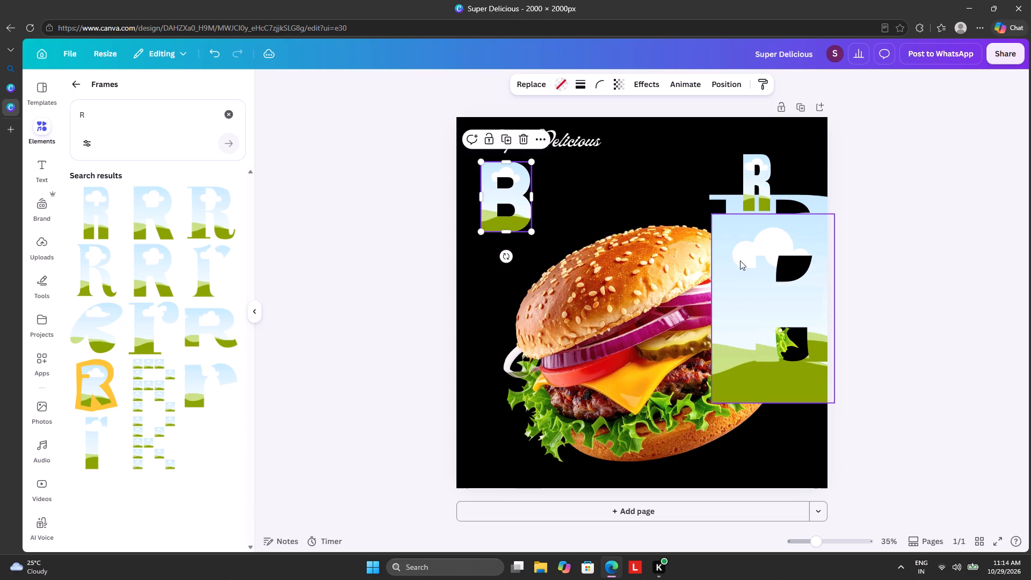
# Move the E, G and serif R frames from the page's right edge onto the burger, uncovering the U frame.
pyautogui.moveTo(750, 269); pyautogui.dragTo(579, 307)
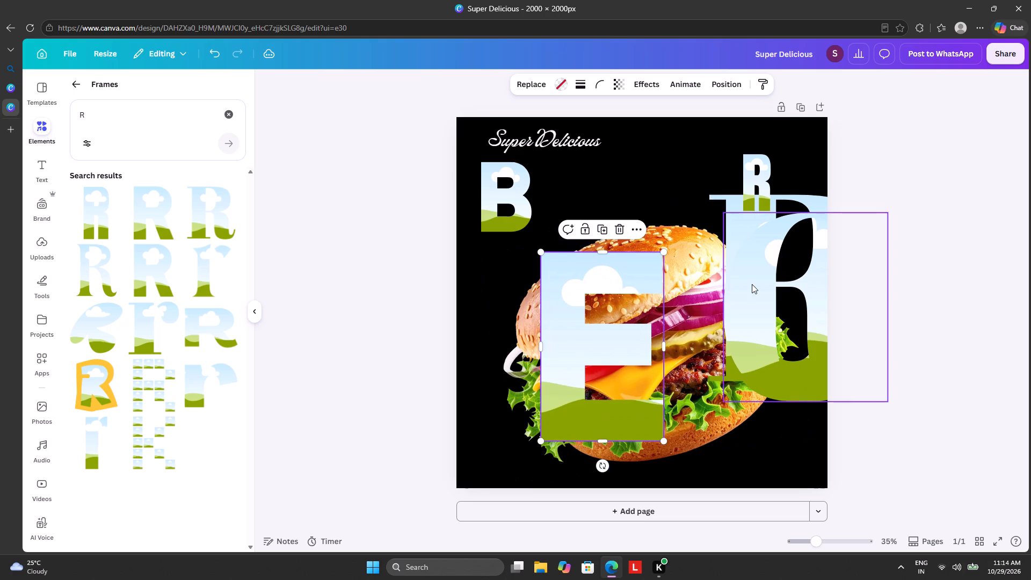
pyautogui.moveTo(755, 284); pyautogui.dragTo(504, 303)
pyautogui.moveTo(759, 244); pyautogui.dragTo(618, 270)
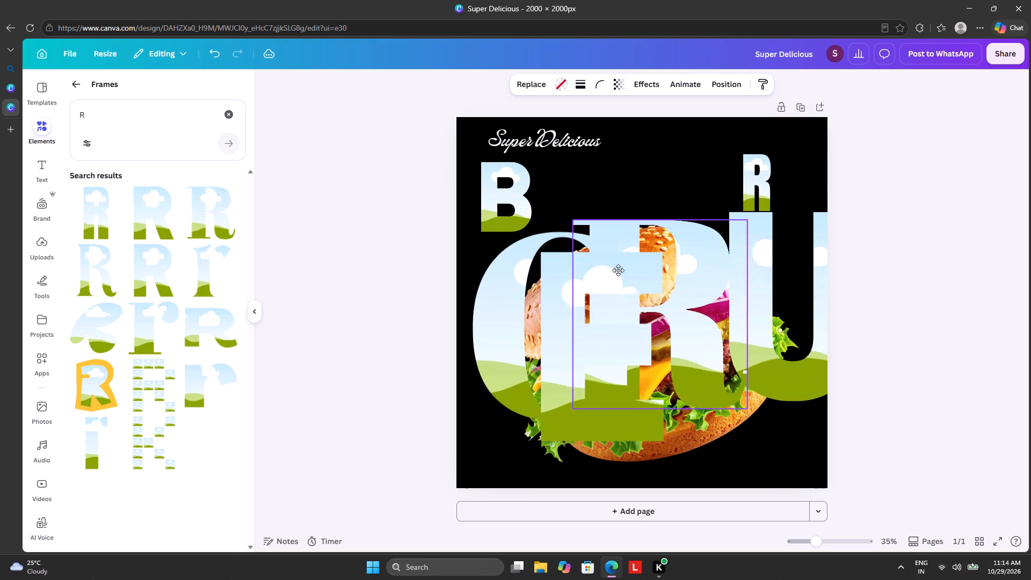
pyautogui.moveTo(618, 270); pyautogui.dragTo(565, 278)
# Shrink the U frame to roughly the B's height and place it directly after the B, aligned near its baseline.
pyautogui.moveTo(760, 259); pyautogui.dragTo(738, 250)
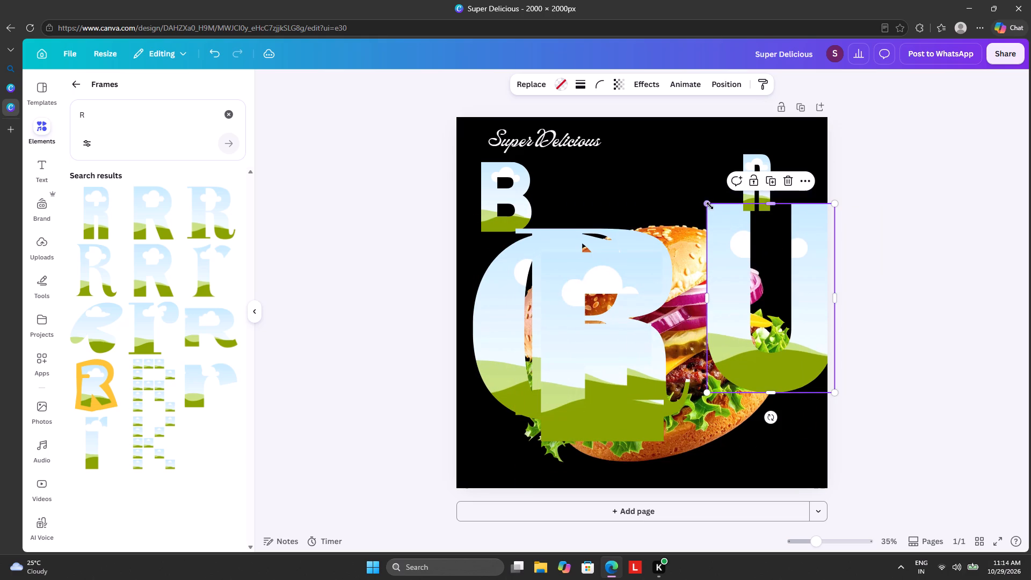
pyautogui.moveTo(709, 205); pyautogui.dragTo(781, 322)
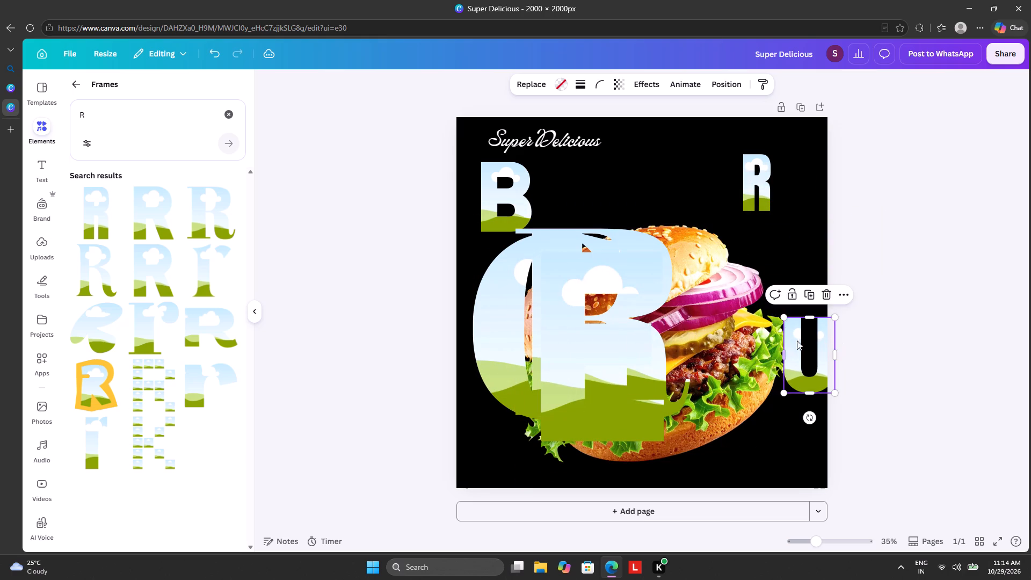
pyautogui.moveTo(819, 361); pyautogui.dragTo(572, 200)
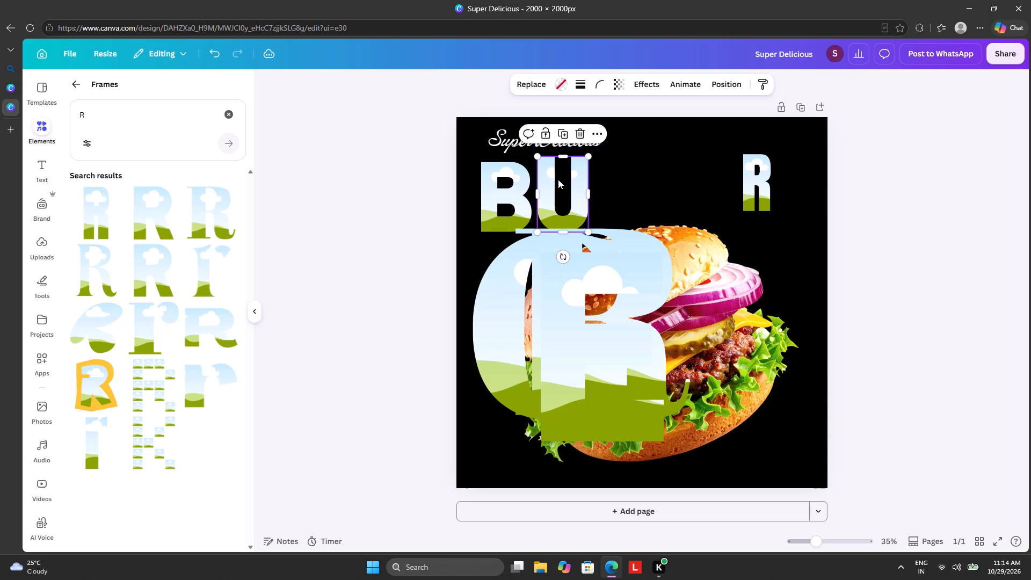
pyautogui.moveTo(536, 157); pyautogui.dragTo(540, 168)
pyautogui.moveTo(561, 199); pyautogui.dragTo(561, 199)
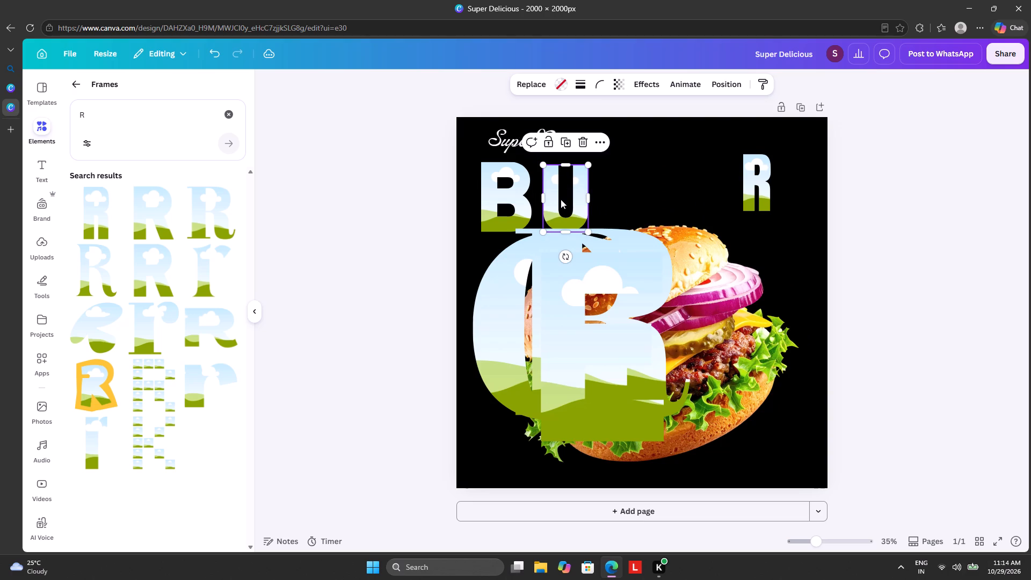
pyautogui.moveTo(561, 199); pyautogui.dragTo(554, 200)
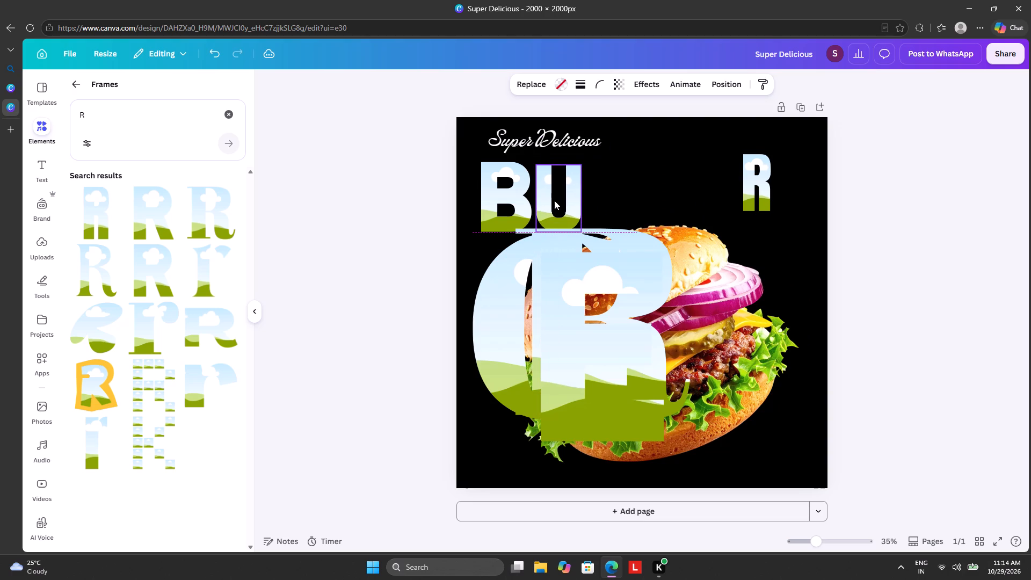
# Move the large E frame aside, then shrink the G frame to match the letter row and place it right after the U.
pyautogui.moveTo(560, 296); pyautogui.dragTo(696, 276)
pyautogui.moveTo(578, 298); pyautogui.dragTo(579, 298)
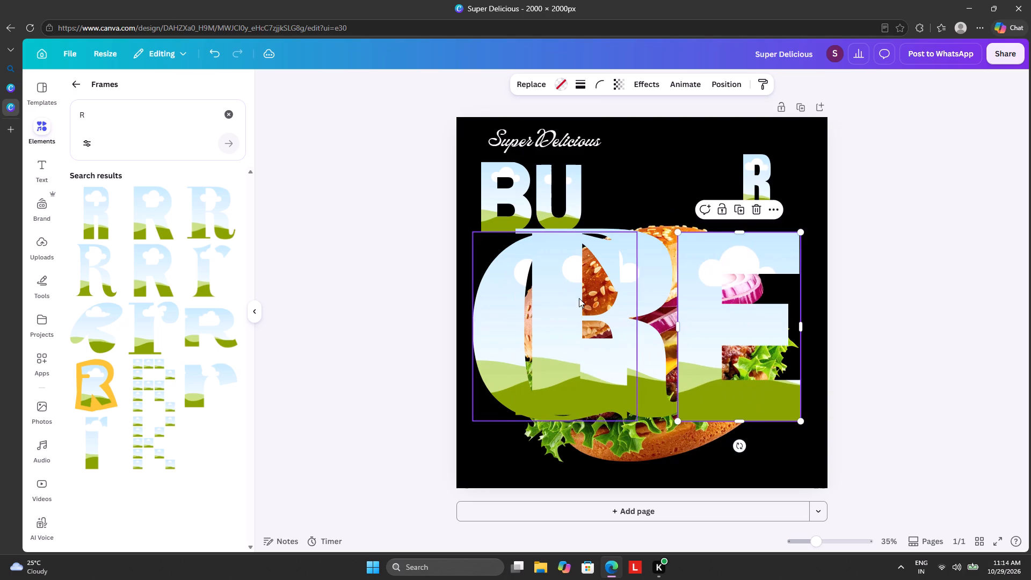
pyautogui.moveTo(579, 298); pyautogui.dragTo(699, 225)
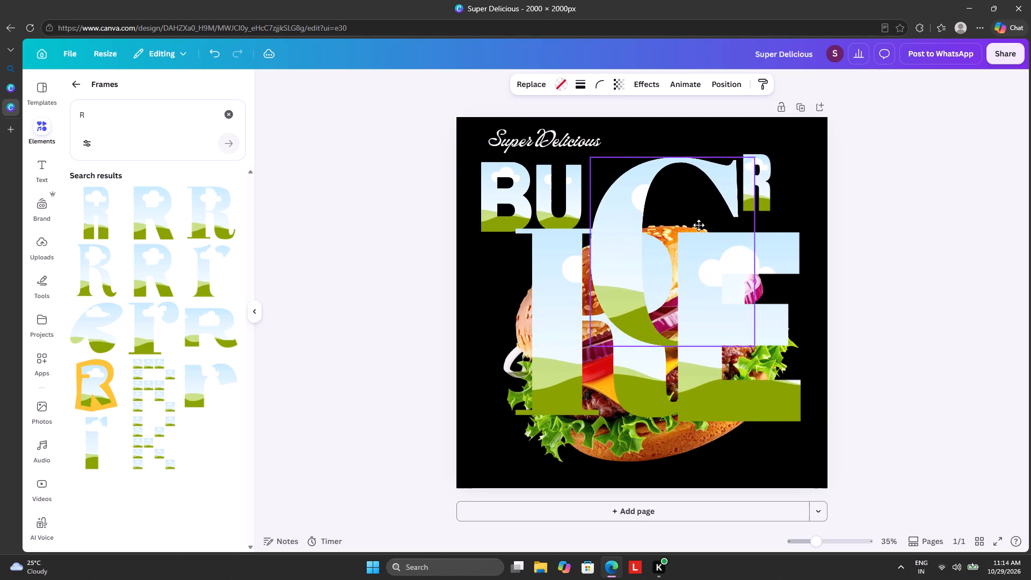
pyautogui.moveTo(699, 225); pyautogui.dragTo(701, 243)
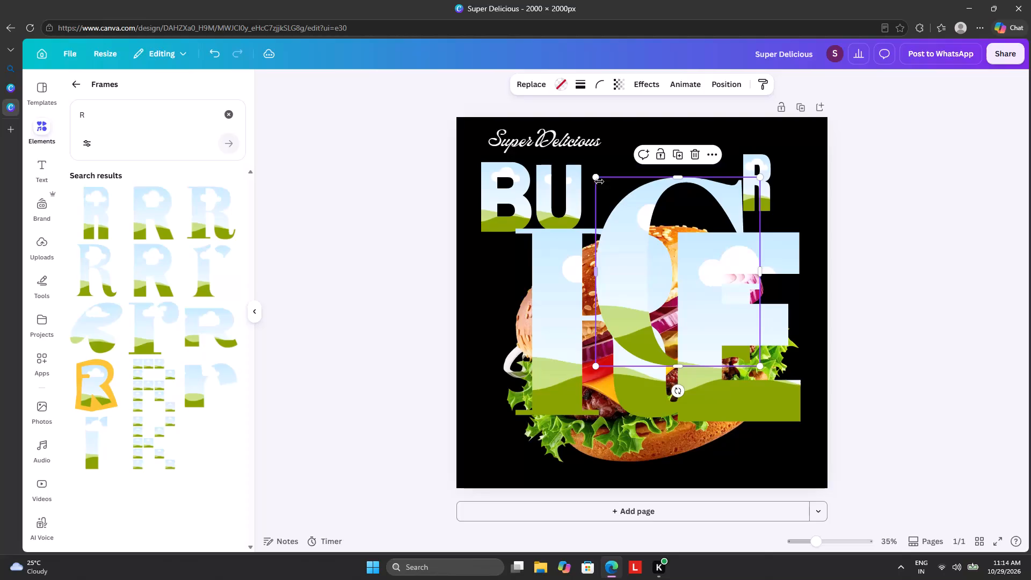
pyautogui.moveTo(599, 180); pyautogui.dragTo(688, 275)
pyautogui.moveTo(721, 313); pyautogui.dragTo(634, 180)
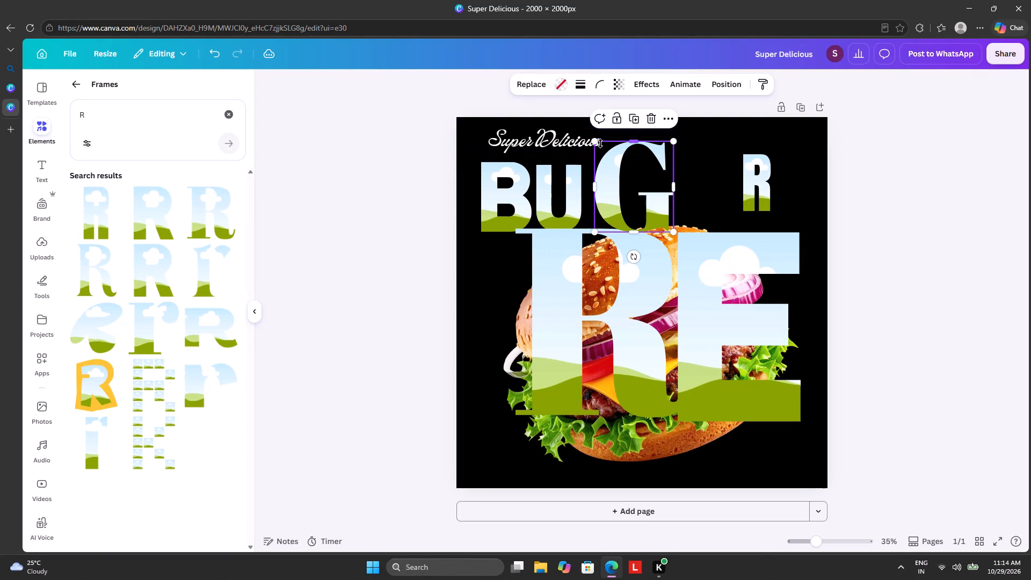
pyautogui.moveTo(597, 141); pyautogui.dragTo(608, 166)
pyautogui.moveTo(645, 198); pyautogui.dragTo(623, 194)
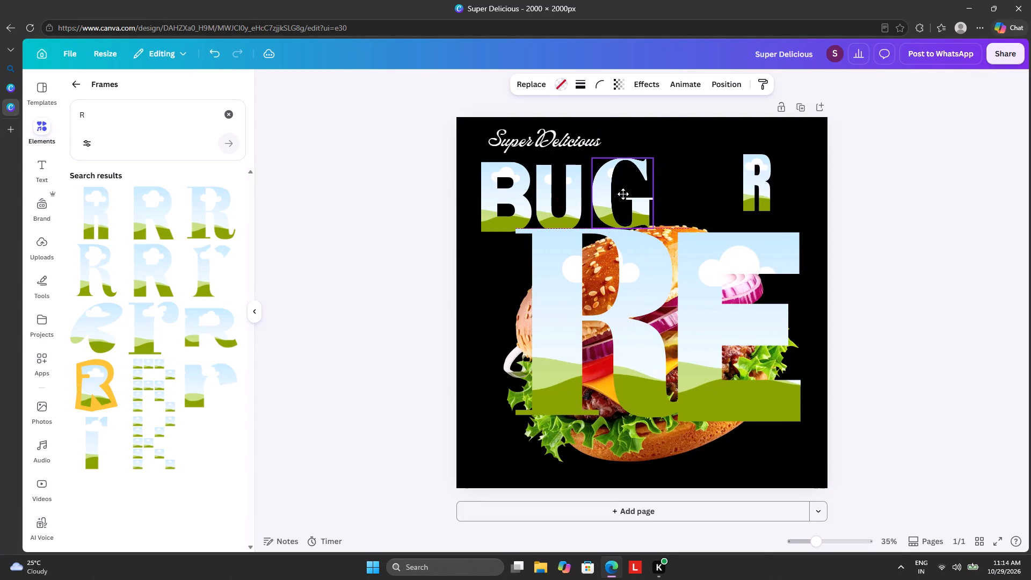
pyautogui.moveTo(623, 194); pyautogui.dragTo(622, 193)
# Shrink the large E frame to the letter row's height and place it directly before the small R near the page's right edge.
pyautogui.moveTo(722, 265); pyautogui.dragTo(693, 208)
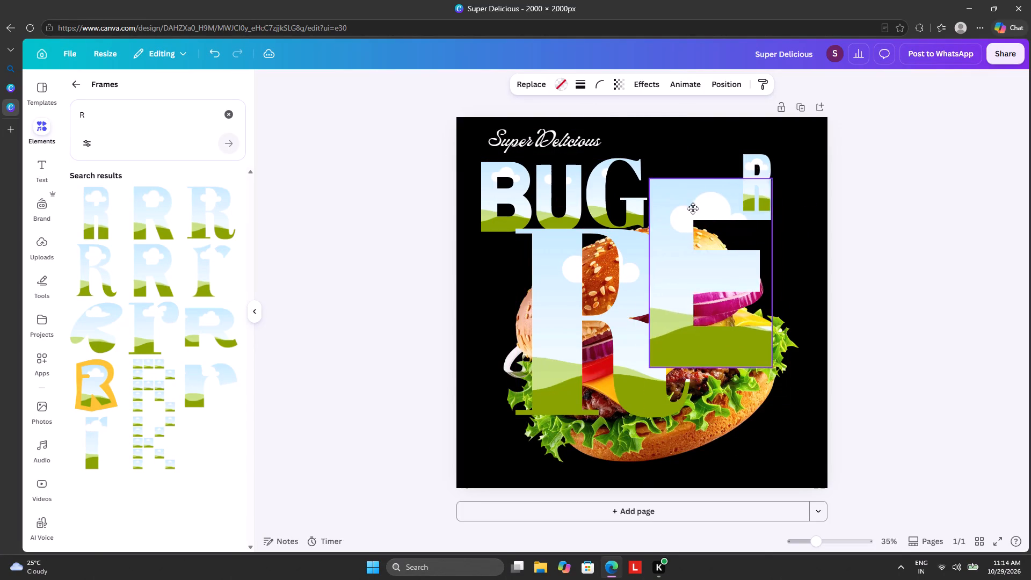
pyautogui.moveTo(693, 208); pyautogui.dragTo(690, 204)
pyautogui.moveTo(646, 172); pyautogui.dragTo(701, 231)
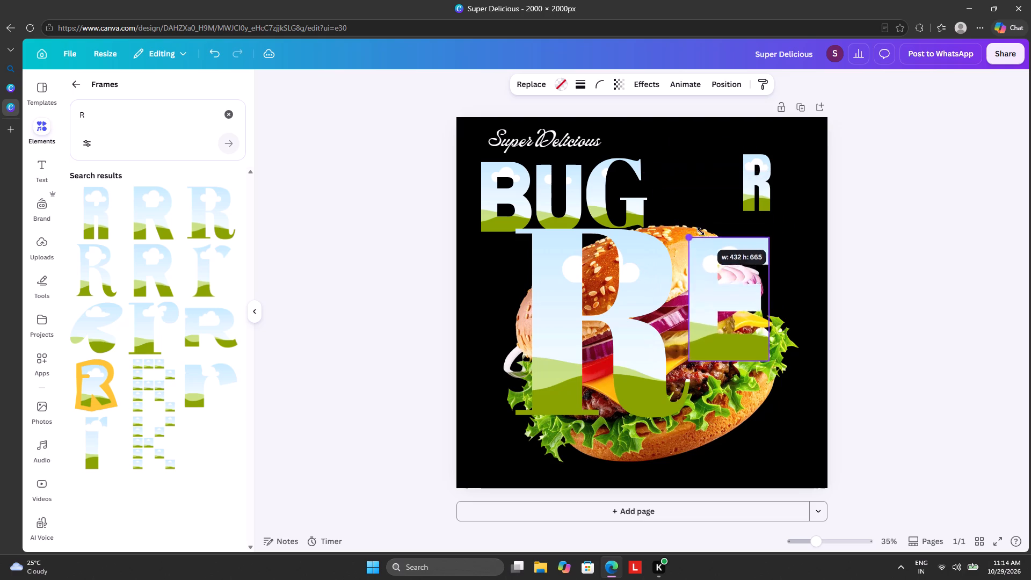
pyautogui.moveTo(701, 231); pyautogui.dragTo(727, 284)
pyautogui.moveTo(746, 314); pyautogui.dragTo(713, 180)
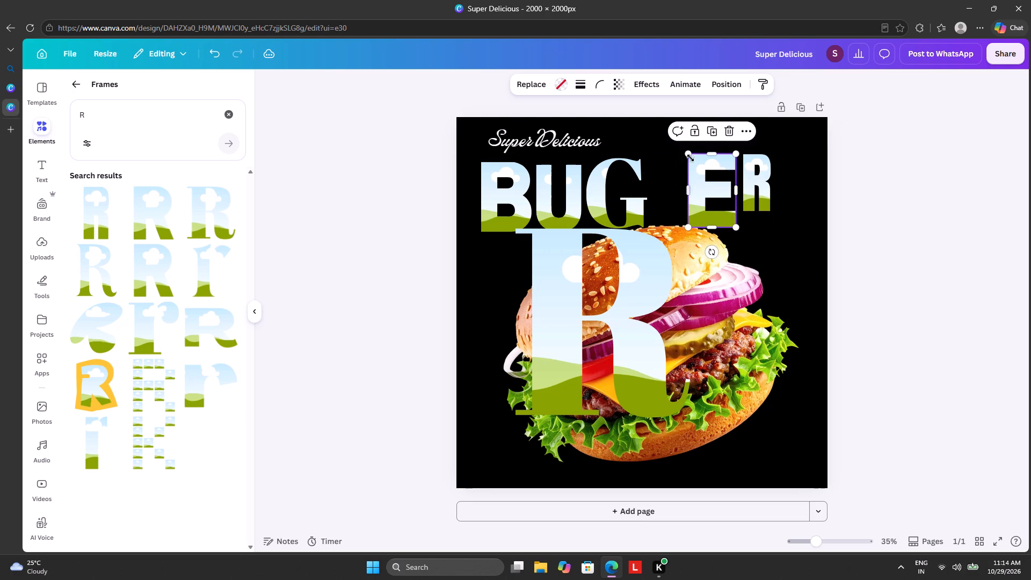
pyautogui.moveTo(689, 155); pyautogui.dragTo(694, 166)
pyautogui.moveTo(711, 201); pyautogui.dragTo(713, 201)
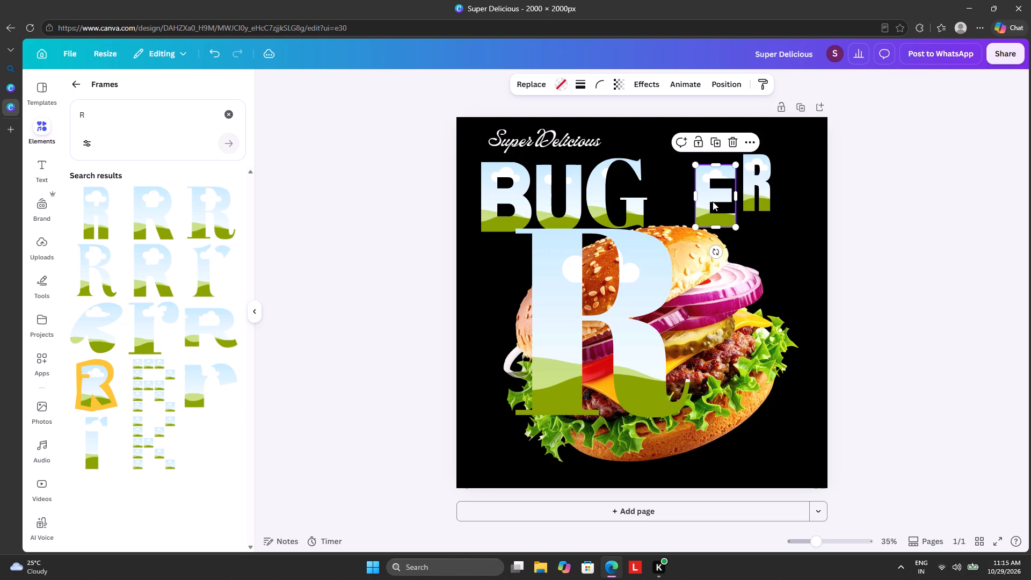
pyautogui.moveTo(713, 201); pyautogui.dragTo(715, 192)
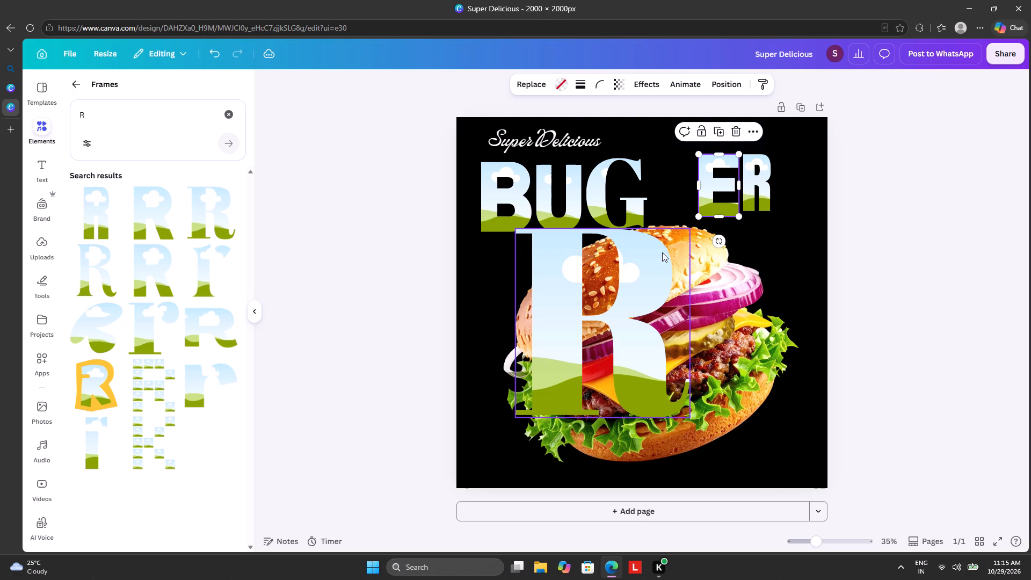
# Shrink the large serif R frame over the burger to about the height of the letters in the row.
pyautogui.click(604, 310)
pyautogui.moveTo(511, 228); pyautogui.dragTo(512, 228)
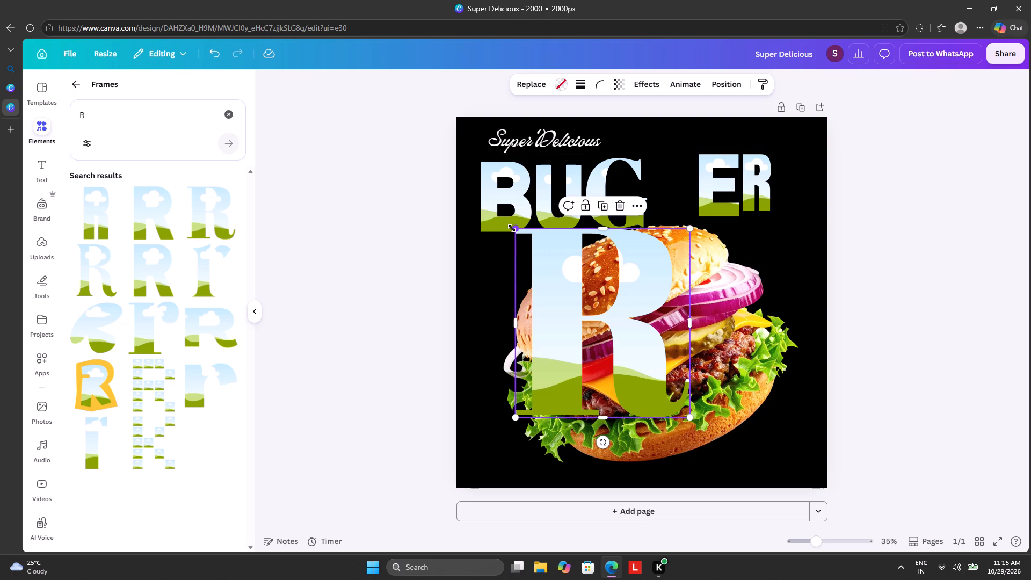
pyautogui.moveTo(512, 228); pyautogui.dragTo(592, 301)
pyautogui.moveTo(626, 340); pyautogui.dragTo(625, 307)
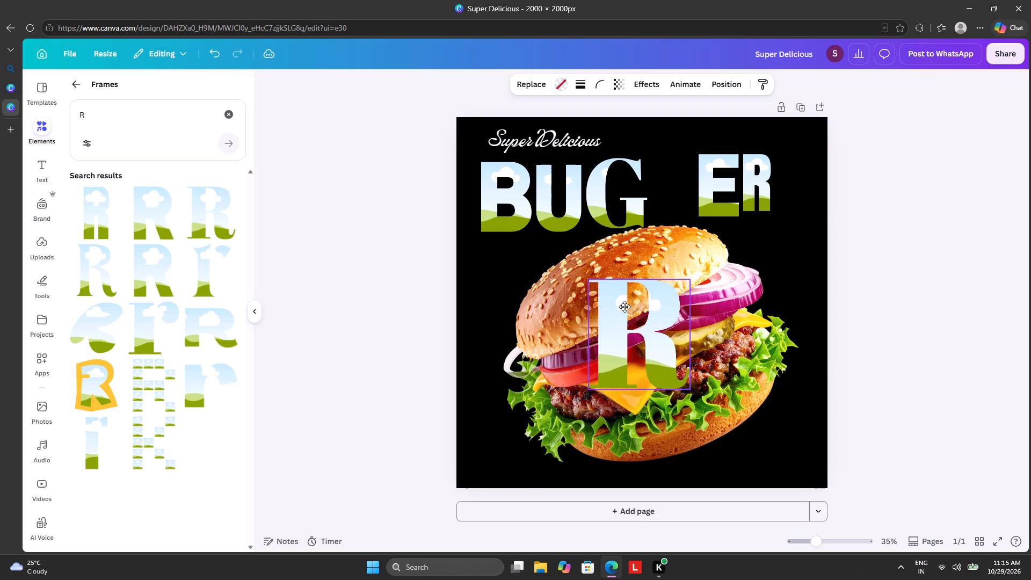
pyautogui.moveTo(625, 307); pyautogui.dragTo(619, 284)
pyautogui.moveTo(583, 249); pyautogui.dragTo(615, 285)
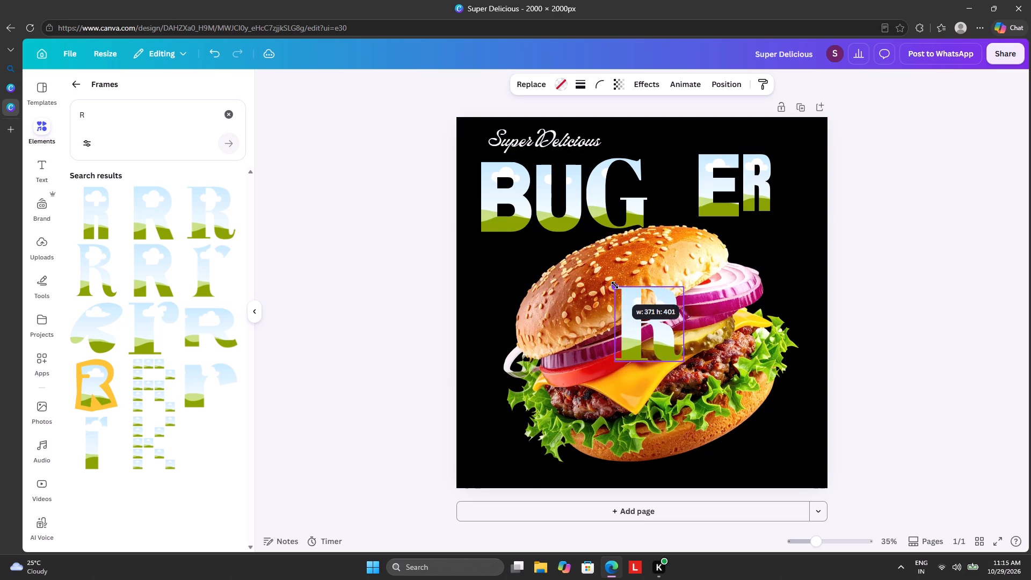
pyautogui.moveTo(615, 285); pyautogui.dragTo(616, 287)
# Shift the G frame over beside the E, then fit the serif R, slightly reduced, into the gap right after the U.
pyautogui.moveTo(615, 175); pyautogui.dragTo(660, 169)
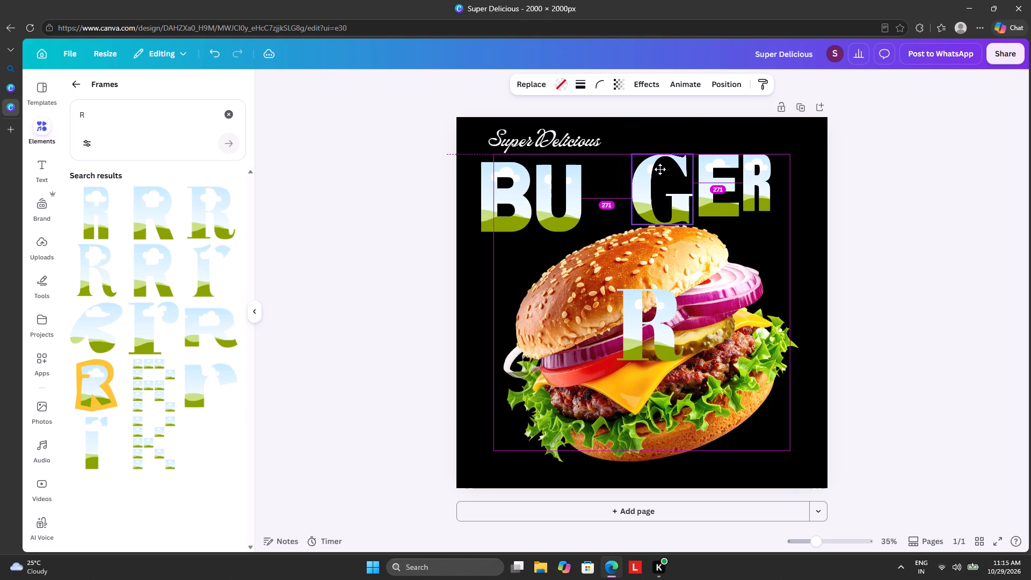
pyautogui.moveTo(660, 169); pyautogui.dragTo(663, 169)
pyautogui.moveTo(652, 338); pyautogui.dragTo(611, 222)
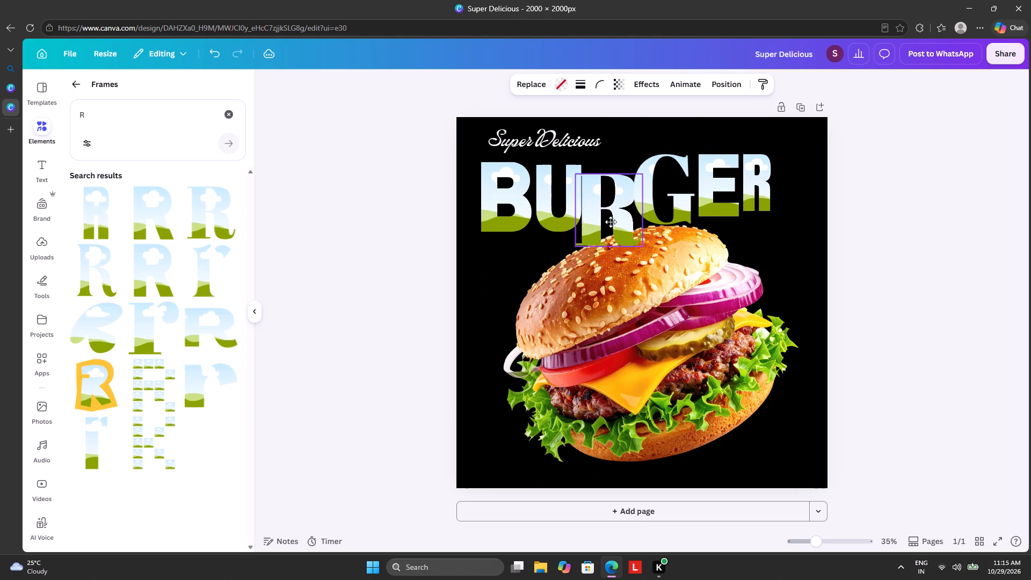
pyautogui.moveTo(611, 222); pyautogui.dragTo(609, 212)
pyautogui.moveTo(575, 164); pyautogui.dragTo(582, 174)
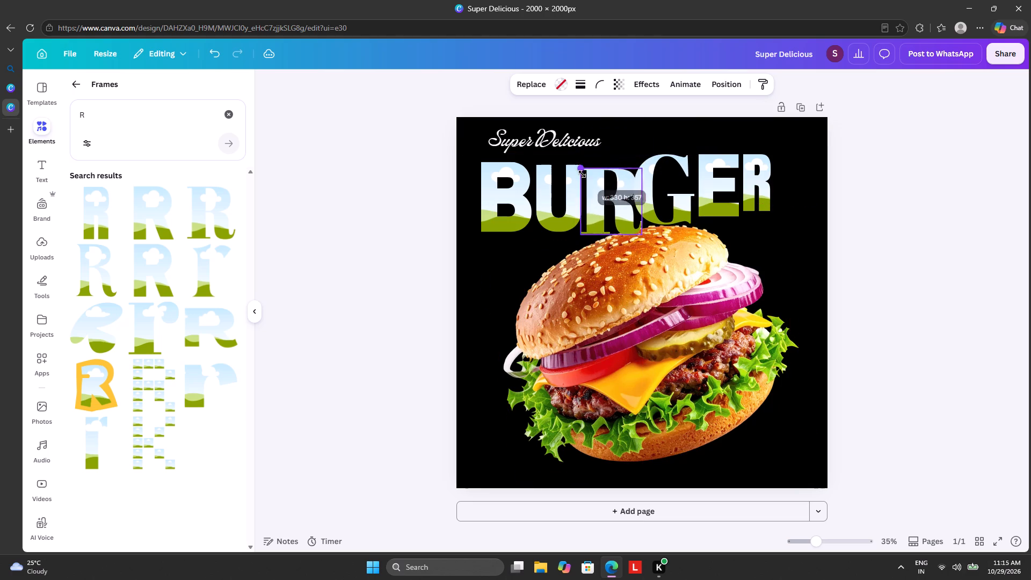
pyautogui.moveTo(582, 174); pyautogui.dragTo(586, 179)
pyautogui.moveTo(611, 216); pyautogui.dragTo(607, 206)
# Shrink the G frame slightly and place it directly after the serif R.
pyautogui.click(672, 192)
pyautogui.moveTo(635, 155); pyautogui.dragTo(640, 164)
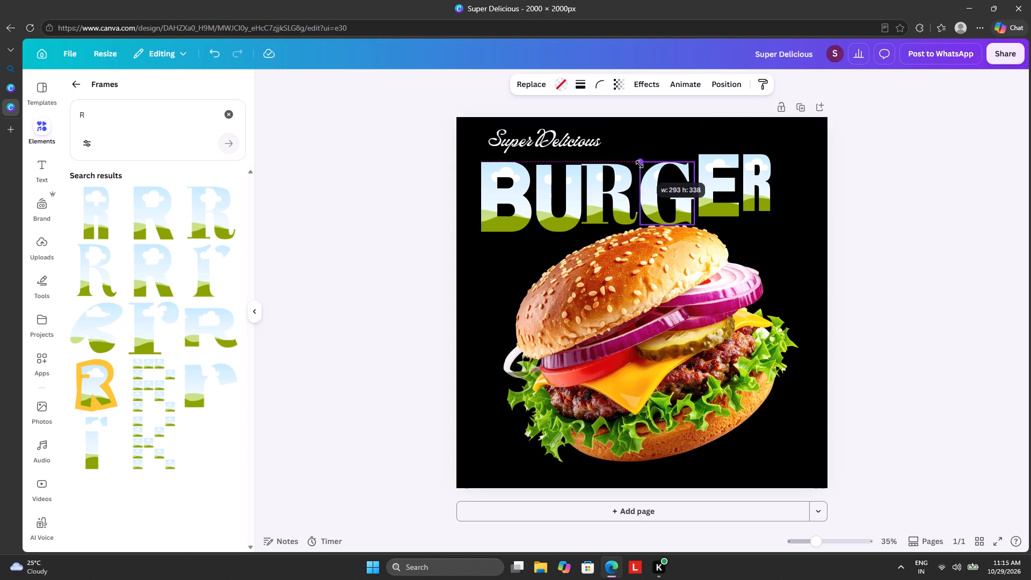
pyautogui.moveTo(640, 164); pyautogui.dragTo(643, 171)
pyautogui.moveTo(667, 197); pyautogui.dragTo(660, 194)
# Reduce the E frame slightly and close it up to the G, then move the final R next to it to complete BURGER.
pyautogui.moveTo(720, 182); pyautogui.dragTo(720, 187)
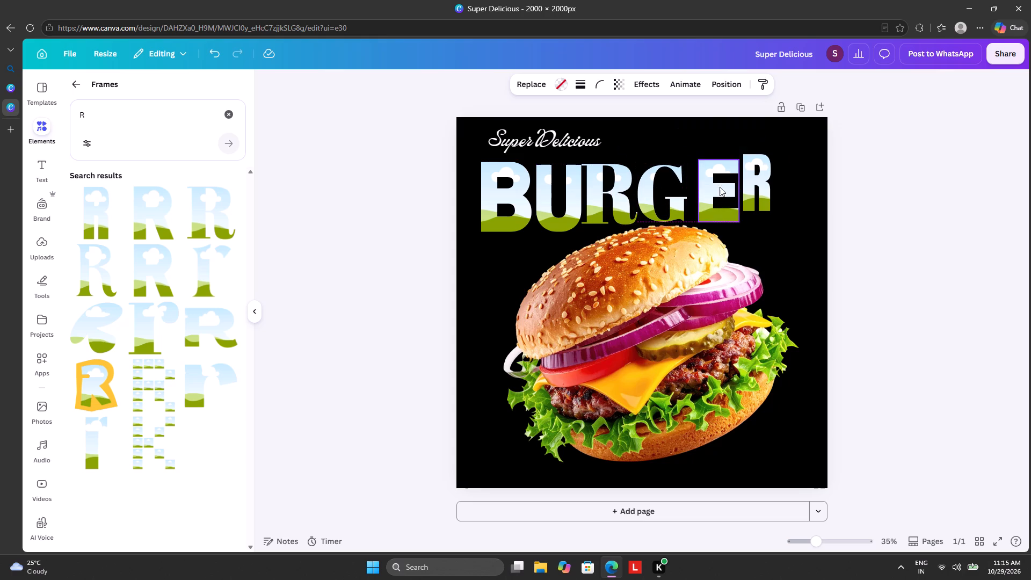
pyautogui.moveTo(701, 160); pyautogui.dragTo(701, 169)
pyautogui.moveTo(713, 196); pyautogui.dragTo(706, 194)
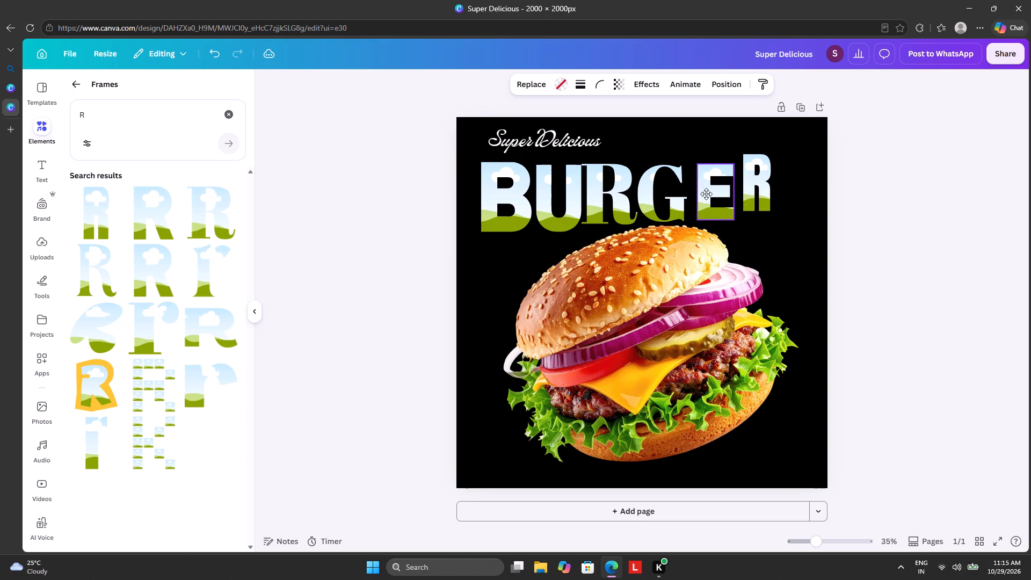
pyautogui.moveTo(706, 194); pyautogui.dragTo(704, 194)
pyautogui.click(764, 170)
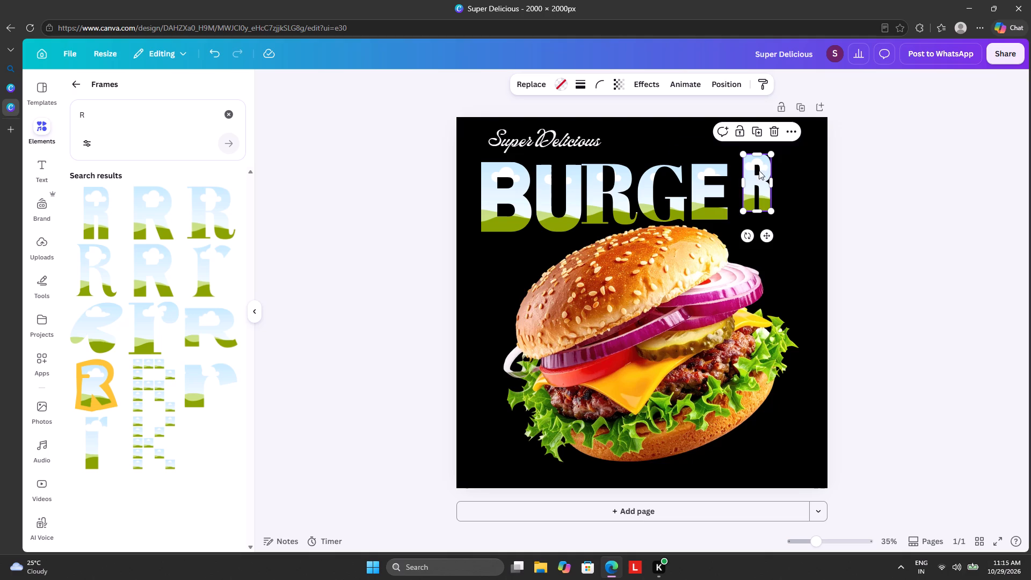
pyautogui.moveTo(755, 173); pyautogui.dragTo(746, 181)
# Select the B frame and search the frames for "GREDIENT FIRE BACKGRUND".
pyautogui.click(507, 209)
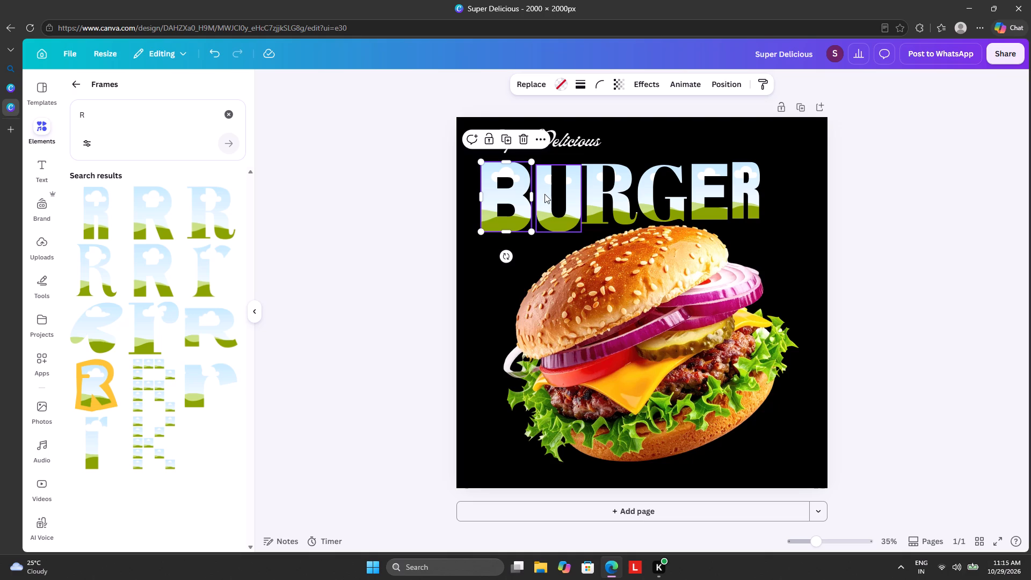
pyautogui.click(229, 114)
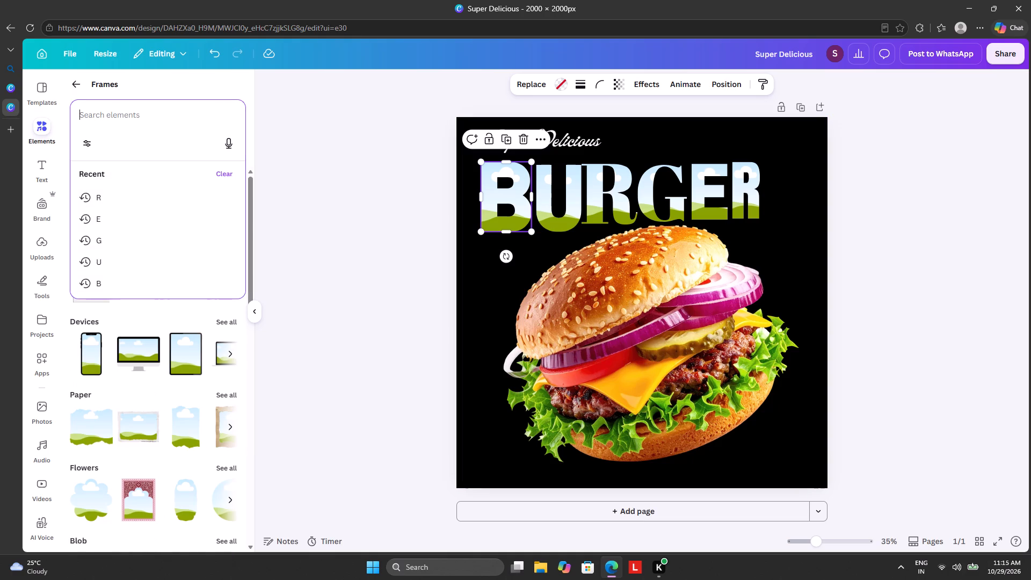
pyautogui.write('GRE')
pyautogui.press('d')
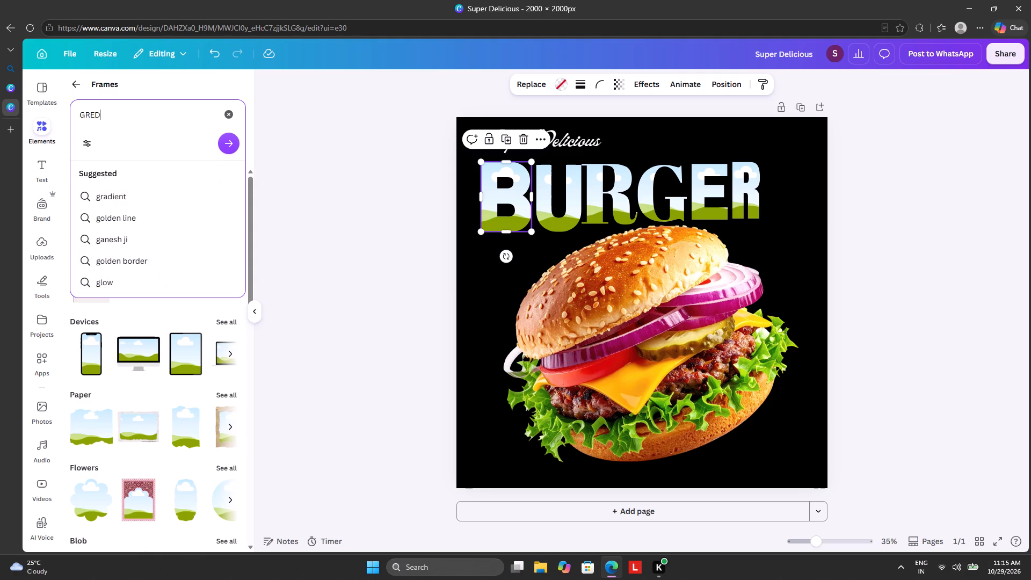
pyautogui.press('i')
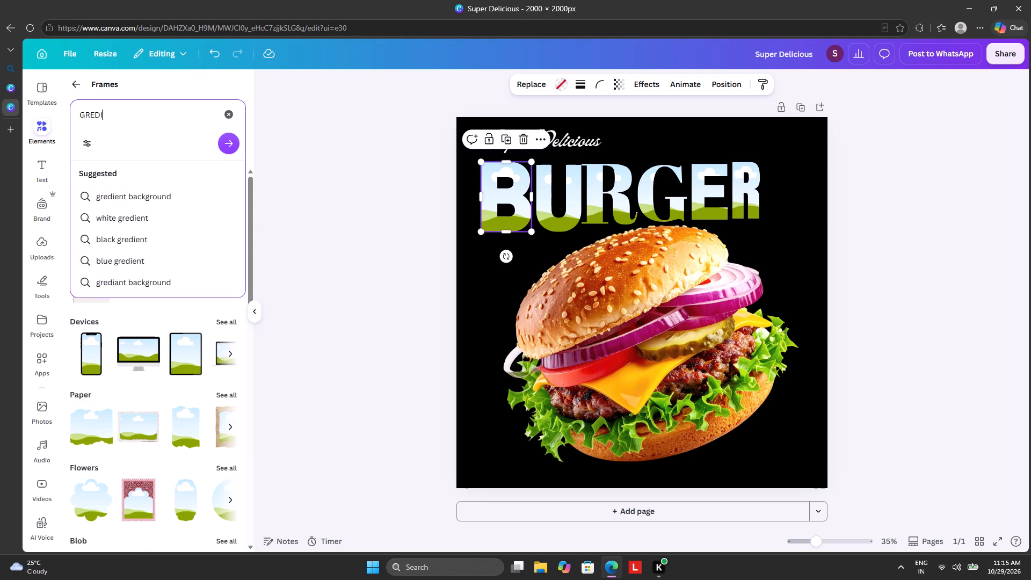
pyautogui.write('ENT FIRE')
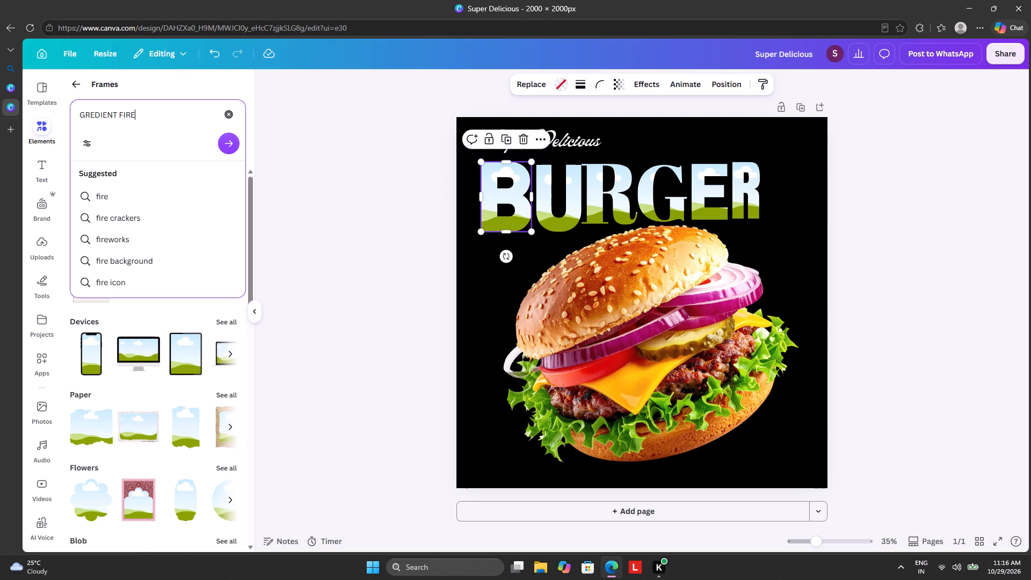
pyautogui.press('space')
pyautogui.write('BACKGR')
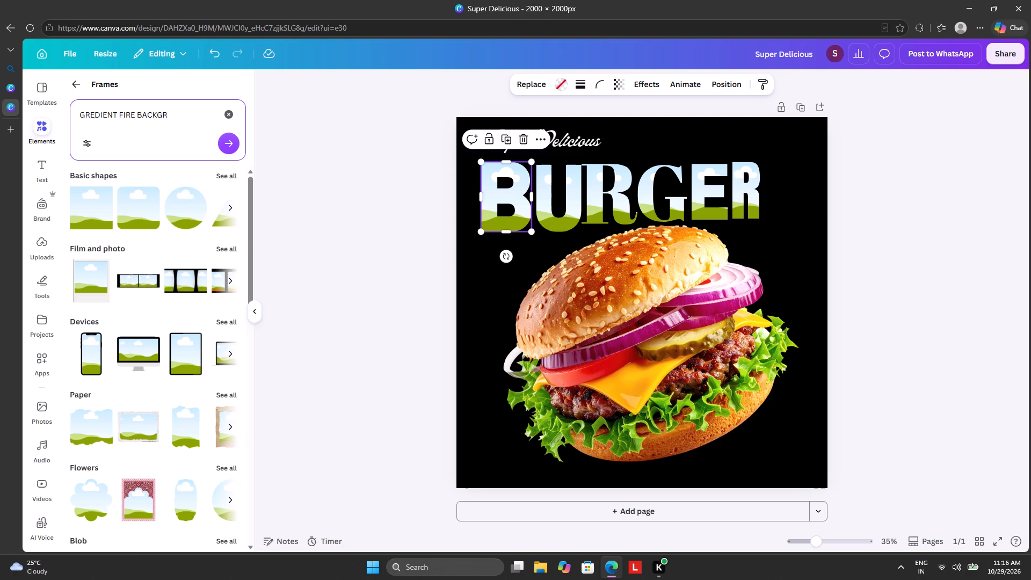
pyautogui.write('UN')
pyautogui.press('d')
pyautogui.press('Return')
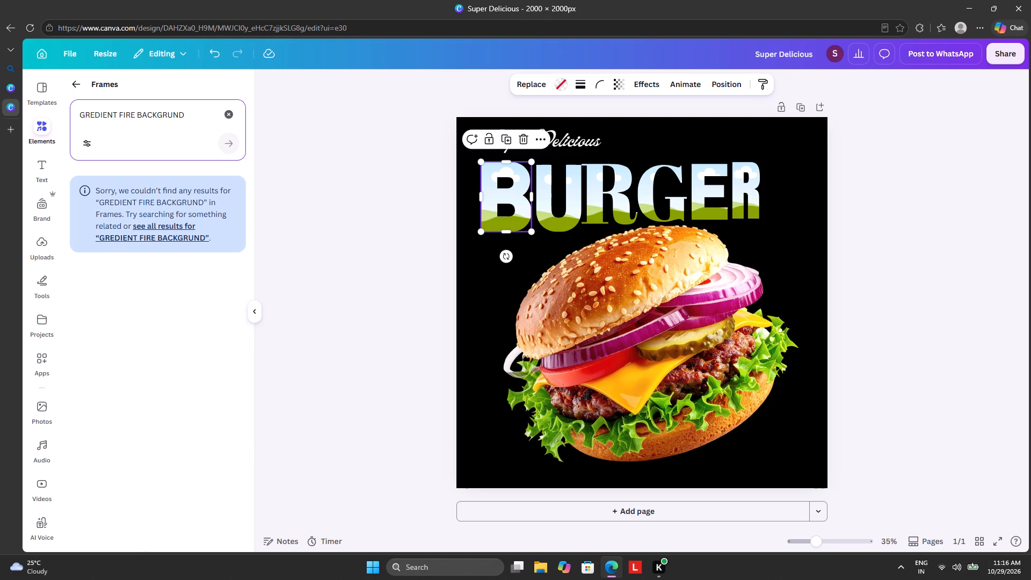
# Leave the frames category and repeat the recent "GREDIENT FIRE BACKGRUND" search across all elements.
pyautogui.click(235, 113)
pyautogui.click(77, 83)
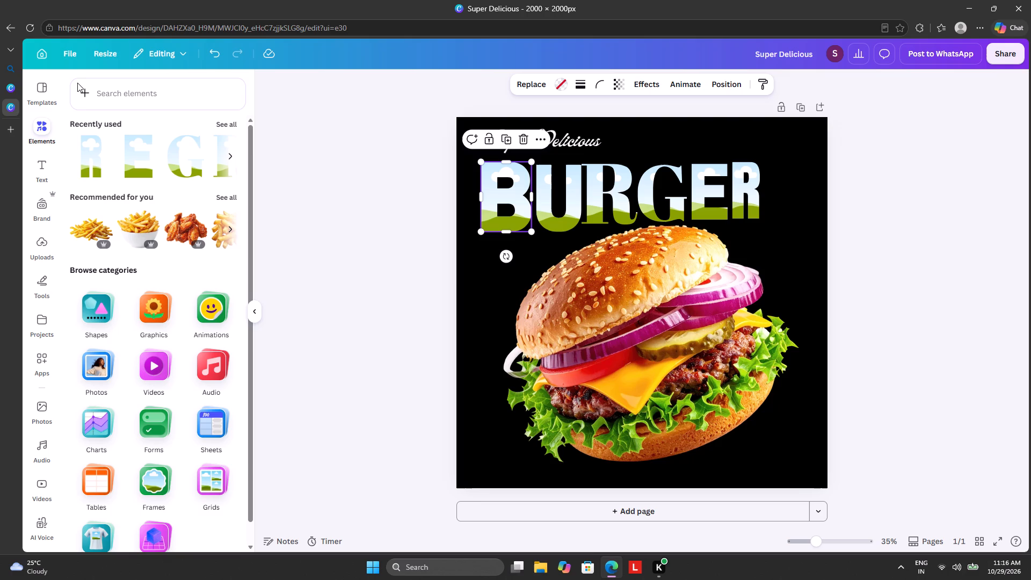
pyautogui.click(107, 93)
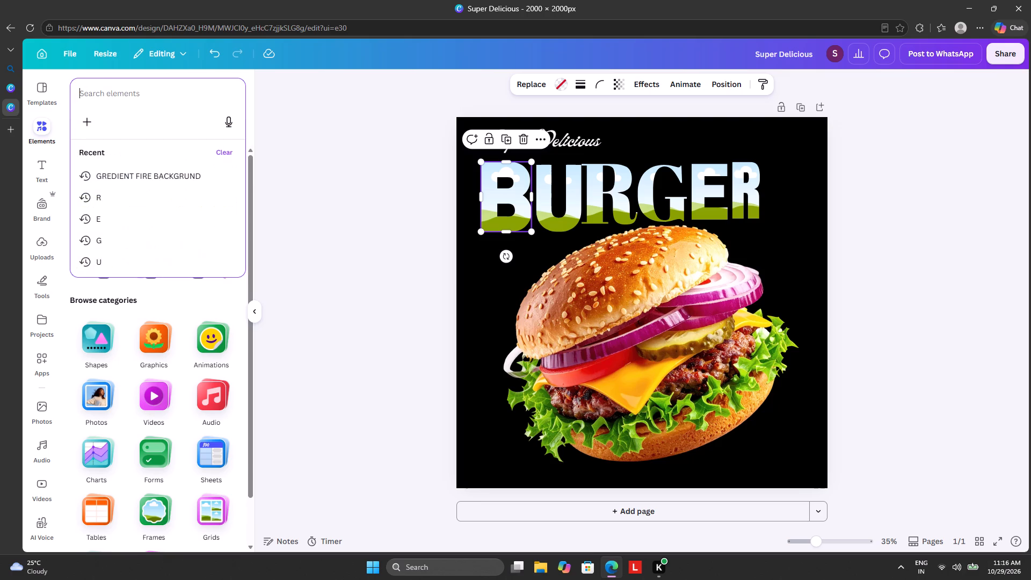
pyautogui.click(128, 175)
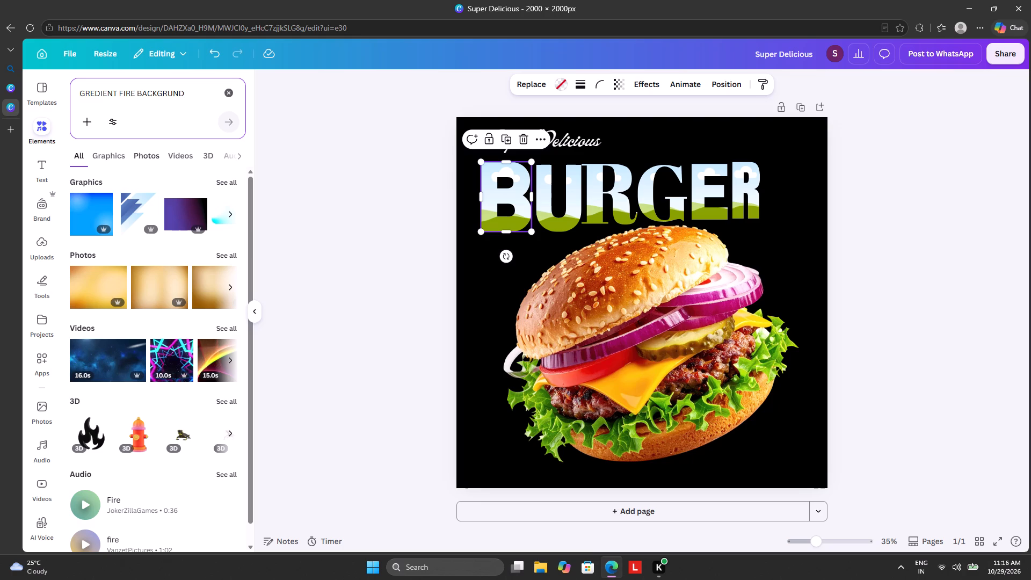
# Search all elements for "gredient background" refined to "gredient FIRE background", and show all of its graphics results.
pyautogui.click(223, 89)
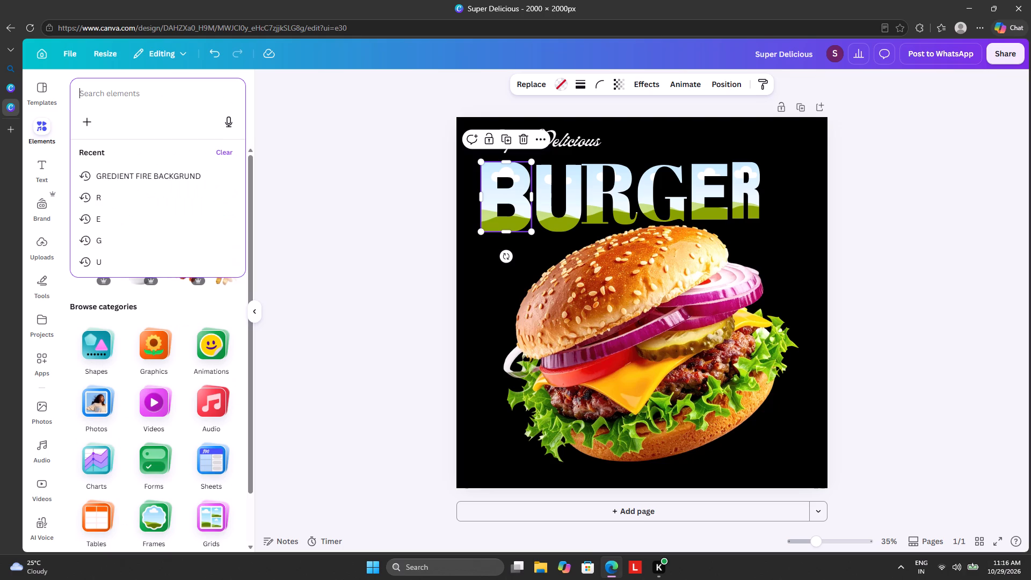
pyautogui.write('GRED')
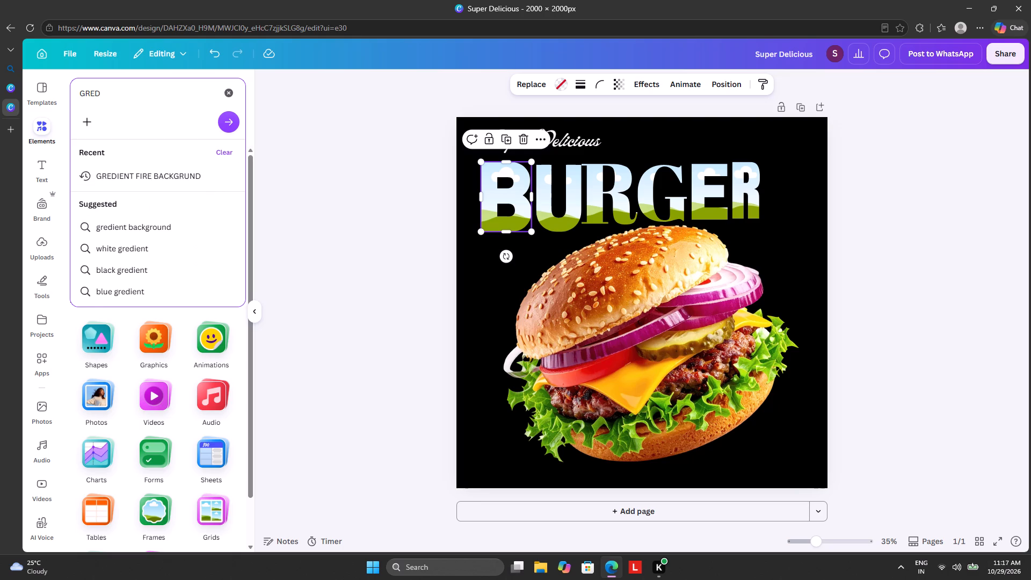
pyautogui.click(141, 226)
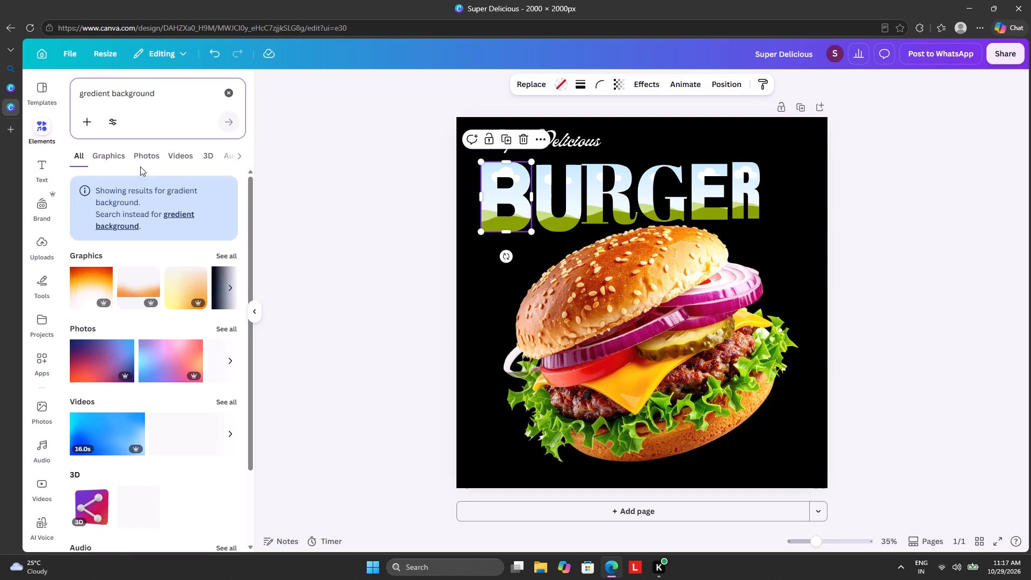
pyautogui.click(111, 89)
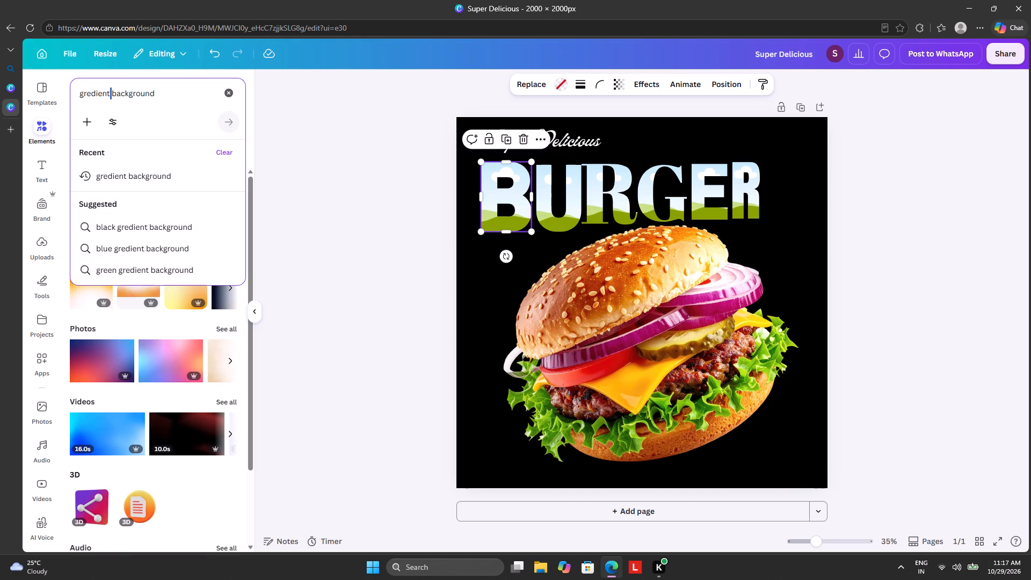
pyautogui.press('space')
pyautogui.write('FIRE')
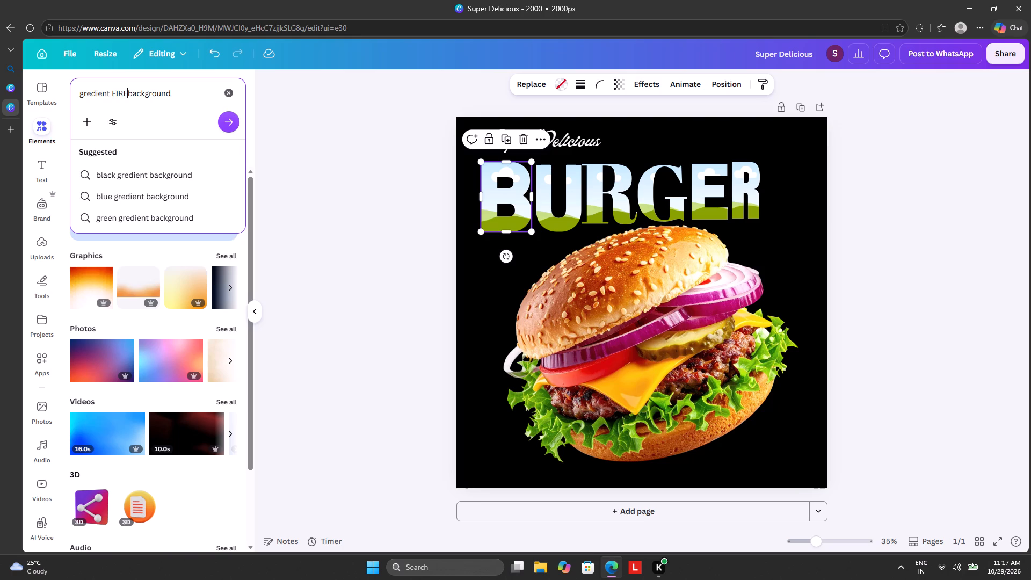
pyautogui.press('space')
pyautogui.press('Return')
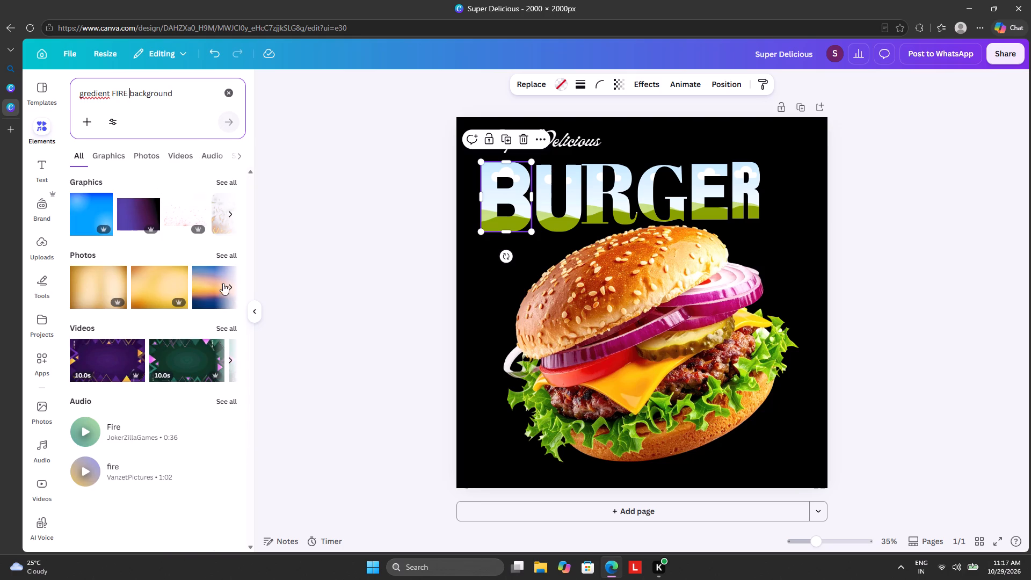
pyautogui.click(225, 180)
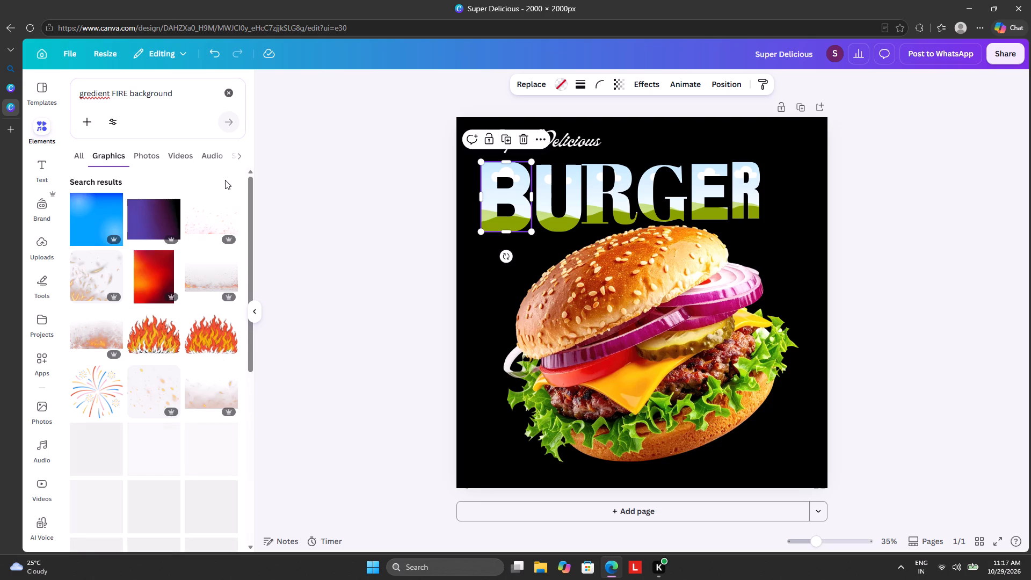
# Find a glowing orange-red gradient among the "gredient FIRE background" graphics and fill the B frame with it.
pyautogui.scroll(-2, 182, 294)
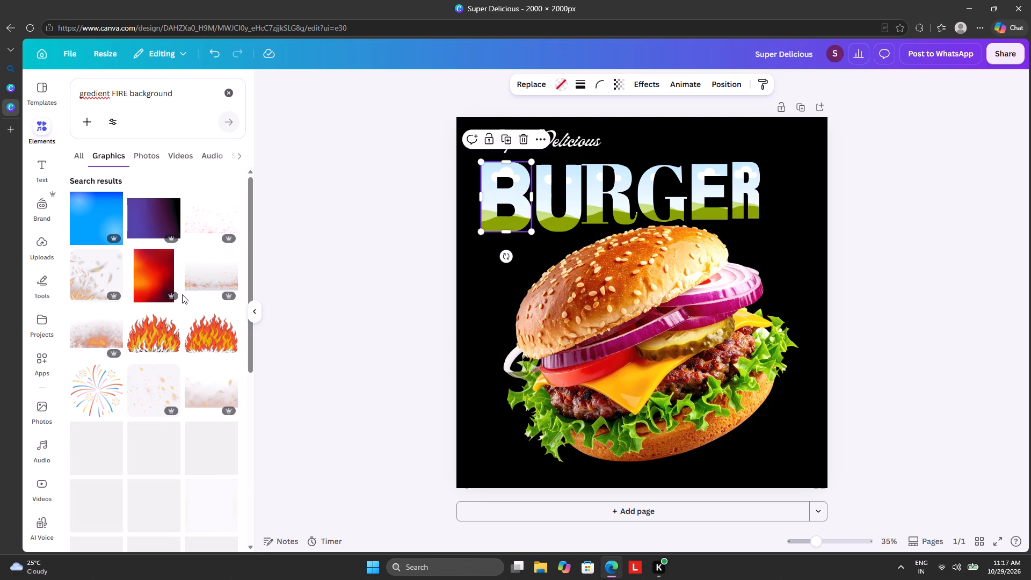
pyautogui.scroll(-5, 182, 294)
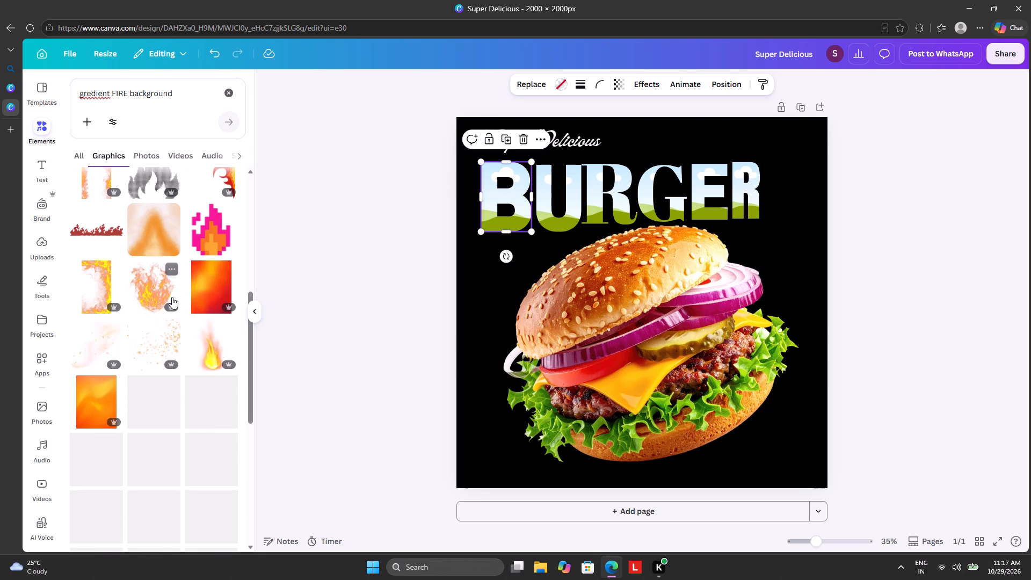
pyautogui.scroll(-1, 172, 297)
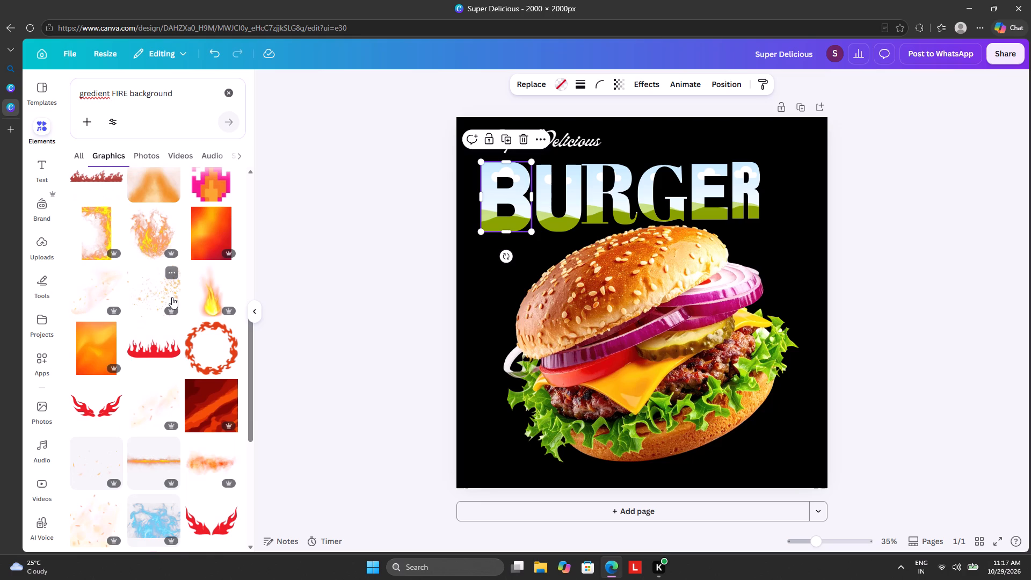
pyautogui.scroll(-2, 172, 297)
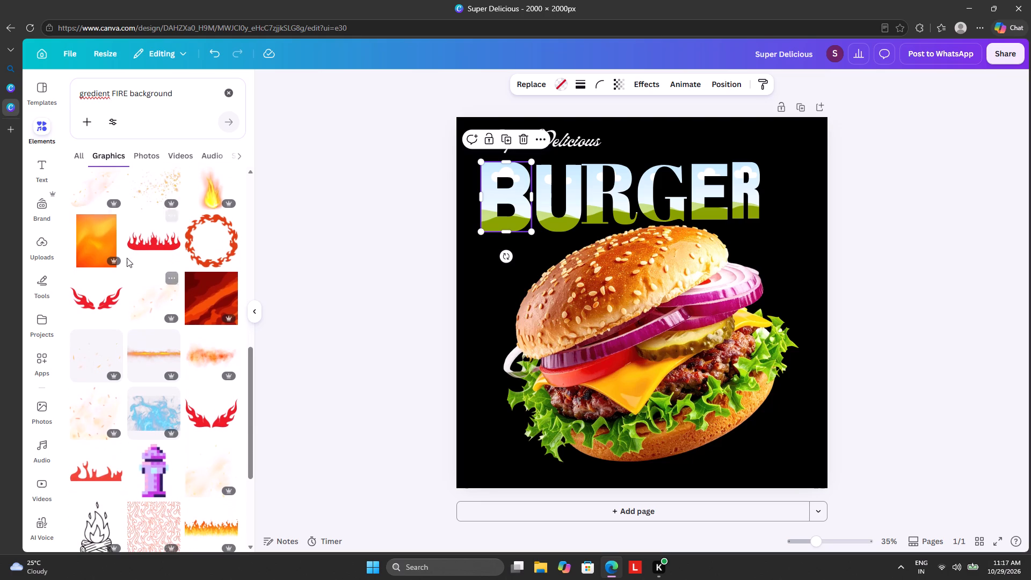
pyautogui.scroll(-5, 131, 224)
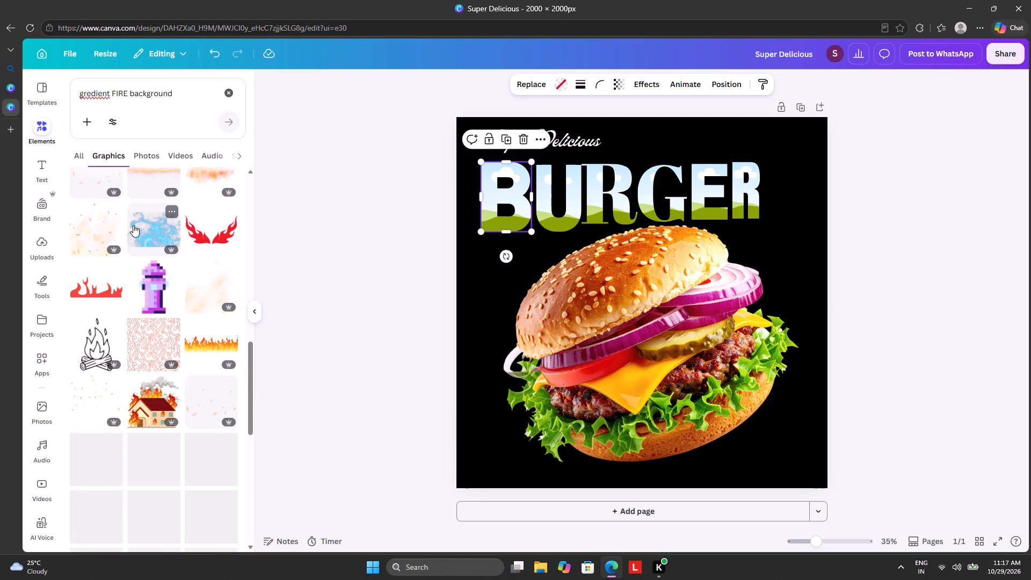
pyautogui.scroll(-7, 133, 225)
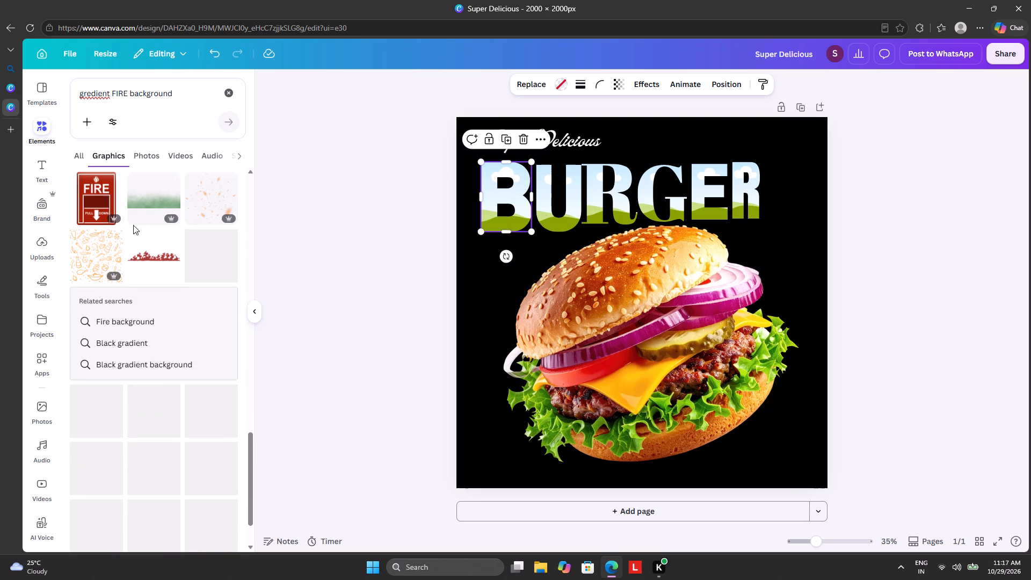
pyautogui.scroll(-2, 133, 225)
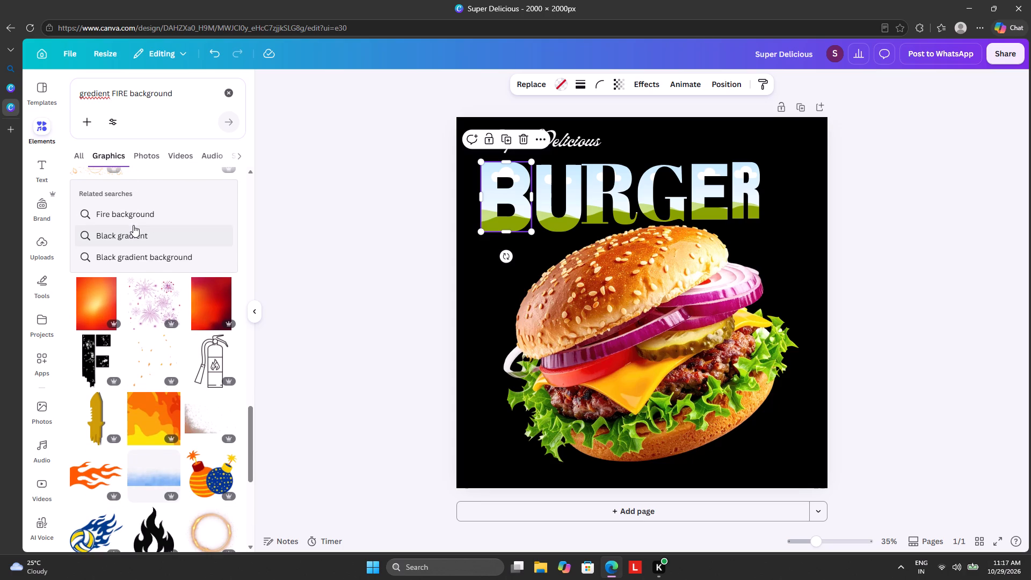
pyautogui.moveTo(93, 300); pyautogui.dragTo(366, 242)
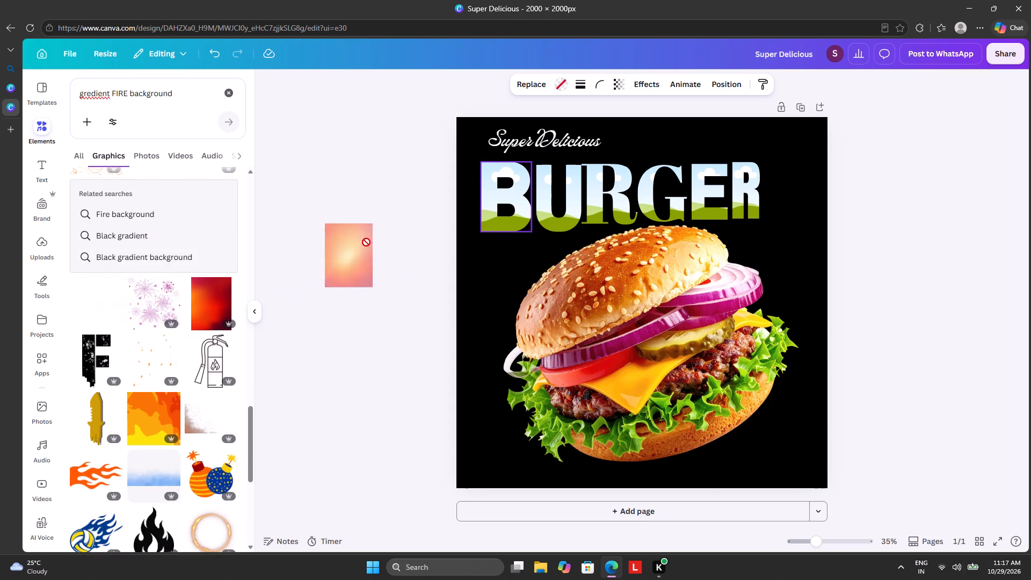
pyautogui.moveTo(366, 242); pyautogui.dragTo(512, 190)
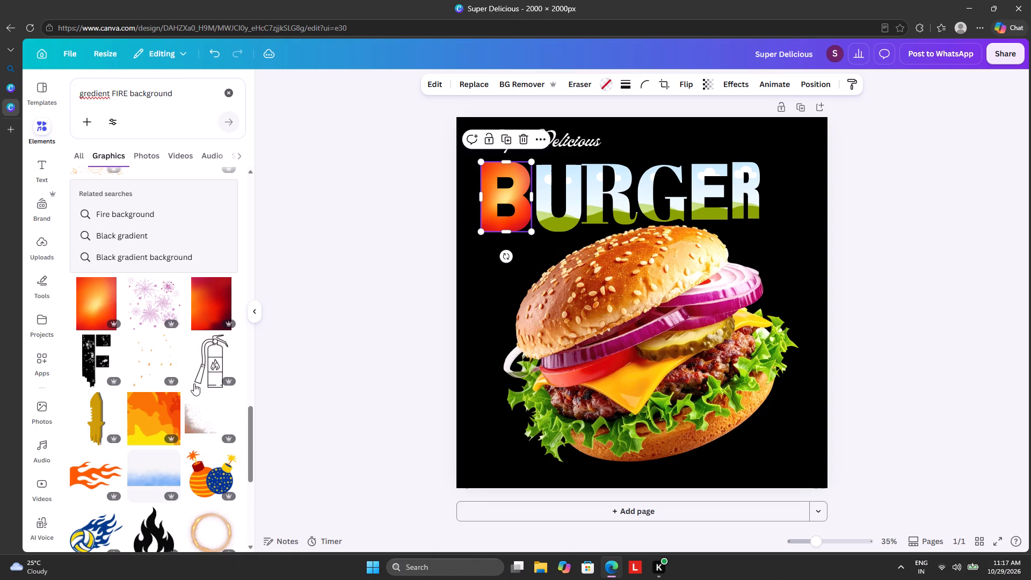
# Check further gradient results, replace the search with the suggested "fire background", and show all of its graphics.
pyautogui.scroll(-1, 143, 385)
pyautogui.scroll(1, 143, 385)
pyautogui.scroll(-8, 143, 385)
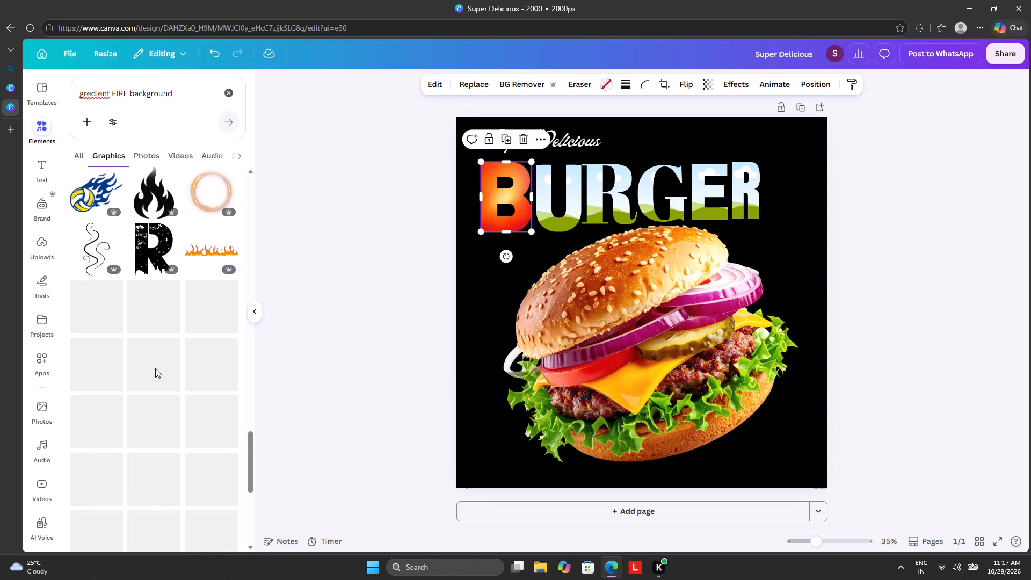
pyautogui.scroll(-2, 156, 365)
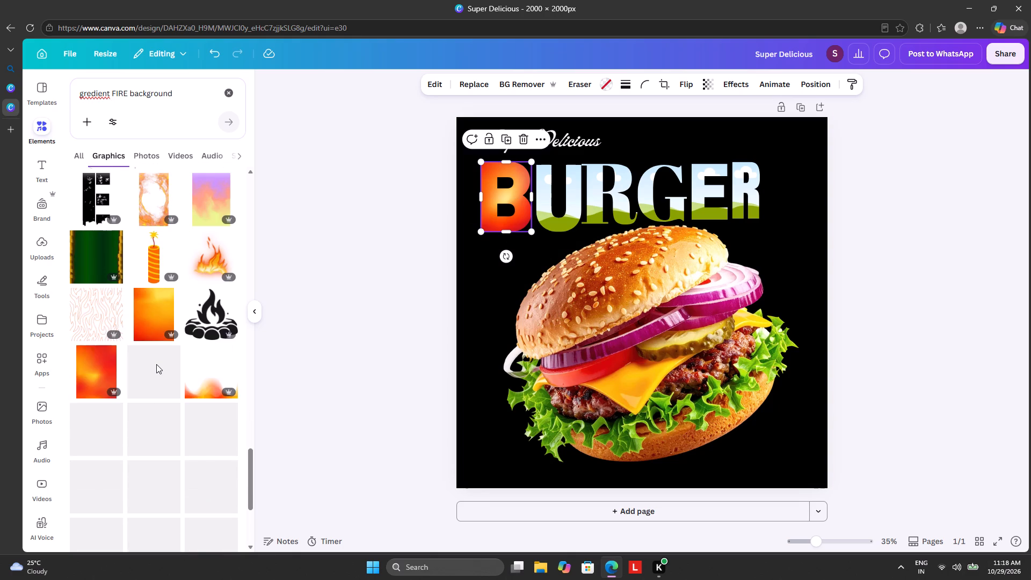
pyautogui.click(232, 89)
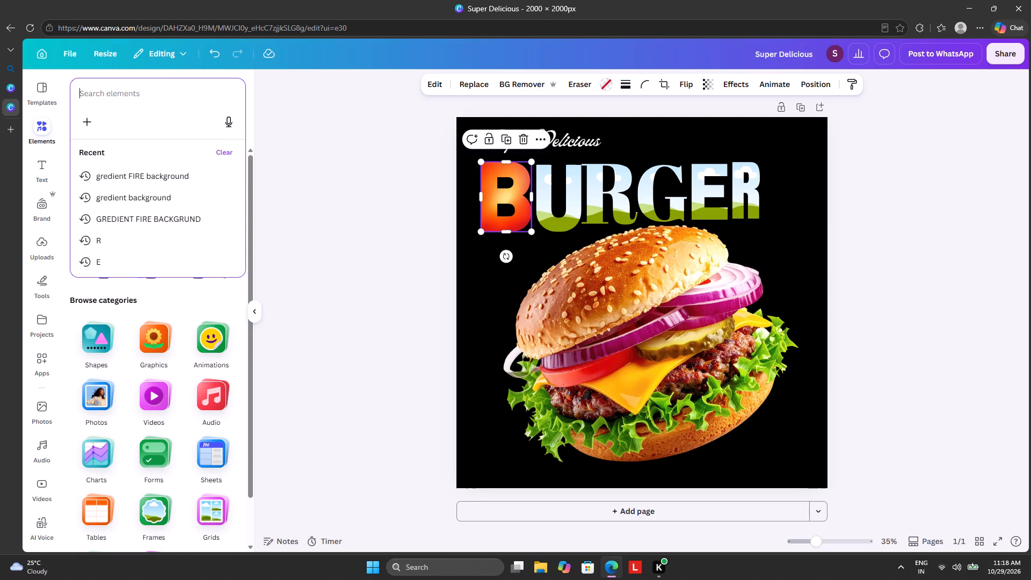
pyautogui.write('FIRE BAC')
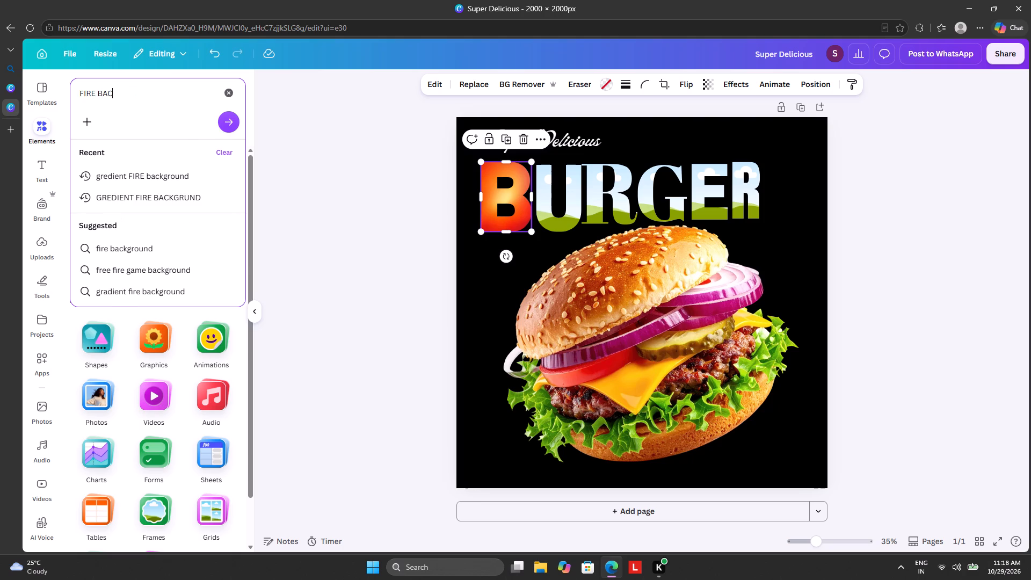
pyautogui.click(157, 255)
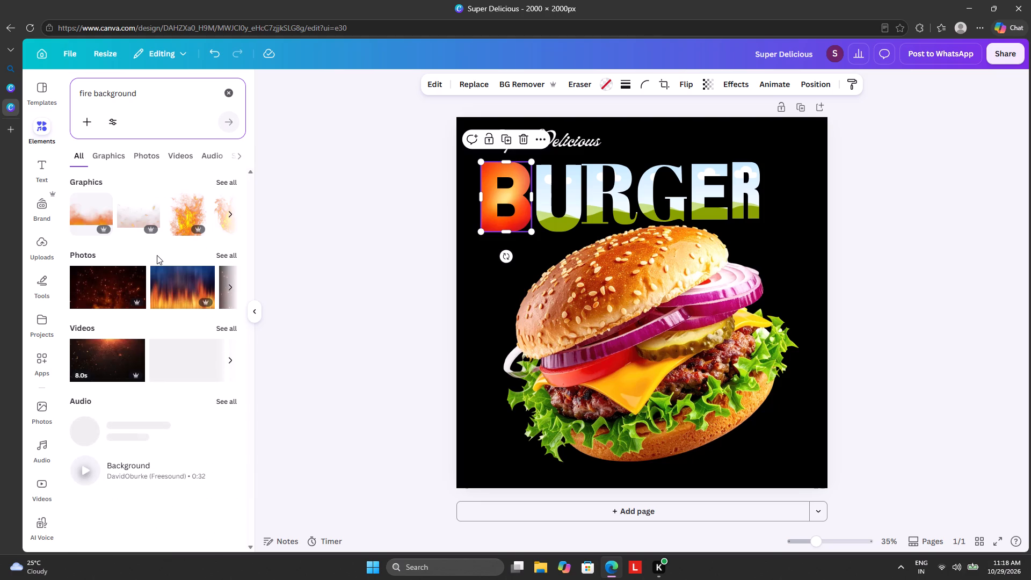
pyautogui.click(224, 178)
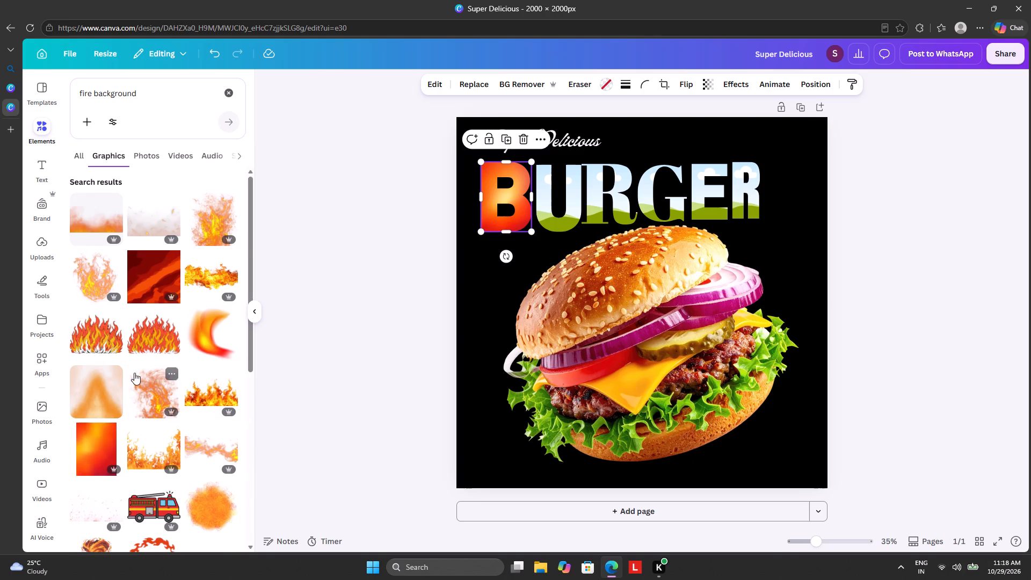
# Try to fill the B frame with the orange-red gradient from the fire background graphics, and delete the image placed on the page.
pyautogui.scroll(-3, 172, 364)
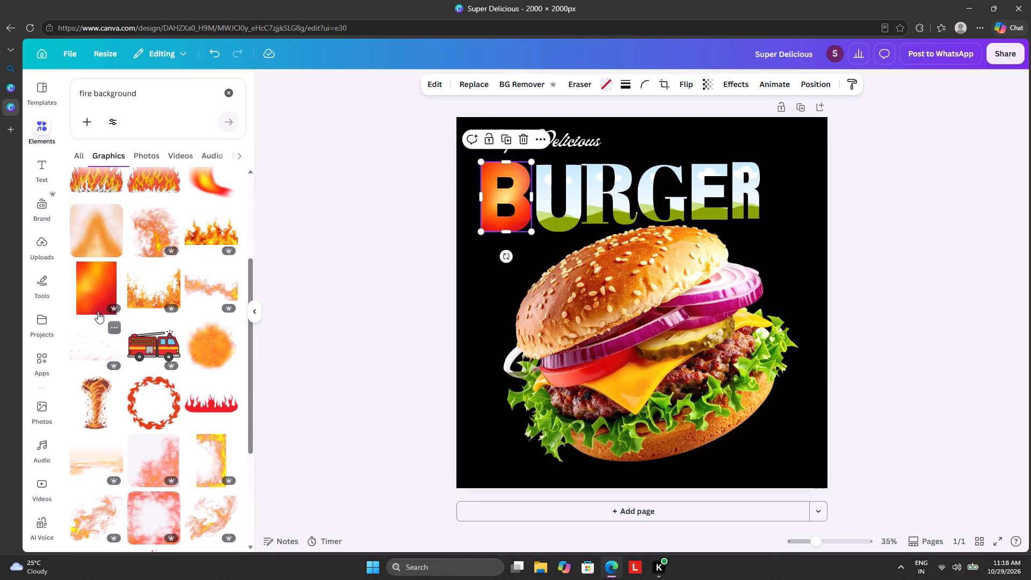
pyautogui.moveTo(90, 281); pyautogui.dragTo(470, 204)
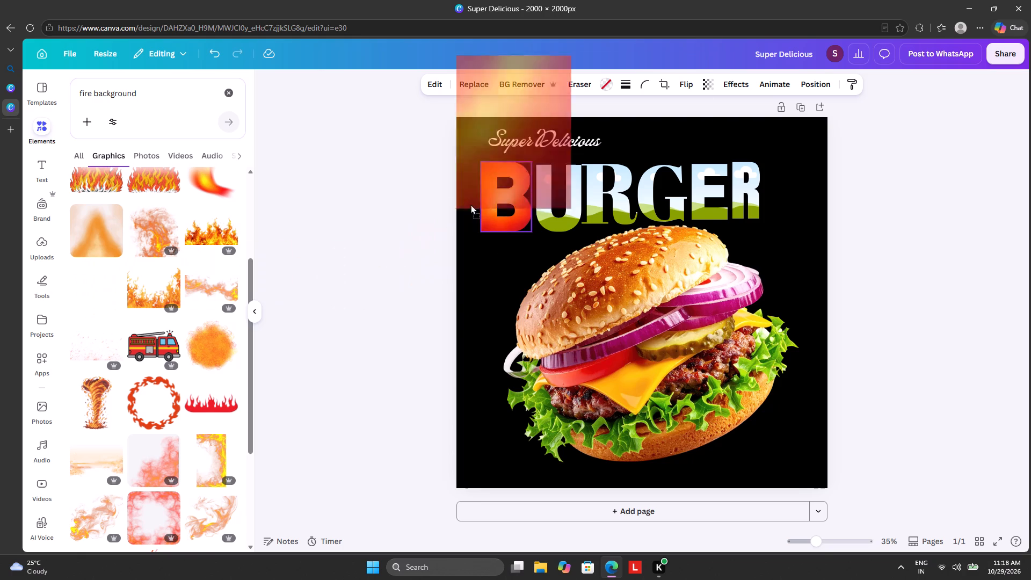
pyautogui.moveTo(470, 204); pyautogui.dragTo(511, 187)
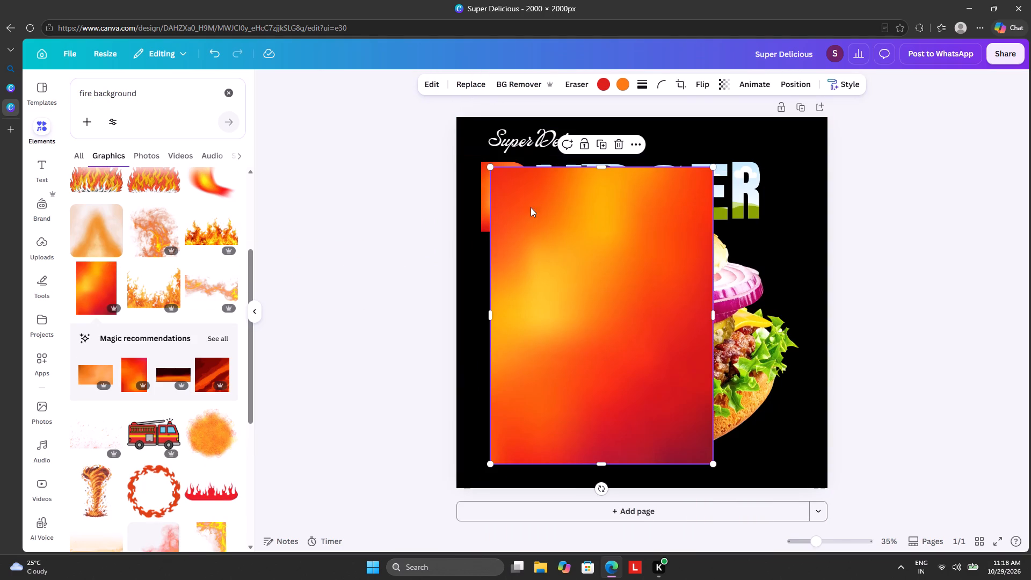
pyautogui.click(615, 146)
# Find the realistic orange flames graphic just above the related searches and fill the B frame with it.
pyautogui.scroll(-2, 217, 275)
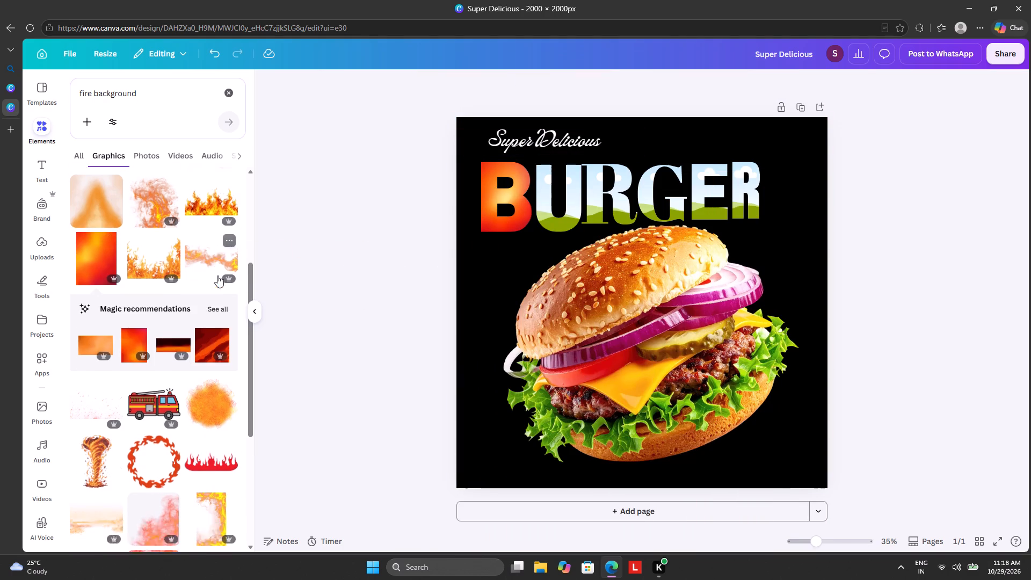
pyautogui.scroll(-6, 217, 275)
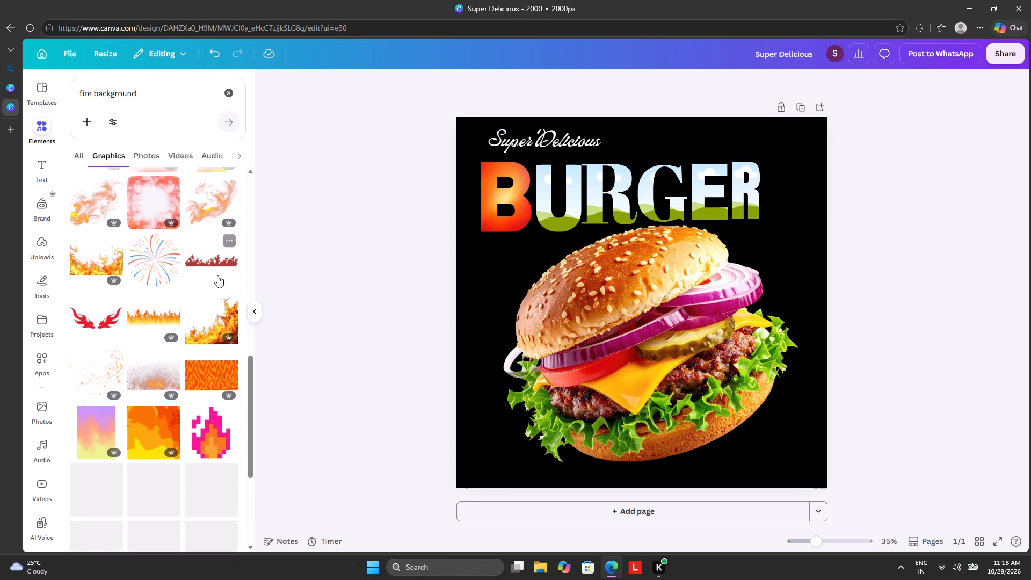
pyautogui.scroll(-6, 217, 275)
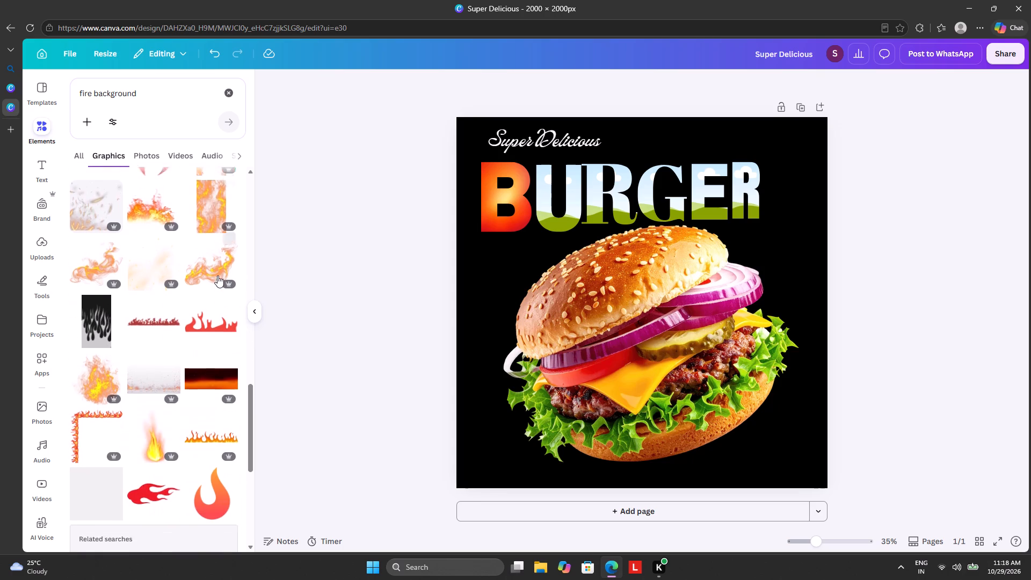
pyautogui.scroll(-6, 217, 275)
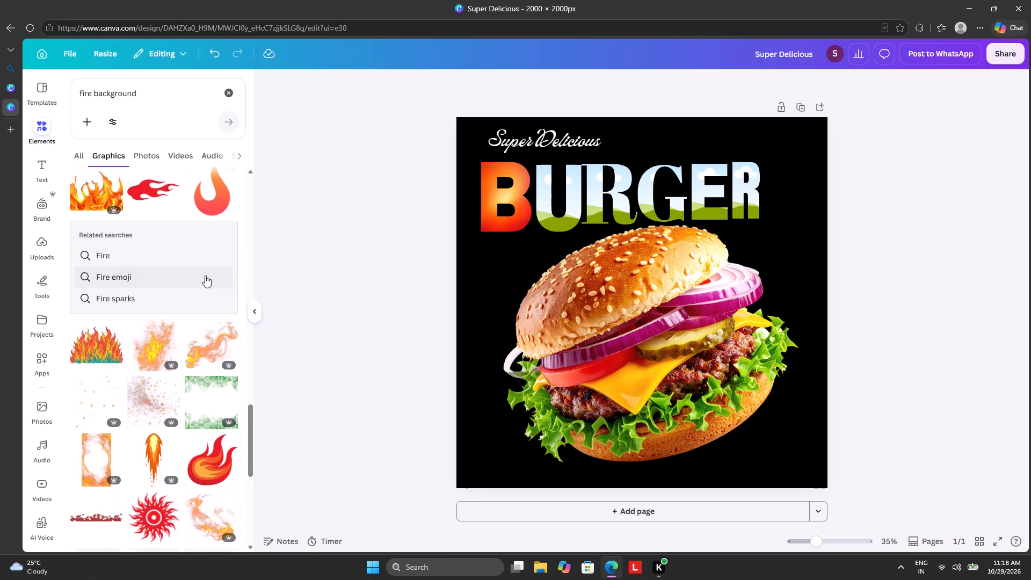
pyautogui.moveTo(88, 199); pyautogui.dragTo(200, 200)
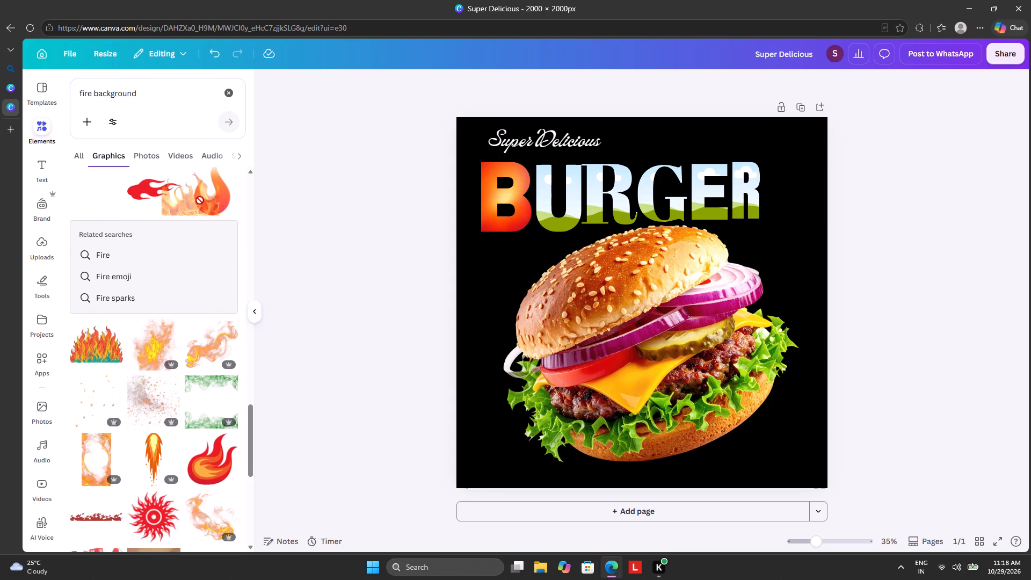
pyautogui.moveTo(200, 200); pyautogui.dragTo(495, 189)
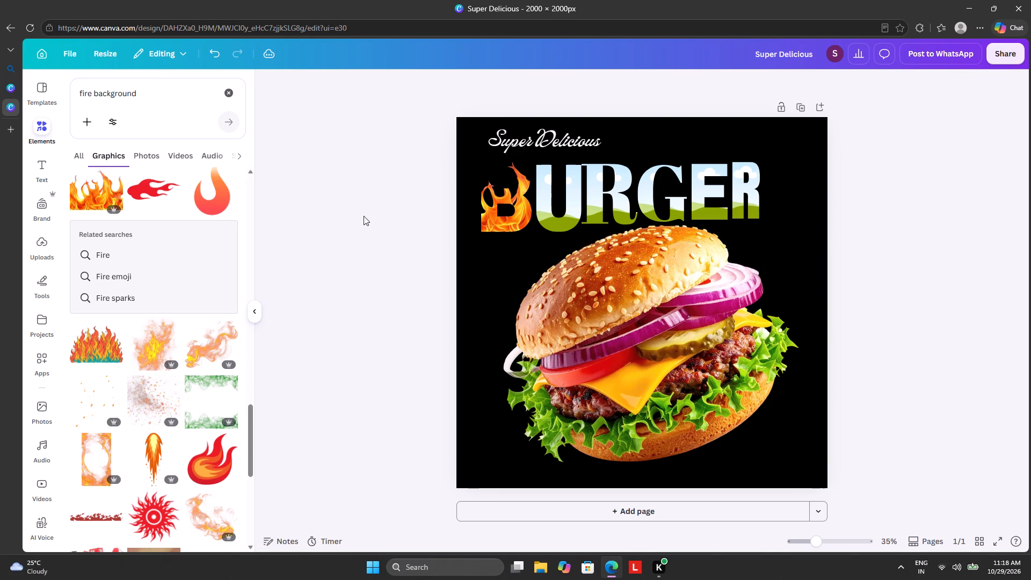
# Look through more "fire background" graphics and clear the search for a new query.
pyautogui.scroll(-3, 163, 288)
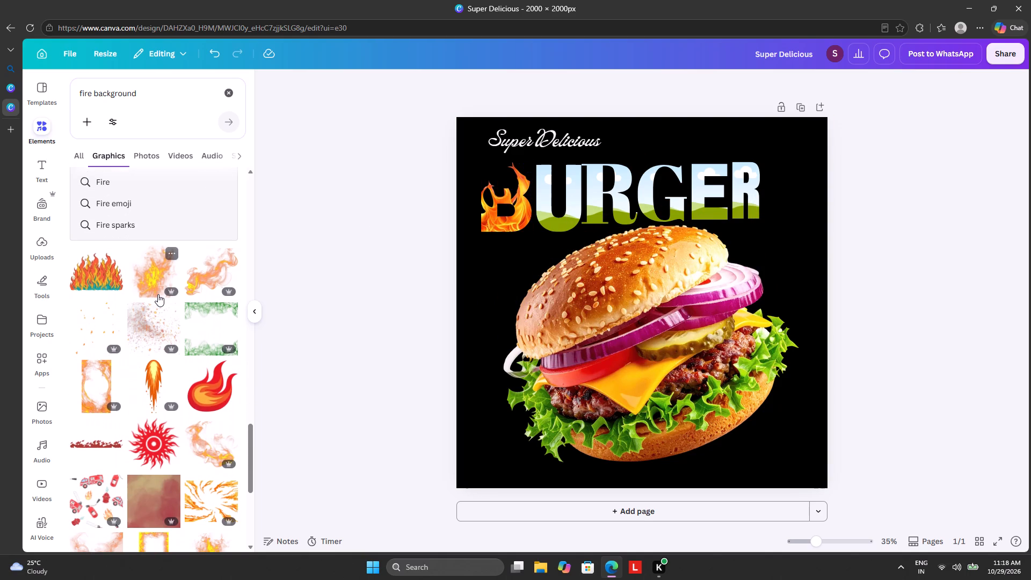
pyautogui.scroll(-3, 158, 293)
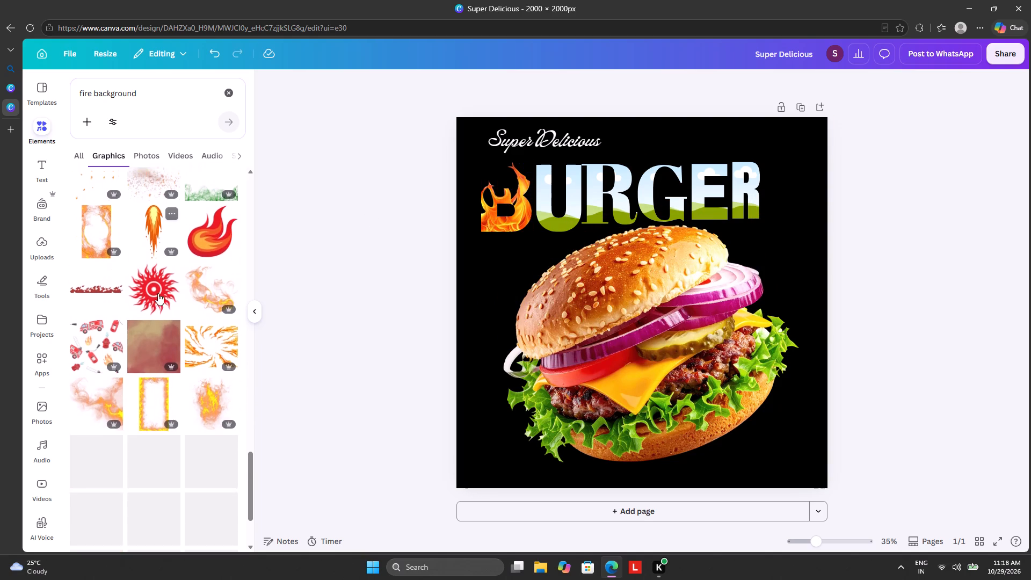
pyautogui.scroll(-9, 158, 293)
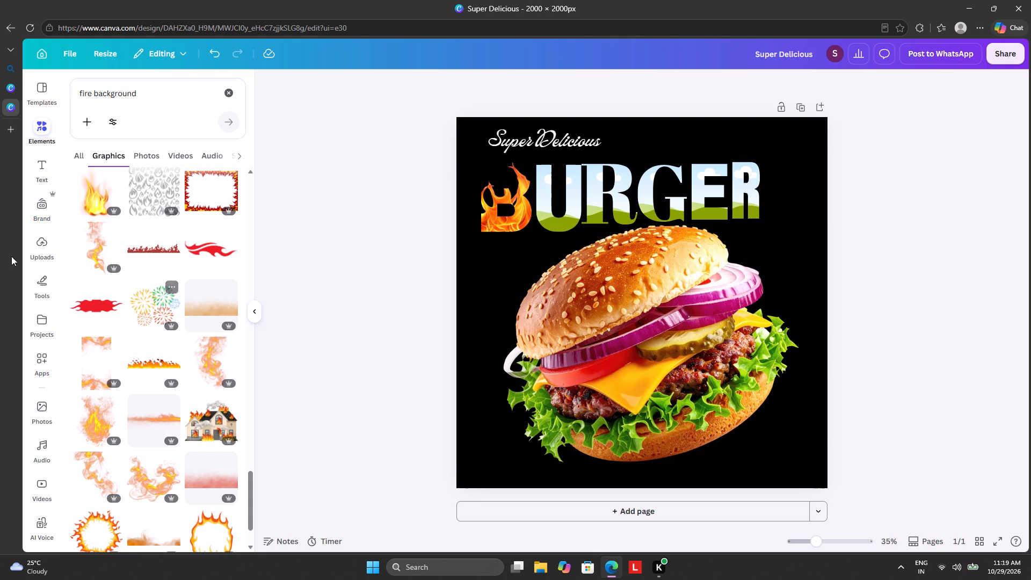
pyautogui.click(225, 86)
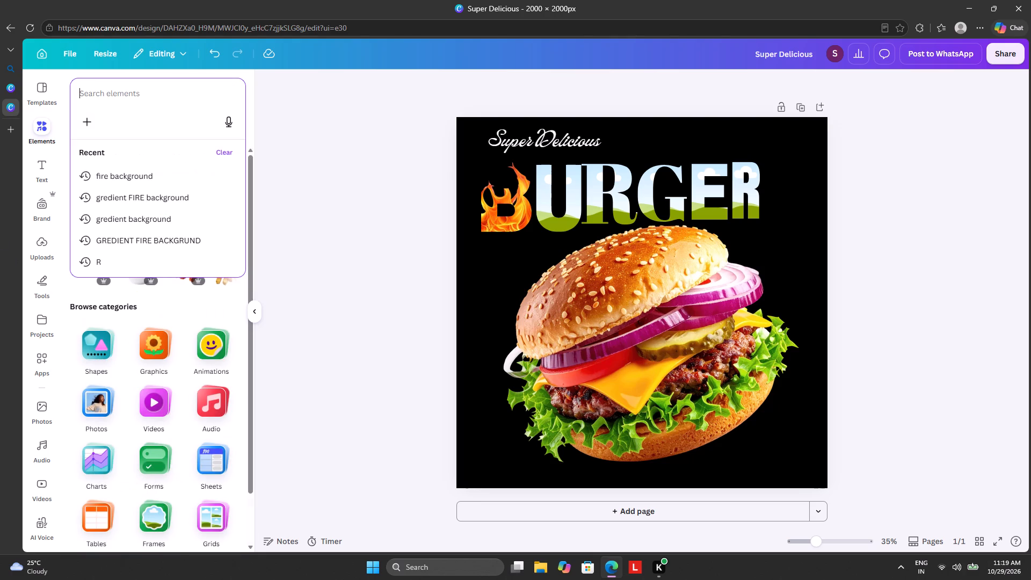
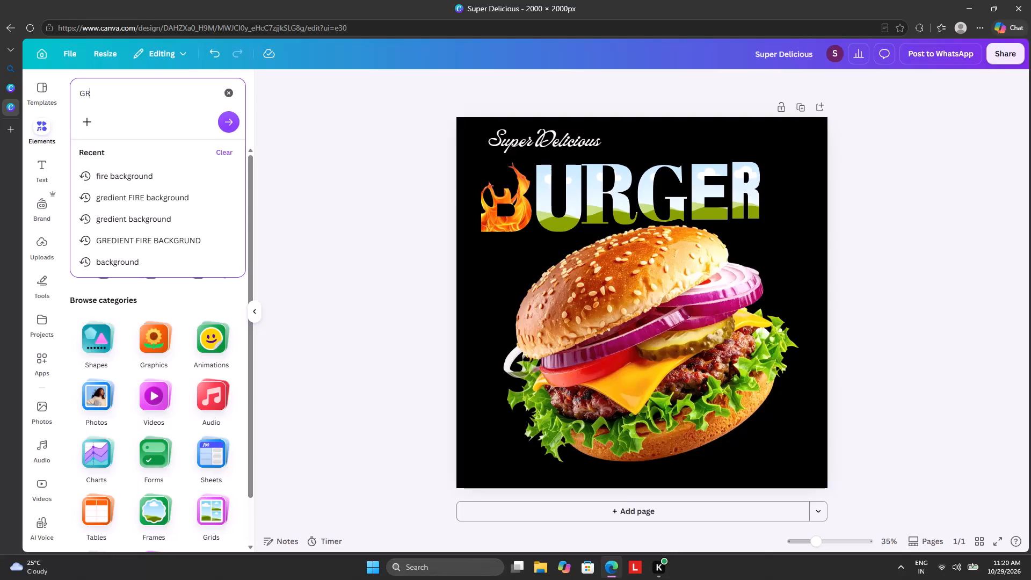
# Search the elements for "GRINDENT FIRE BACKGUND", look through its photos and graphics, and clear the search.
pyautogui.press('i')
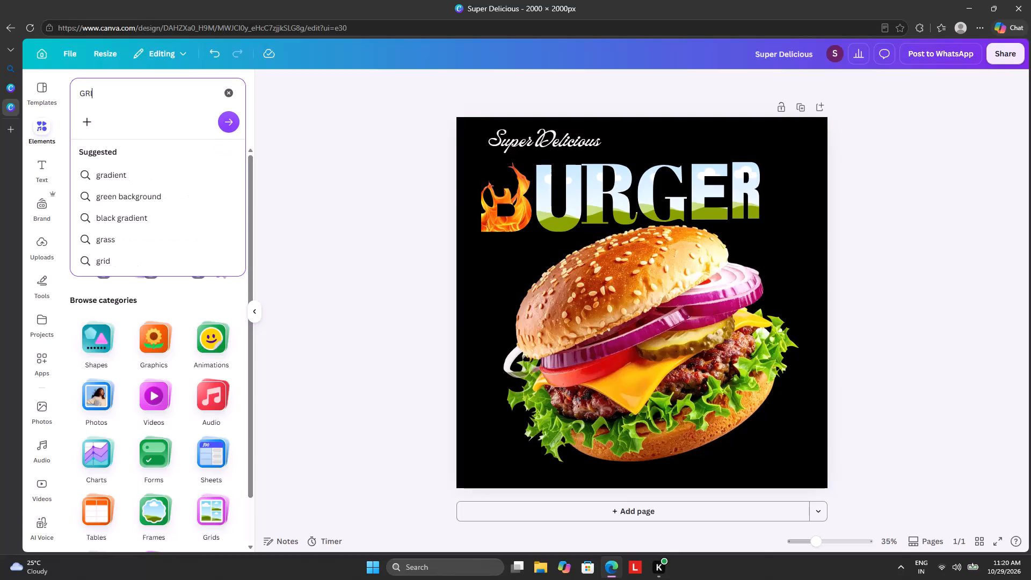
pyautogui.write('NDENT FIRE BACKG')
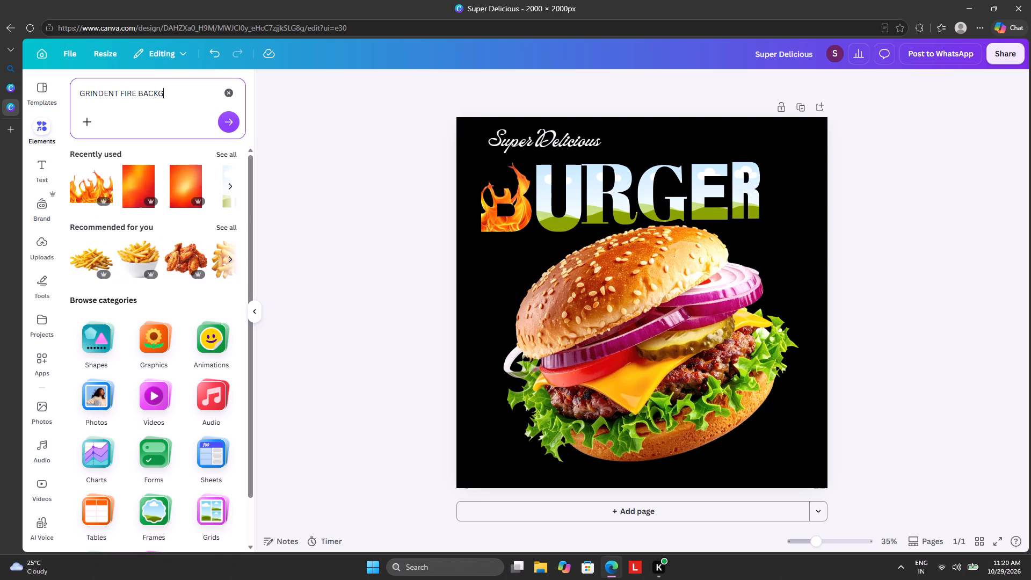
pyautogui.write('UN')
pyautogui.press('d')
pyautogui.press('Return')
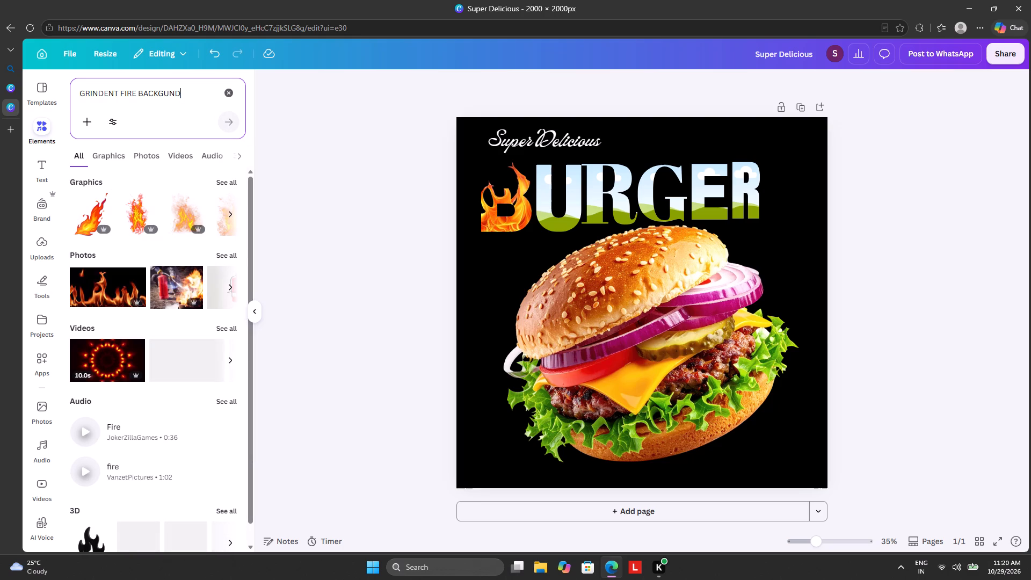
pyautogui.click(221, 260)
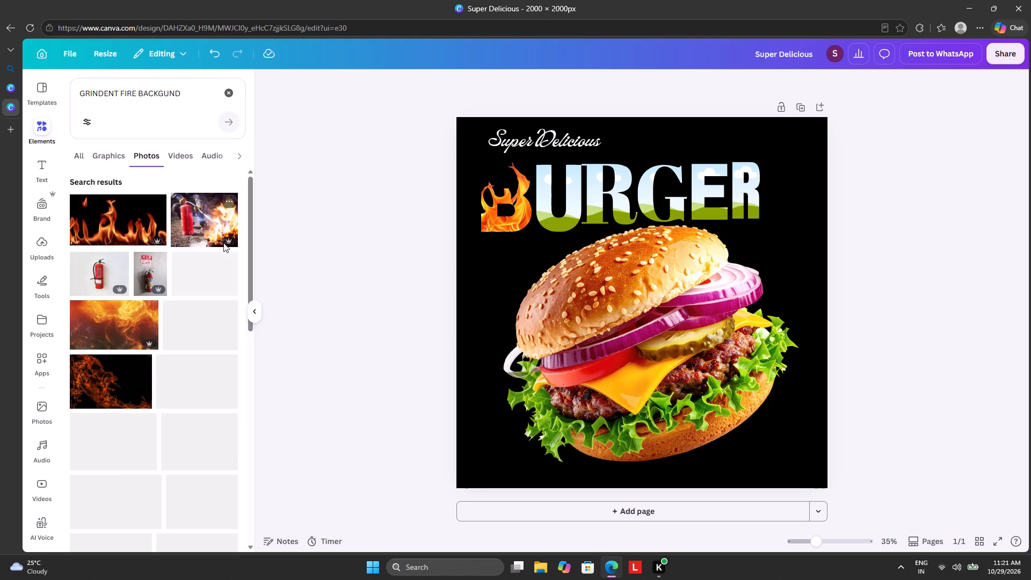
pyautogui.scroll(-2, 167, 305)
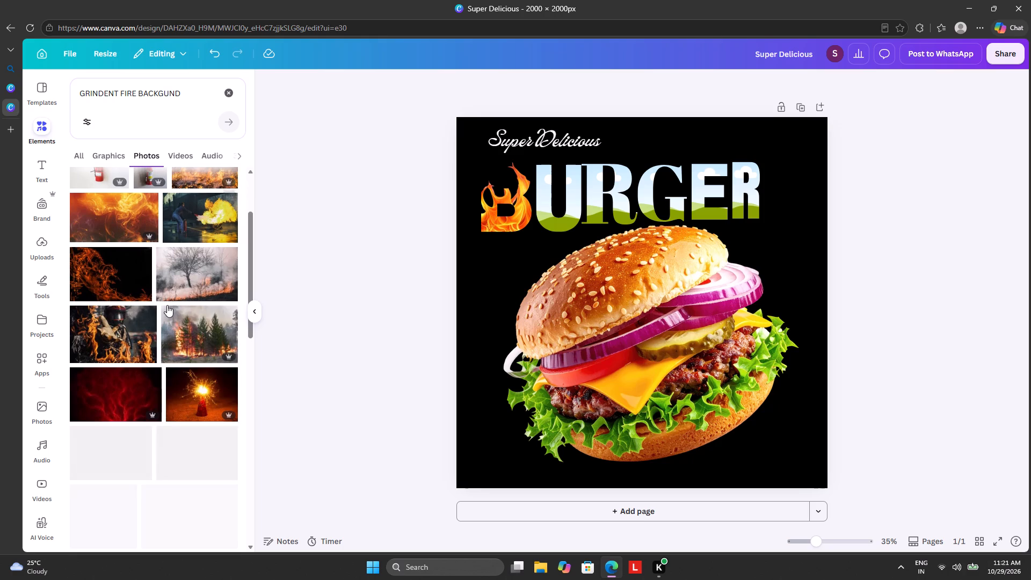
pyautogui.scroll(2, 167, 305)
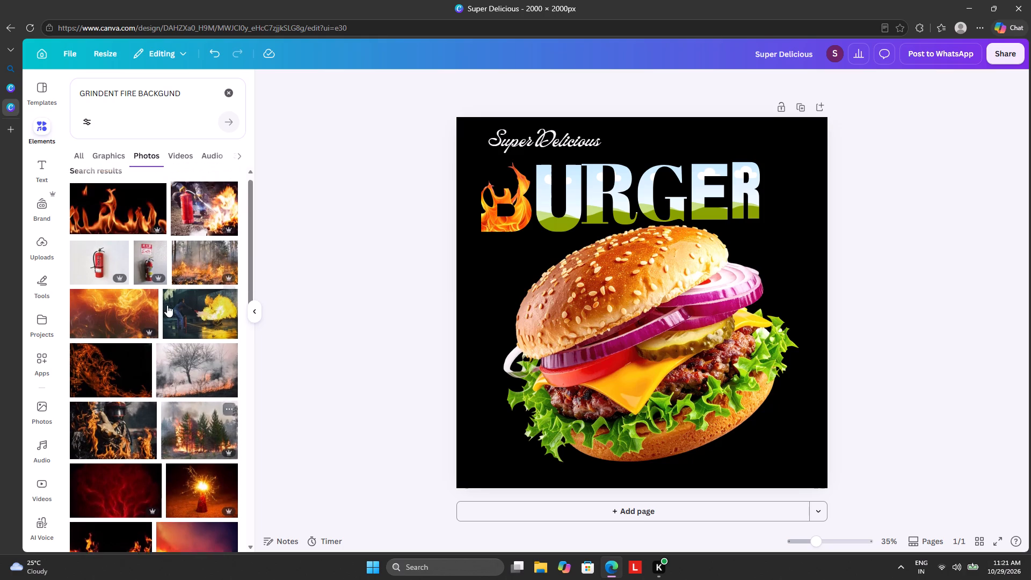
pyautogui.click(110, 158)
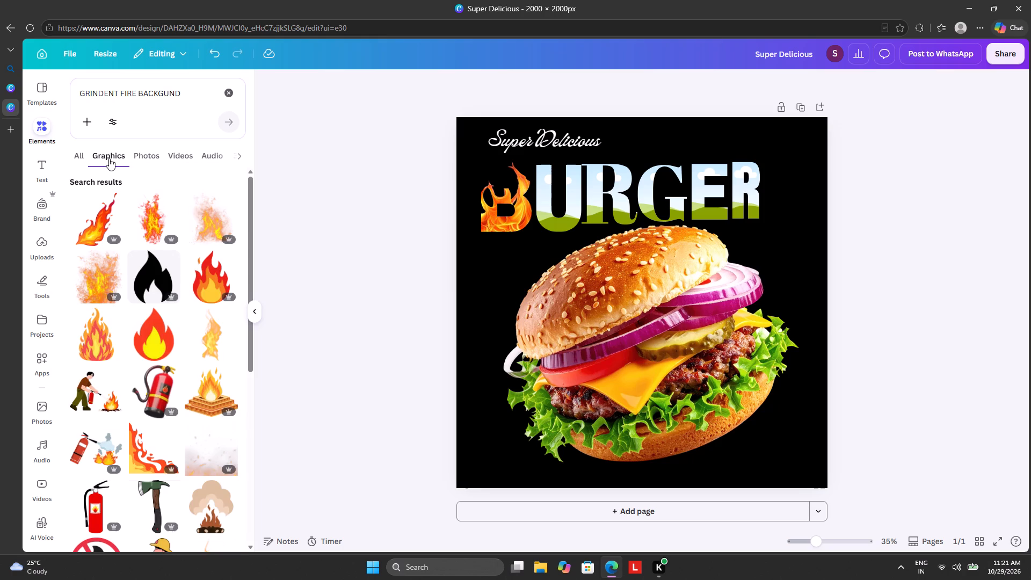
pyautogui.scroll(-4, 124, 388)
pyautogui.scroll(2, 124, 388)
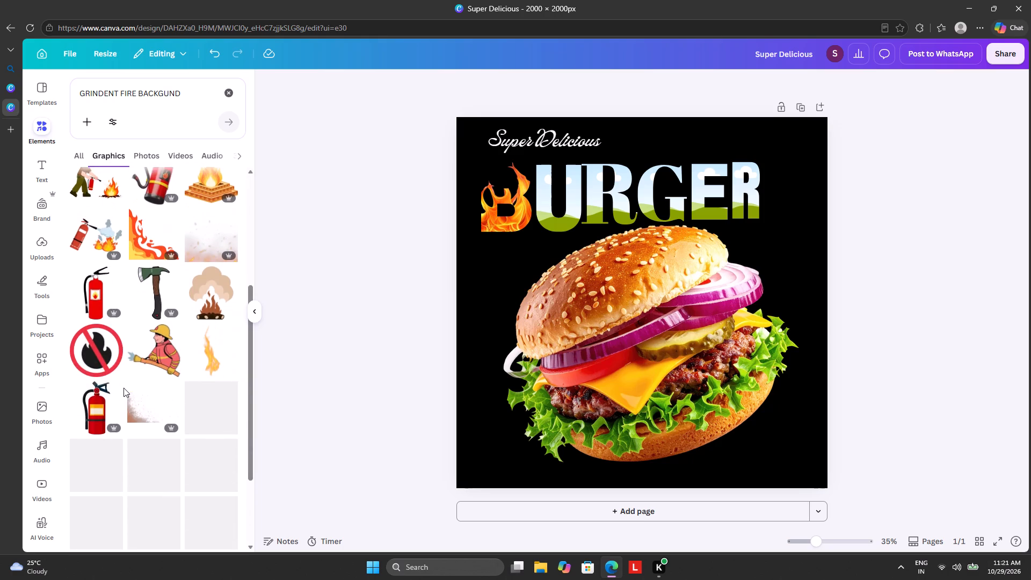
pyautogui.scroll(3, 124, 388)
pyautogui.click(235, 94)
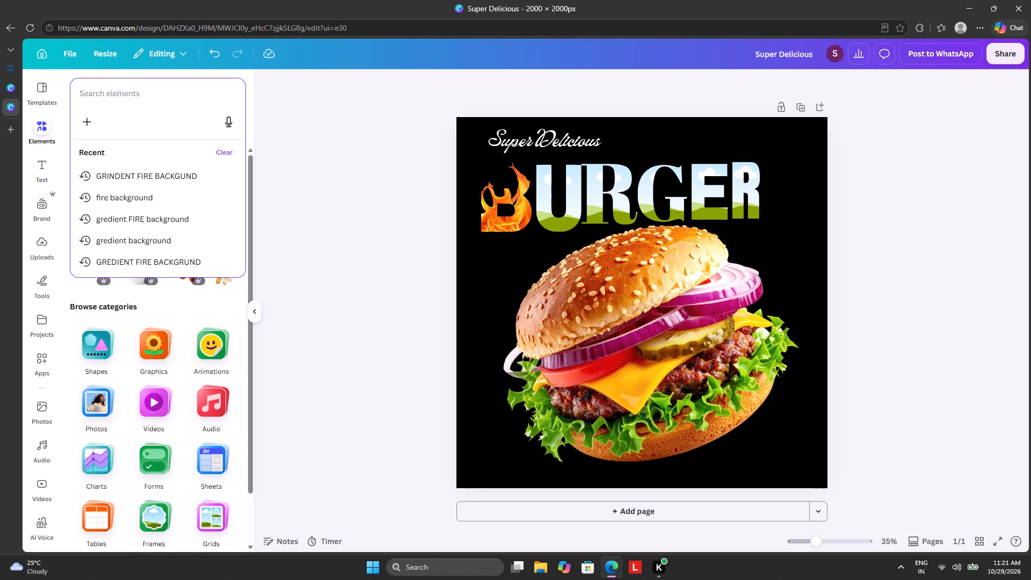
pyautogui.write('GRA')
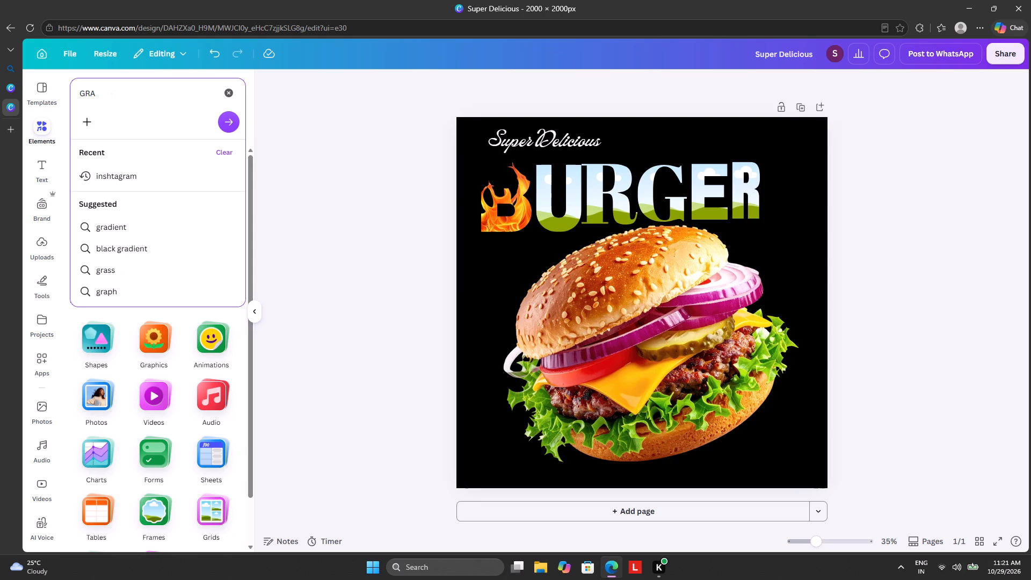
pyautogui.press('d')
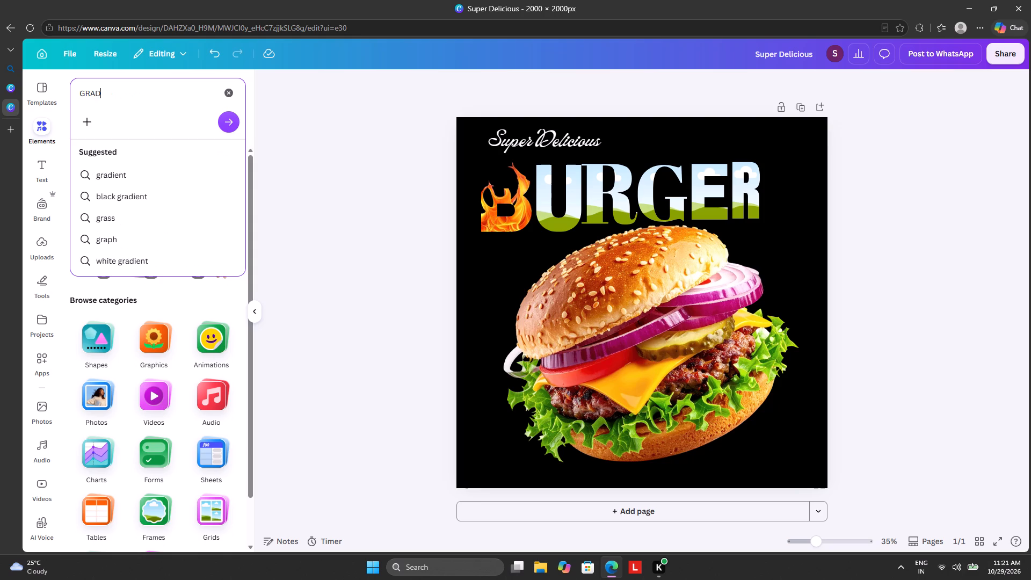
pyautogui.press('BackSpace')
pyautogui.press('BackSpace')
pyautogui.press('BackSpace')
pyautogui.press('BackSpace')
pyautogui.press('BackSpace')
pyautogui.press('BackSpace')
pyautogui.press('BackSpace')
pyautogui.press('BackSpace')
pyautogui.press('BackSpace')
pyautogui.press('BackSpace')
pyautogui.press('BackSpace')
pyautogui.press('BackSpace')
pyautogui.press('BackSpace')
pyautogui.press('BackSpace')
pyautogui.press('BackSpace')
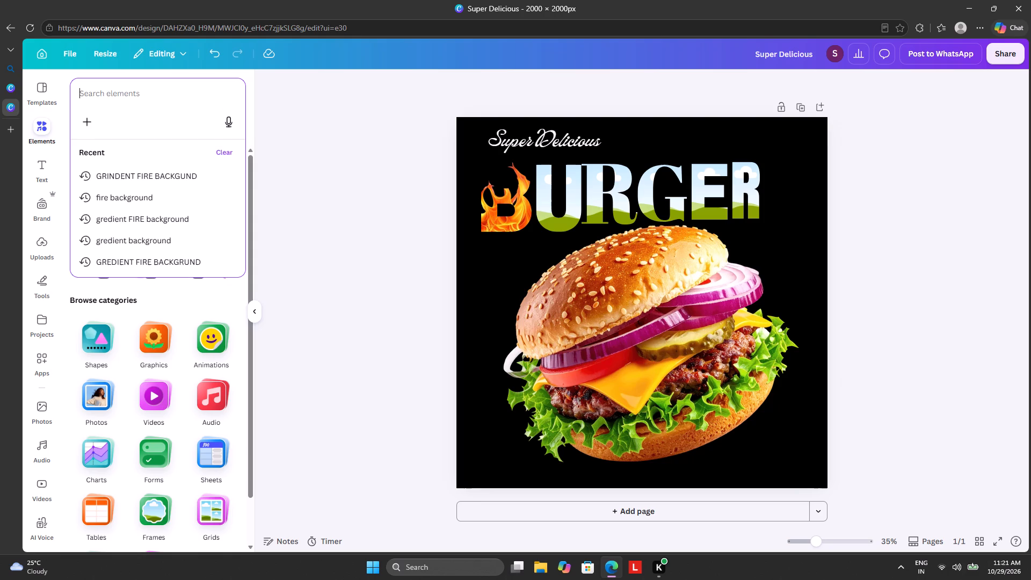
# Enter "grident" as the elements search and choose the suggested "white grident" query.
pyautogui.press('g')
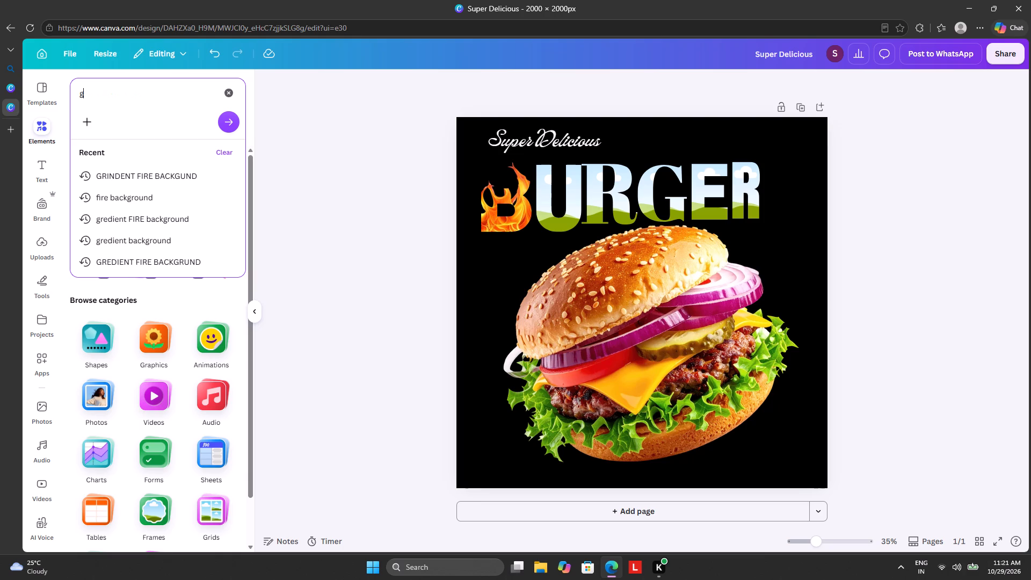
pyautogui.write('ra')
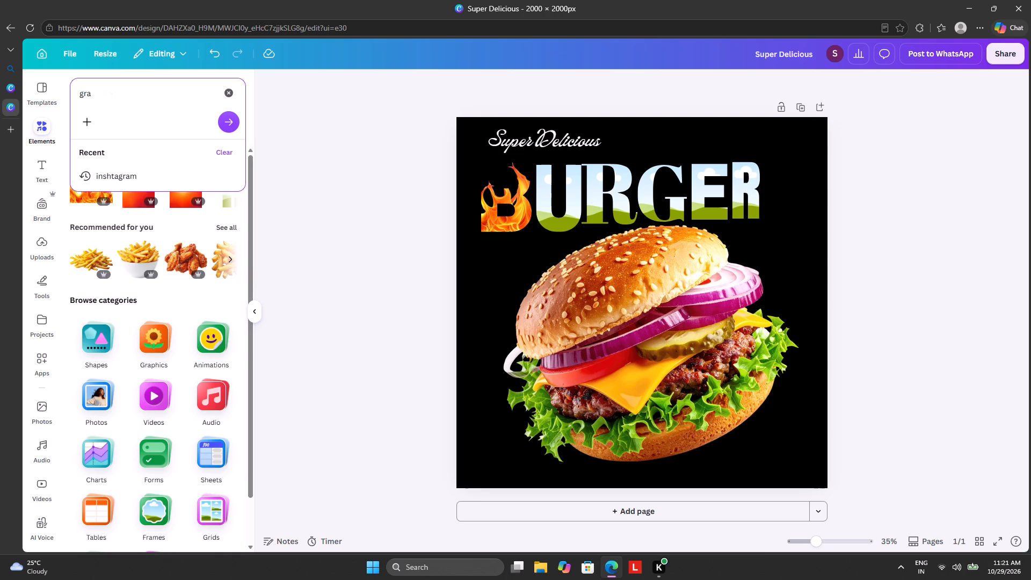
pyautogui.press('BackSpace')
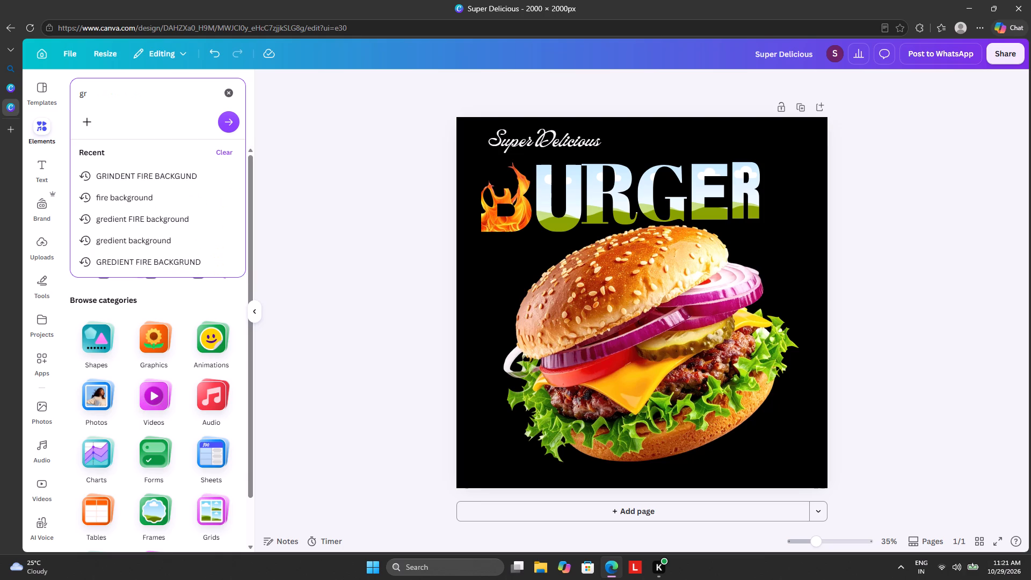
pyautogui.press('i')
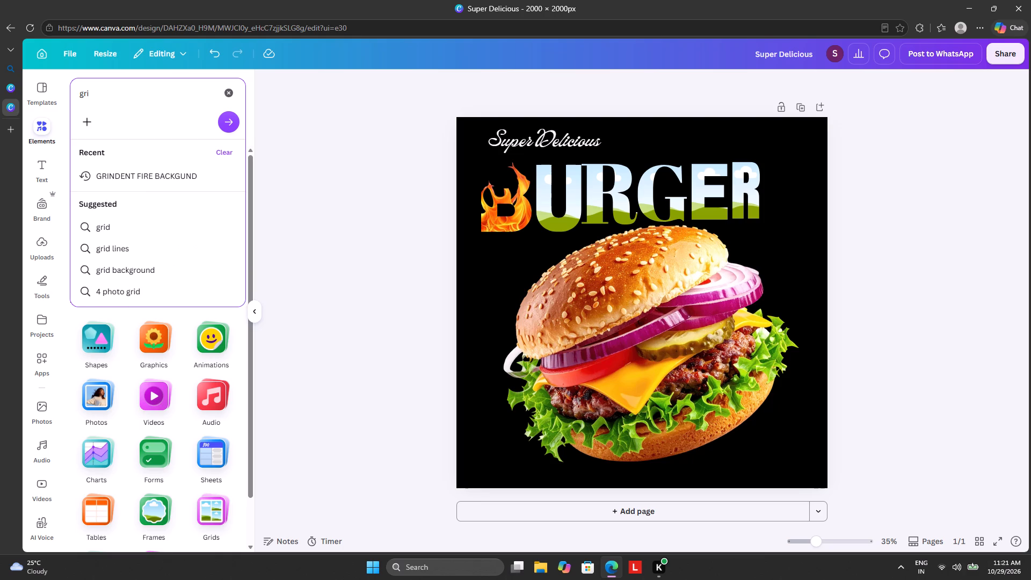
pyautogui.press('d')
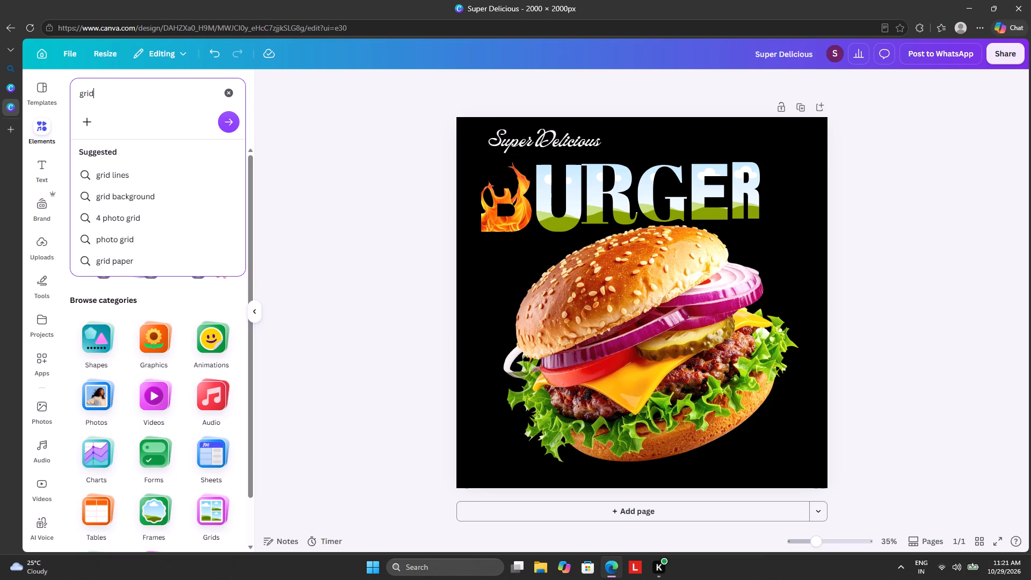
pyautogui.press('e')
pyautogui.write('nt')
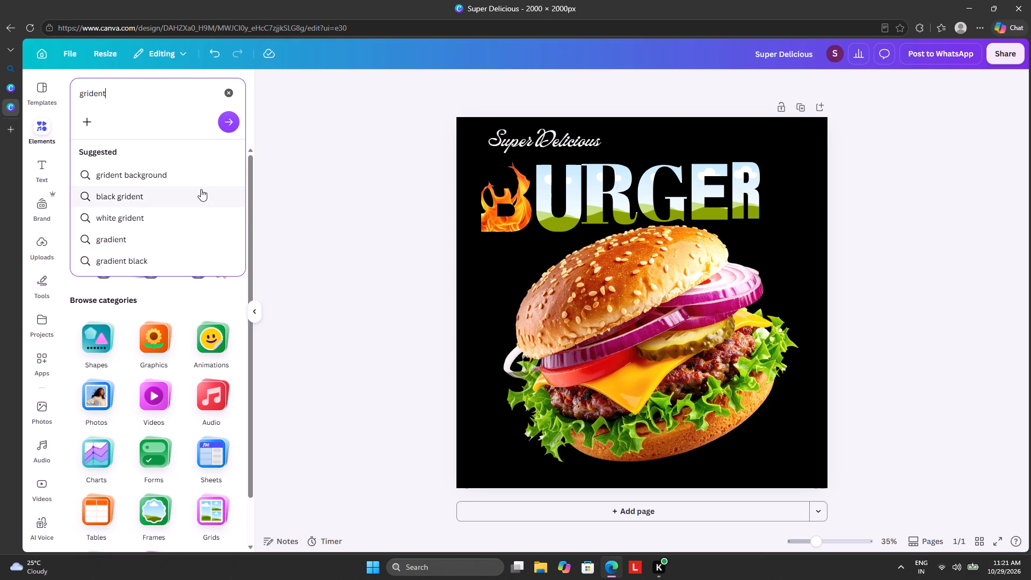
pyautogui.click(183, 219)
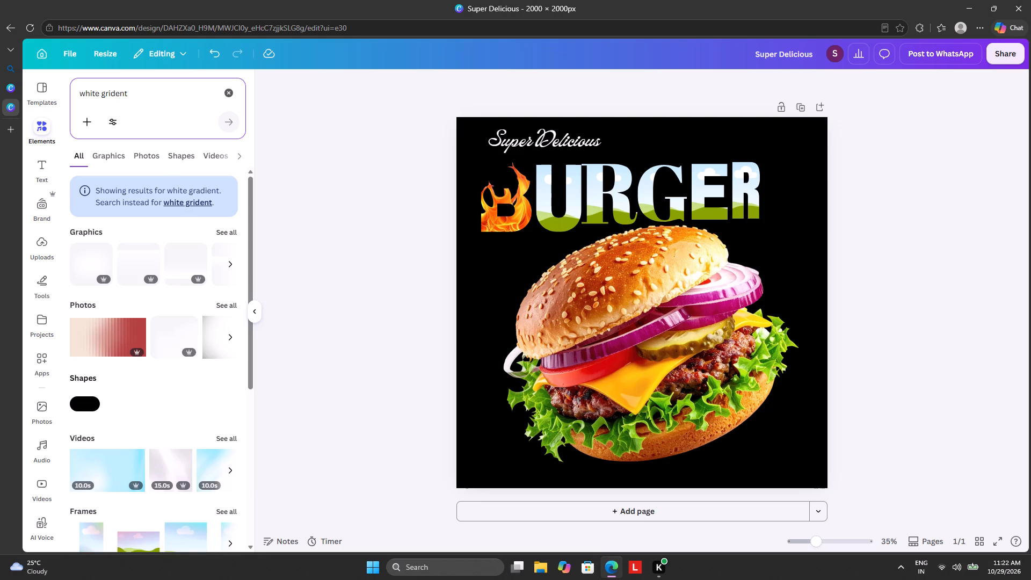
# Replace "white" in the query with "fire" to search for "firegrident", and look through its graphics.
pyautogui.click(97, 96)
pyautogui.click(101, 96)
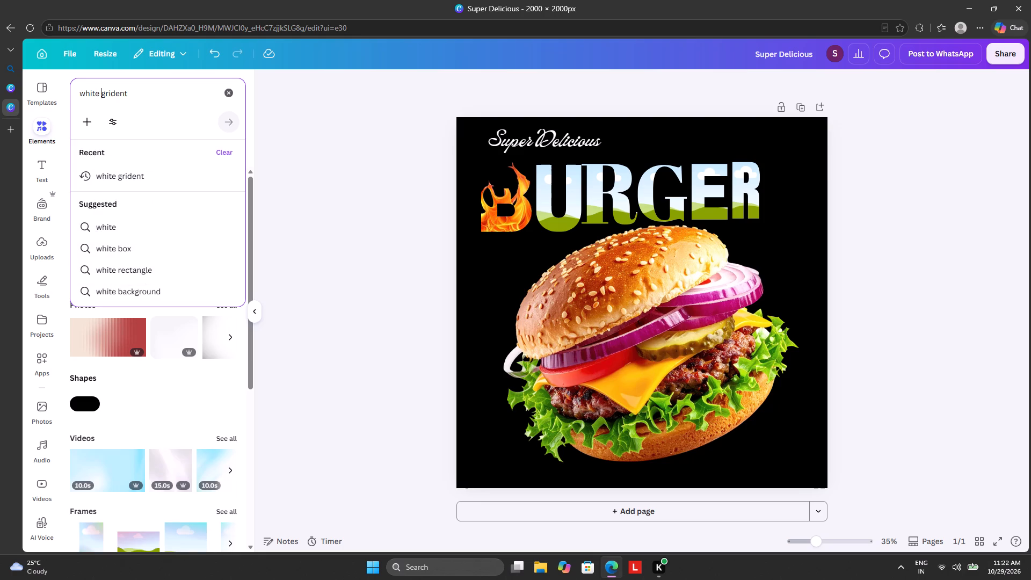
pyautogui.press('BackSpace')
pyautogui.press('BackSpace')
pyautogui.press('BackSpace')
pyautogui.press('BackSpace')
pyautogui.press('BackSpace')
pyautogui.press('BackSpace')
pyautogui.press('BackSpace')
pyautogui.press('BackSpace')
pyautogui.press('BackSpace')
pyautogui.press('BackSpace')
pyautogui.press('BackSpace')
pyautogui.press('BackSpace')
pyautogui.press('BackSpace')
pyautogui.press('BackSpace')
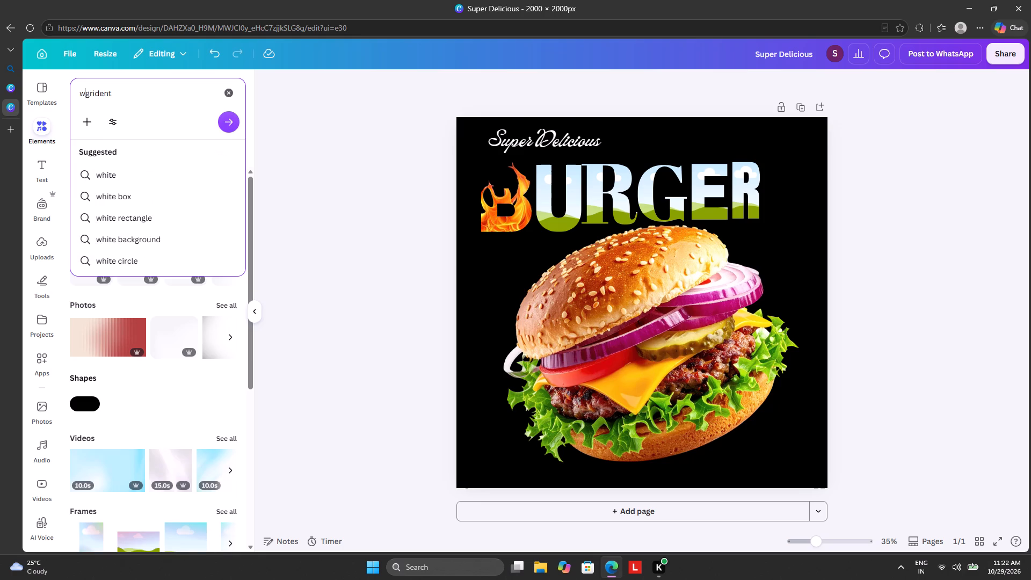
pyautogui.write('fi')
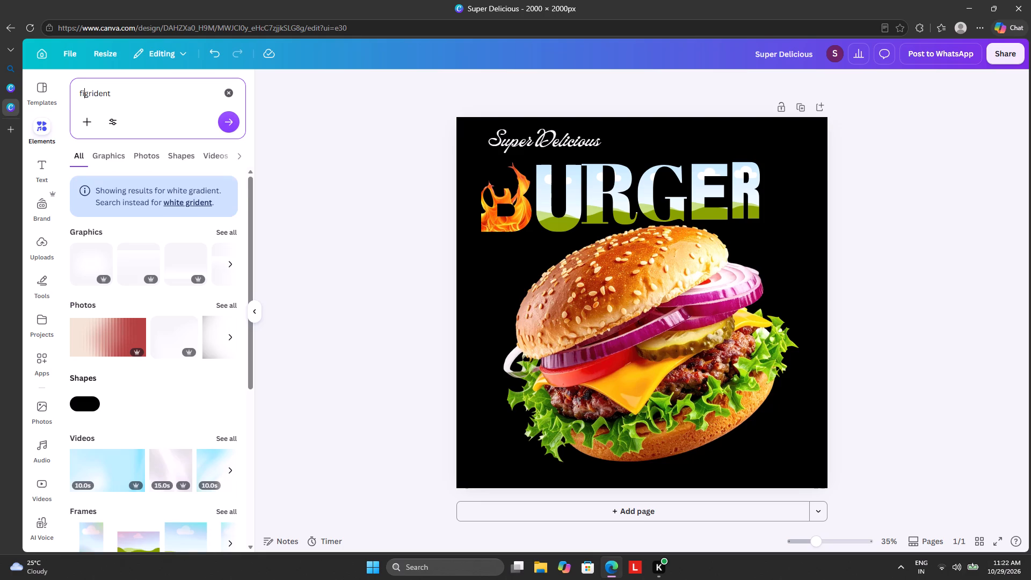
pyautogui.write('re')
pyautogui.press('Return')
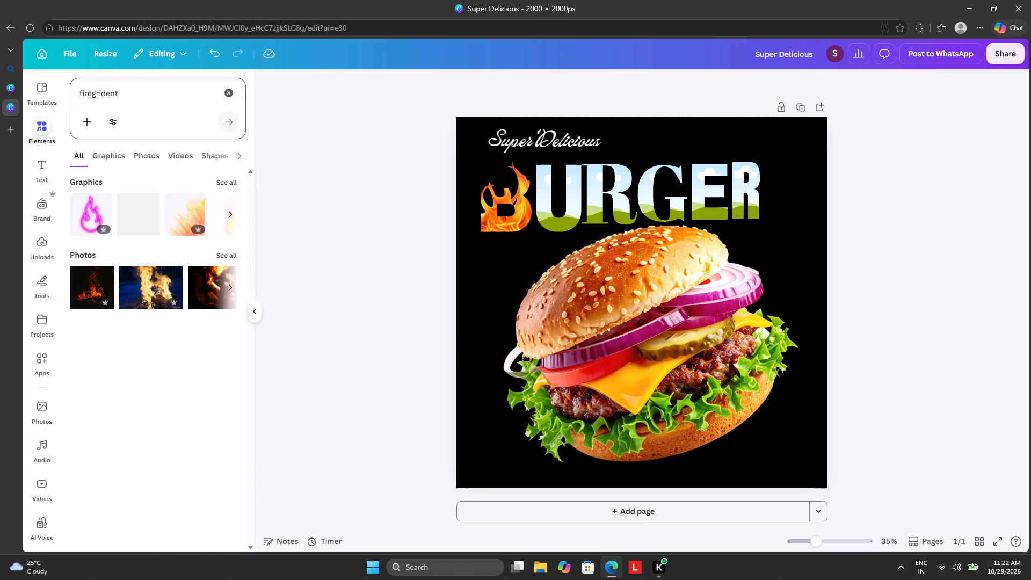
pyautogui.click(115, 150)
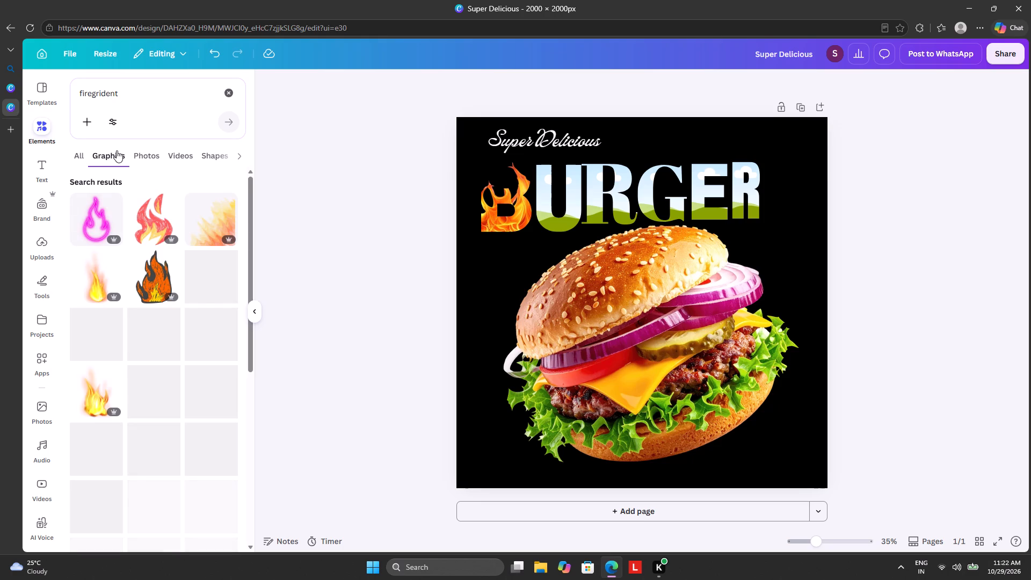
pyautogui.scroll(-3, 169, 305)
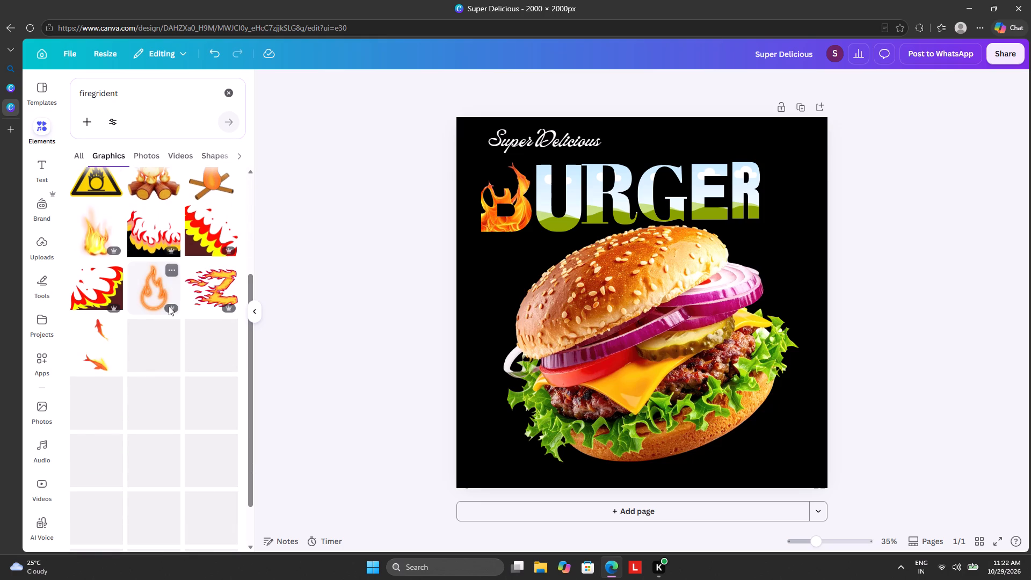
pyautogui.scroll(4, 169, 306)
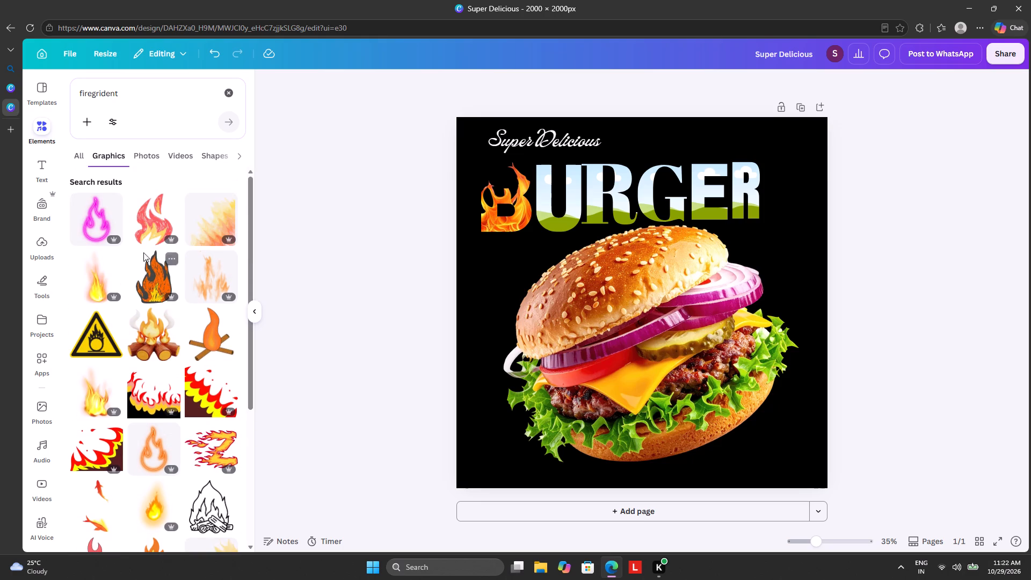
# Search the elements for "fire background", look through its graphics, and clear the search.
pyautogui.click(230, 89)
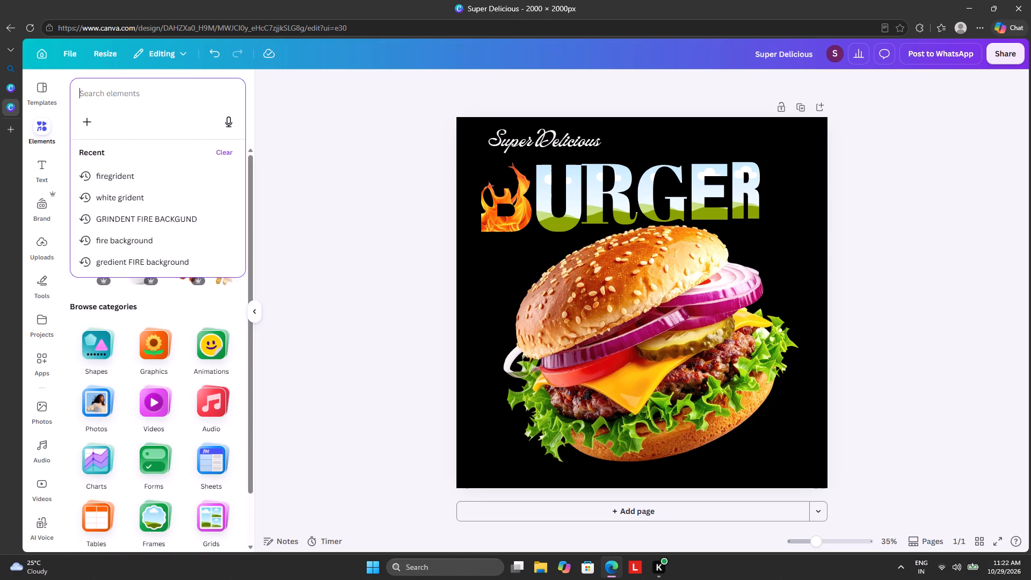
pyautogui.write('fire back')
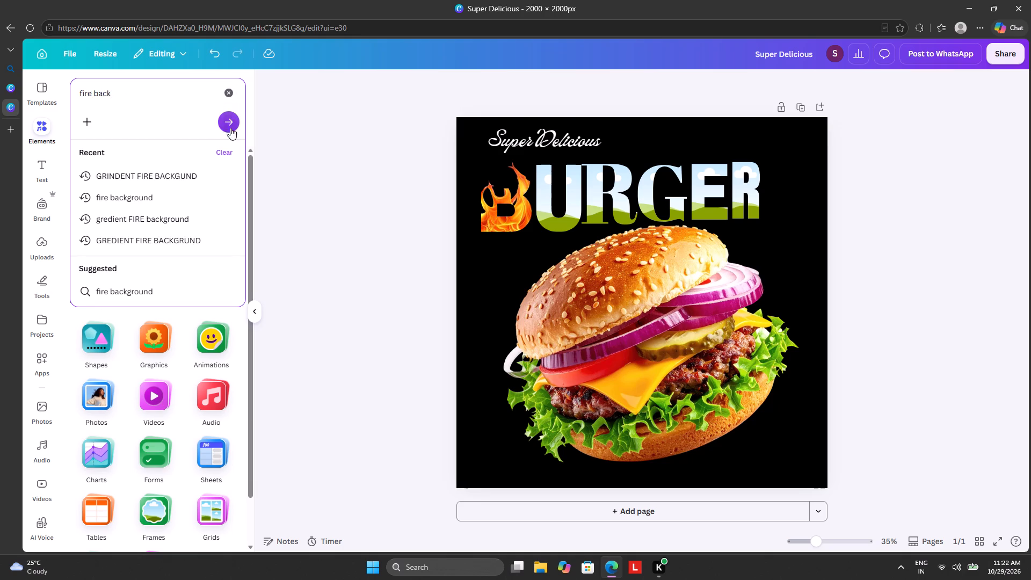
pyautogui.click(191, 195)
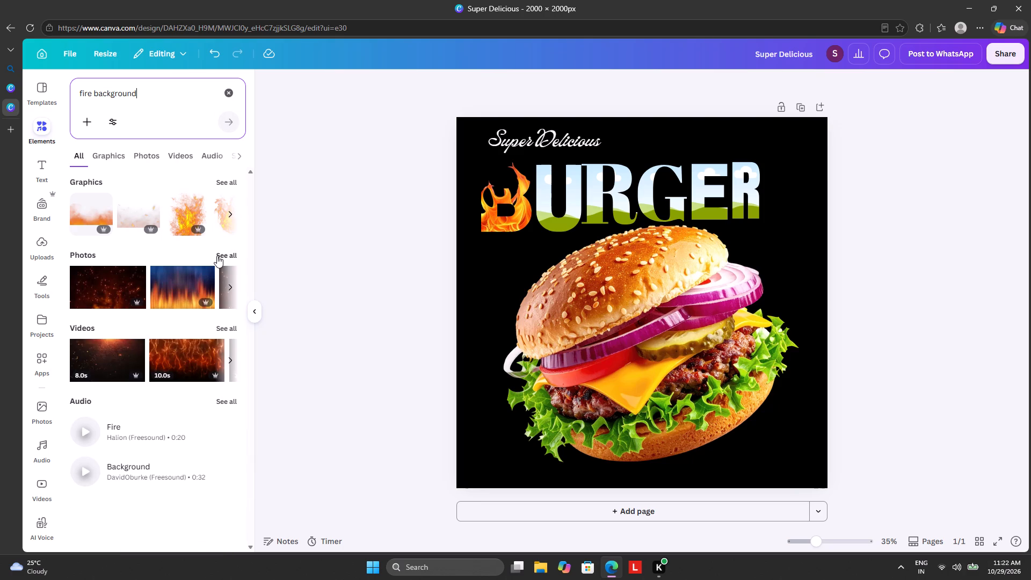
pyautogui.click(224, 328)
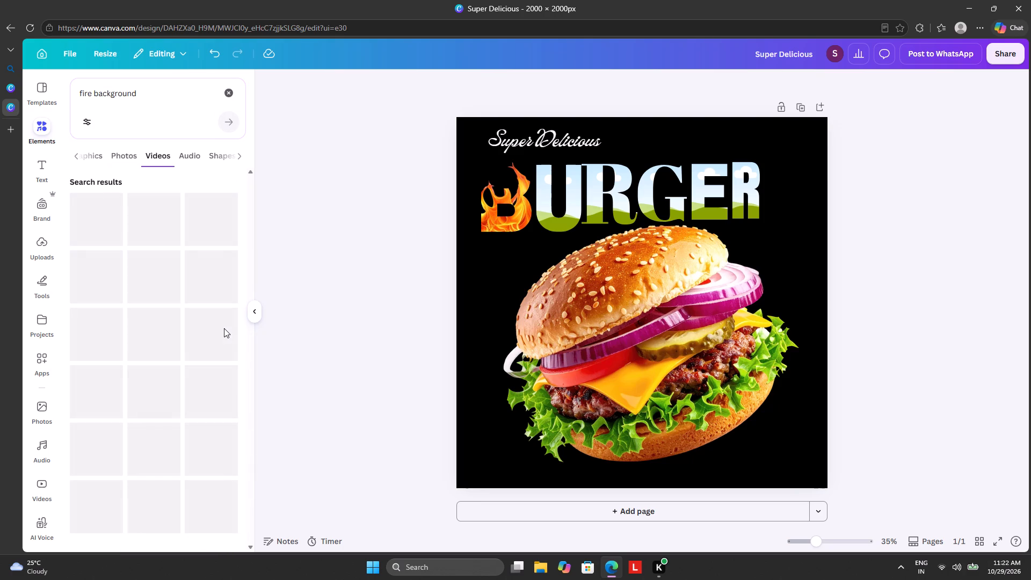
pyautogui.click(95, 153)
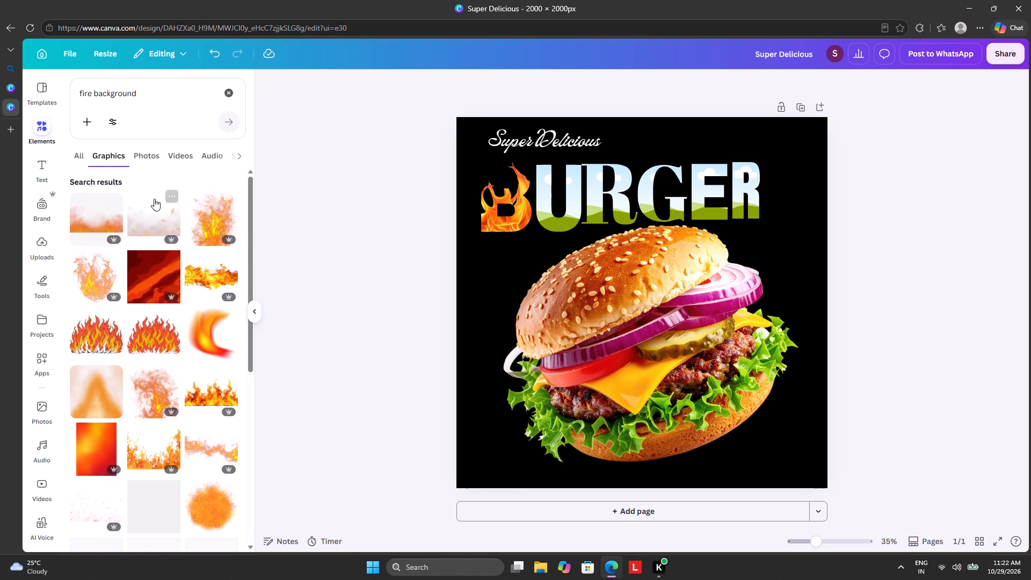
pyautogui.scroll(2, 172, 328)
pyautogui.scroll(-3, 172, 328)
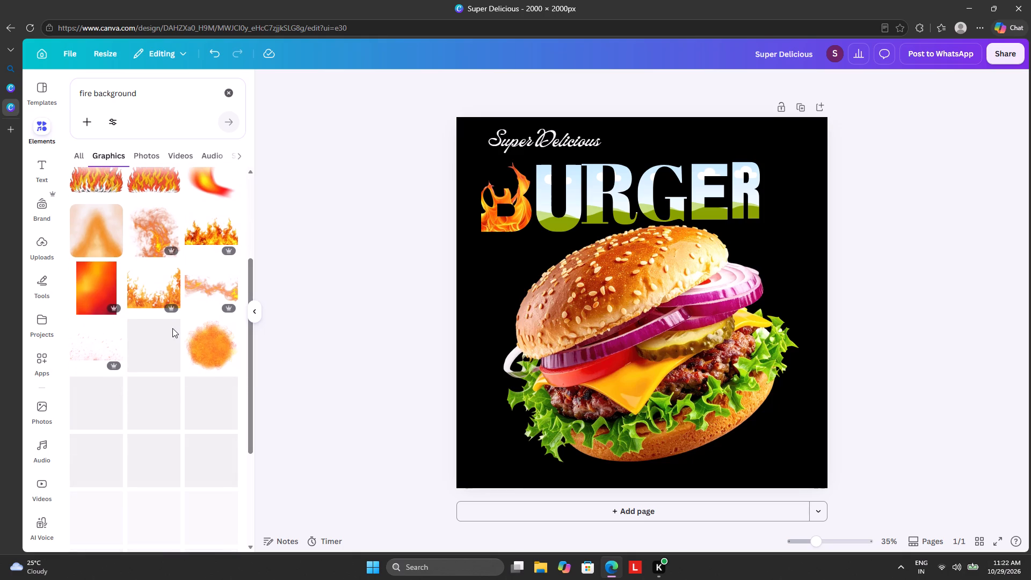
pyautogui.scroll(-3, 172, 328)
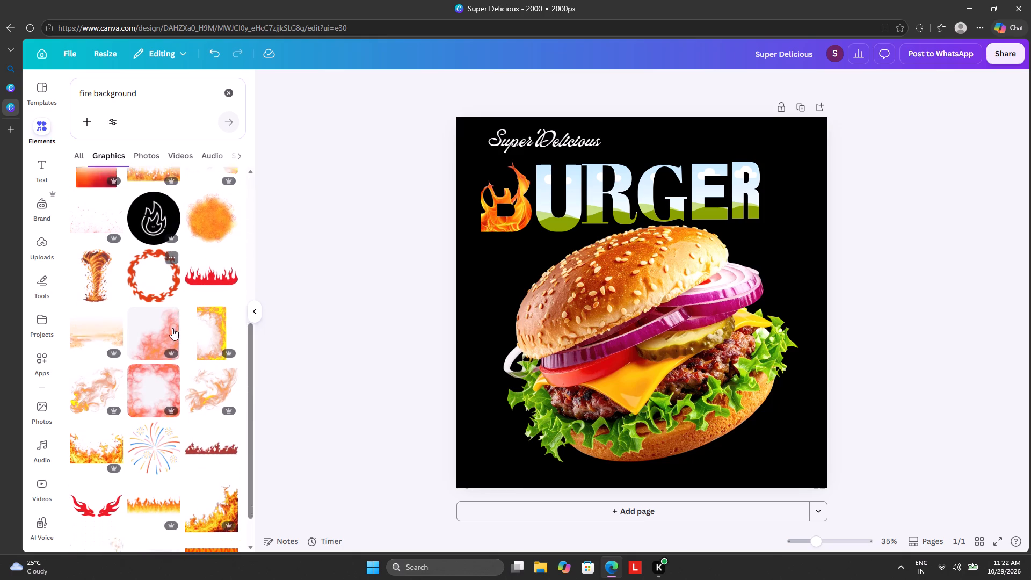
pyautogui.scroll(-5, 172, 328)
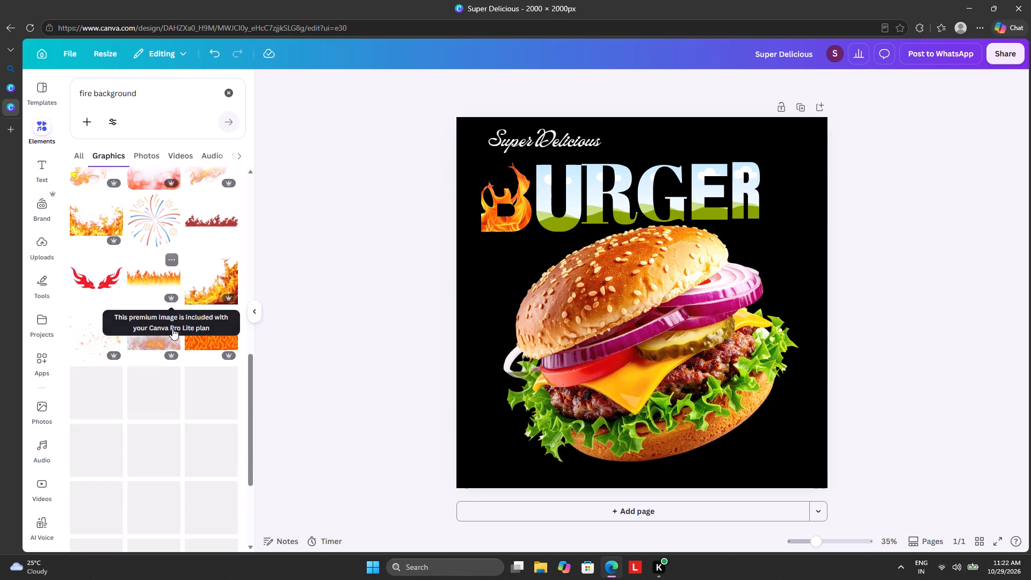
pyautogui.scroll(-6, 172, 328)
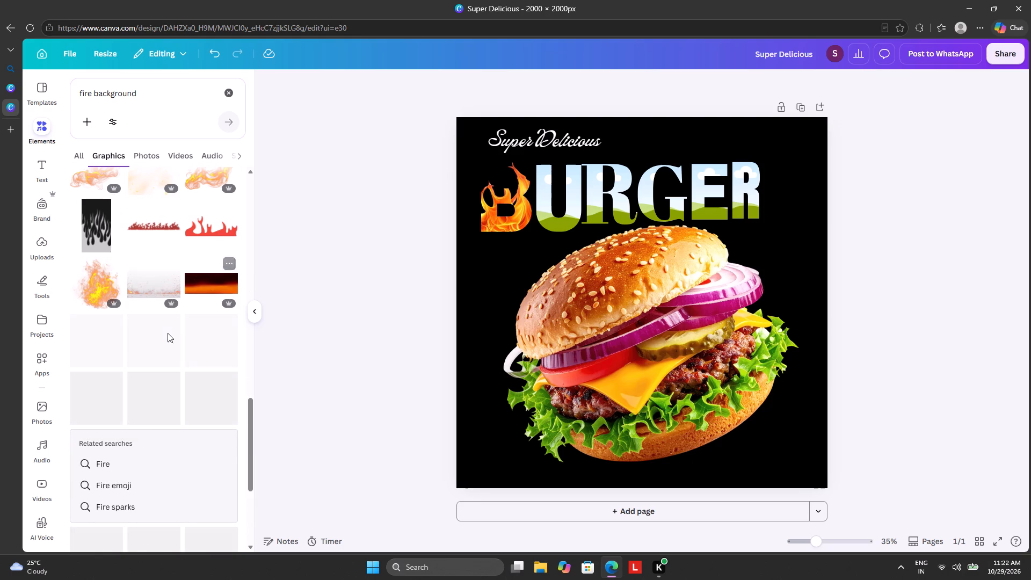
pyautogui.scroll(-4, 140, 374)
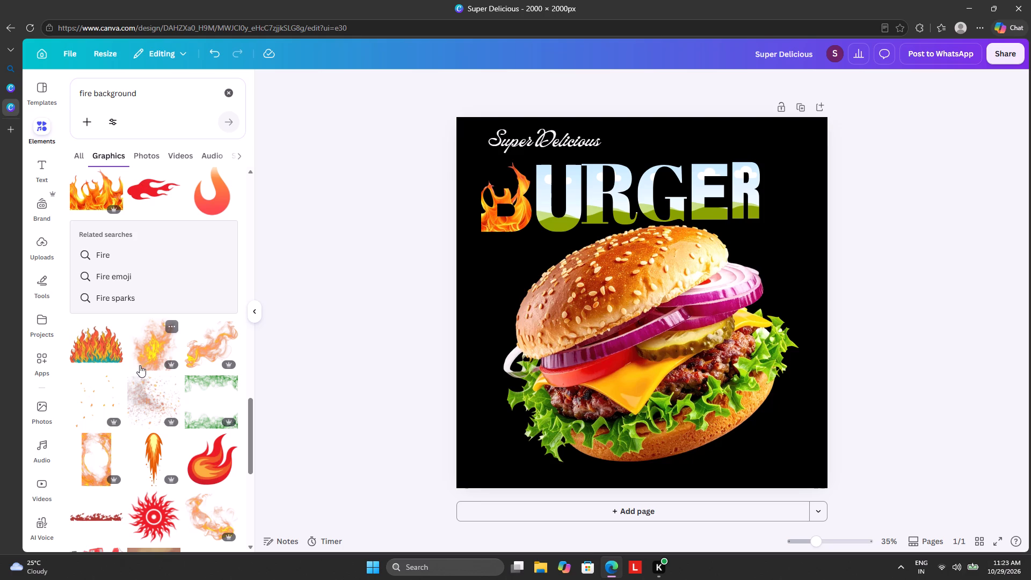
pyautogui.click(231, 90)
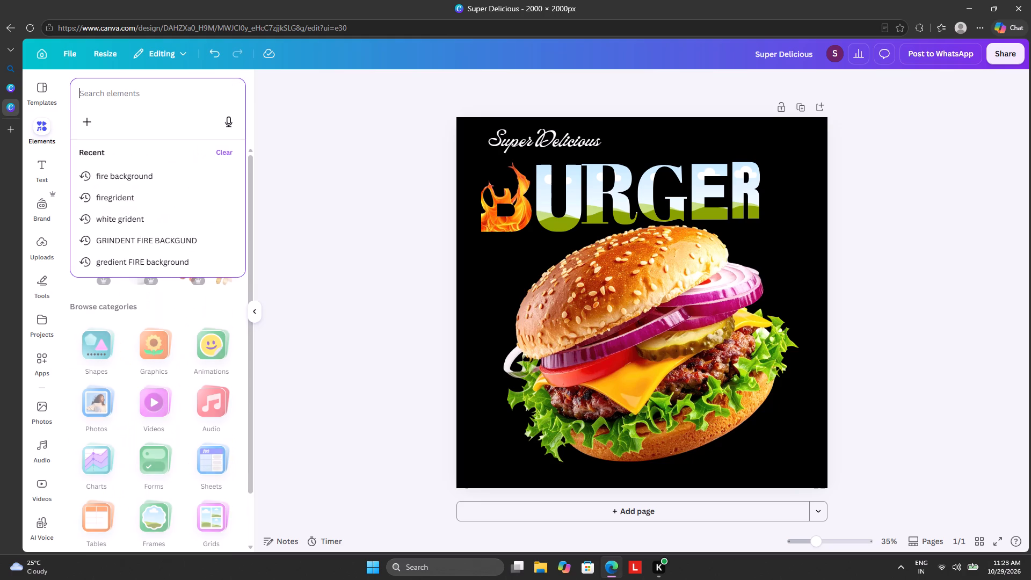
pyautogui.click(312, 125)
pyautogui.click(311, 125)
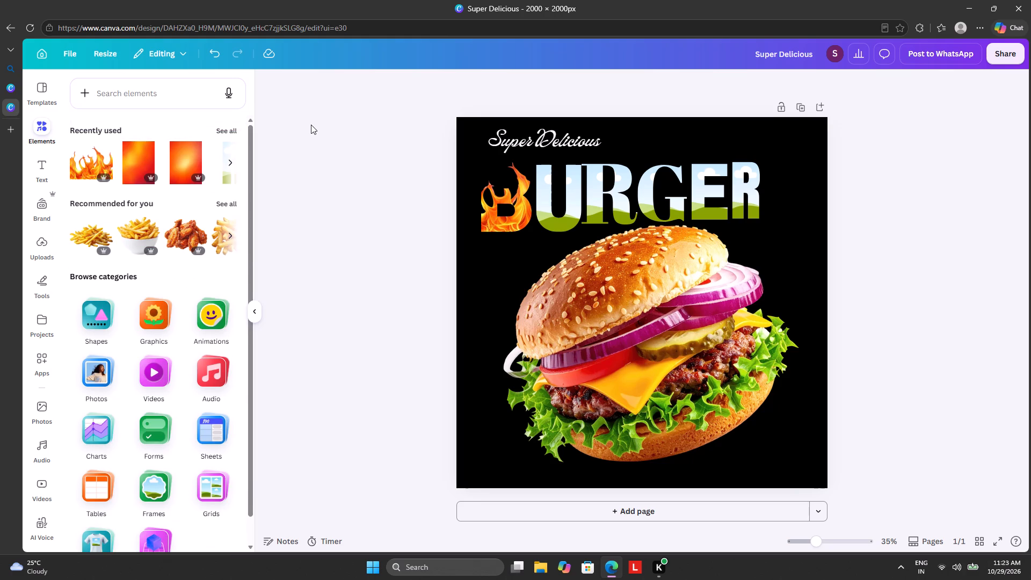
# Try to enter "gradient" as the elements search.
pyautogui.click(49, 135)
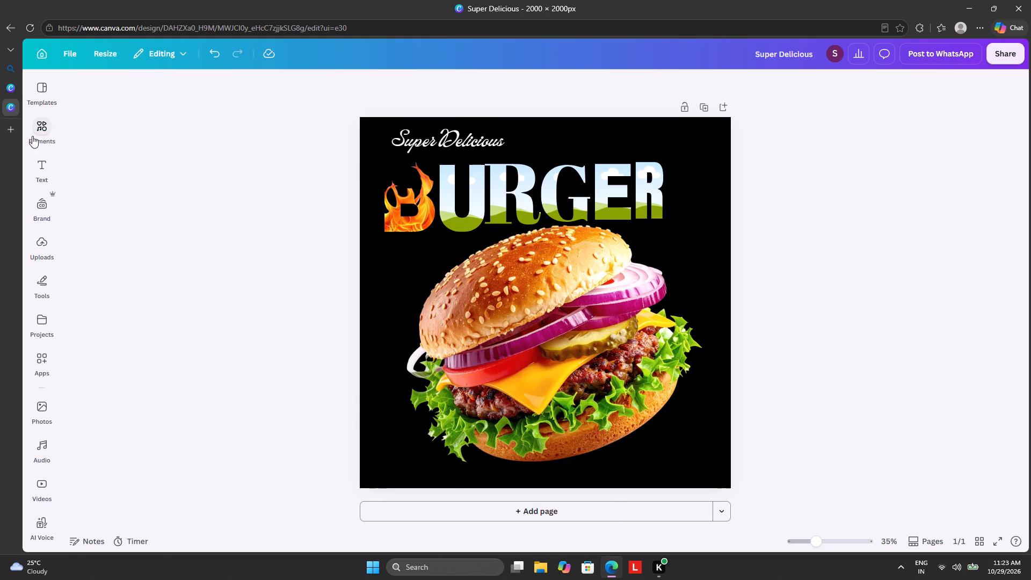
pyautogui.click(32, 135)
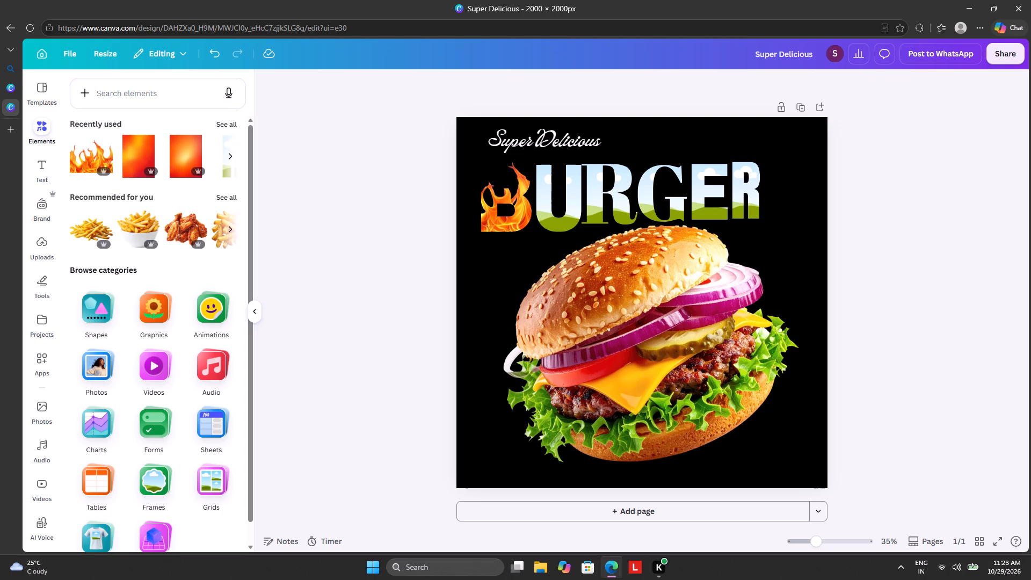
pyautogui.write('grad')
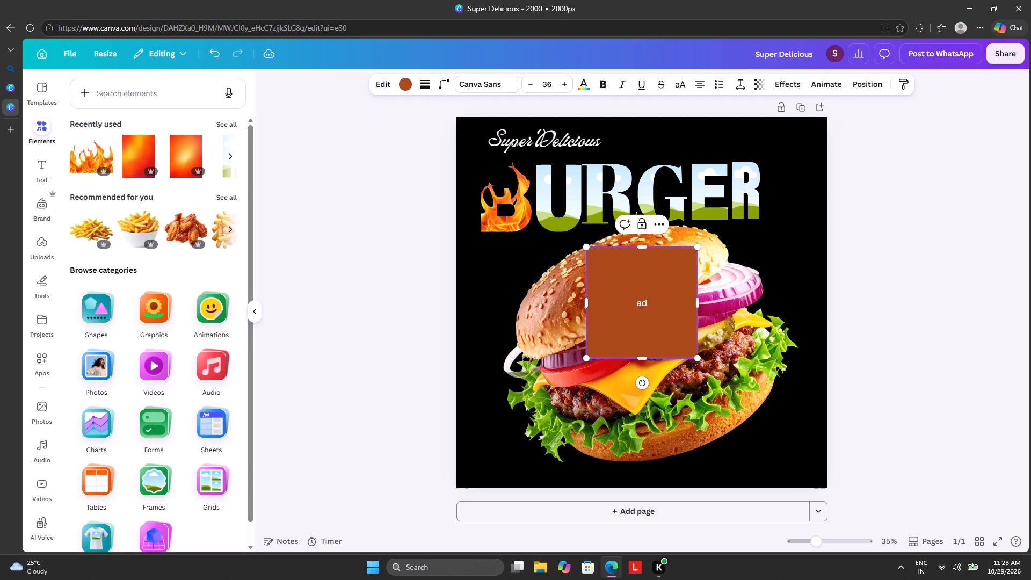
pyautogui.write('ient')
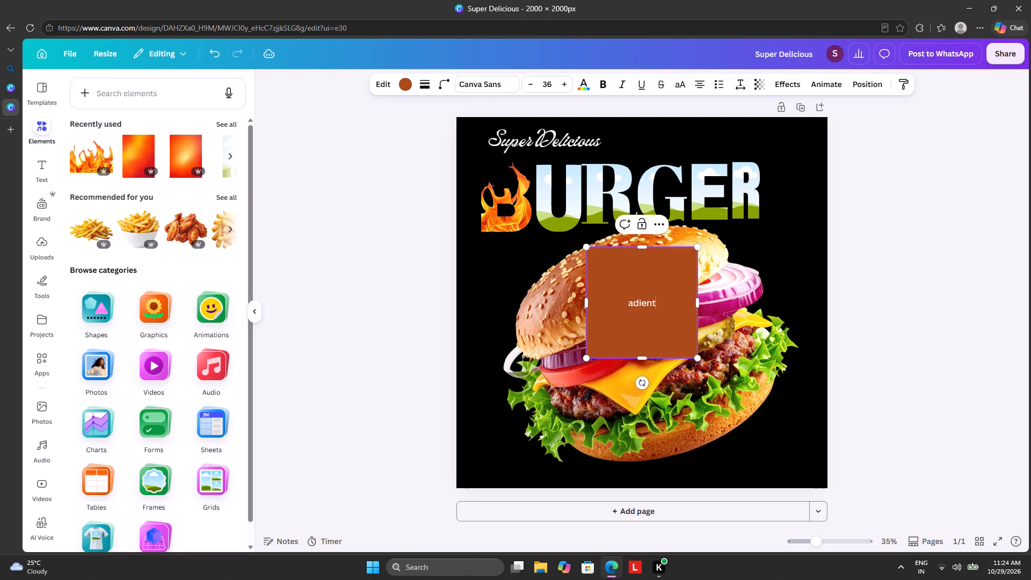
# Search the elements for "gradient fire backgraund".
pyautogui.click(101, 81)
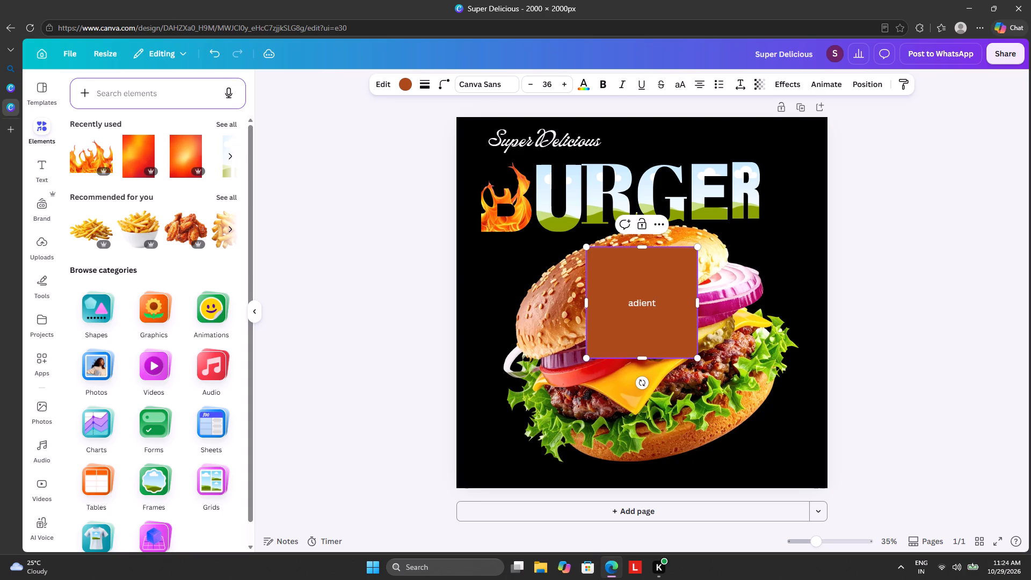
pyautogui.click(99, 98)
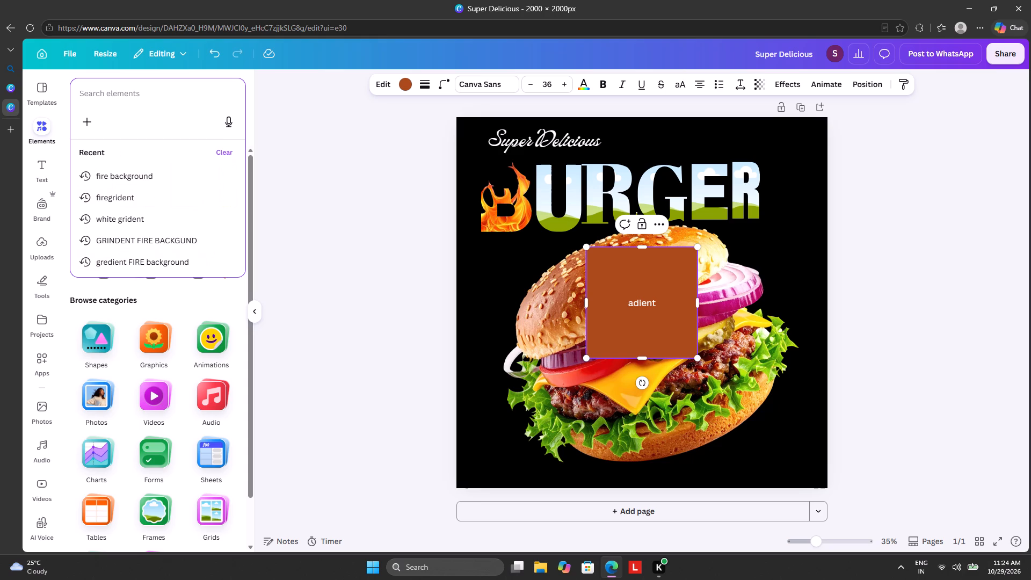
pyautogui.press('g')
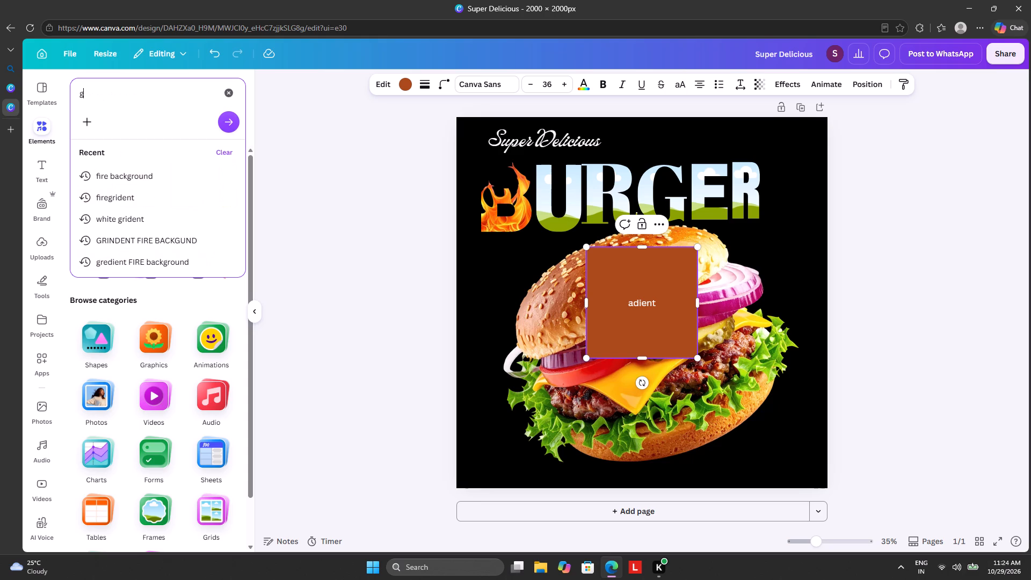
pyautogui.write('ra')
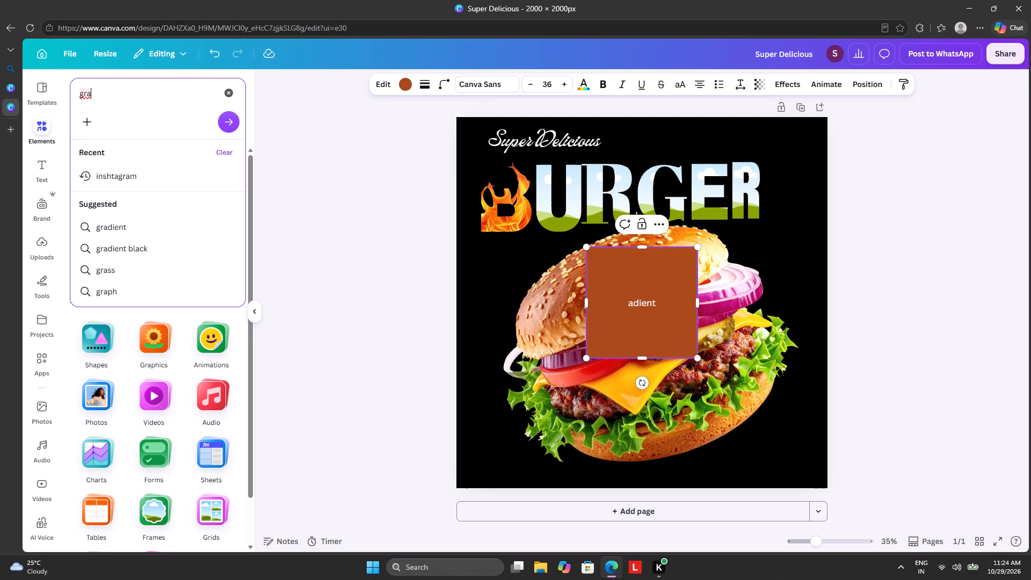
pyautogui.press('d')
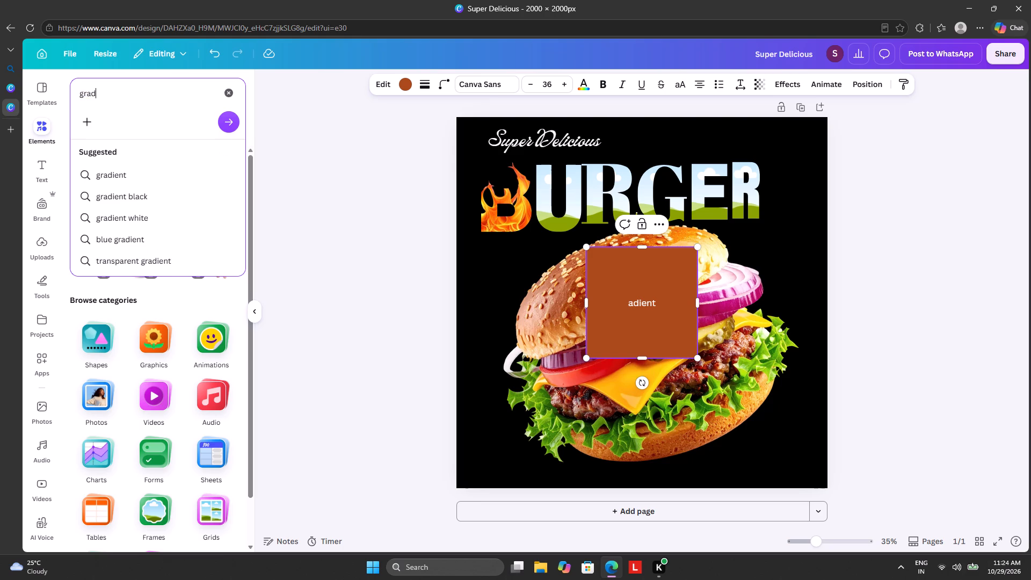
pyautogui.press('i')
pyautogui.write('ent')
pyautogui.press('space')
pyautogui.write('fi')
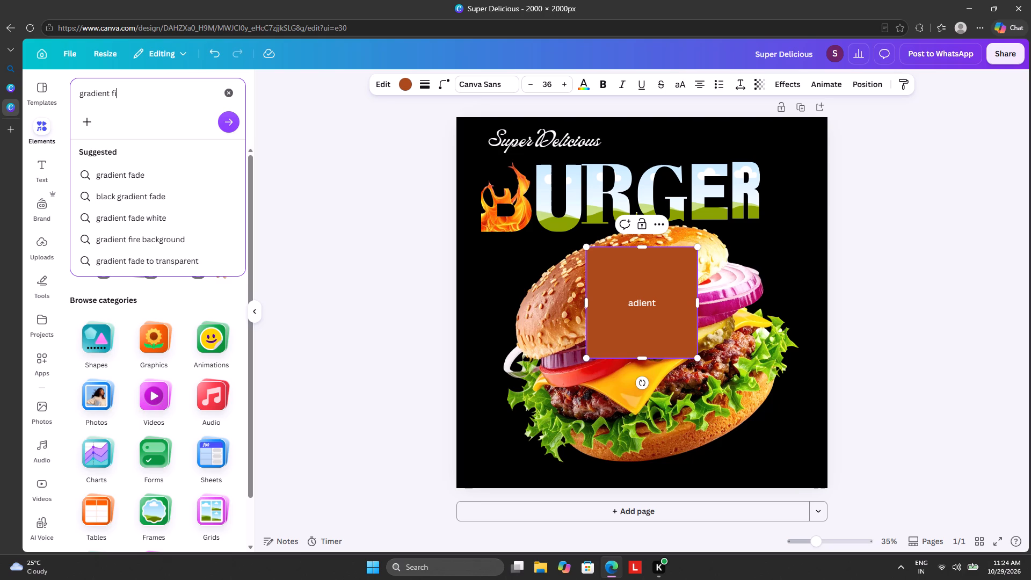
pyautogui.press('e')
pyautogui.press('space')
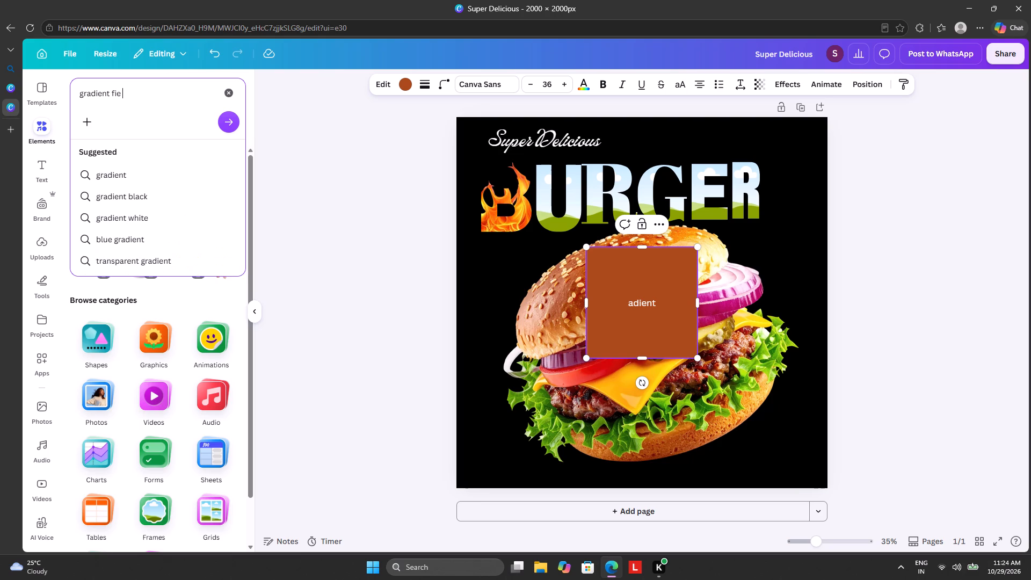
pyautogui.press('BackSpace')
pyautogui.press('BackSpace')
pyautogui.write('re')
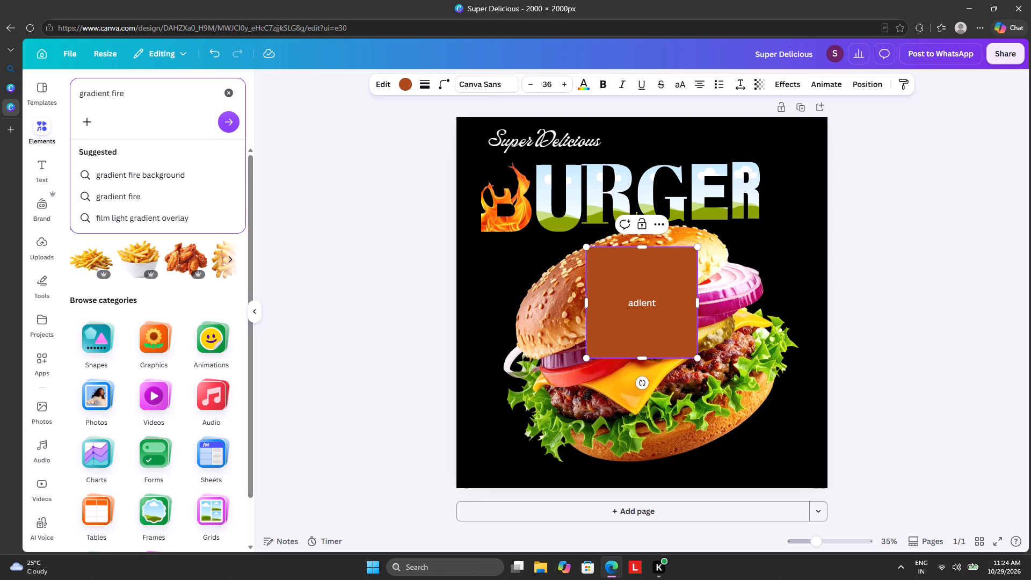
pyautogui.press('space')
pyautogui.write('backgraund')
pyautogui.press('Return')
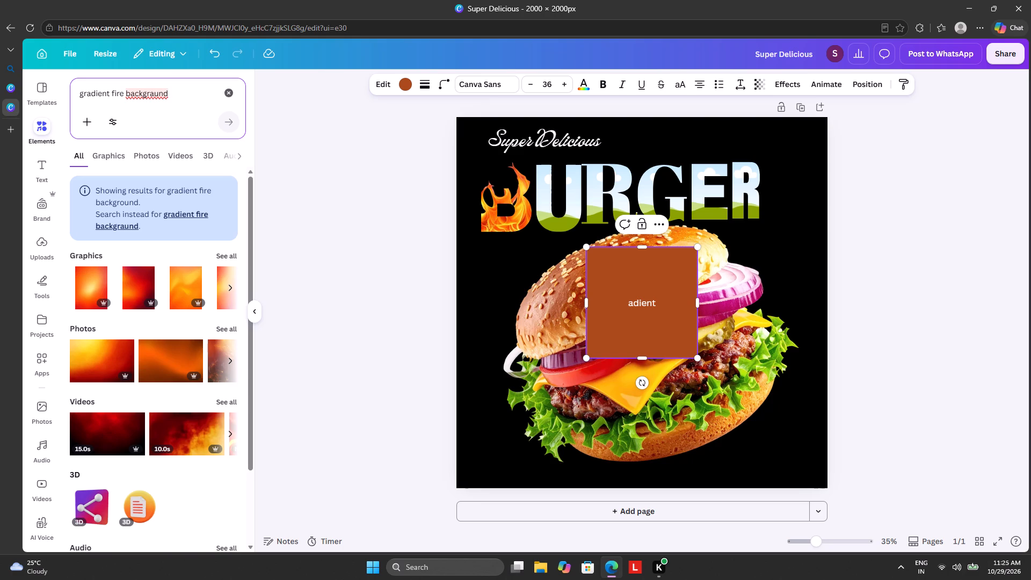
# Look through all the gradient graphics and fill the B letter frame with the red-orange gradient that has a pale yellow centre.
pyautogui.click(224, 255)
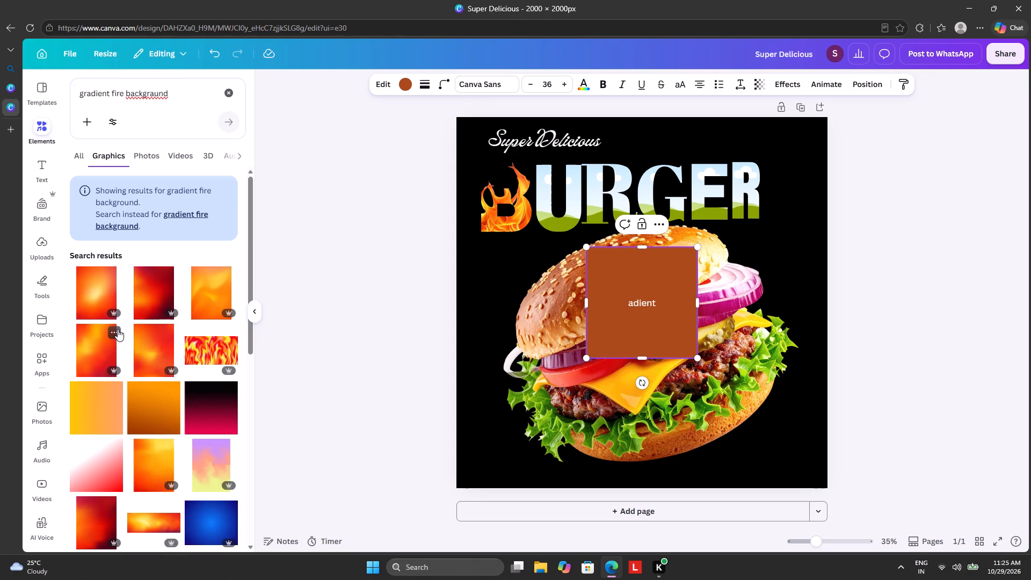
pyautogui.scroll(-2, 118, 331)
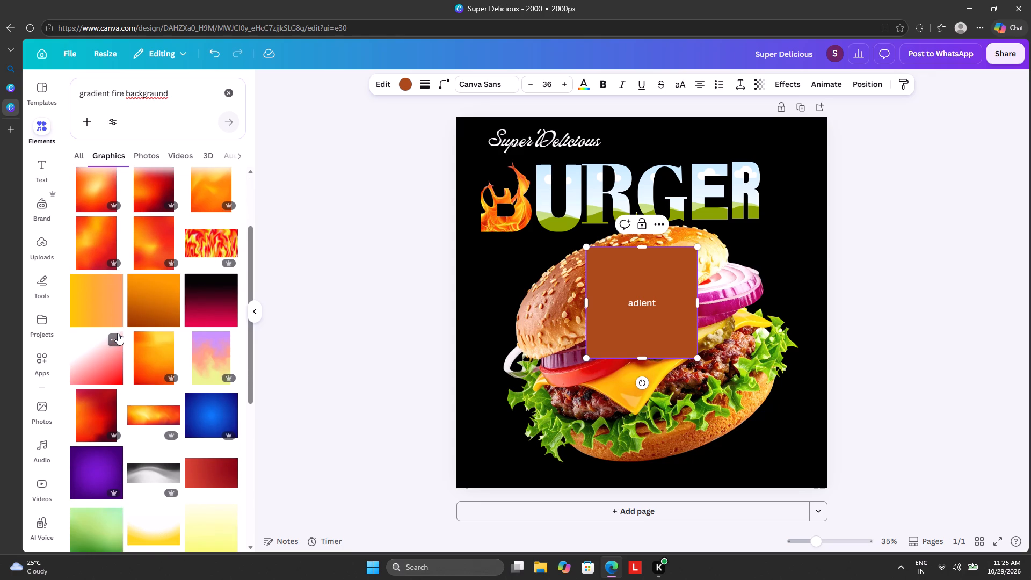
pyautogui.scroll(2, 101, 299)
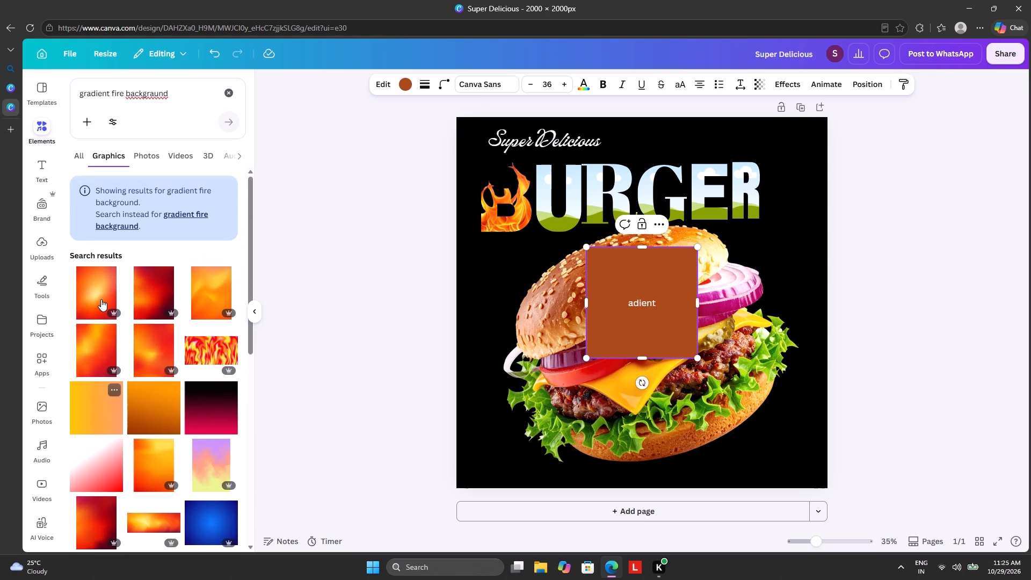
pyautogui.moveTo(101, 298); pyautogui.dragTo(525, 194)
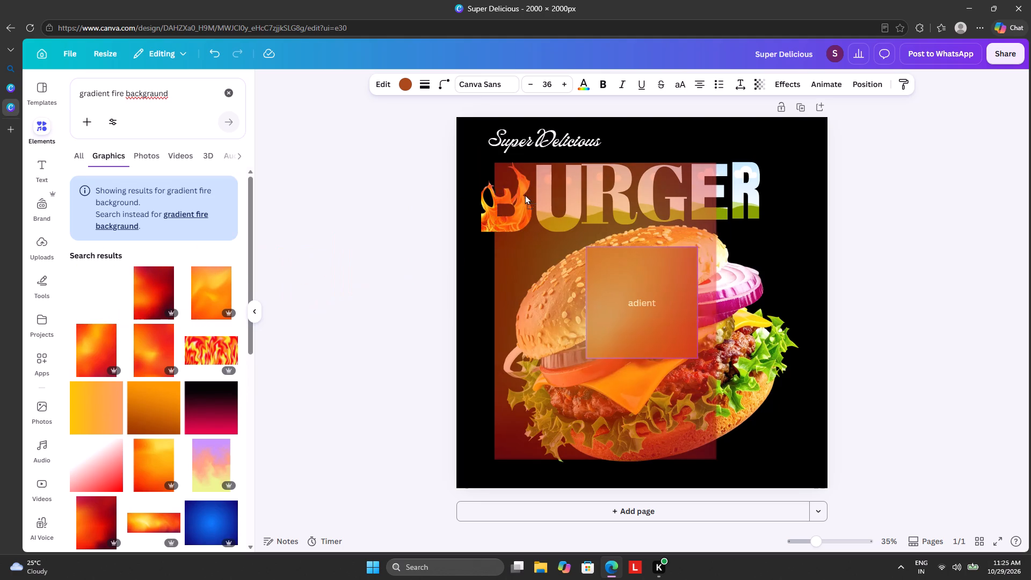
pyautogui.moveTo(525, 194); pyautogui.dragTo(516, 194)
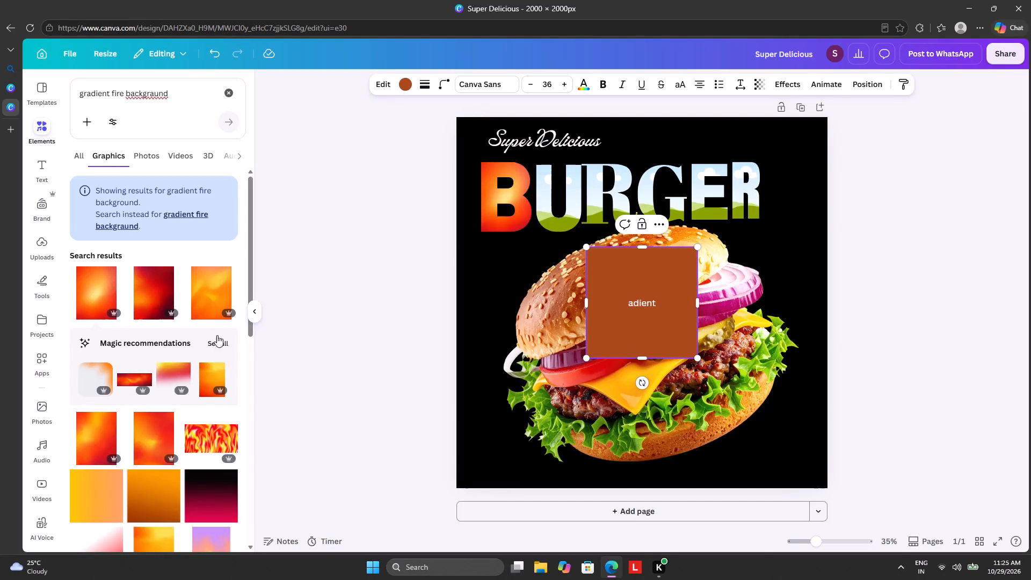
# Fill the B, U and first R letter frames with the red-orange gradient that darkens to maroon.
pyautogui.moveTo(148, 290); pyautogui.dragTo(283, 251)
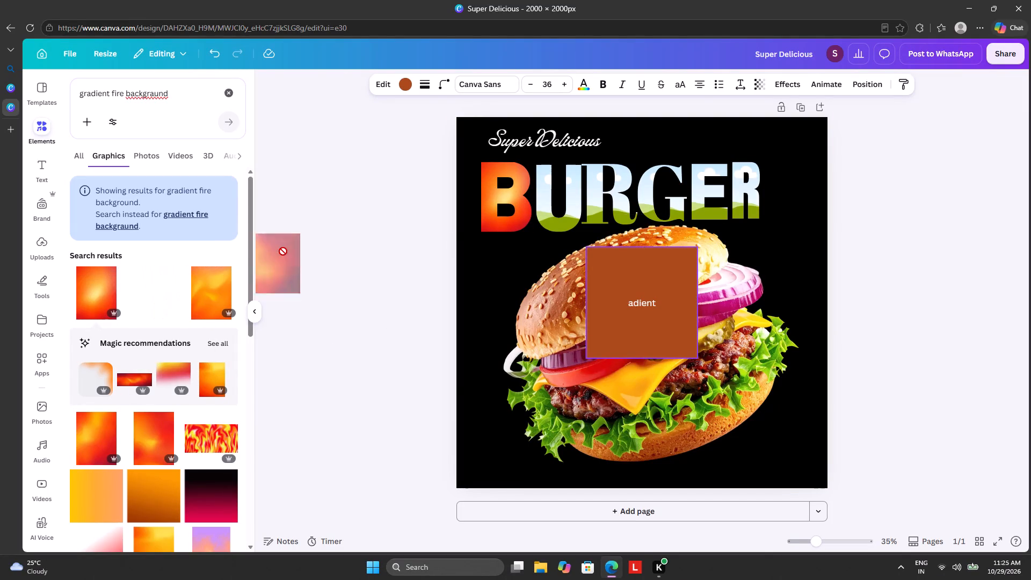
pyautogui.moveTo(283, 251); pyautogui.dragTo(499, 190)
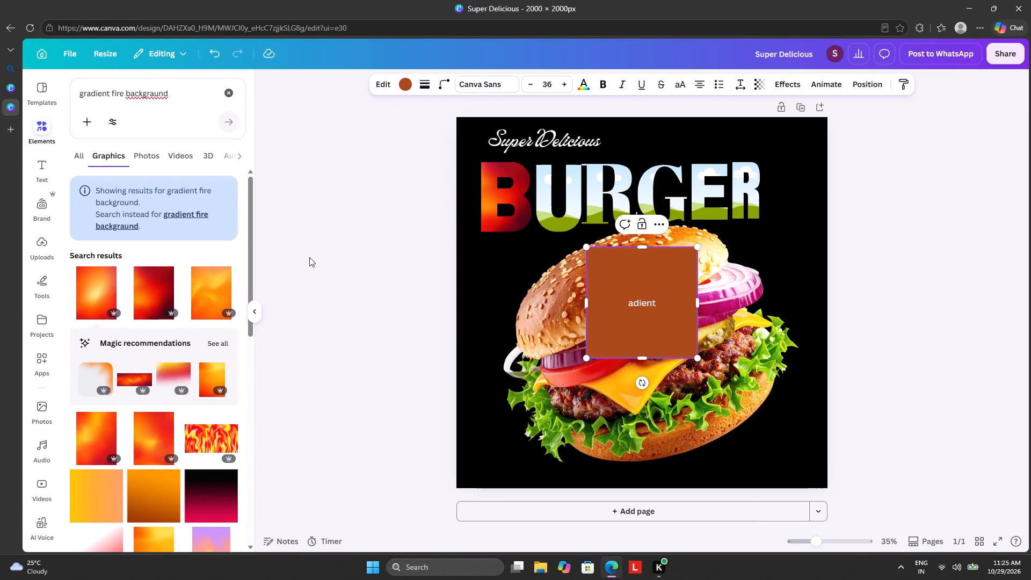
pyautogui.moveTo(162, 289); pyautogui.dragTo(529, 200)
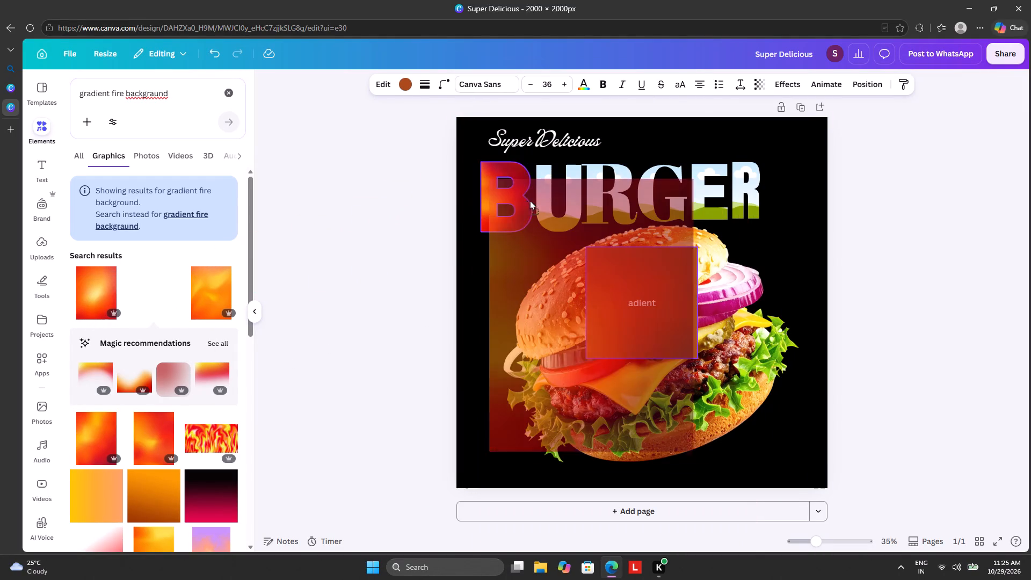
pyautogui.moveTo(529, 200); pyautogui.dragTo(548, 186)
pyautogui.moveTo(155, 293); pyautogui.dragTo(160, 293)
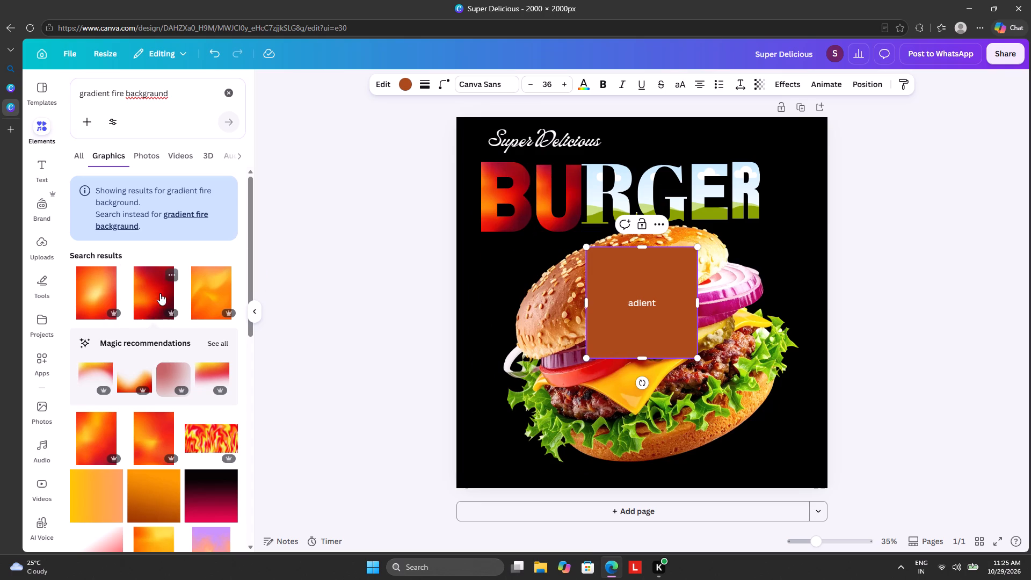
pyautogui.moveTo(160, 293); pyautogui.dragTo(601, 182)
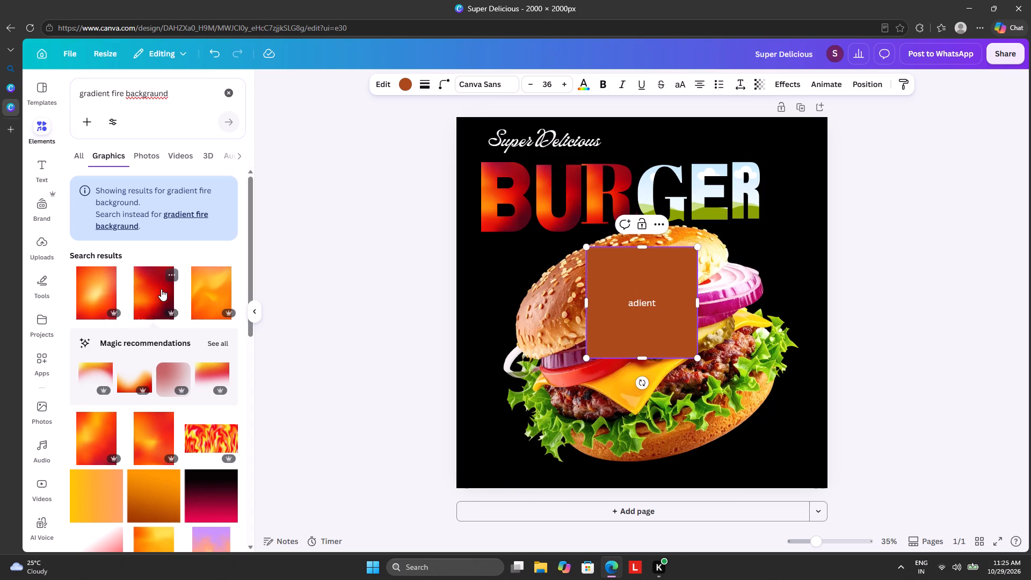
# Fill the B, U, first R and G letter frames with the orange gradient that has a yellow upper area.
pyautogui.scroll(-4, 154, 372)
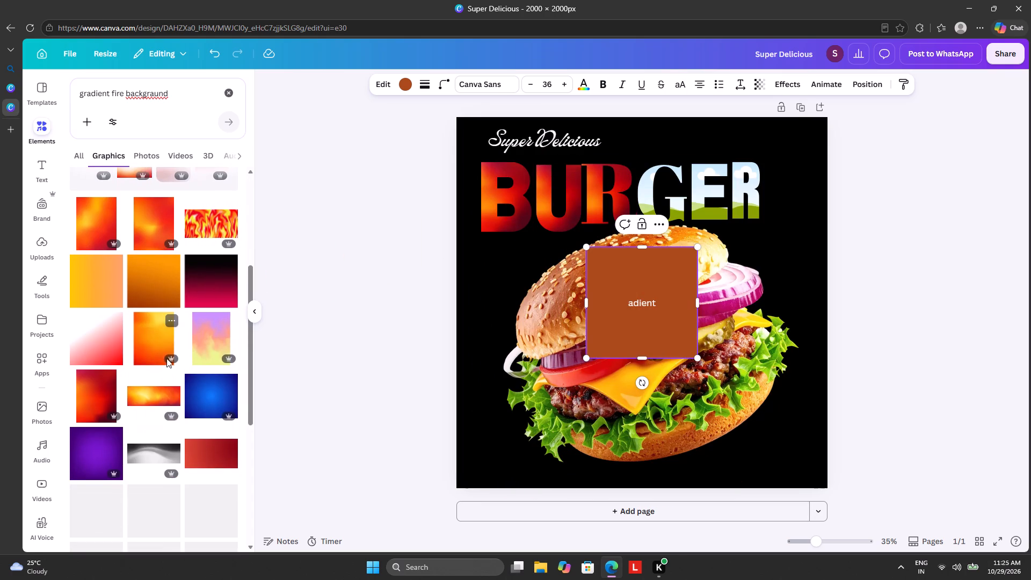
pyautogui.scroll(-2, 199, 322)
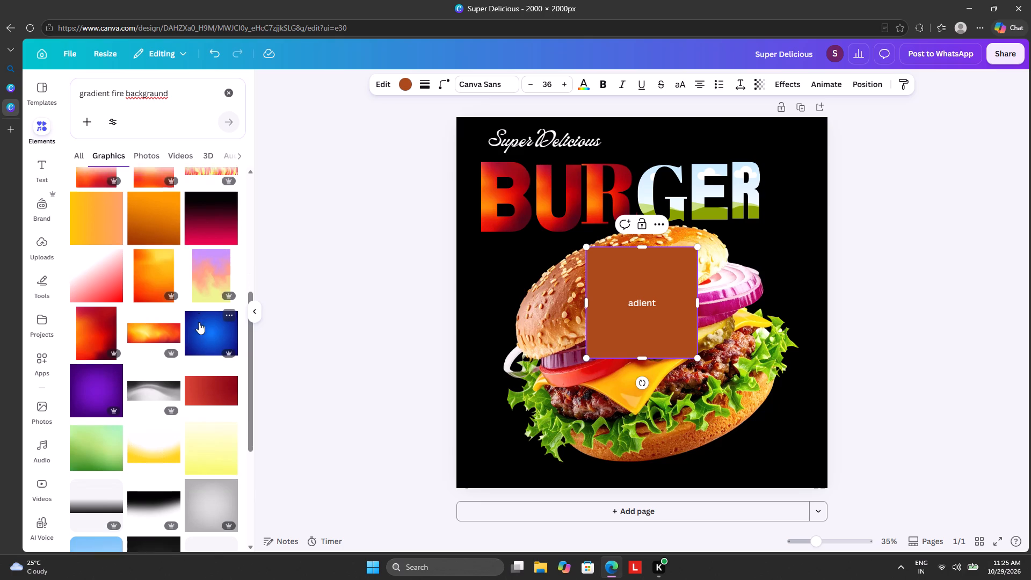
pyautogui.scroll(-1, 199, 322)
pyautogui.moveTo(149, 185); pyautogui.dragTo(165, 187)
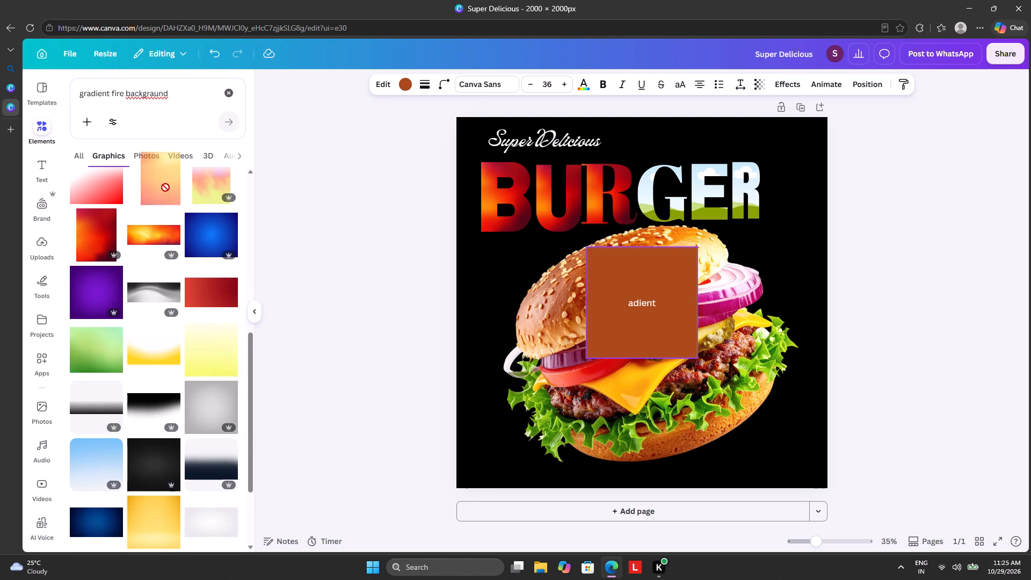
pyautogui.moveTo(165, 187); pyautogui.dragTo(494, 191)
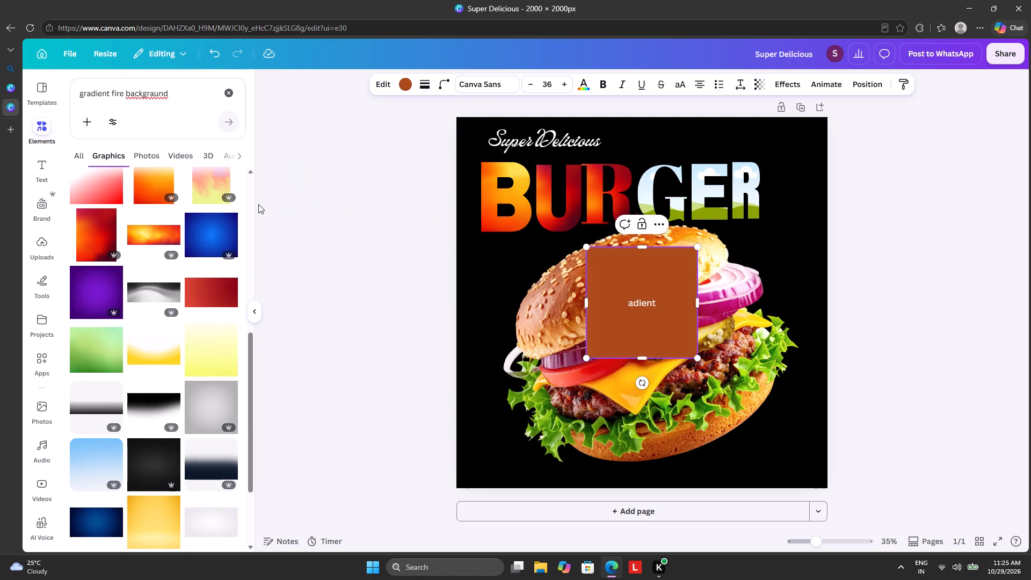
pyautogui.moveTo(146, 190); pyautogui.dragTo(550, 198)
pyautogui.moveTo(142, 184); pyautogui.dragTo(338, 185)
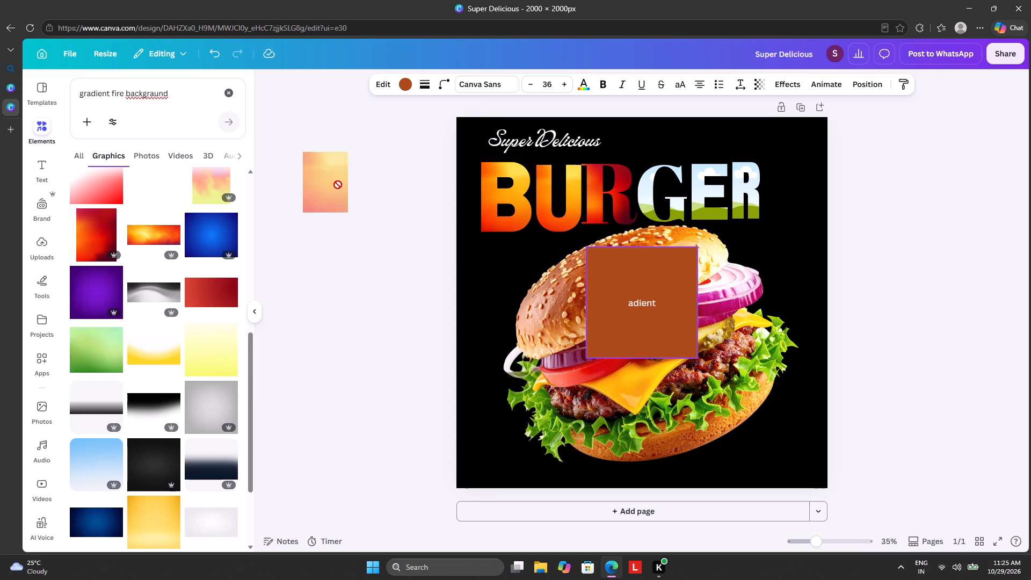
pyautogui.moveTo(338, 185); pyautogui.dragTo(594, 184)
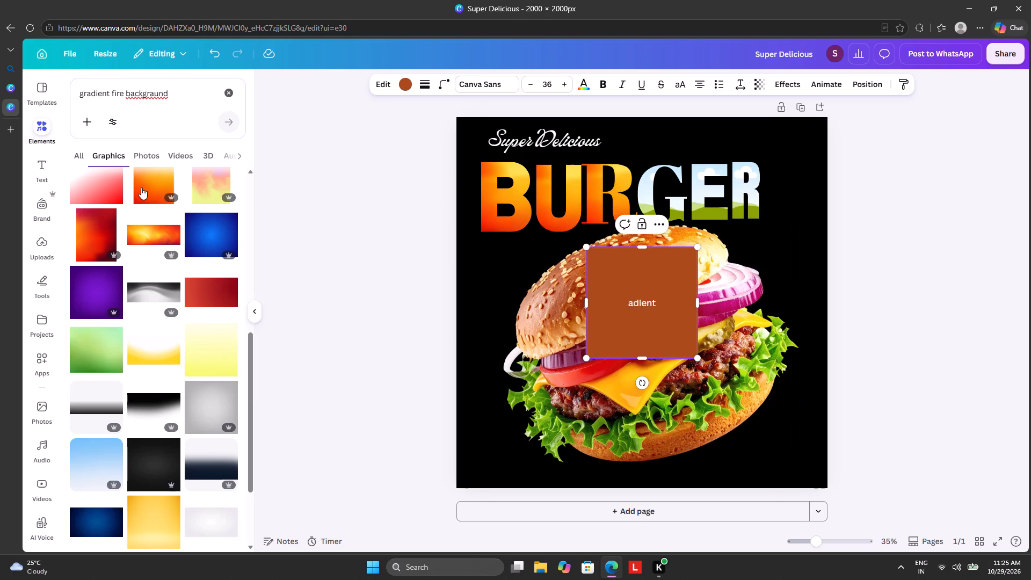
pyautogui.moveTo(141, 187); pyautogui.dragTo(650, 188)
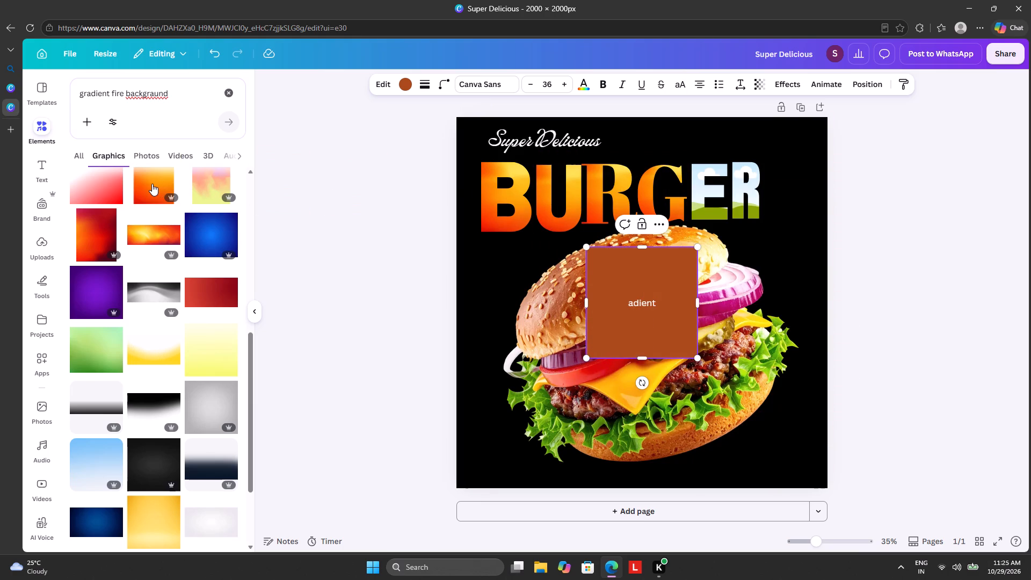
# Look through the gradient fire graphics for another fill for the letter frames.
pyautogui.scroll(-5, 165, 254)
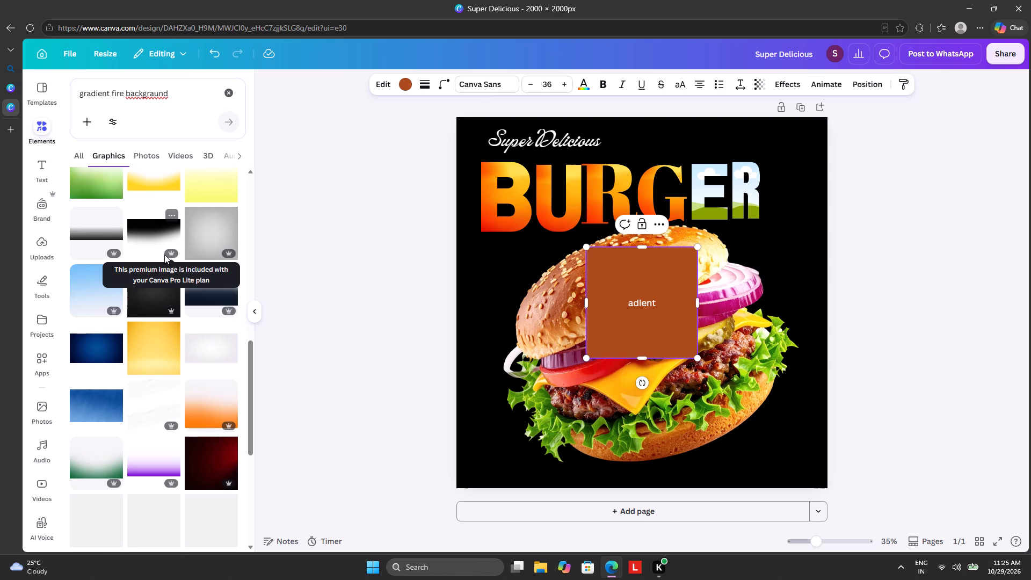
pyautogui.scroll(9, 164, 252)
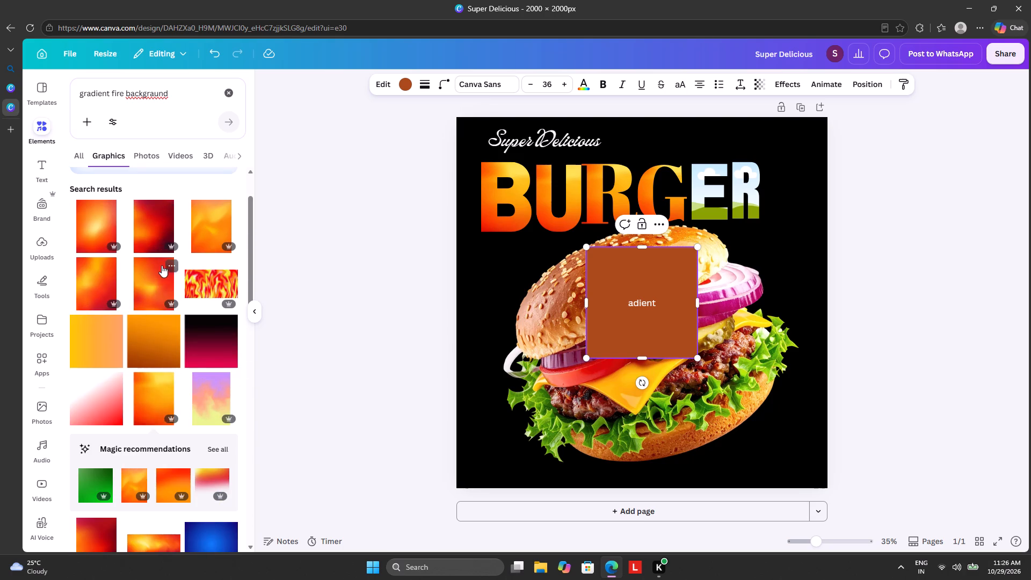
pyautogui.scroll(-2, 182, 273)
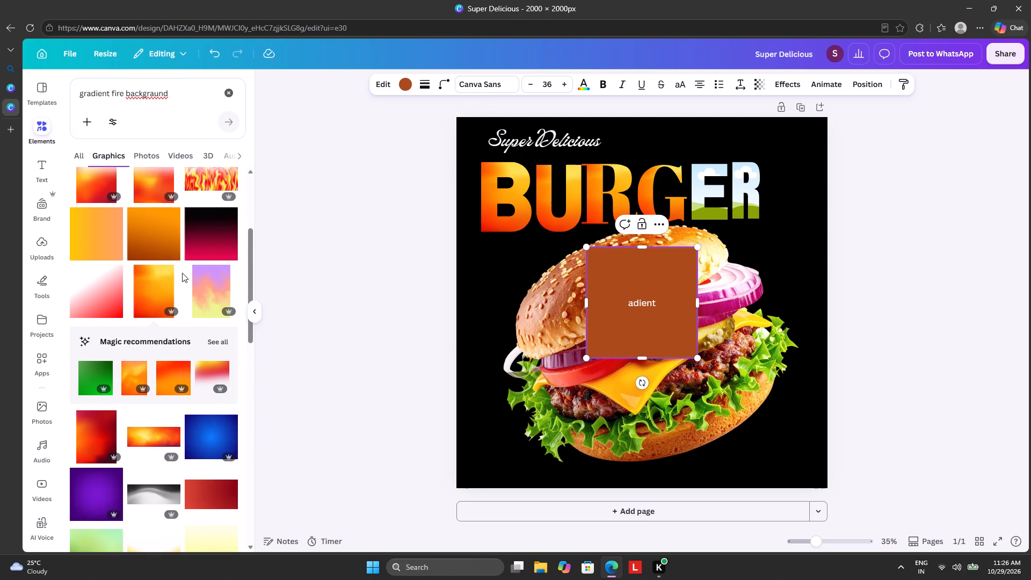
pyautogui.scroll(-1, 151, 382)
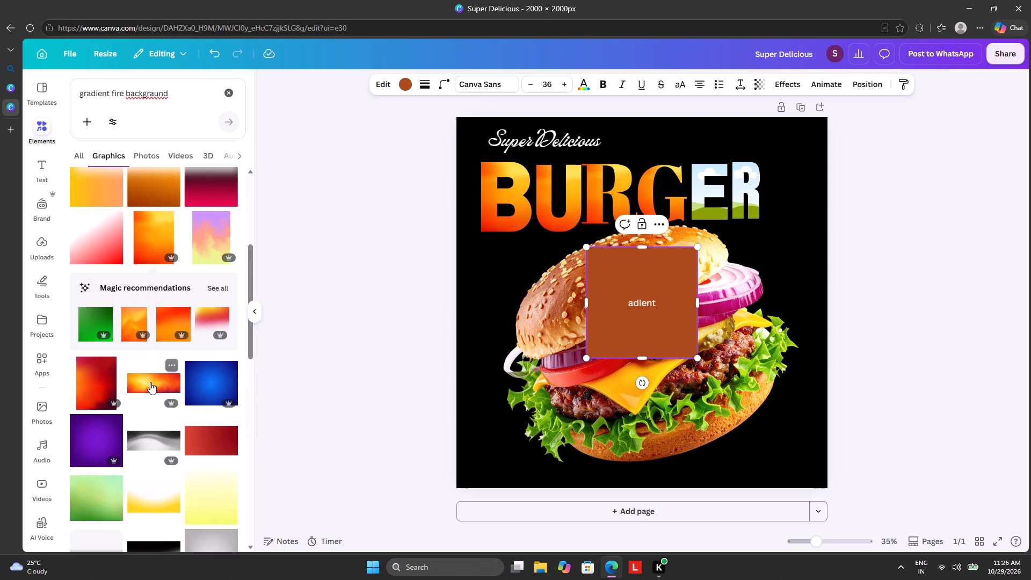
pyautogui.scroll(2, 147, 376)
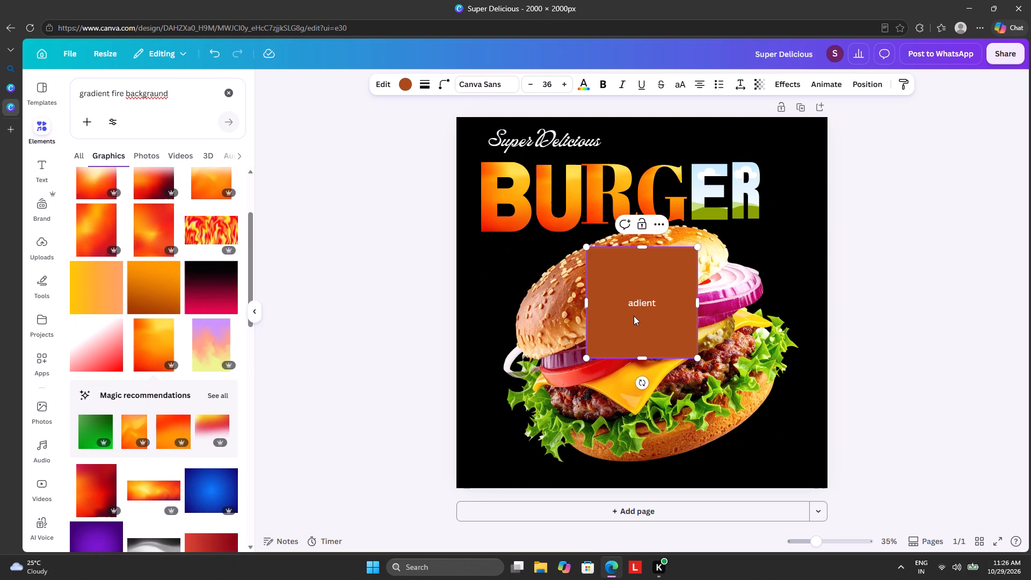
# Delete the brown square containing the text "adient" from over the burger.
pyautogui.moveTo(634, 315); pyautogui.dragTo(594, 316)
pyautogui.click(619, 219)
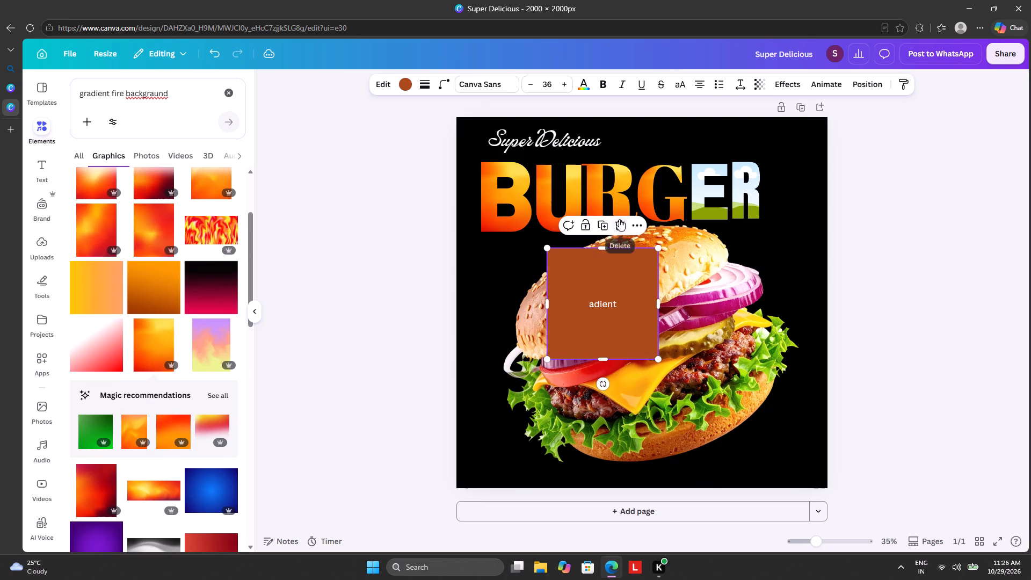
# Fill all six BURGER letter frames with the red-orange gradient that darkens to maroon.
pyautogui.scroll(2, 184, 265)
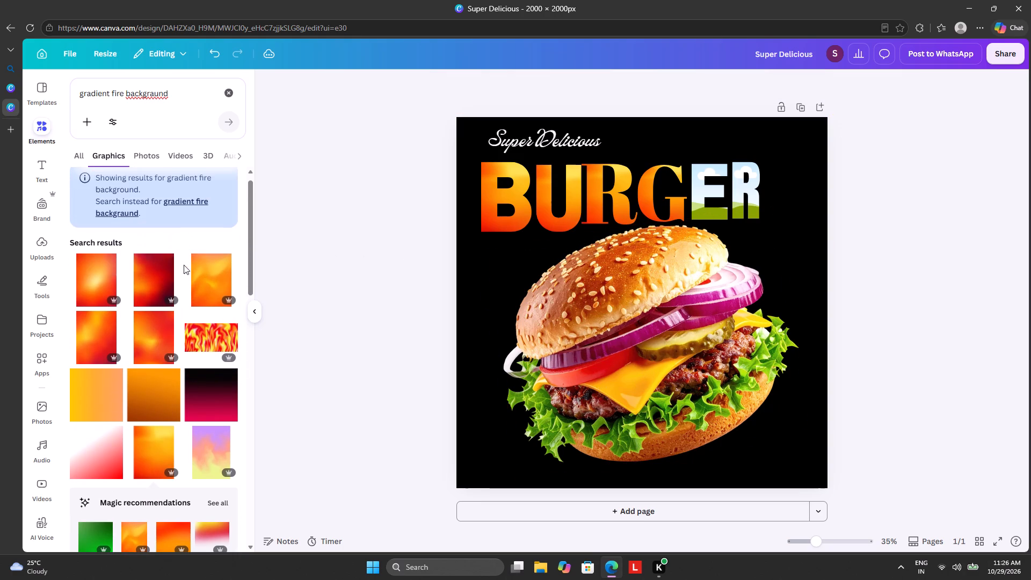
pyautogui.moveTo(157, 276); pyautogui.dragTo(702, 186)
pyautogui.moveTo(156, 279); pyautogui.dragTo(719, 188)
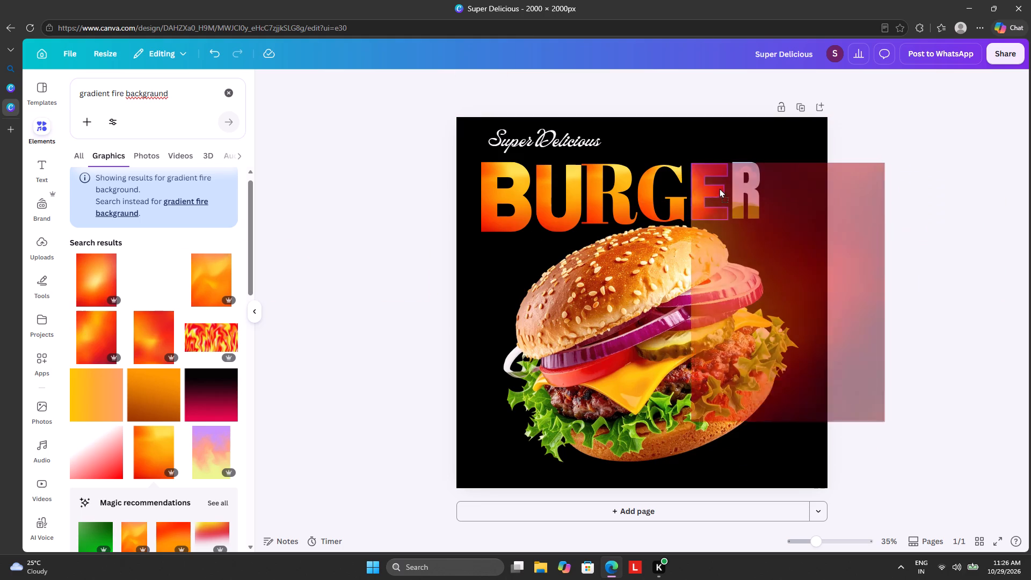
pyautogui.moveTo(719, 188); pyautogui.dragTo(743, 179)
pyautogui.moveTo(144, 277); pyautogui.dragTo(145, 277)
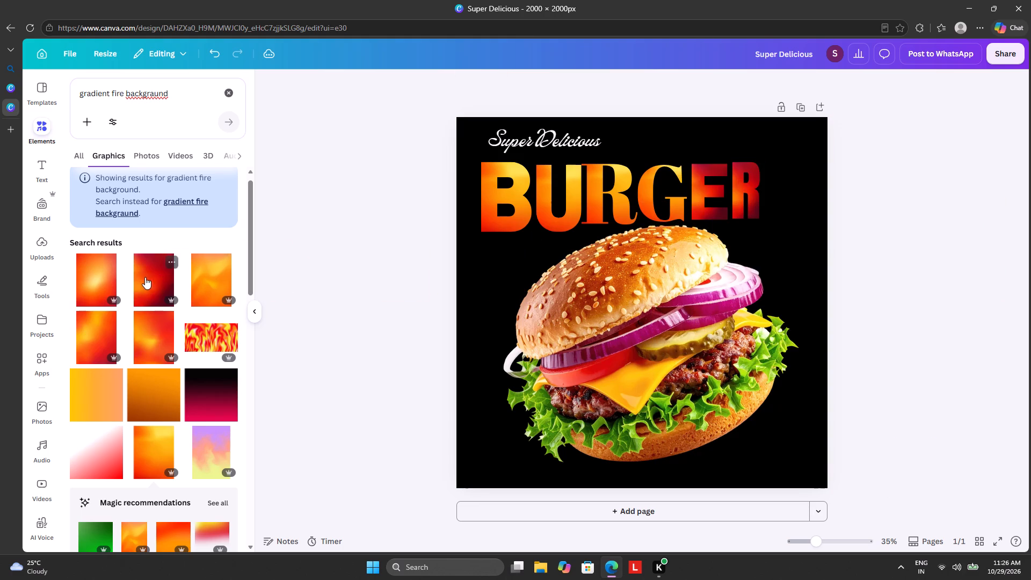
pyautogui.moveTo(145, 277); pyautogui.dragTo(643, 188)
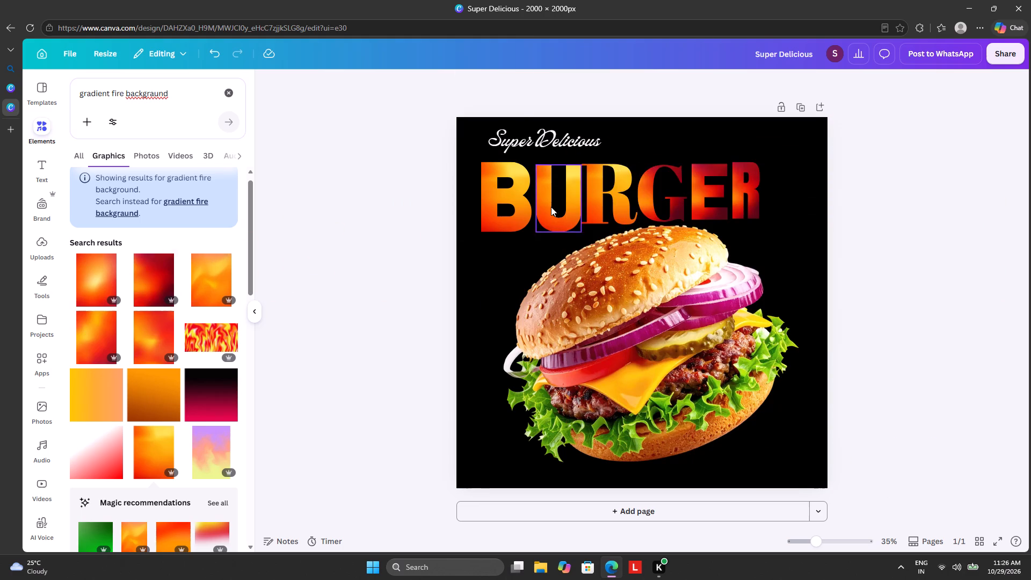
pyautogui.moveTo(164, 273); pyautogui.dragTo(609, 177)
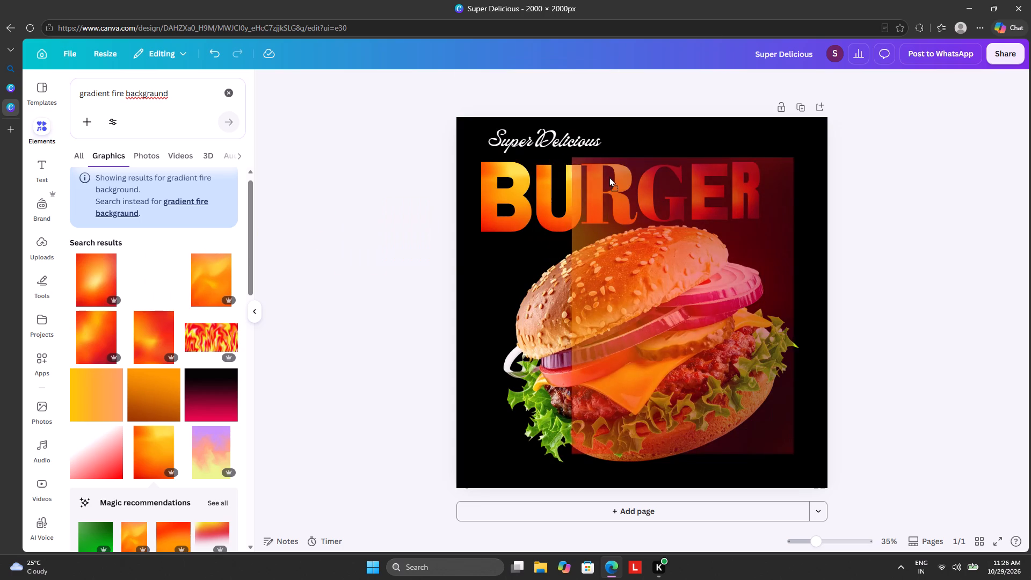
pyautogui.moveTo(609, 177); pyautogui.dragTo(598, 182)
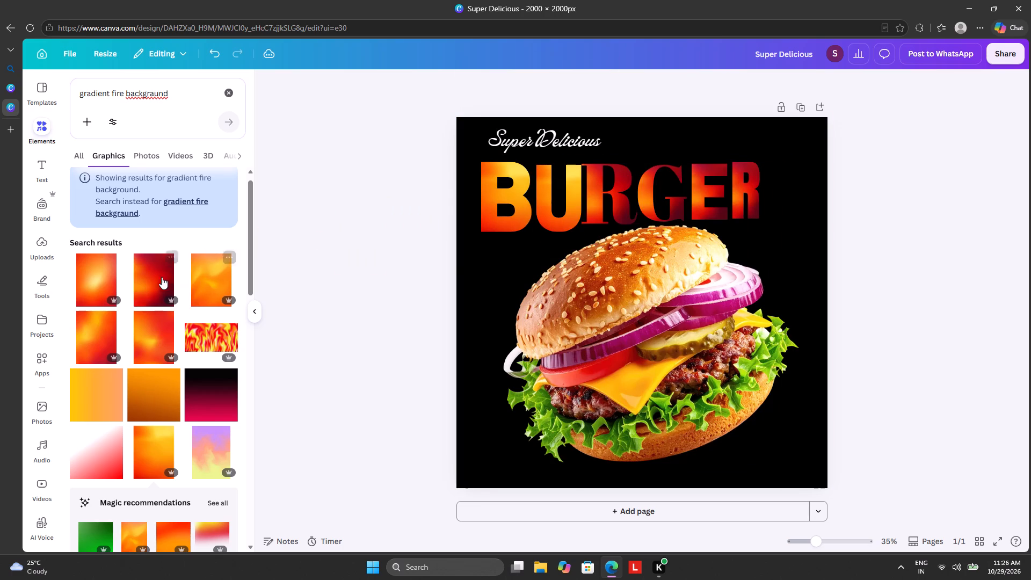
pyautogui.moveTo(154, 278); pyautogui.dragTo(541, 178)
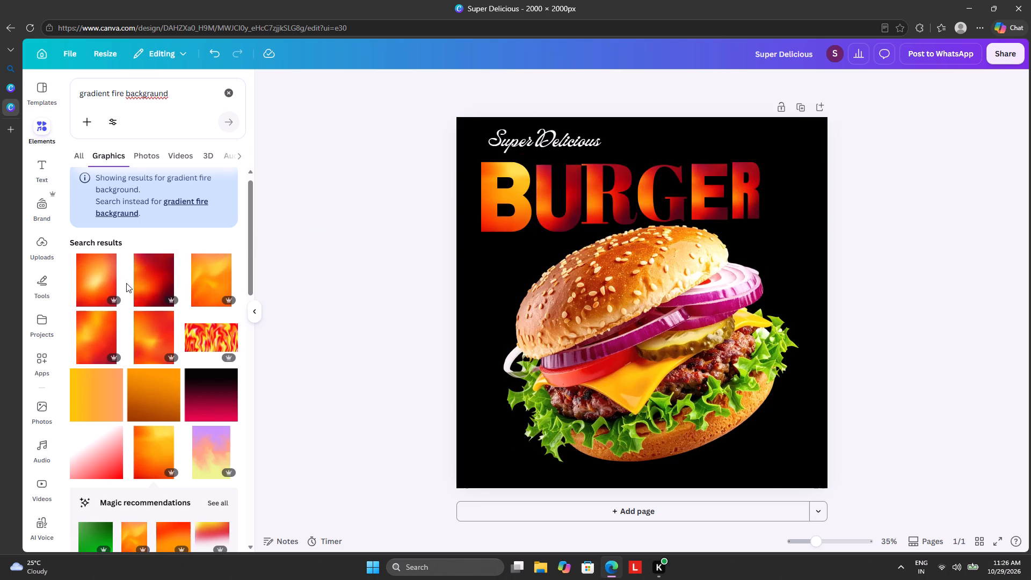
pyautogui.moveTo(143, 277); pyautogui.dragTo(495, 187)
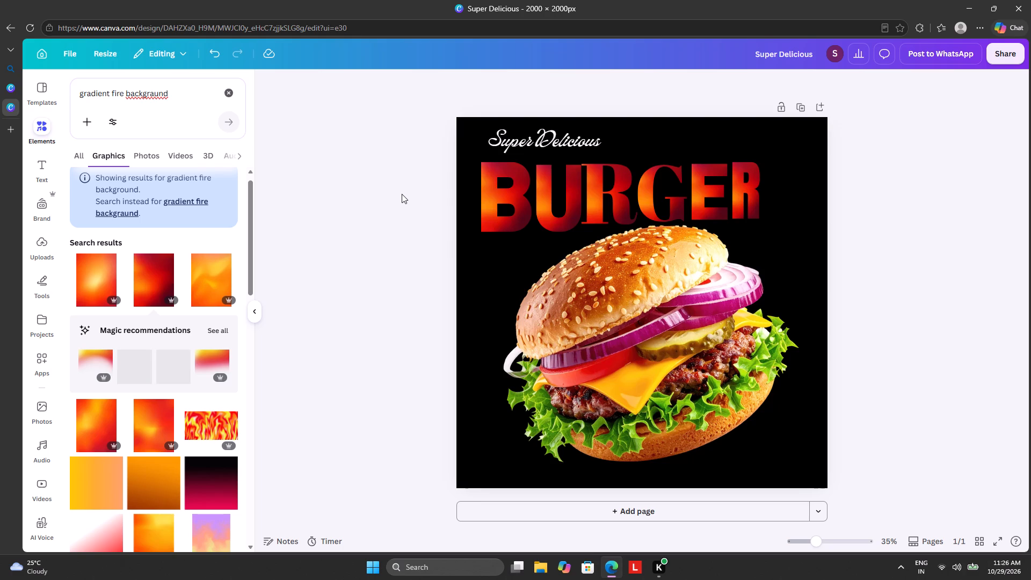
# Move the "Super Delicious" text slightly right and down, closer to the BURGER letters, and deselect it.
pyautogui.moveTo(532, 144); pyautogui.dragTo(532, 144)
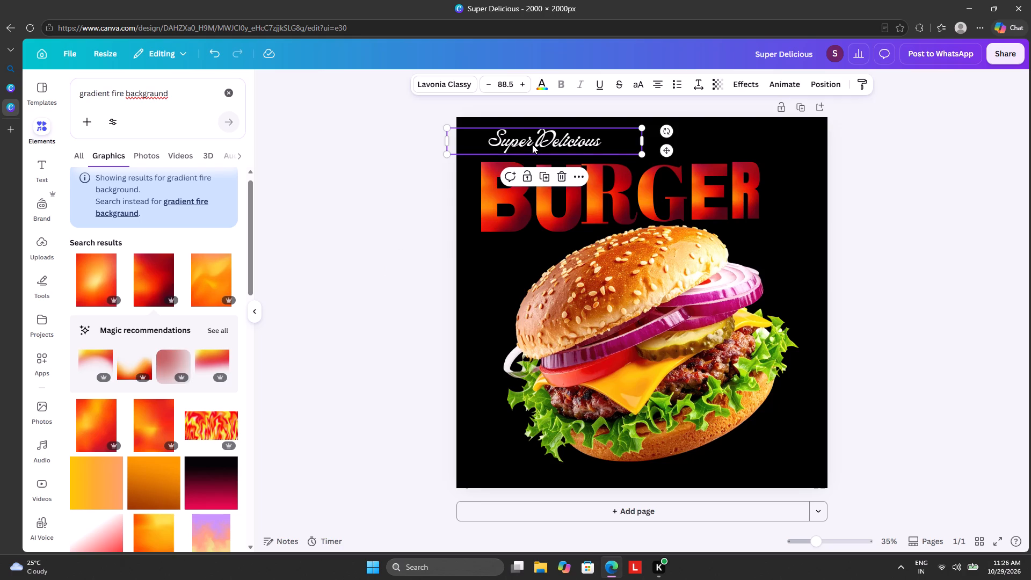
pyautogui.moveTo(532, 144); pyautogui.dragTo(539, 153)
pyautogui.click(430, 169)
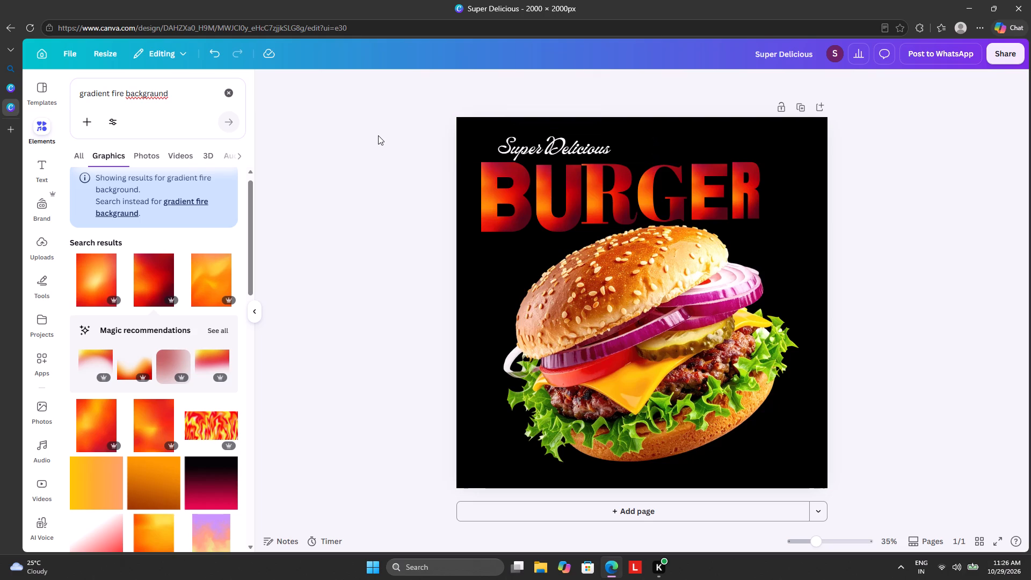
# Group all the elements on the page, including the text, letter frames and burger image.
pyautogui.hotkey('ctrl', 'a')
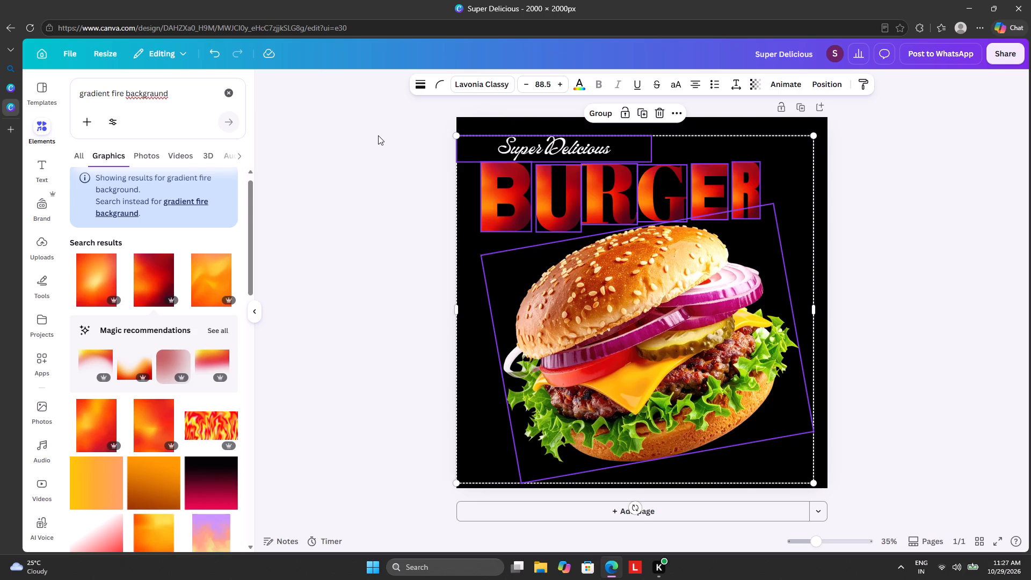
pyautogui.click(602, 116)
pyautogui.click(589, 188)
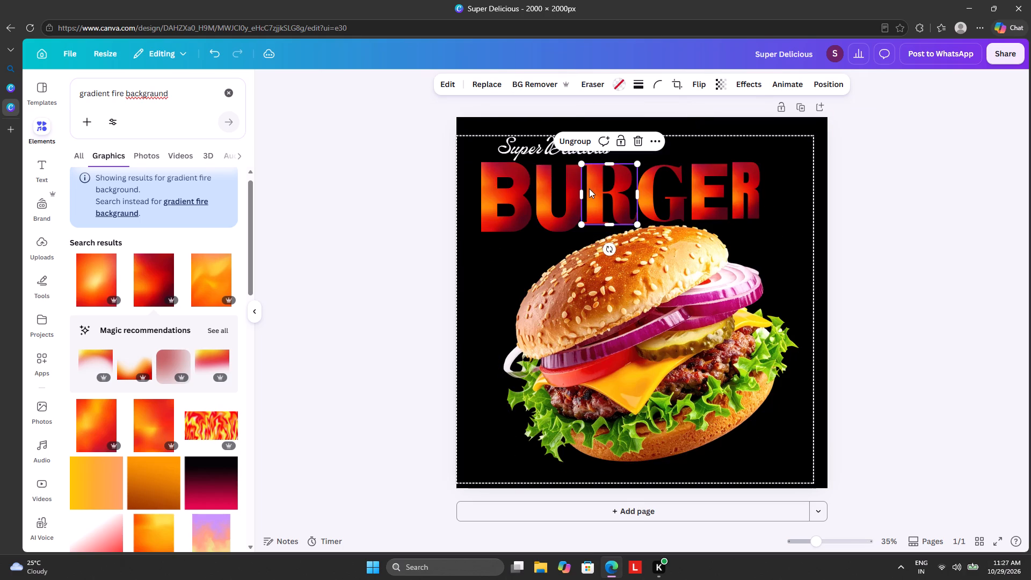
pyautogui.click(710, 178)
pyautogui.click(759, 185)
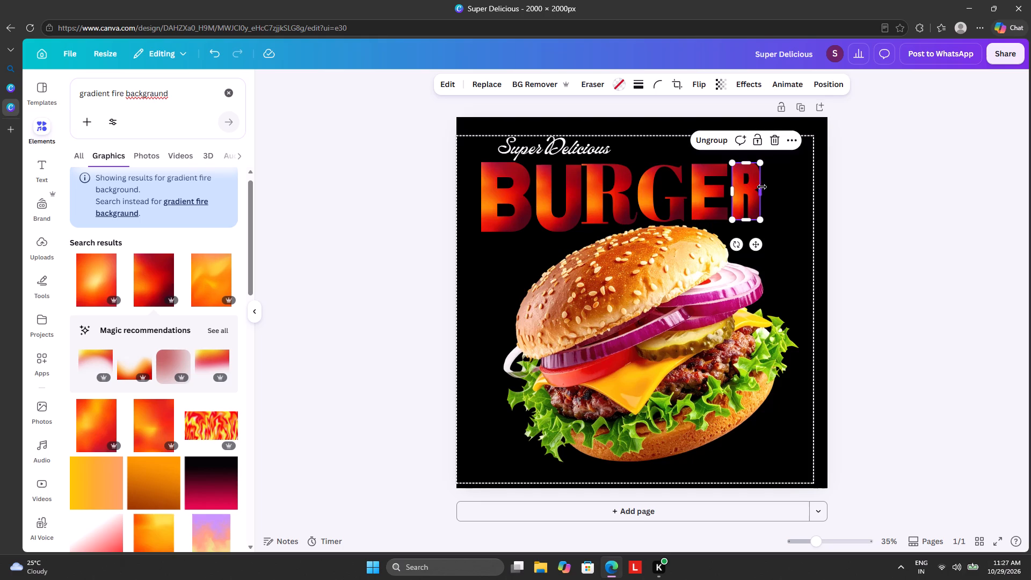
# Scale the burger image down slightly within the group and shift it a little to the left beneath the BURGER letters.
pyautogui.click(663, 292)
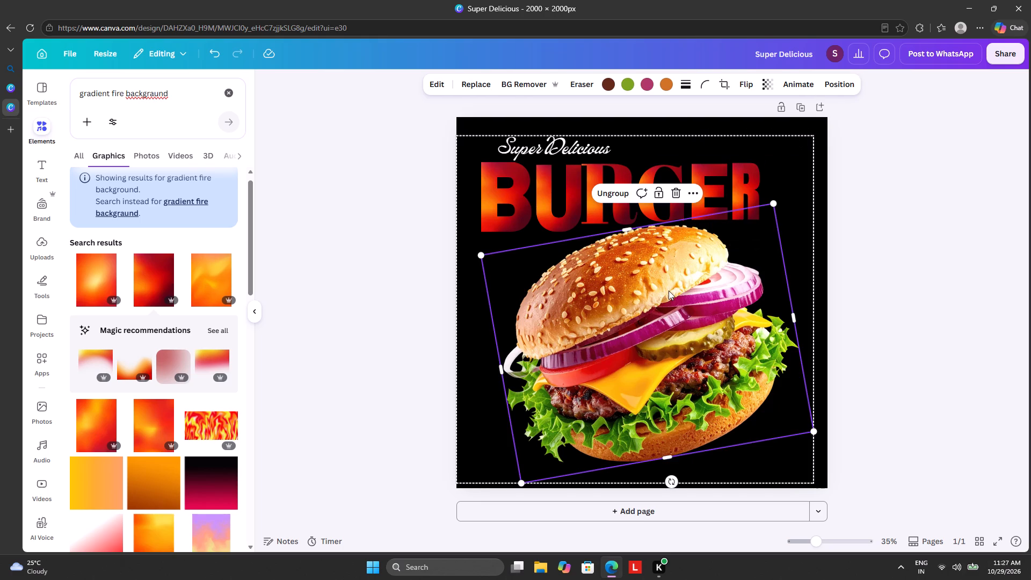
pyautogui.moveTo(669, 291); pyautogui.dragTo(654, 296)
pyautogui.moveTo(464, 263); pyautogui.dragTo(479, 267)
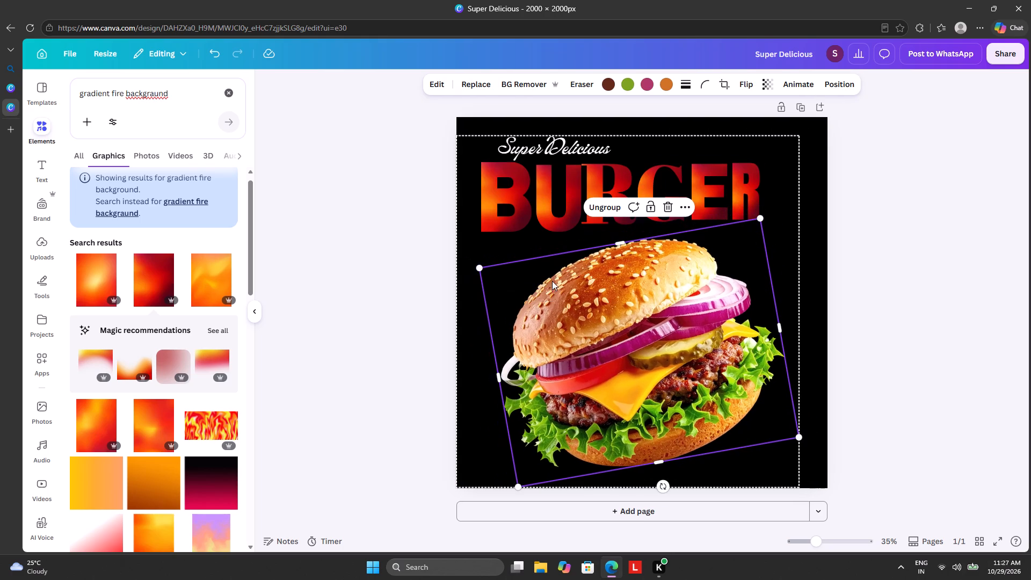
pyautogui.moveTo(583, 306); pyautogui.dragTo(570, 300)
# Move the letter B frame slightly right within the group, bringing it up against the U.
pyautogui.click(504, 208)
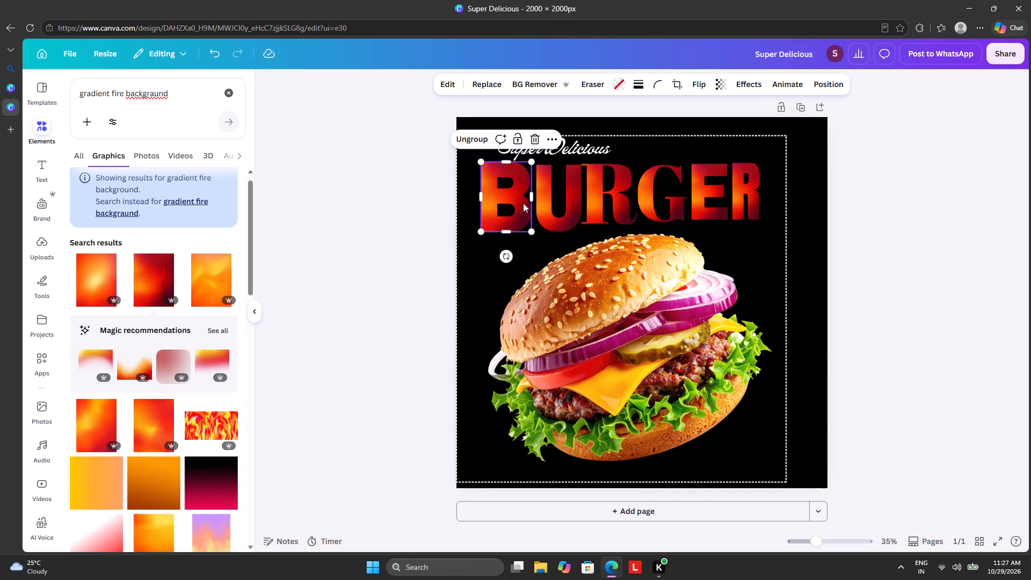
pyautogui.click(546, 200)
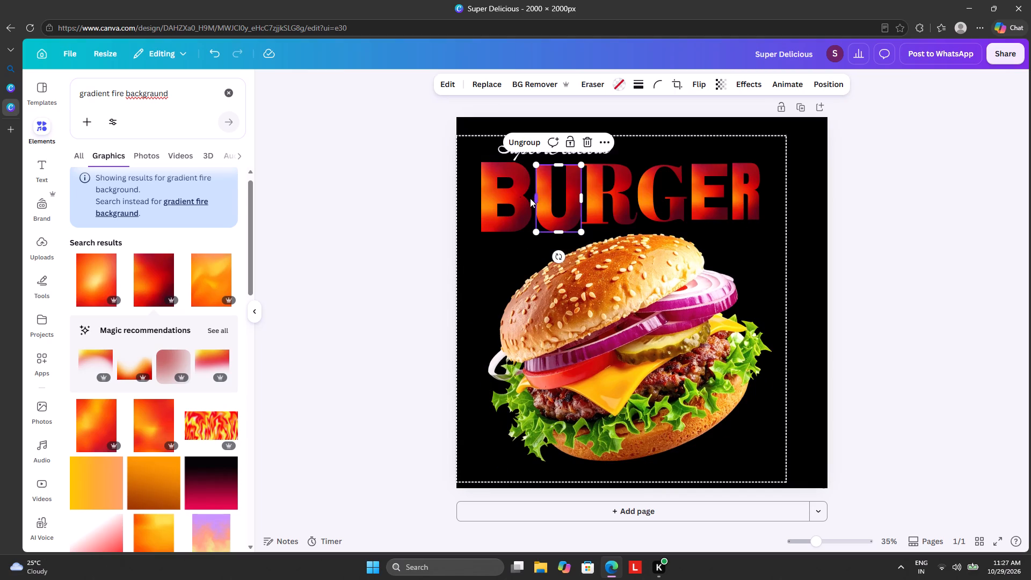
pyautogui.moveTo(509, 195); pyautogui.dragTo(515, 196)
pyautogui.click(515, 196)
pyautogui.click(547, 195)
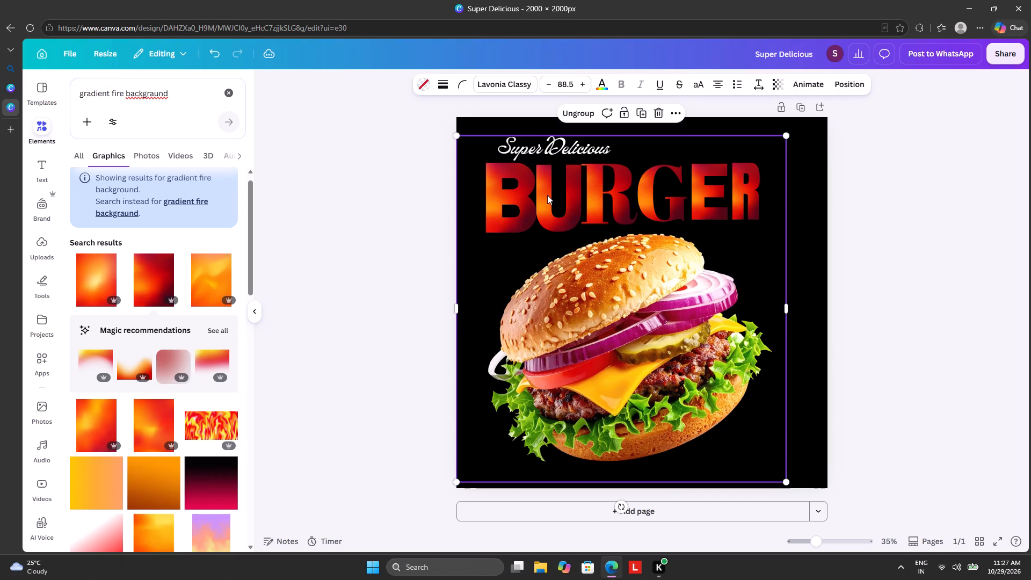
# Ungroup the text, BURGER letter frames and burger image into separate elements.
pyautogui.click(514, 185)
pyautogui.click(475, 135)
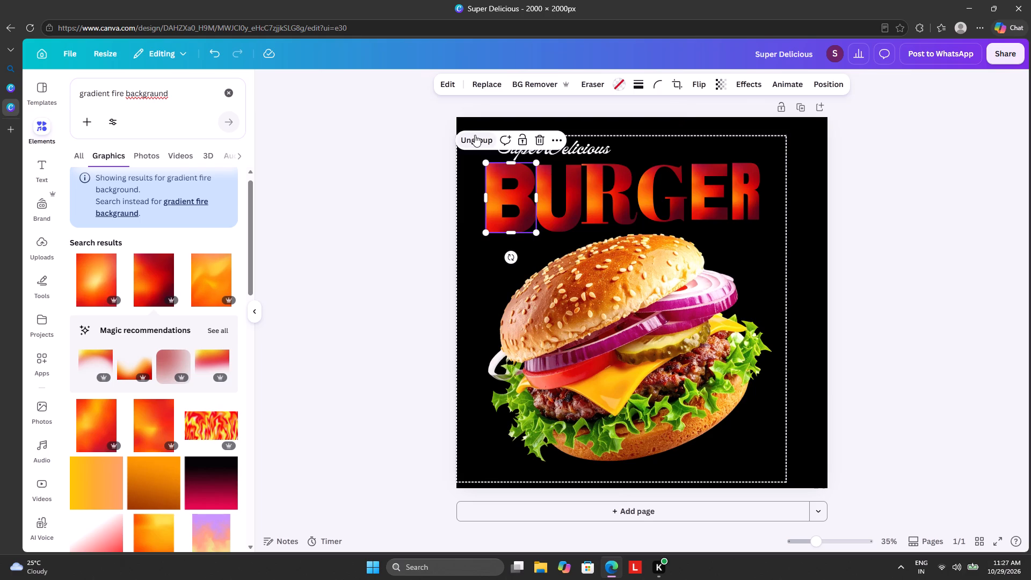
pyautogui.click(563, 186)
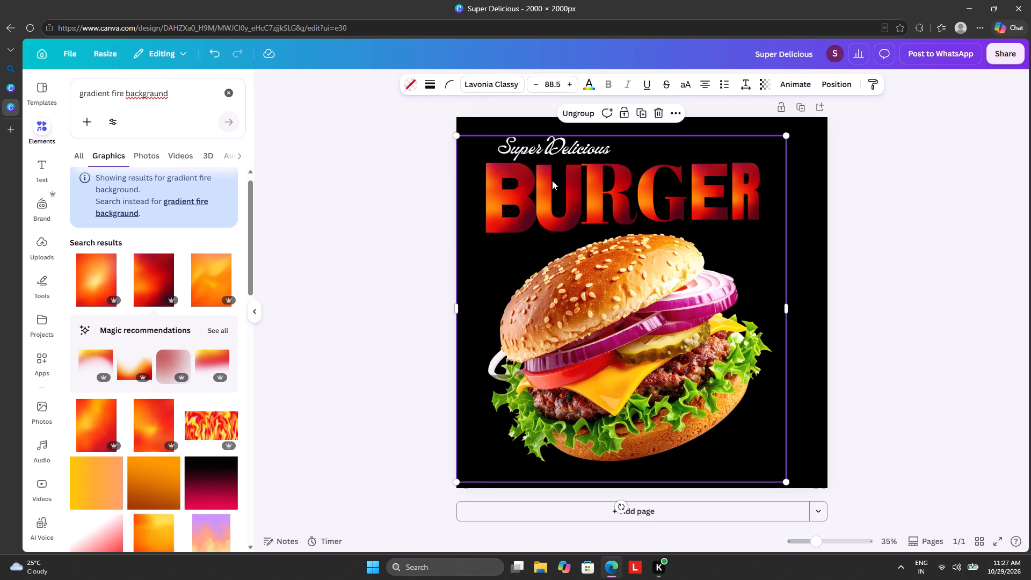
pyautogui.click(573, 117)
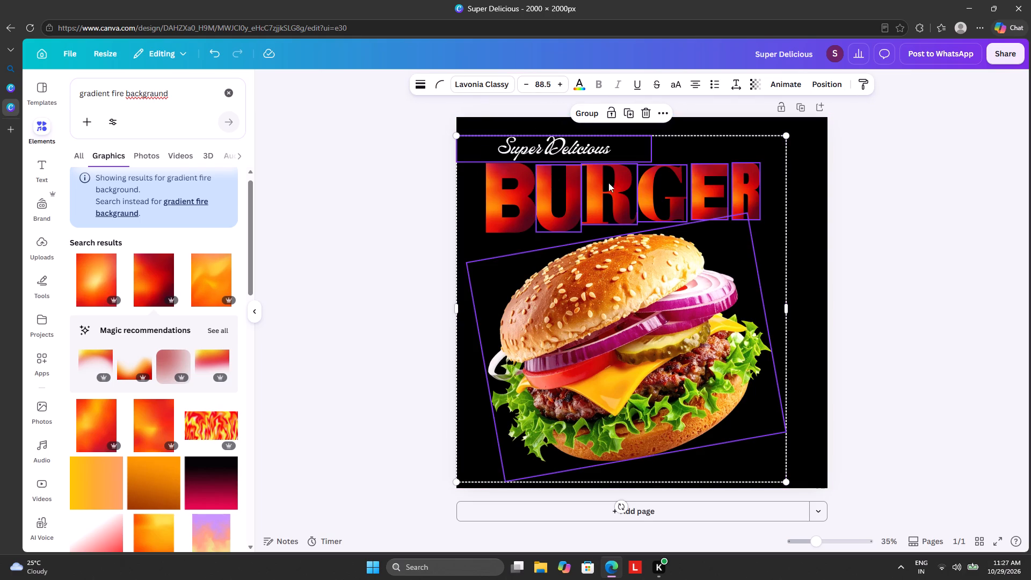
pyautogui.click(613, 185)
# Nudge the burger image slightly up and left toward the BURGER letters.
pyautogui.click(598, 294)
pyautogui.click(585, 340)
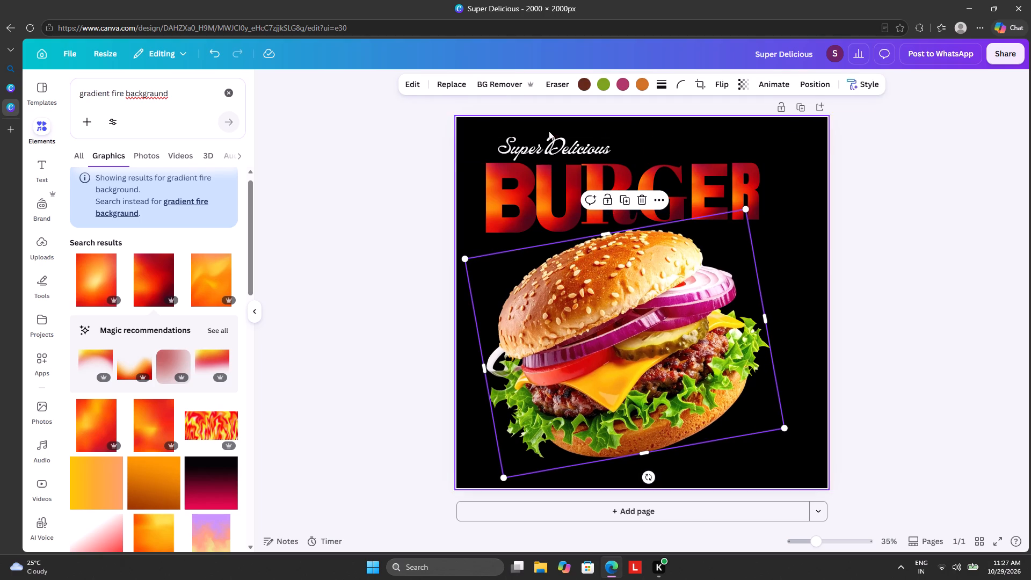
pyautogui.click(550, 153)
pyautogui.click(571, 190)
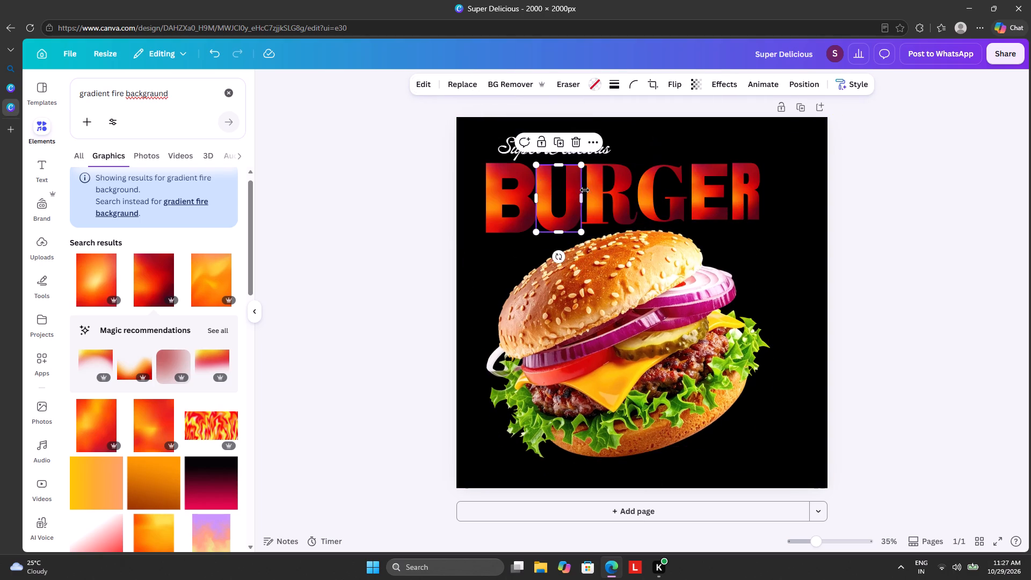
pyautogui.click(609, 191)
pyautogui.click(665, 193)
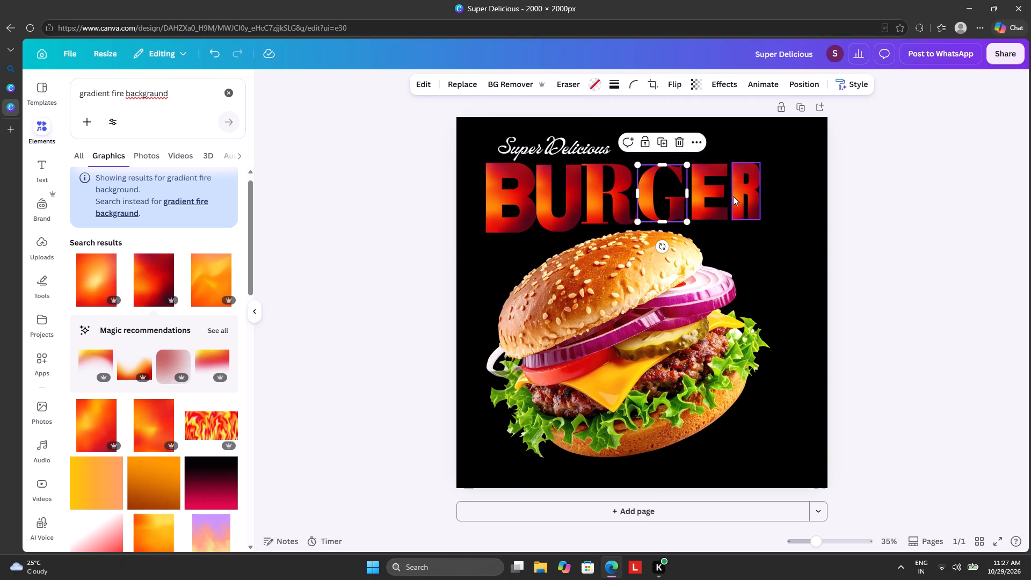
# Widen the final R letter frame slightly so its inner edge meets the E.
pyautogui.click(734, 196)
pyautogui.click(733, 194)
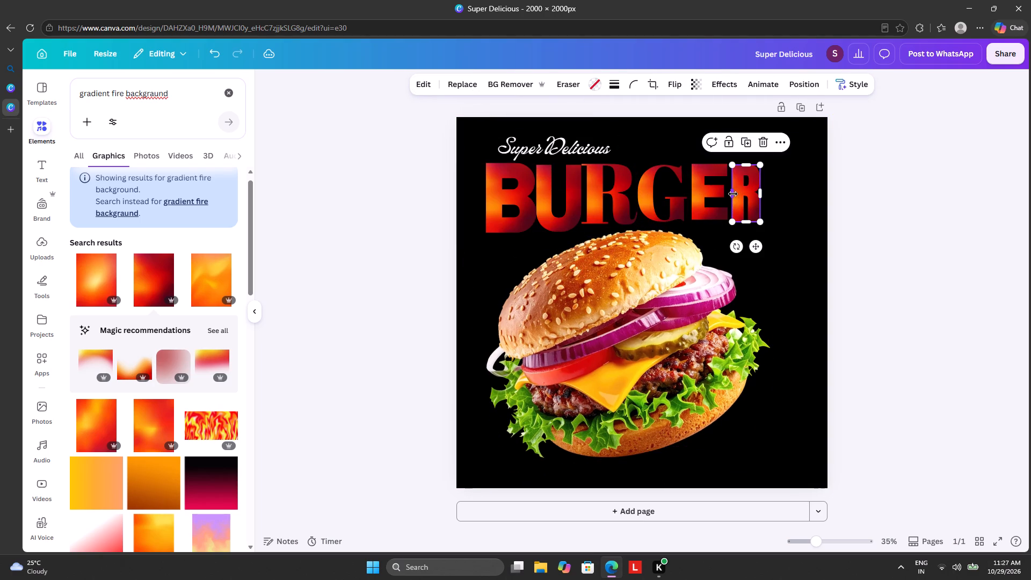
pyautogui.moveTo(733, 194); pyautogui.dragTo(587, 197)
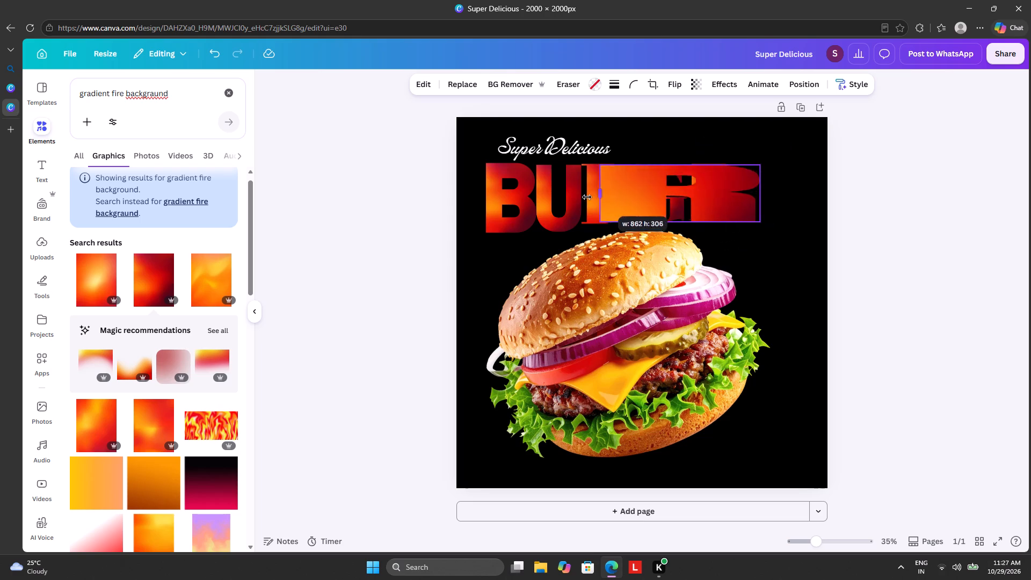
pyautogui.moveTo(587, 197); pyautogui.dragTo(728, 208)
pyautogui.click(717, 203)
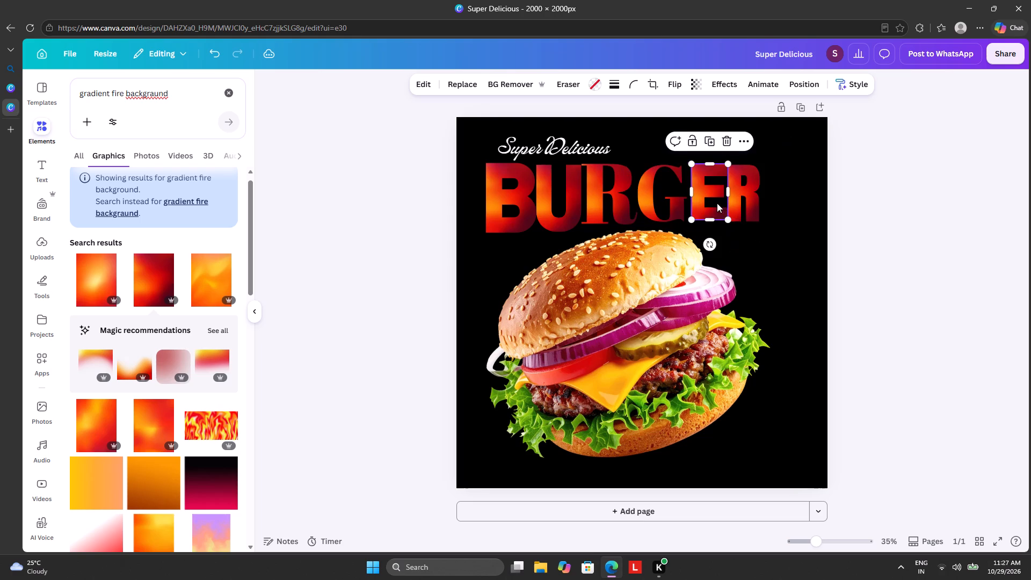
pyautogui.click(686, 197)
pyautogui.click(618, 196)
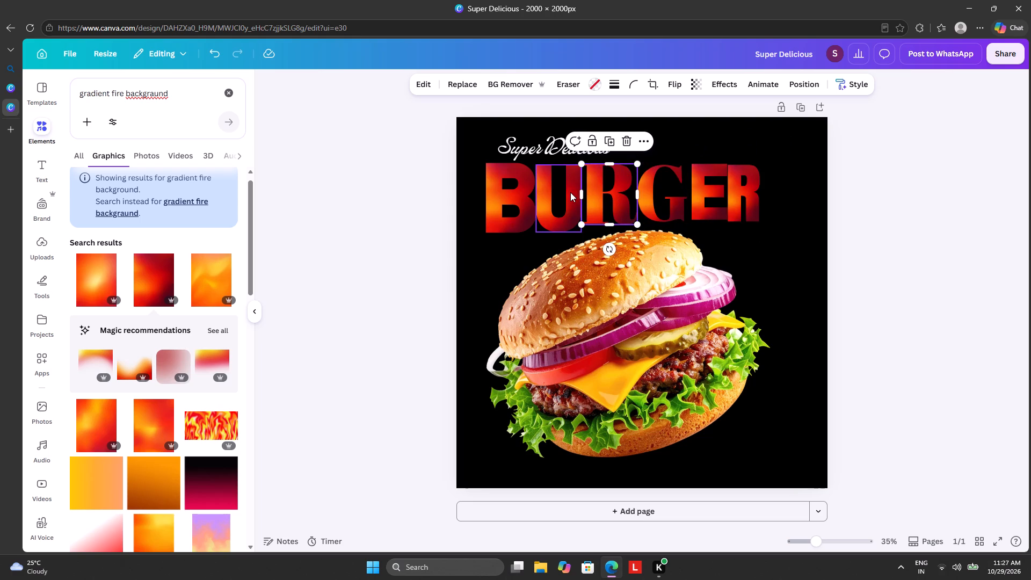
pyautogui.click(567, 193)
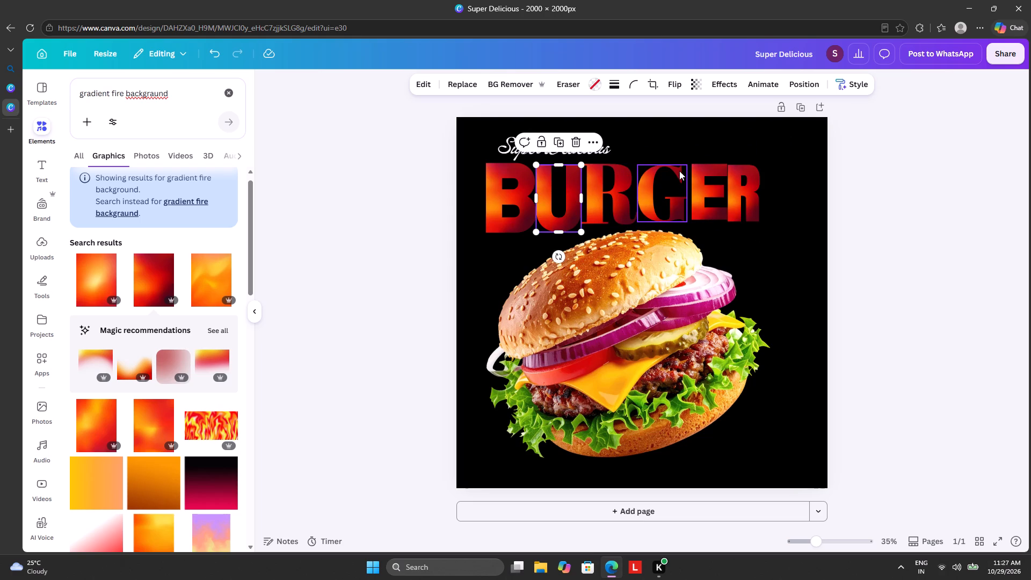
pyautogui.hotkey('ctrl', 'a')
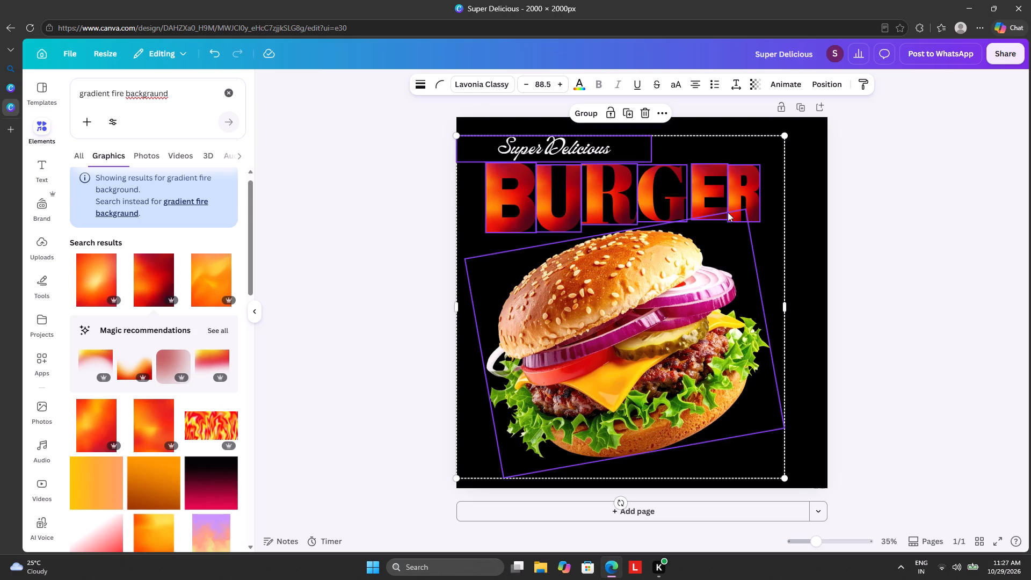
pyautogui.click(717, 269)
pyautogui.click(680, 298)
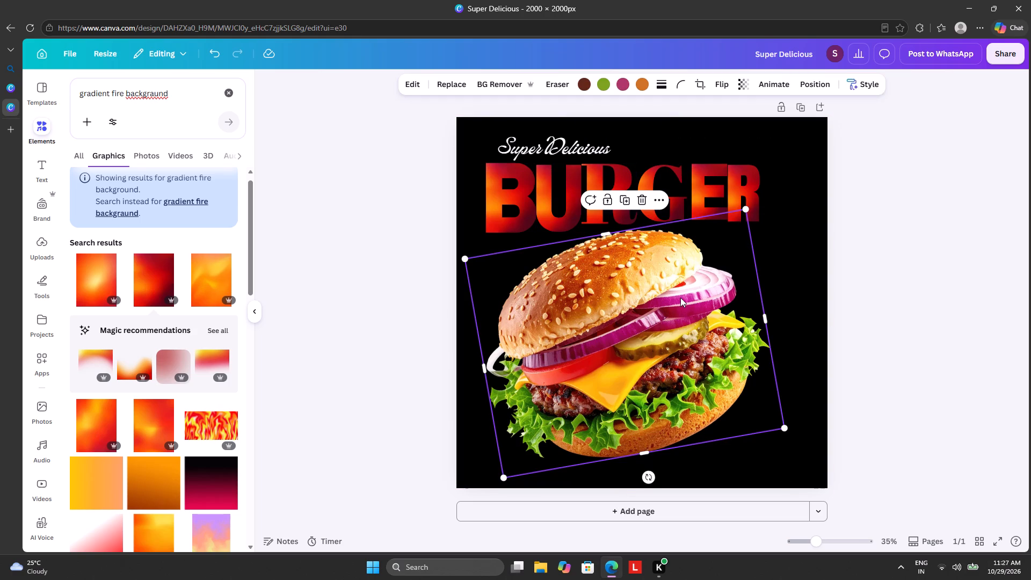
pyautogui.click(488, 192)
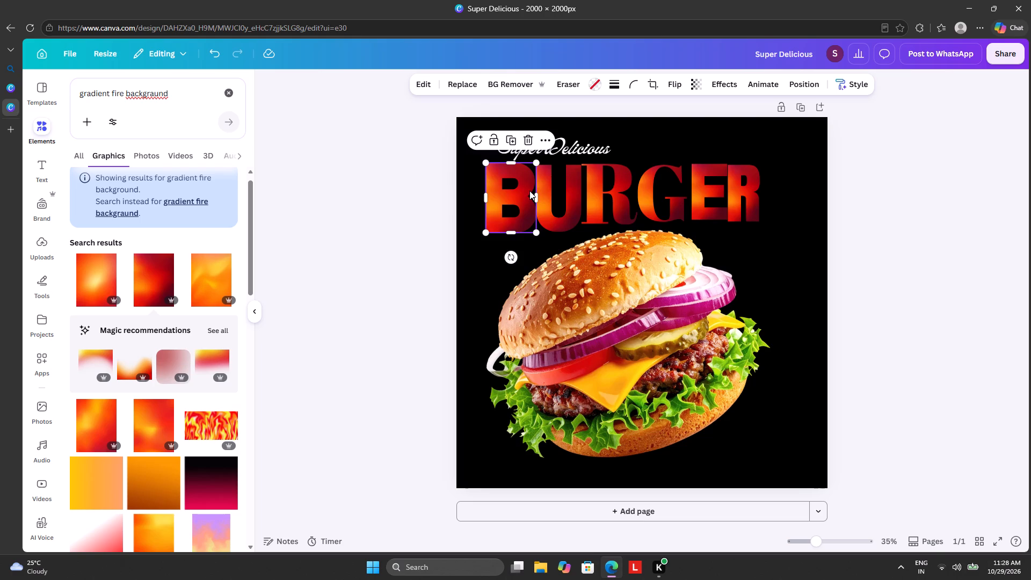
# Scale down the U letter frame to about 200 px wide and position it just beside the B.
pyautogui.click(557, 215)
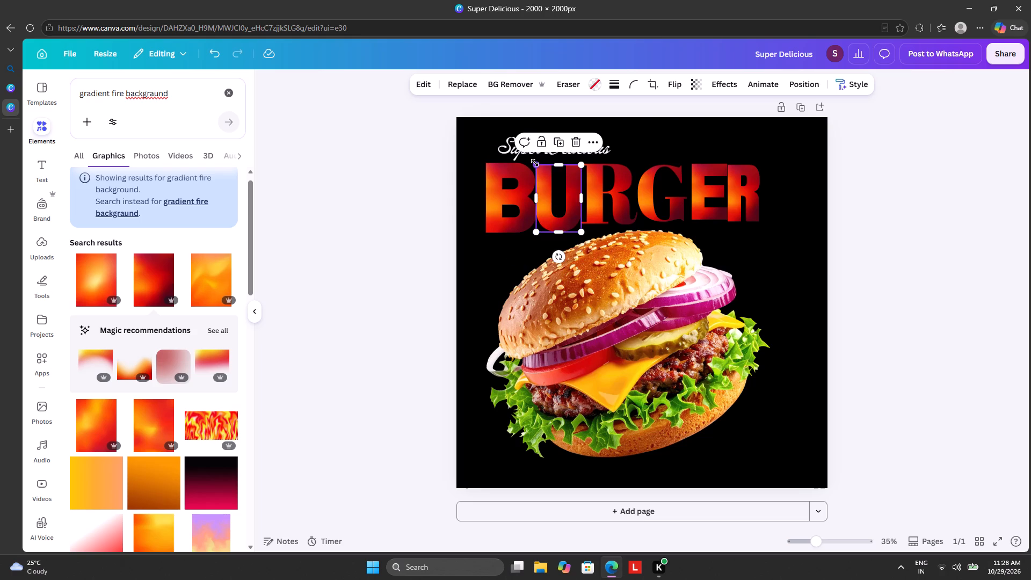
pyautogui.moveTo(535, 163); pyautogui.dragTo(542, 175)
pyautogui.moveTo(561, 222); pyautogui.dragTo(555, 221)
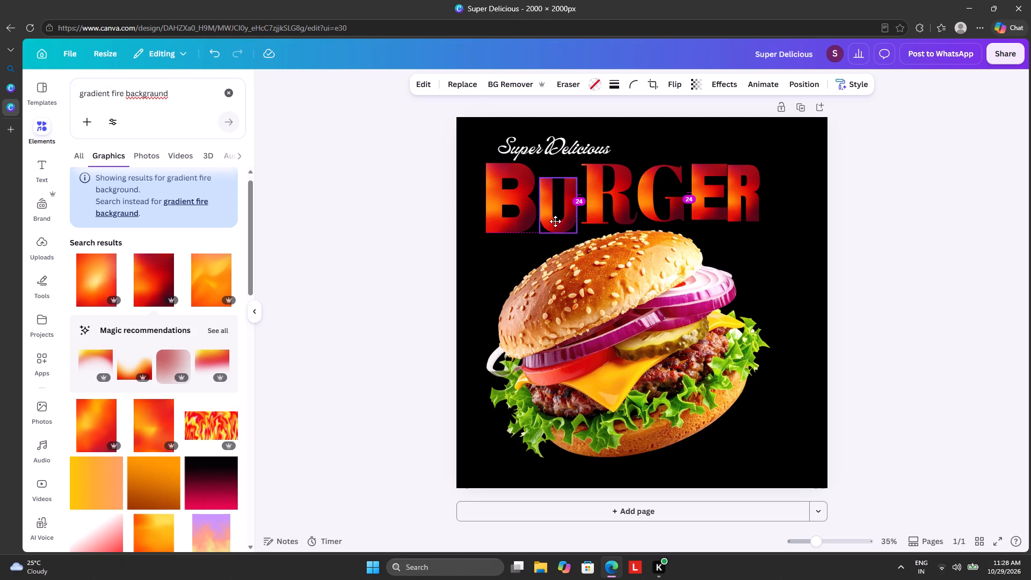
pyautogui.moveTo(555, 221); pyautogui.dragTo(555, 220)
pyautogui.moveTo(555, 220); pyautogui.dragTo(555, 219)
# Scale down the first R letter frame and move it beside the U, making it a little shorter than the U.
pyautogui.click(601, 193)
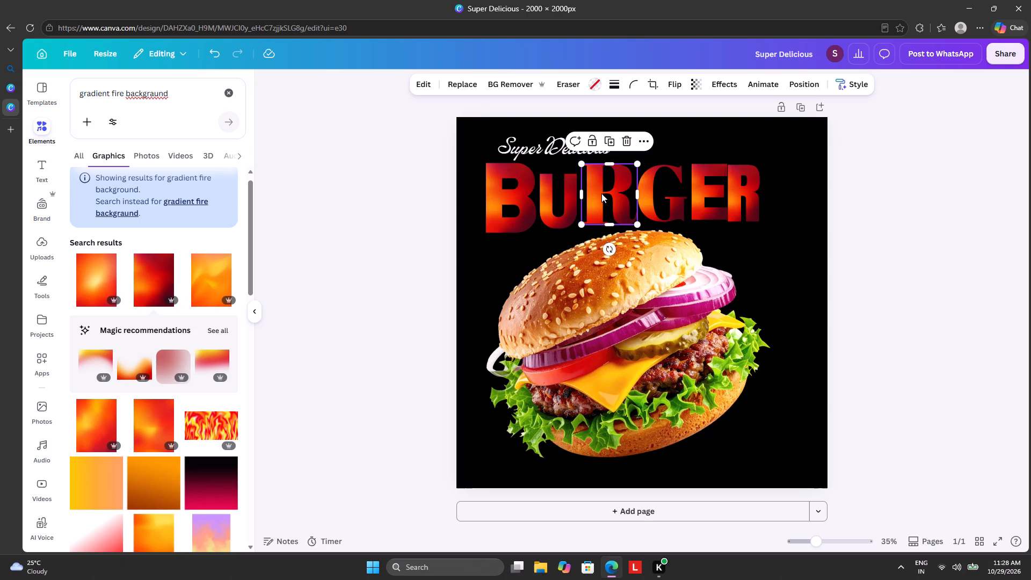
pyautogui.moveTo(581, 163); pyautogui.dragTo(584, 169)
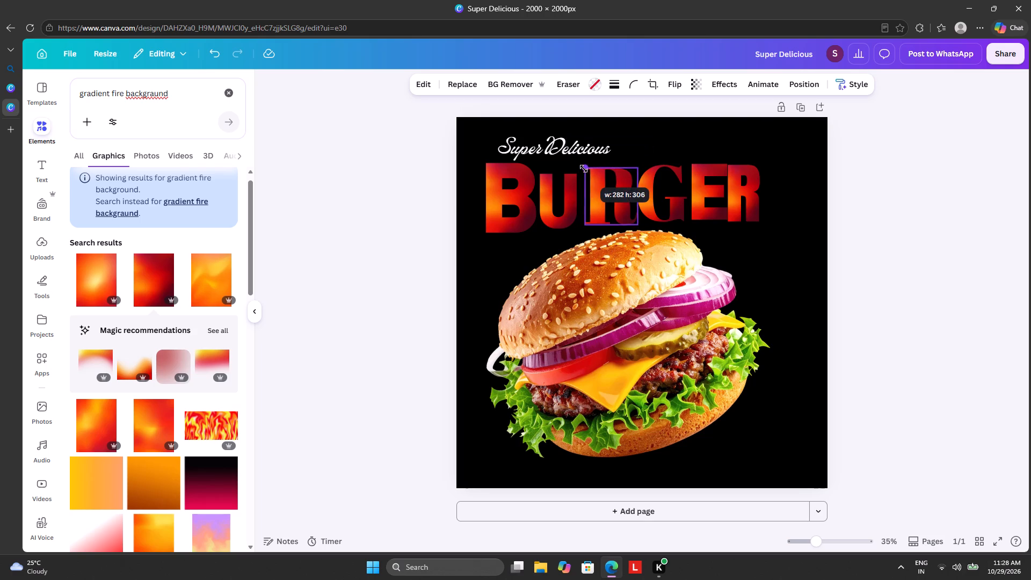
pyautogui.moveTo(584, 169); pyautogui.dragTo(596, 181)
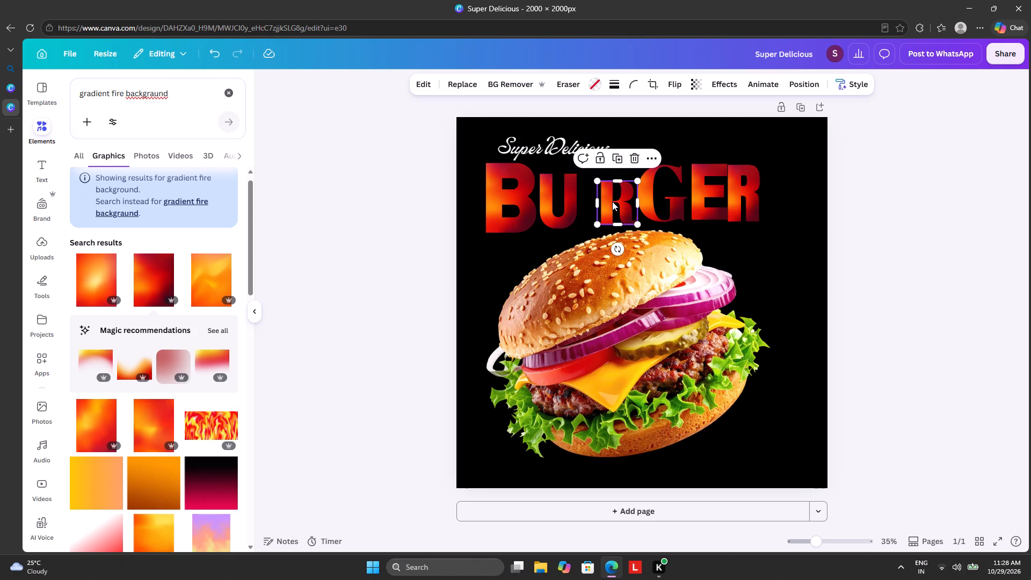
pyautogui.click(612, 201)
pyautogui.moveTo(616, 202); pyautogui.dragTo(599, 193)
pyautogui.moveTo(619, 214); pyautogui.dragTo(622, 221)
pyautogui.click(607, 198)
pyautogui.click(605, 197)
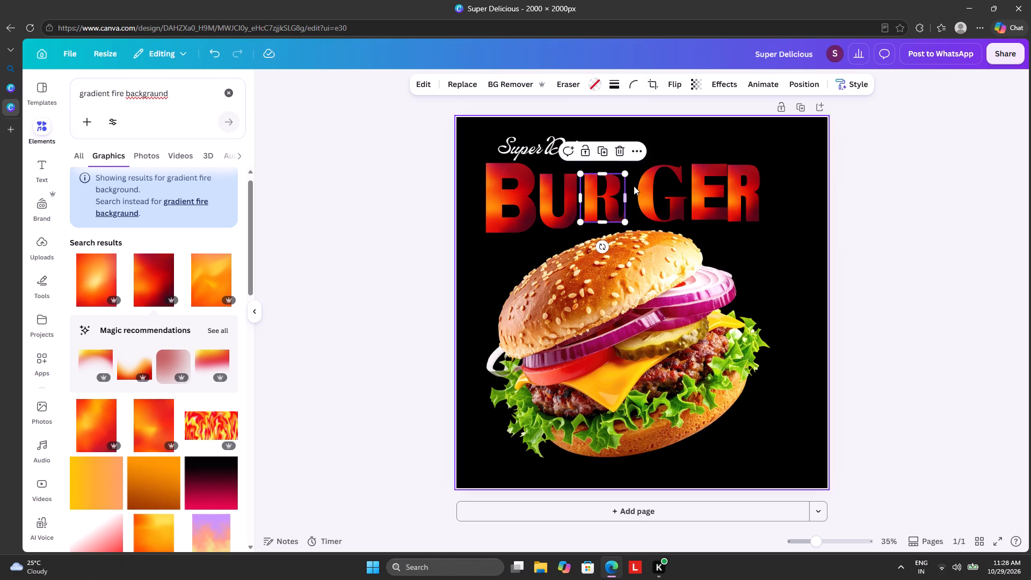
# Scale down the G letter frame and move it next to the first R, matching that letter's height closely.
pyautogui.click(650, 186)
pyautogui.moveTo(638, 164); pyautogui.dragTo(650, 185)
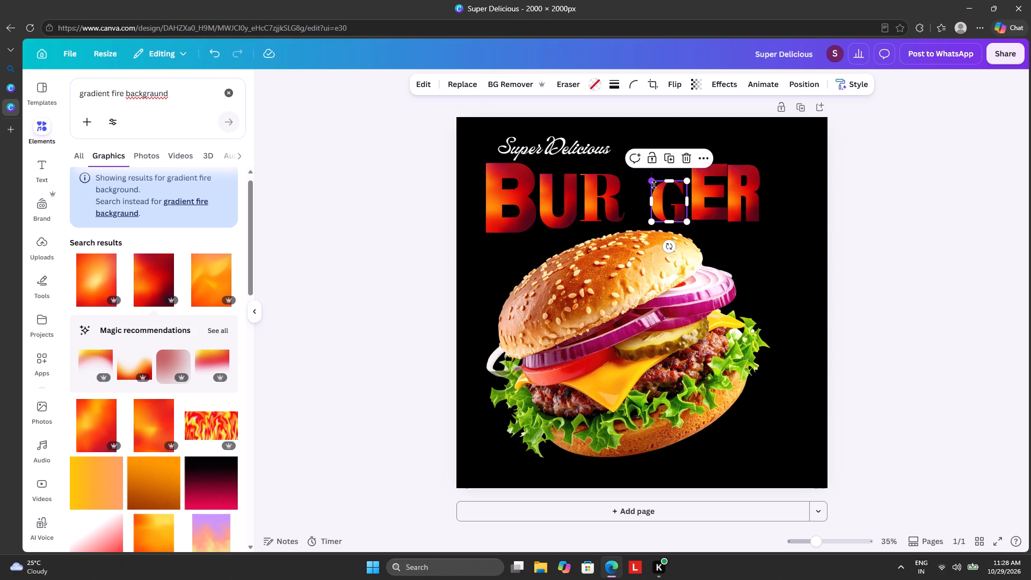
pyautogui.moveTo(668, 199); pyautogui.dragTo(646, 196)
pyautogui.moveTo(631, 182); pyautogui.dragTo(630, 182)
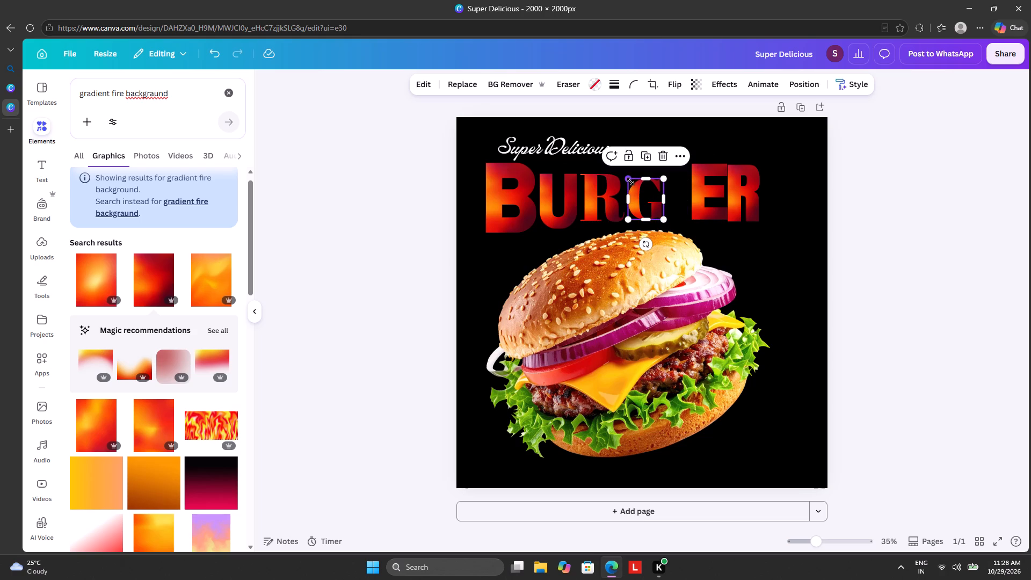
pyautogui.moveTo(630, 182); pyautogui.dragTo(623, 182)
pyautogui.click(639, 197)
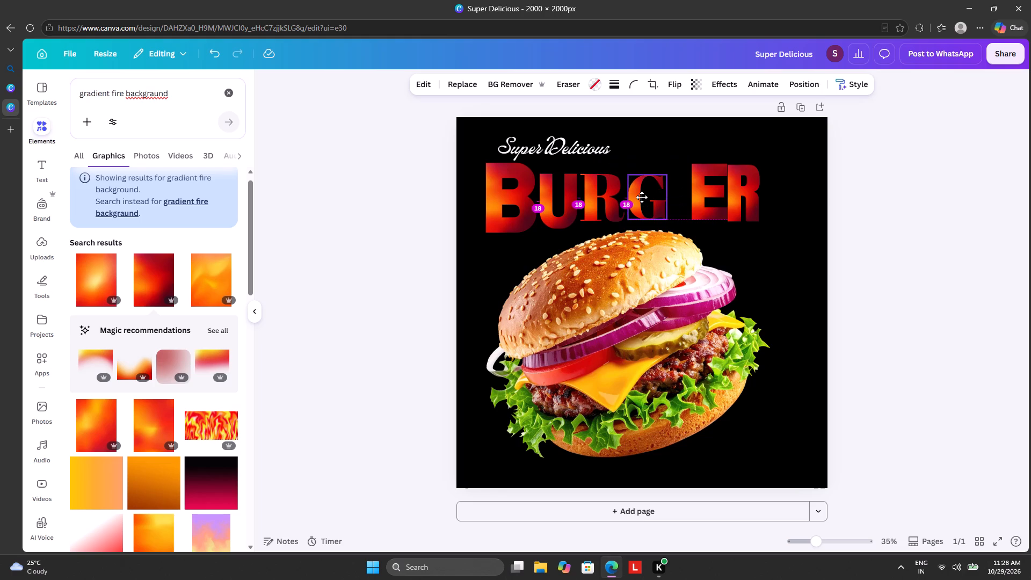
# Enlarge the U letter frame slightly up and toward the B to close the gap between them.
pyautogui.click(567, 204)
pyautogui.moveTo(544, 177); pyautogui.dragTo(541, 176)
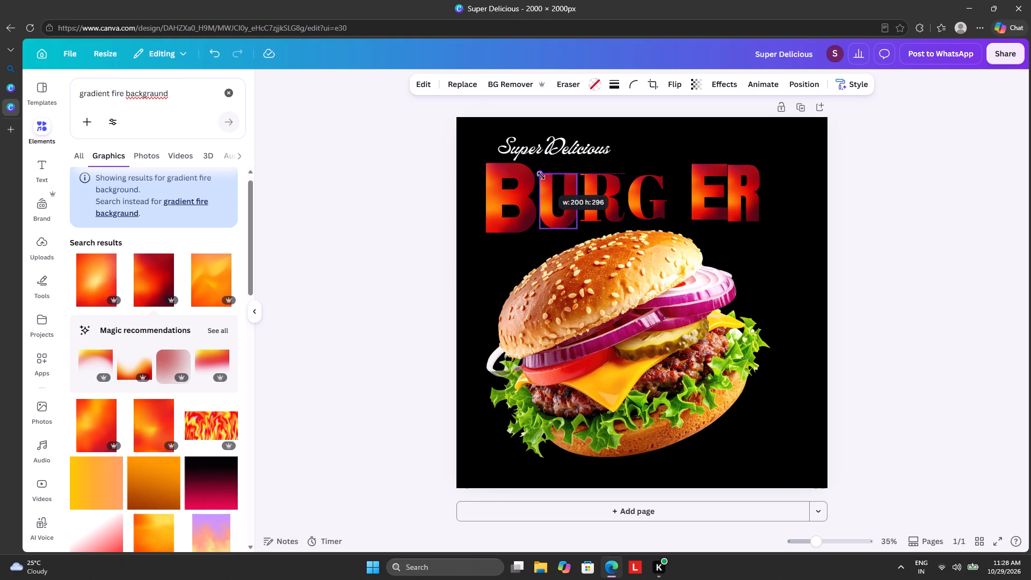
pyautogui.moveTo(541, 176); pyautogui.dragTo(536, 174)
pyautogui.click(557, 197)
# Move the E letter frame beside the G with 18 px spacing, shorten it from the top and align it with the R and G.
pyautogui.click(599, 201)
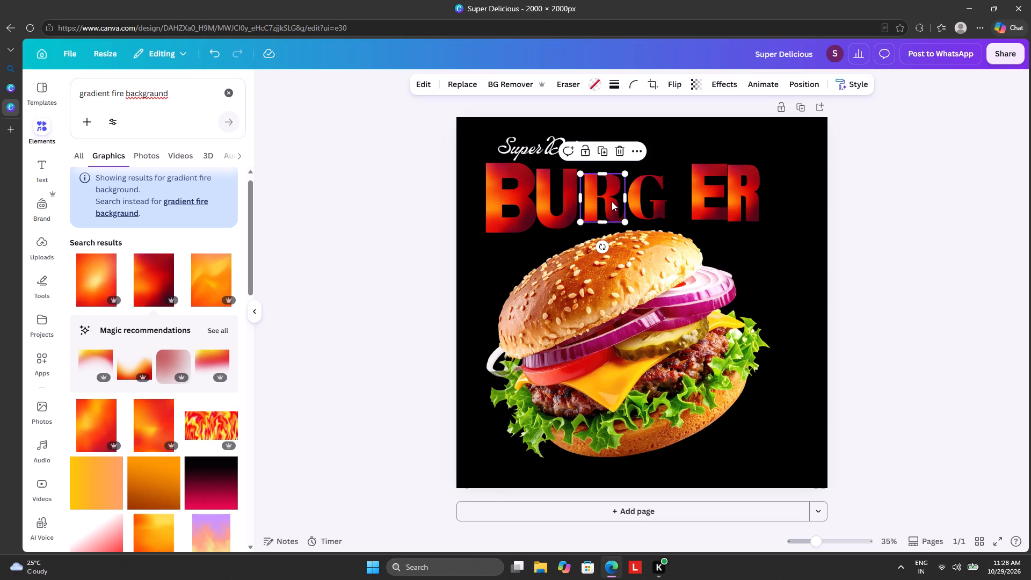
pyautogui.click(636, 201)
pyautogui.moveTo(710, 195); pyautogui.dragTo(683, 197)
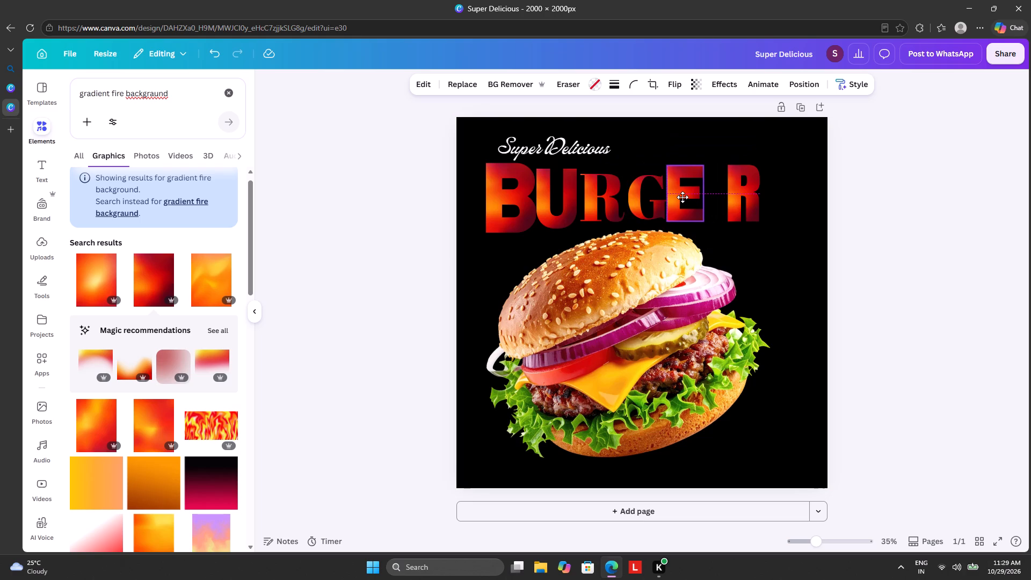
pyautogui.moveTo(683, 197); pyautogui.dragTo(689, 197)
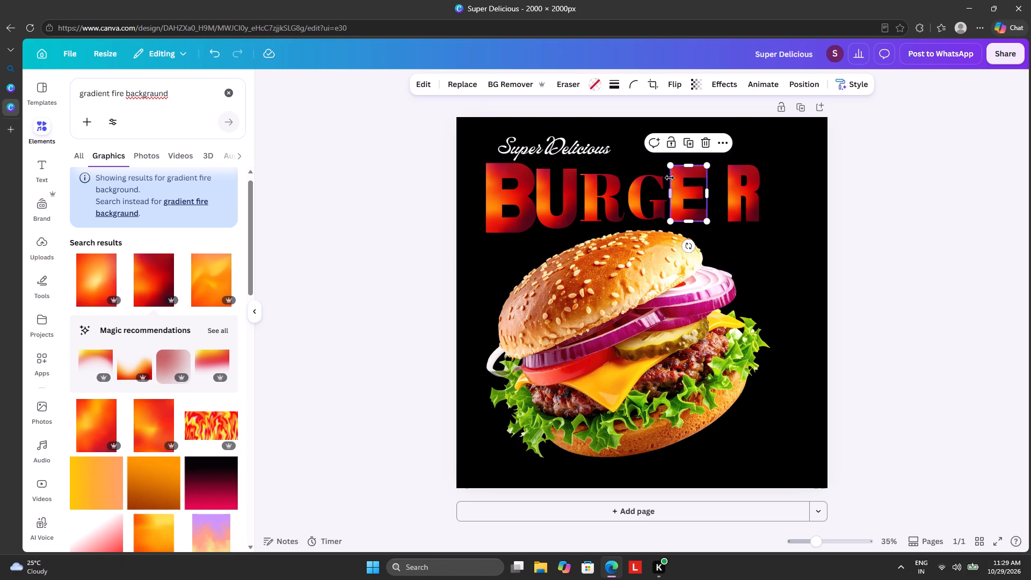
pyautogui.moveTo(679, 168); pyautogui.dragTo(682, 178)
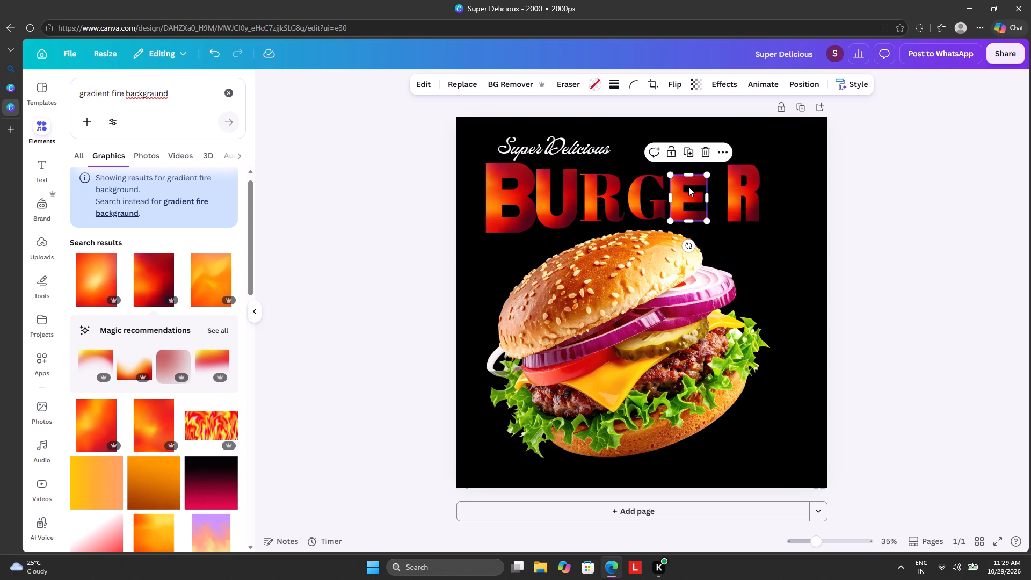
pyautogui.click(686, 199)
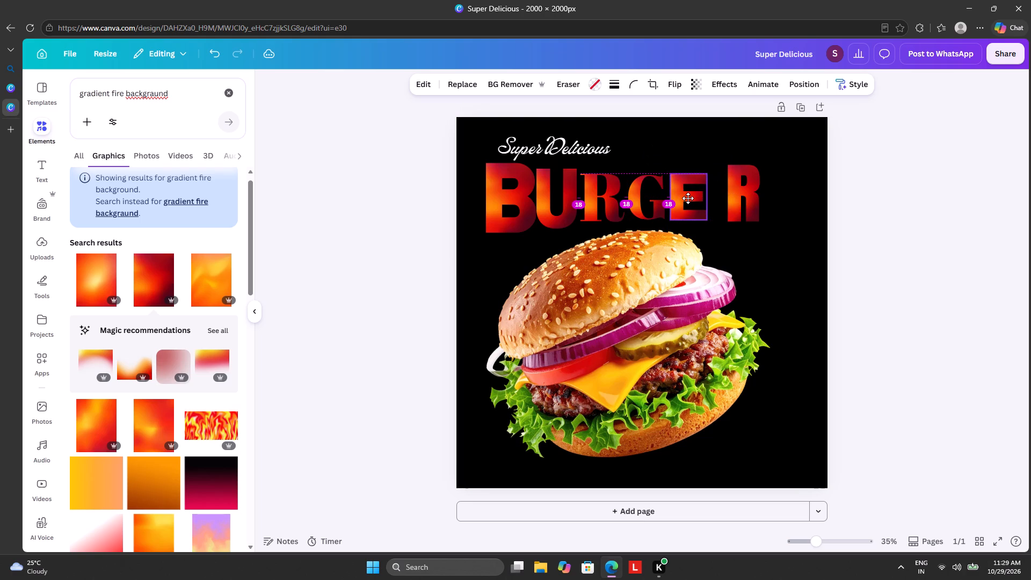
# Scale down the last R letter frame to match the E's height and move it right beside the E.
pyautogui.click(742, 192)
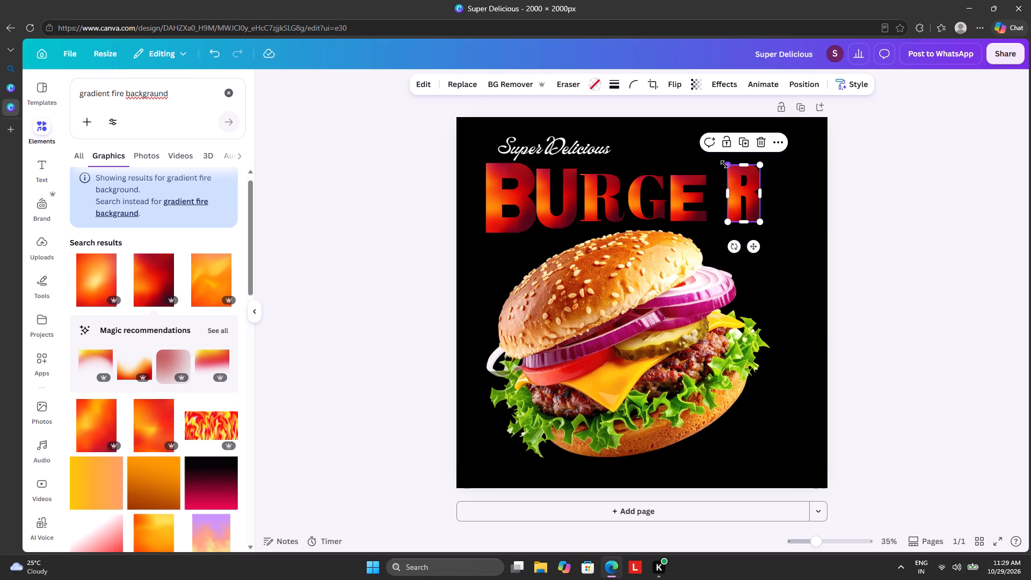
pyautogui.moveTo(724, 164); pyautogui.dragTo(728, 178)
pyautogui.moveTo(743, 200); pyautogui.dragTo(721, 196)
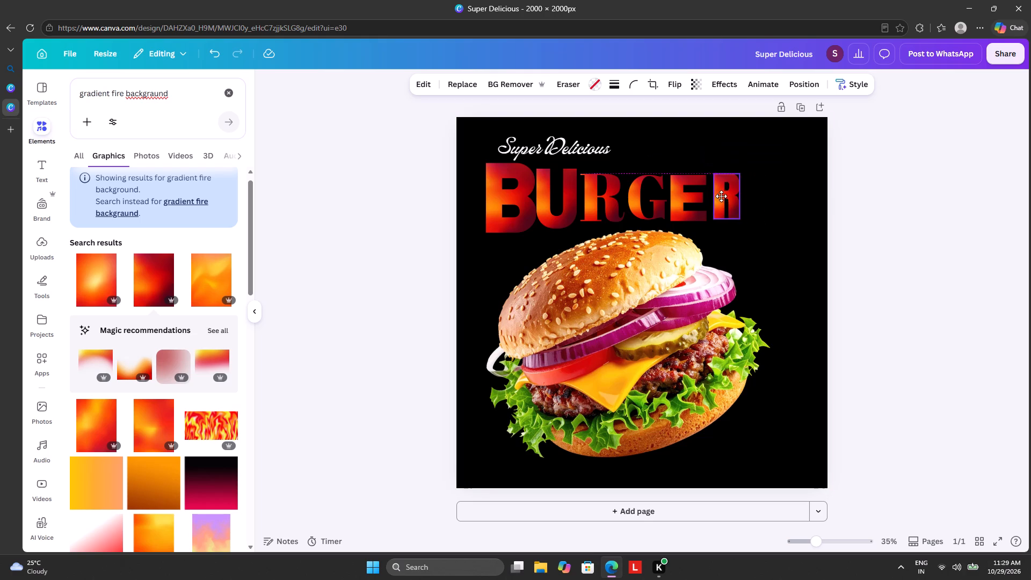
pyautogui.moveTo(721, 196); pyautogui.dragTo(720, 196)
pyautogui.click(719, 196)
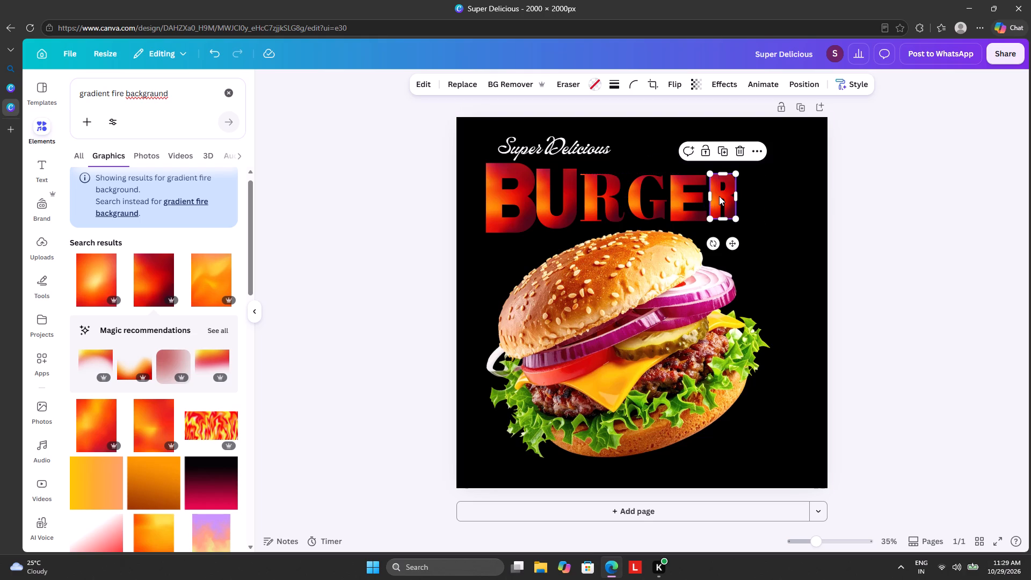
pyautogui.click(719, 196)
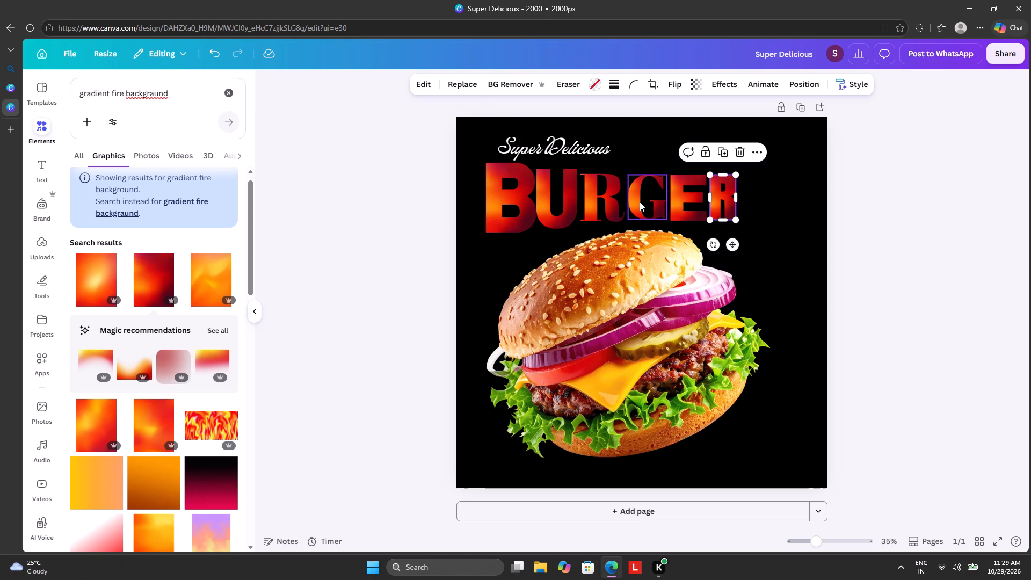
# Group all the text, letter and burger elements and enlarge the group to about 1841 × 1852 px.
pyautogui.hotkey('ctrl', 'a')
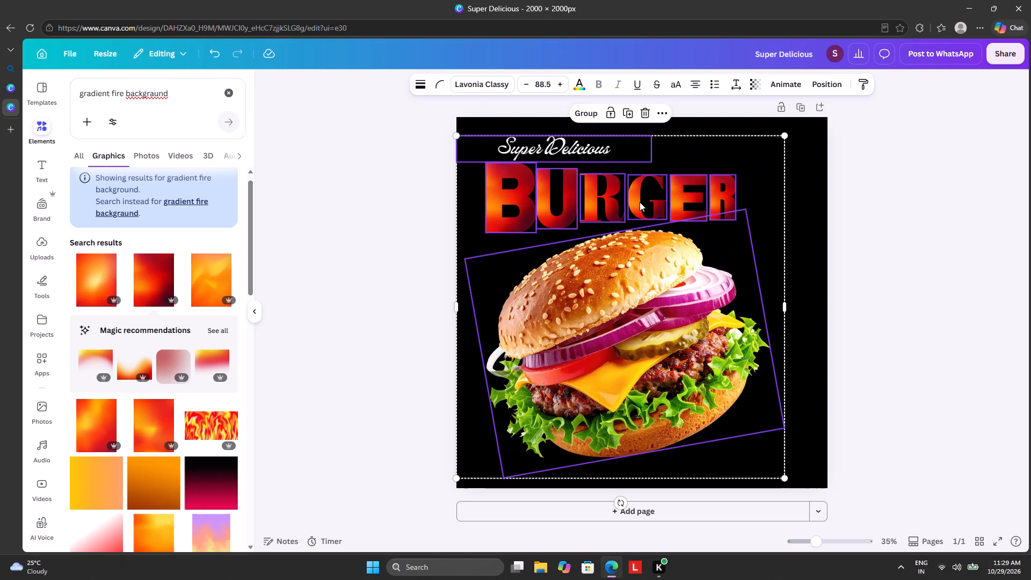
pyautogui.click(589, 115)
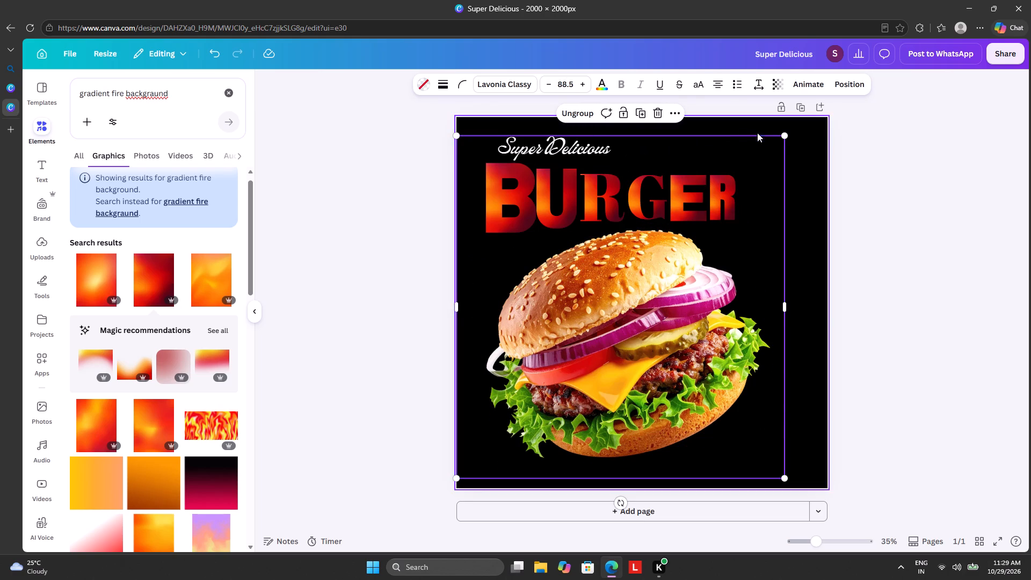
pyautogui.moveTo(783, 200); pyautogui.dragTo(796, 199)
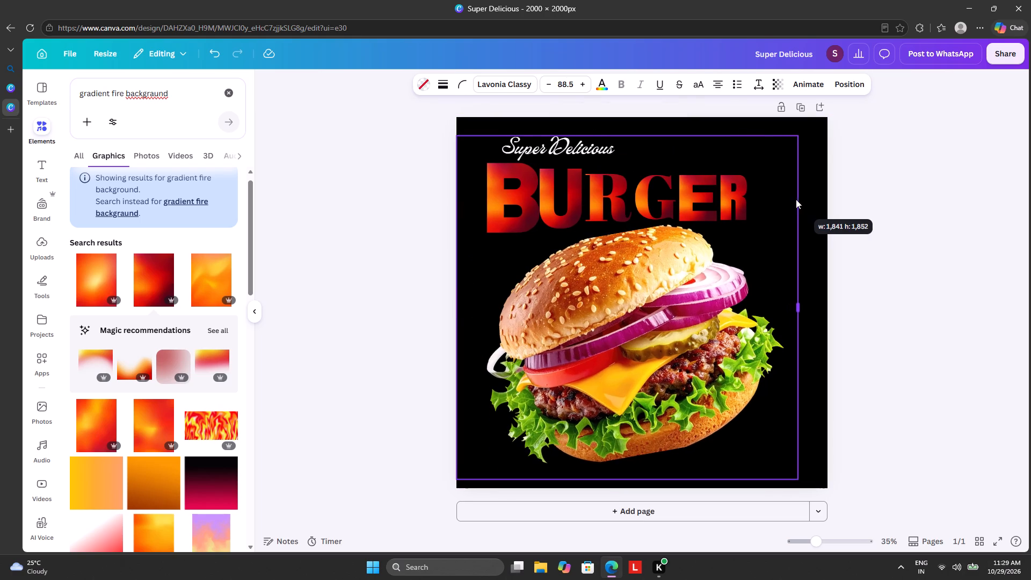
pyautogui.moveTo(796, 199); pyautogui.dragTo(797, 197)
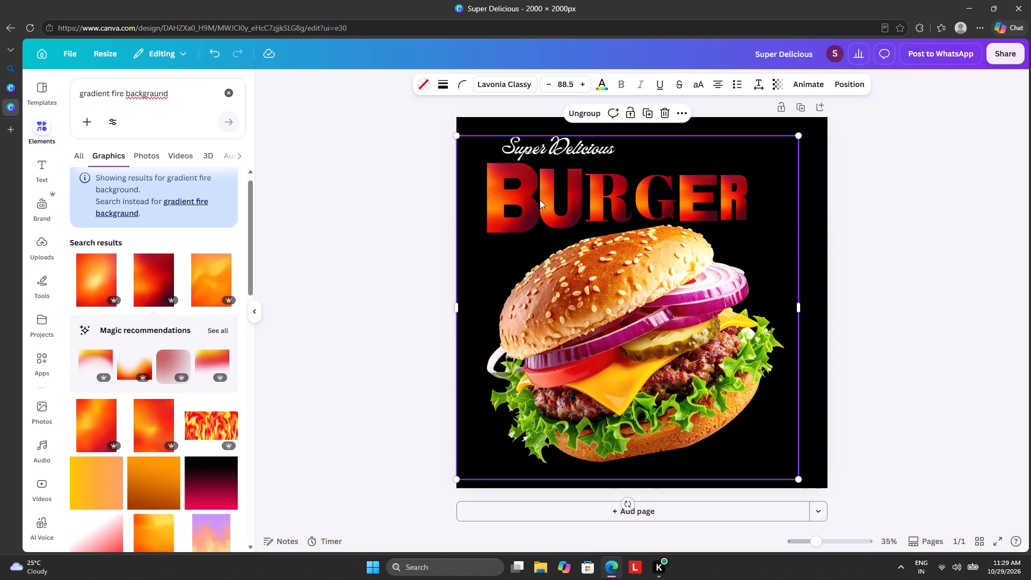
# Search the element graphics for "fire" and add the wispy, swirling orange flame graphic to the page.
pyautogui.click(230, 84)
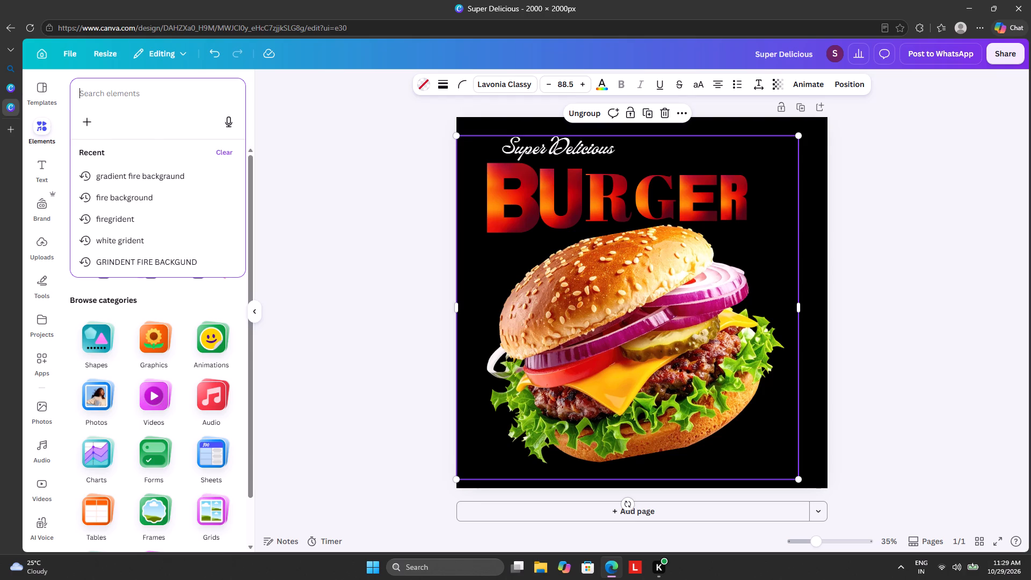
pyautogui.write('fire')
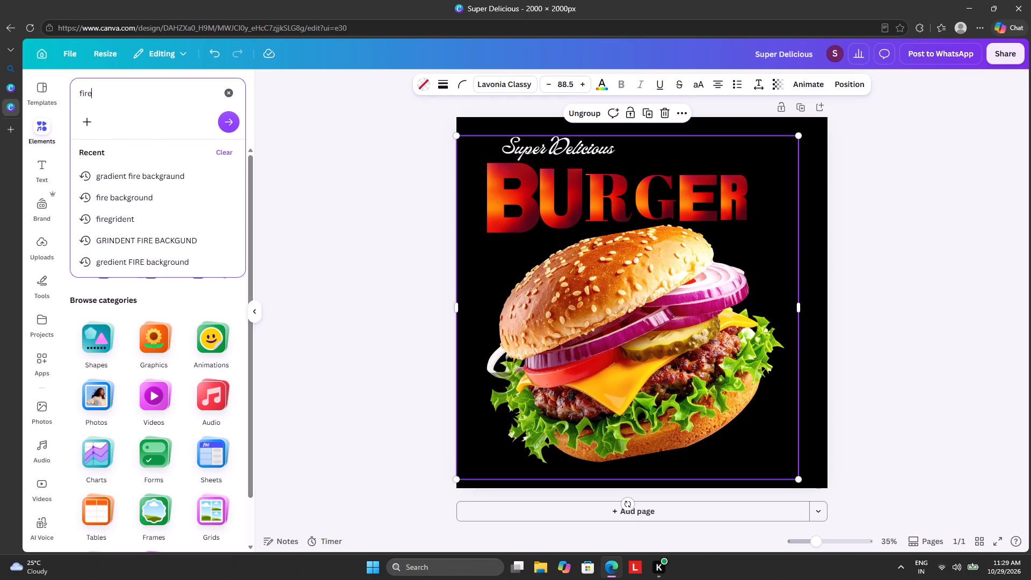
pyautogui.press('Return')
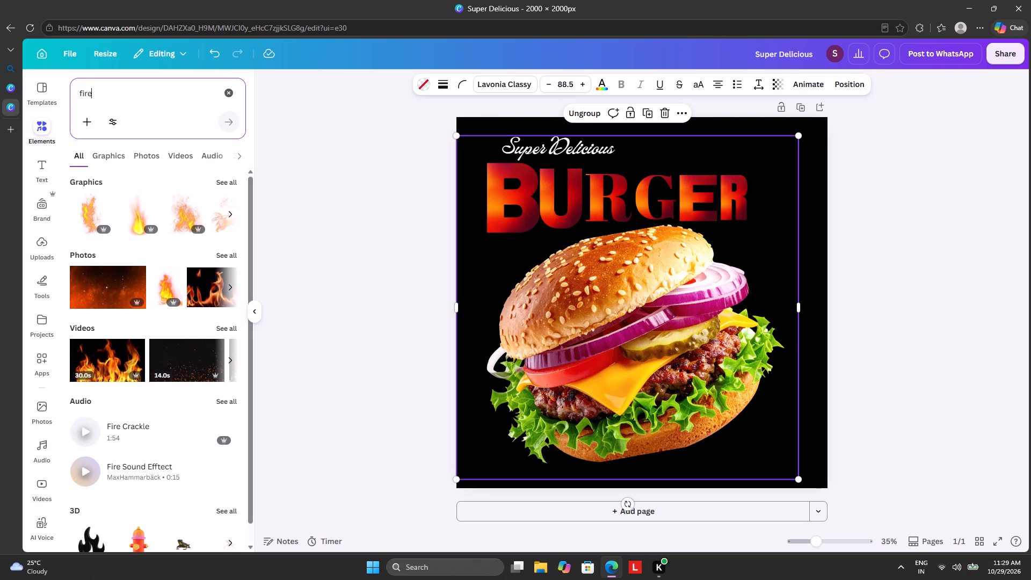
pyautogui.click(220, 183)
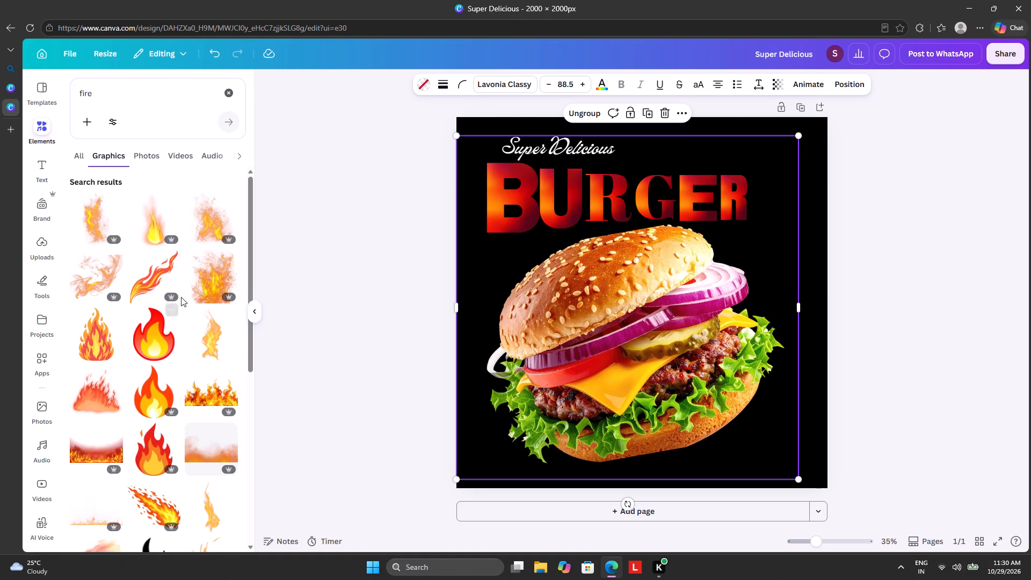
pyautogui.scroll(-4, 182, 295)
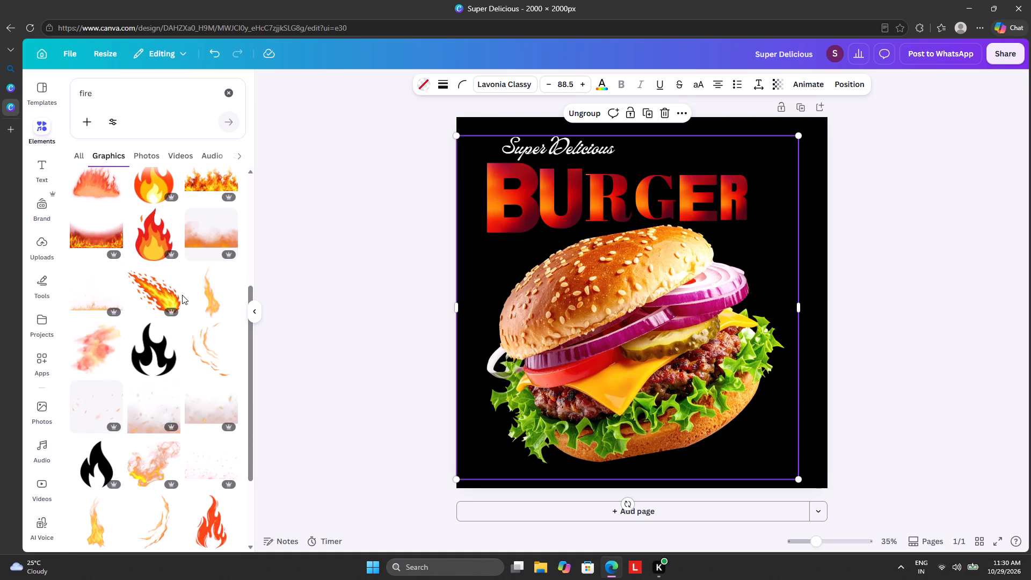
pyautogui.scroll(-2, 182, 295)
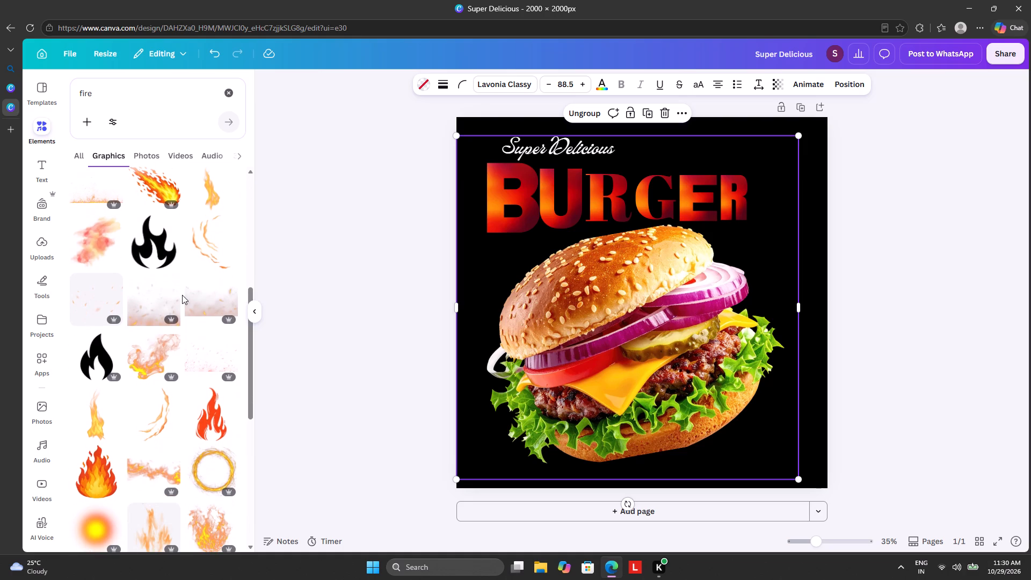
pyautogui.scroll(-3, 182, 295)
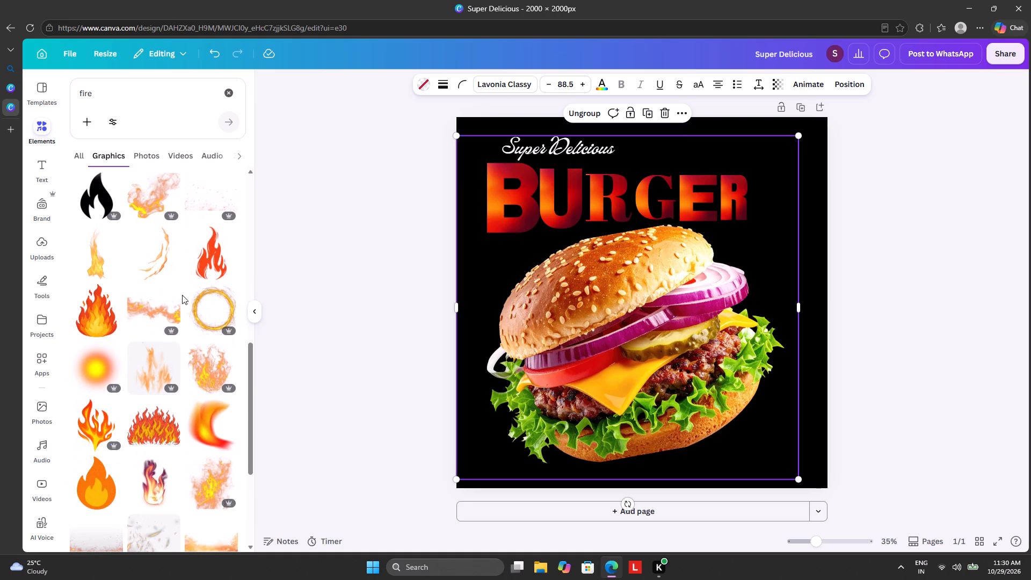
pyautogui.scroll(-3, 182, 295)
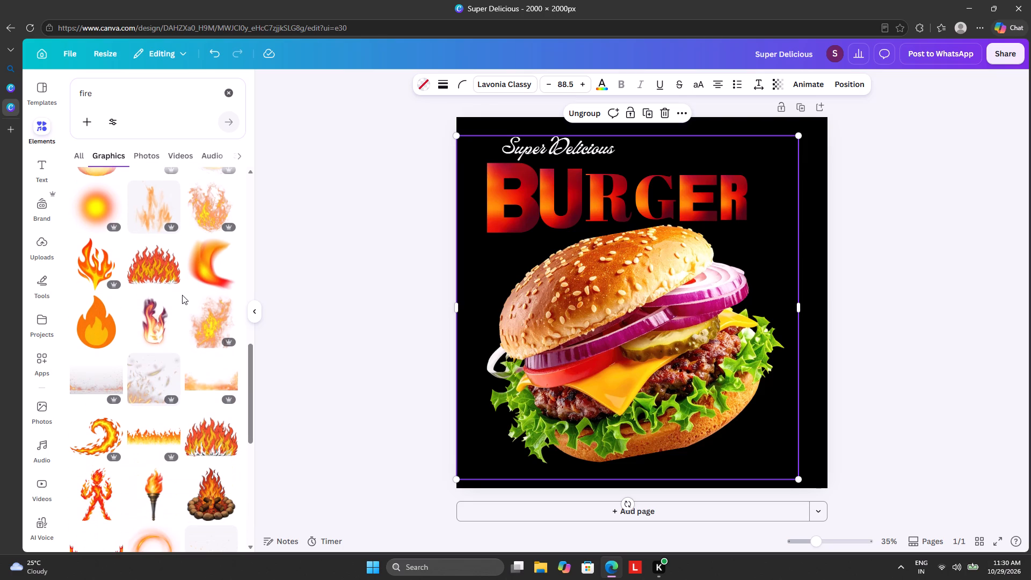
pyautogui.scroll(4, 182, 295)
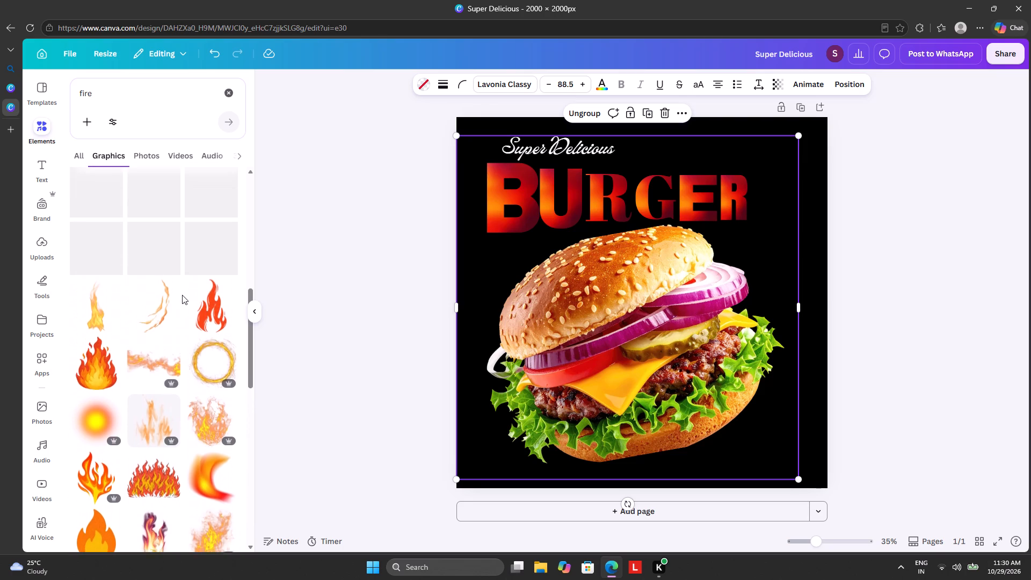
pyautogui.scroll(9, 182, 294)
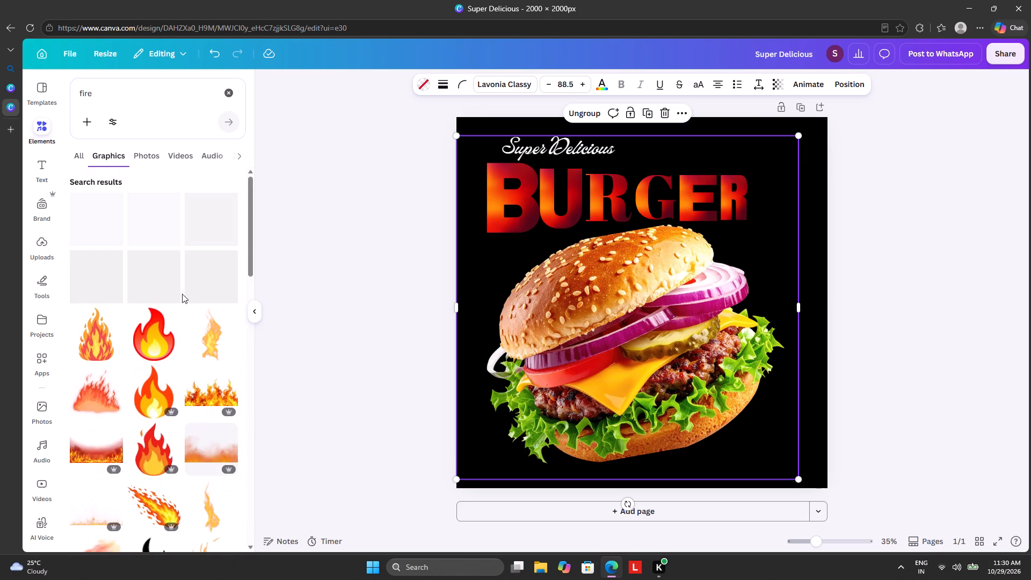
pyautogui.scroll(4, 182, 294)
pyautogui.click(79, 266)
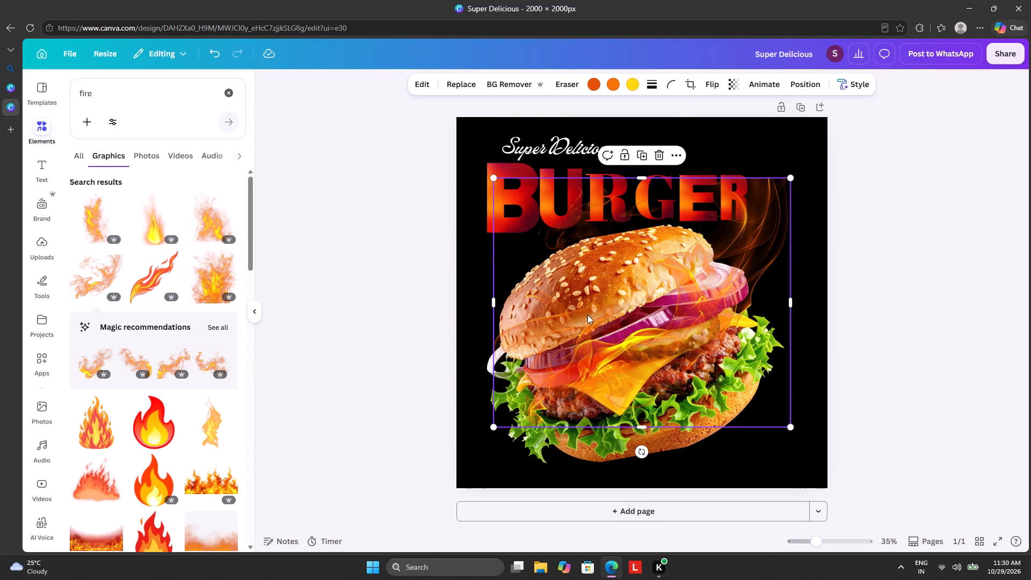
# Send the flame graphic backward so it sits behind the burger and lettering group.
pyautogui.click(804, 79)
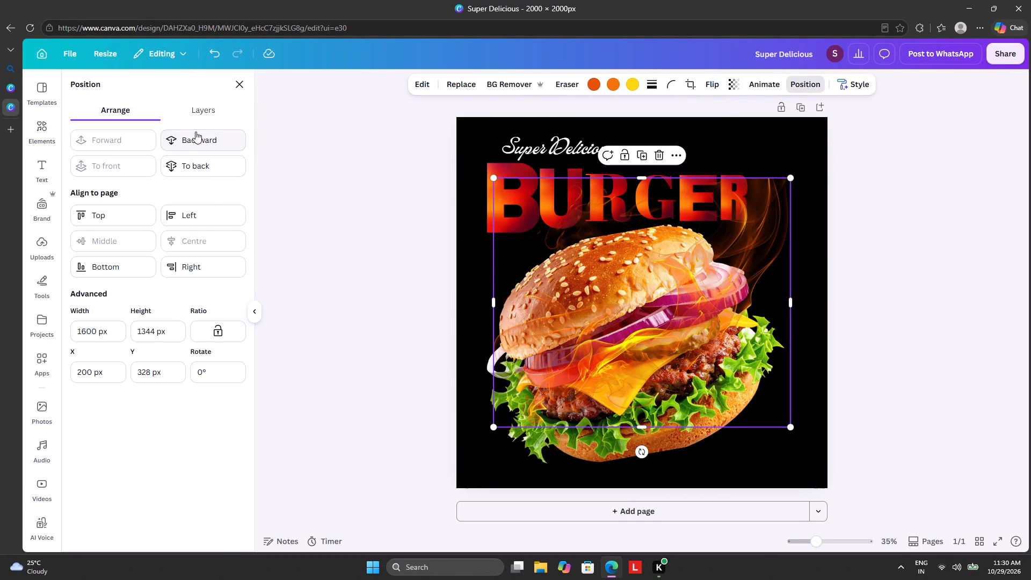
pyautogui.click(195, 134)
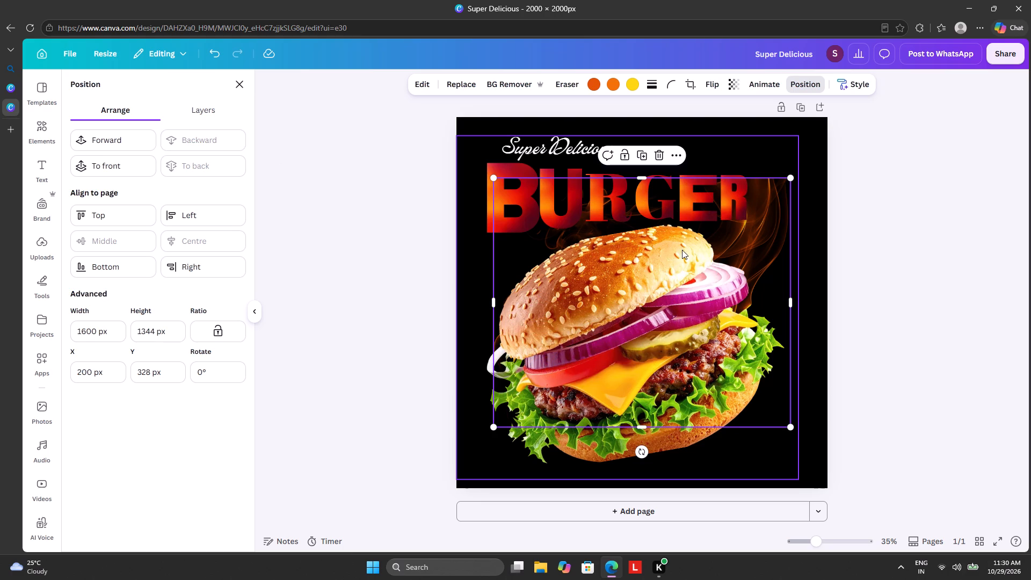
# Enlarge the flame graphic to about 1892 × 1589 px and centre it horizontally behind the burger, below the BURGER lettering.
pyautogui.moveTo(743, 233); pyautogui.dragTo(735, 281)
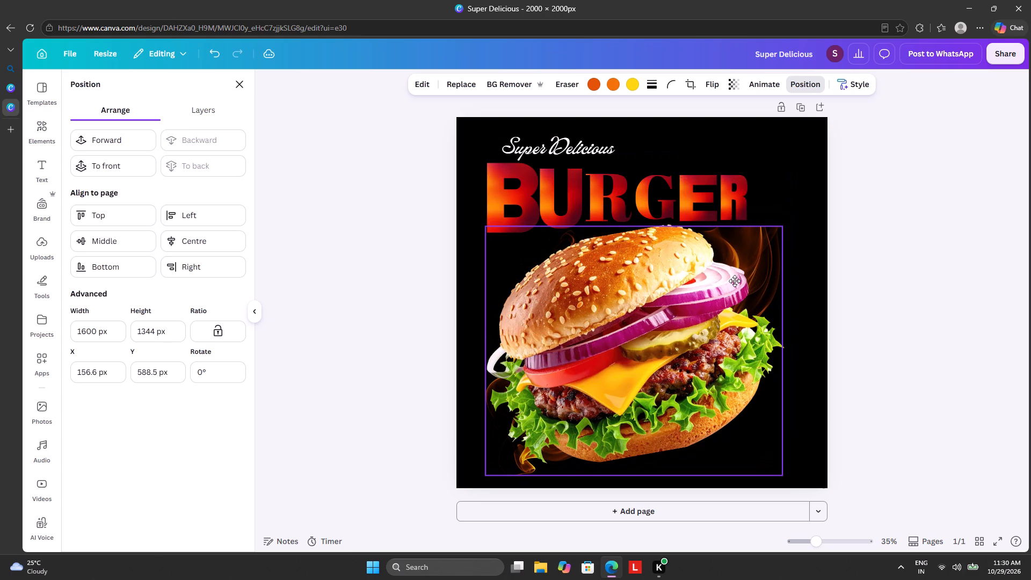
pyautogui.moveTo(735, 281); pyautogui.dragTo(723, 273)
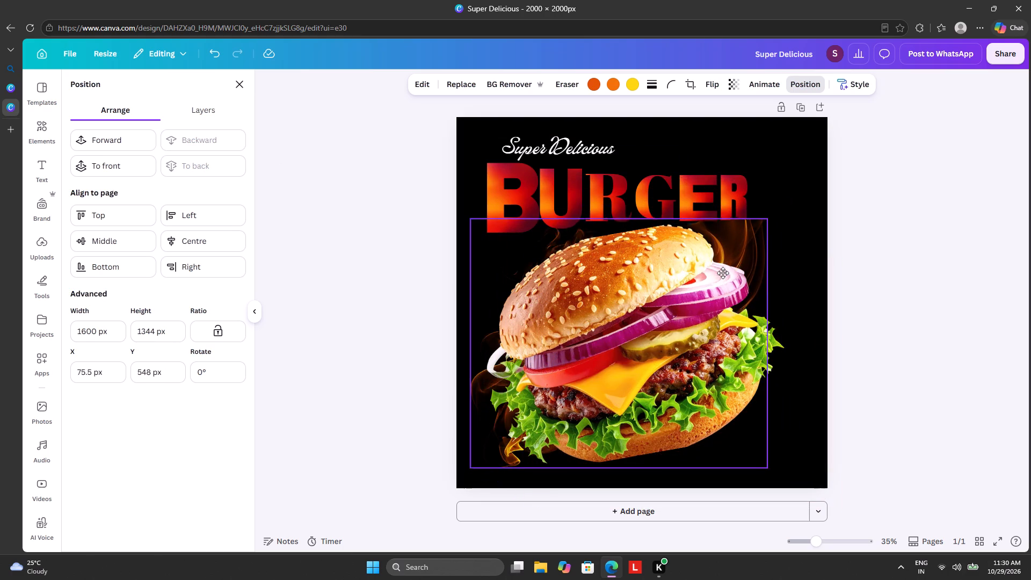
pyautogui.moveTo(723, 273); pyautogui.dragTo(738, 273)
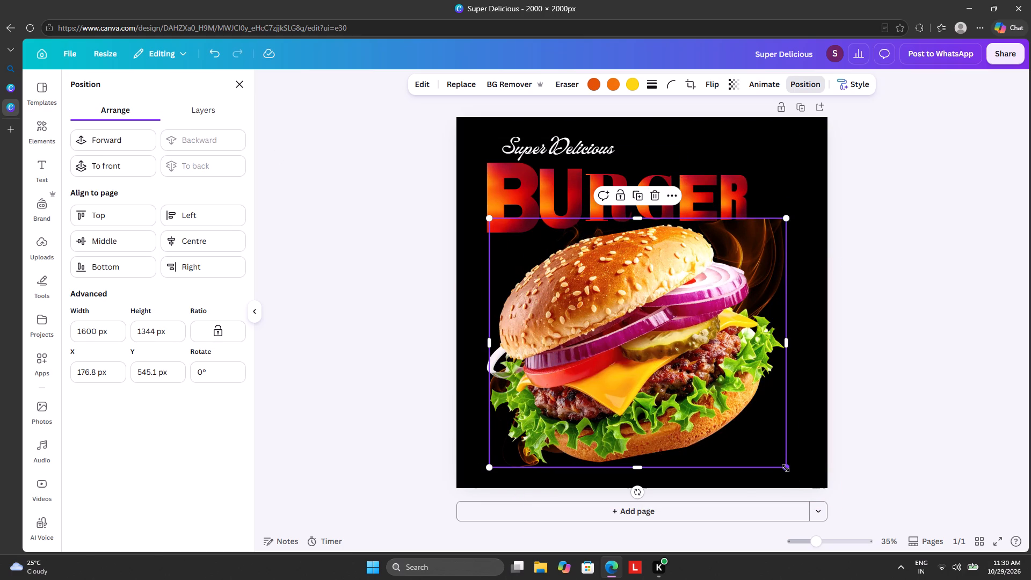
pyautogui.moveTo(786, 468); pyautogui.dragTo(871, 484)
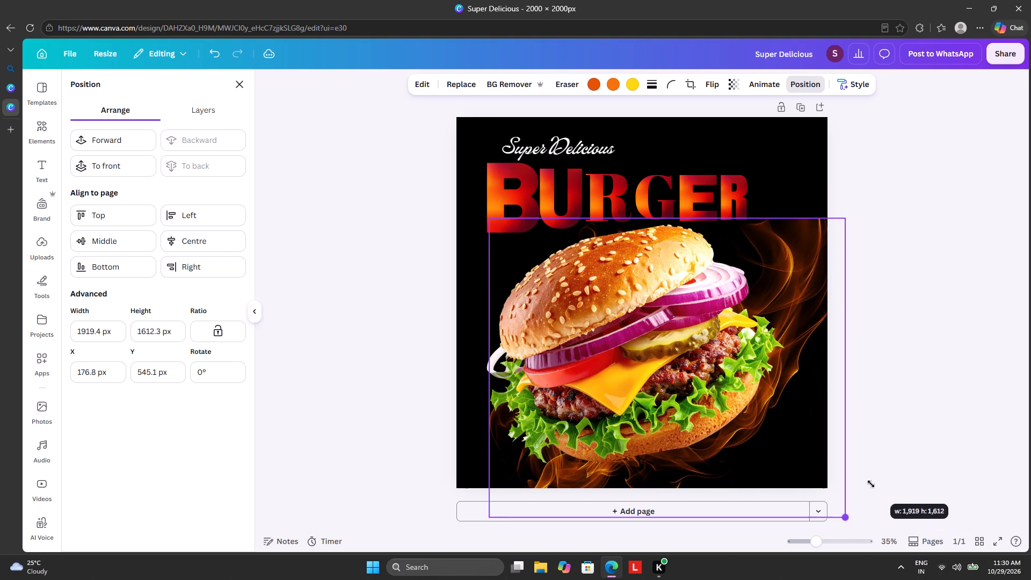
pyautogui.moveTo(871, 484); pyautogui.dragTo(867, 482)
pyautogui.moveTo(807, 420); pyautogui.dragTo(792, 412)
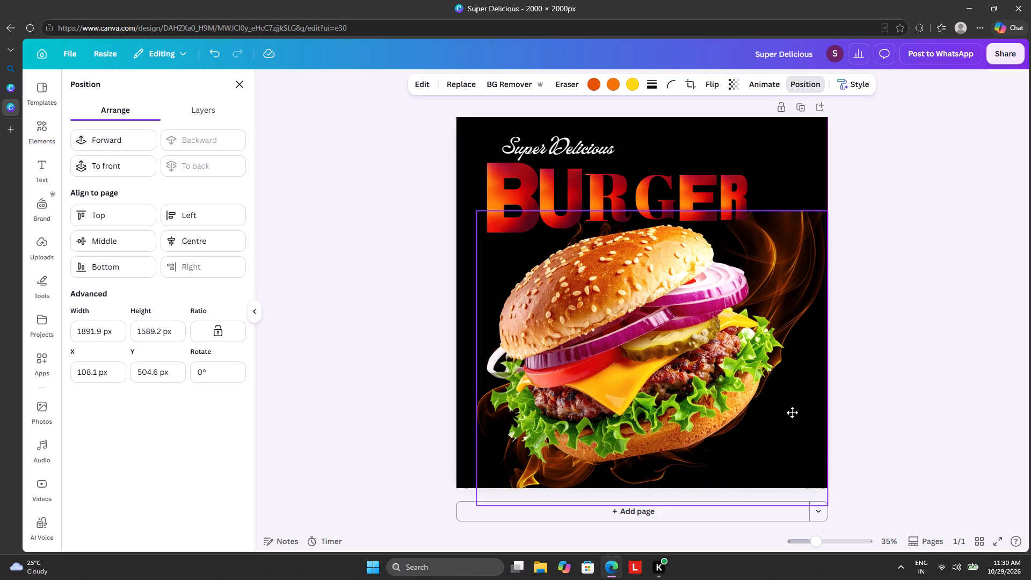
pyautogui.moveTo(792, 412); pyautogui.dragTo(782, 415)
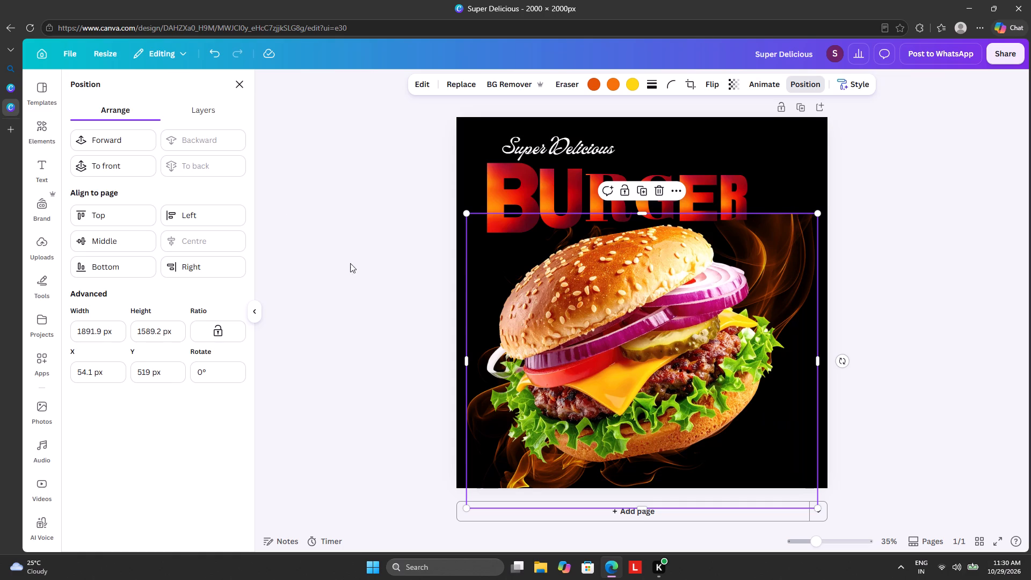
pyautogui.click(238, 85)
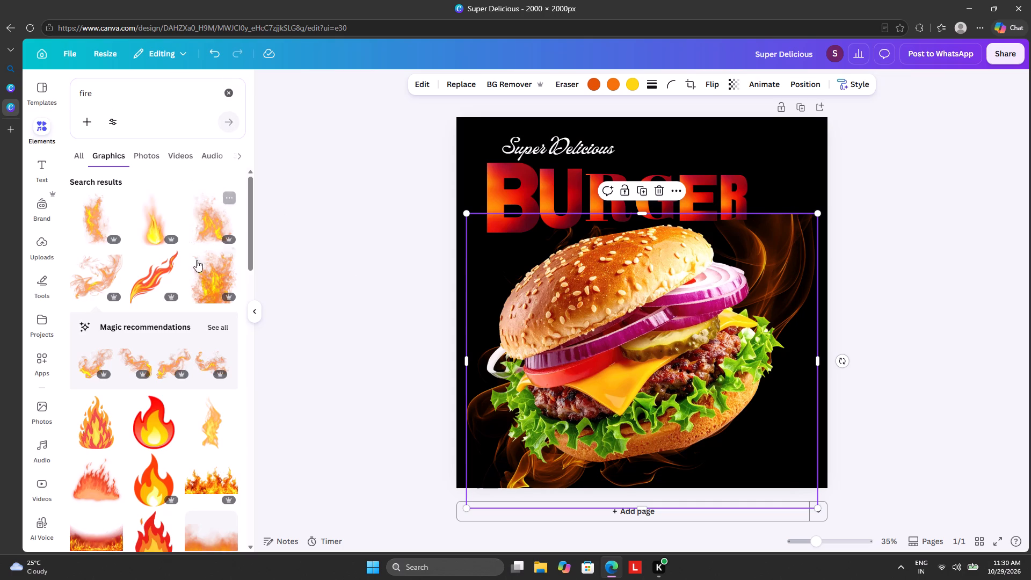
# Look through more of the fire graphics for another flame element that suits the burger.
pyautogui.scroll(-1, 194, 327)
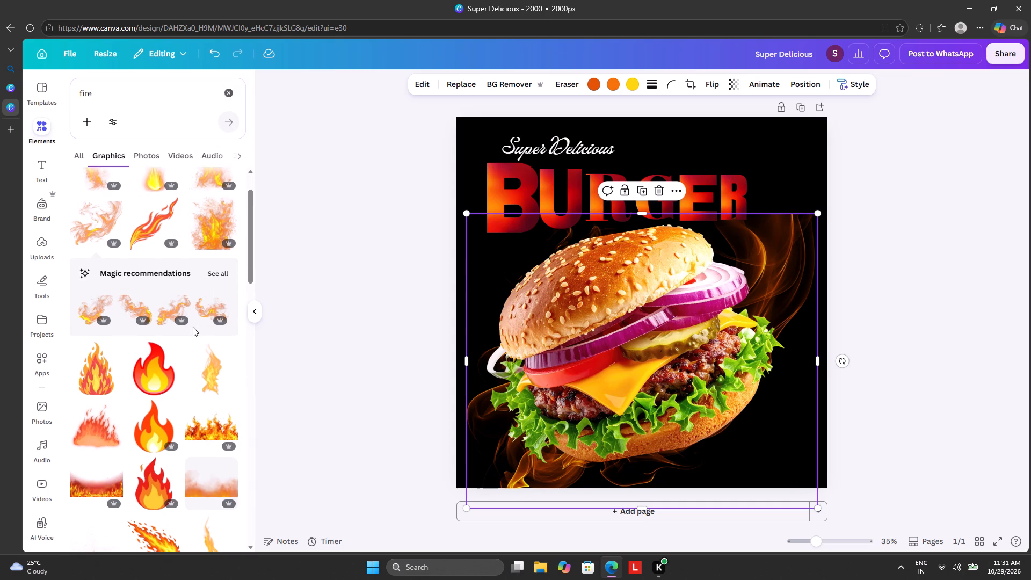
pyautogui.scroll(-2, 164, 381)
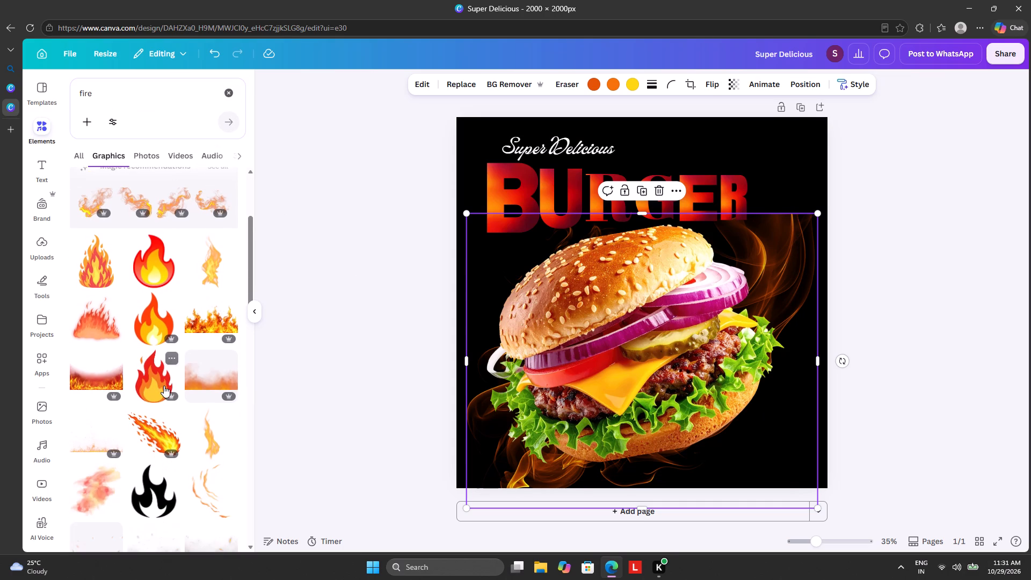
pyautogui.scroll(-3, 158, 393)
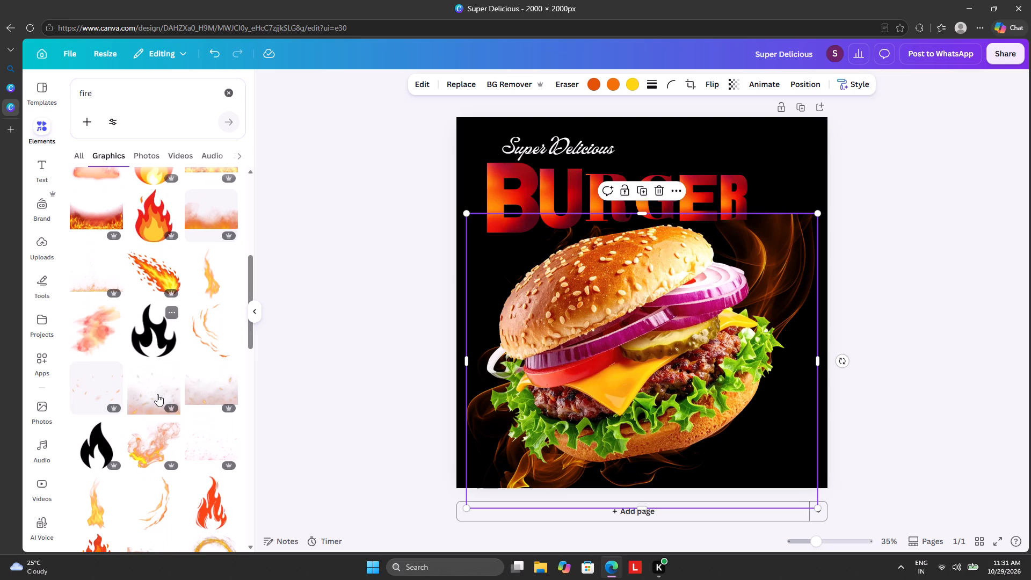
pyautogui.scroll(-1, 157, 394)
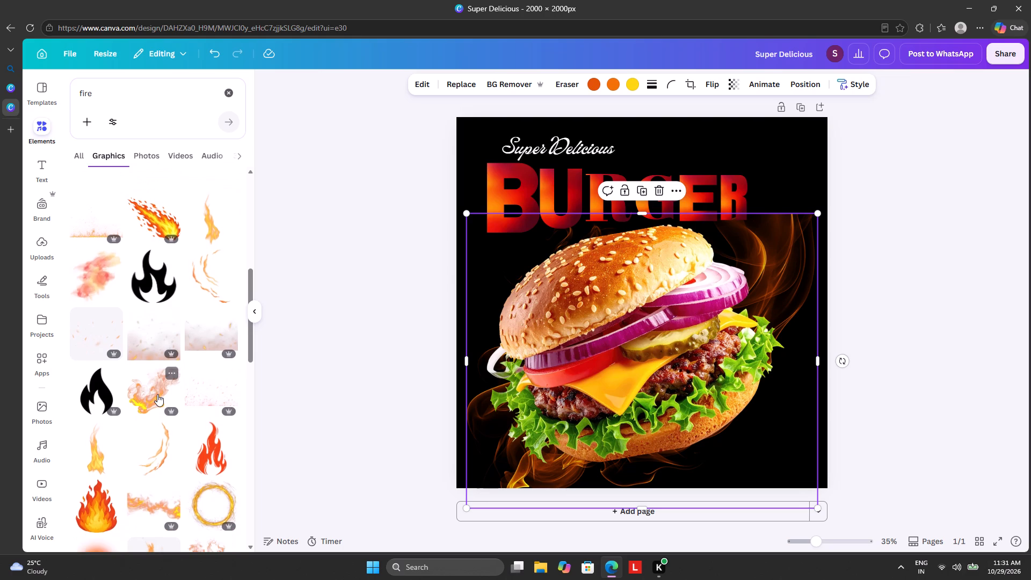
pyautogui.scroll(7, 157, 394)
# Select the burger image inside the group and apply a Drop shadow to it.
pyautogui.click(608, 338)
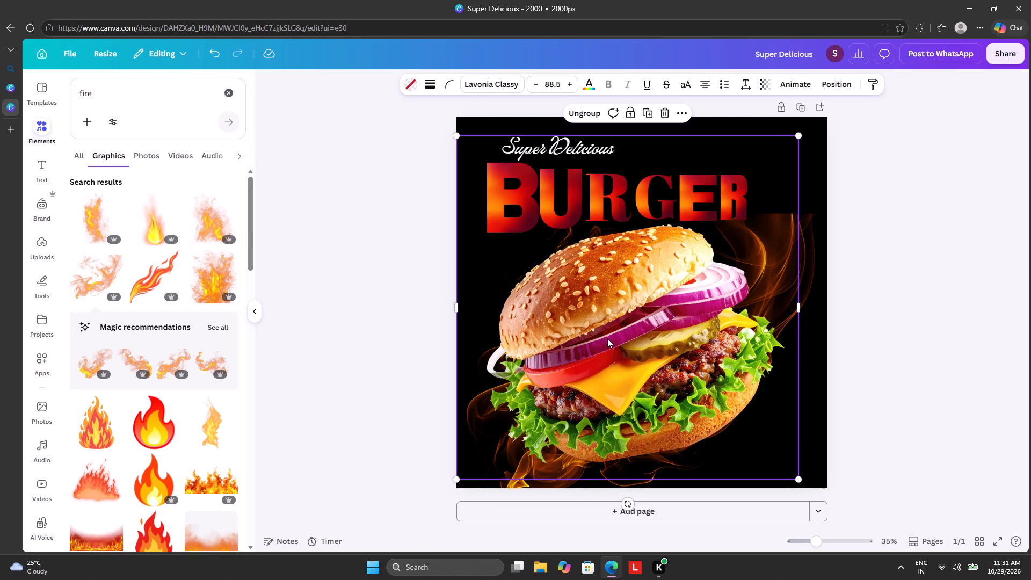
pyautogui.click(610, 374)
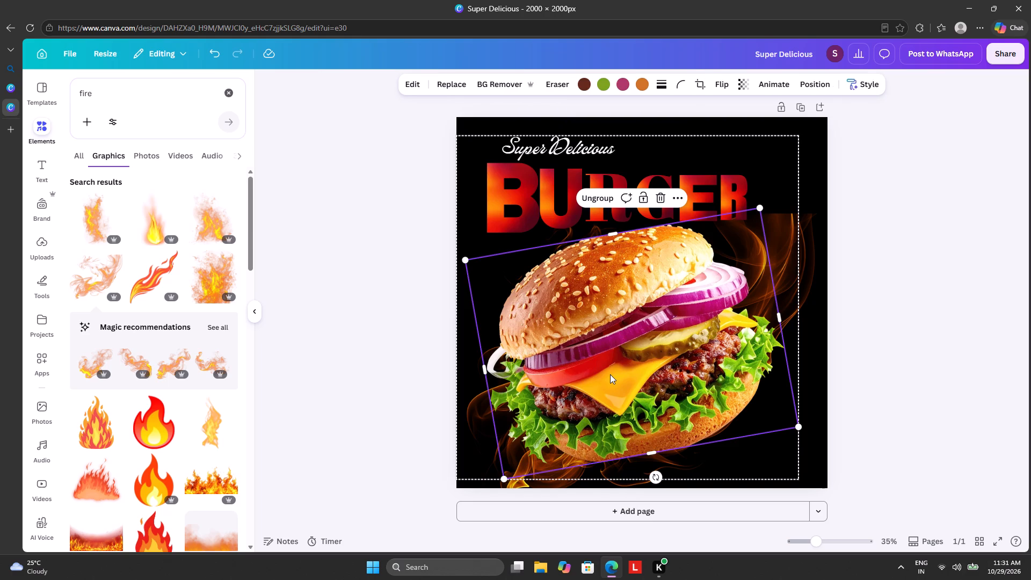
pyautogui.click(407, 87)
pyautogui.scroll(1, 111, 378)
pyautogui.scroll(-6, 111, 381)
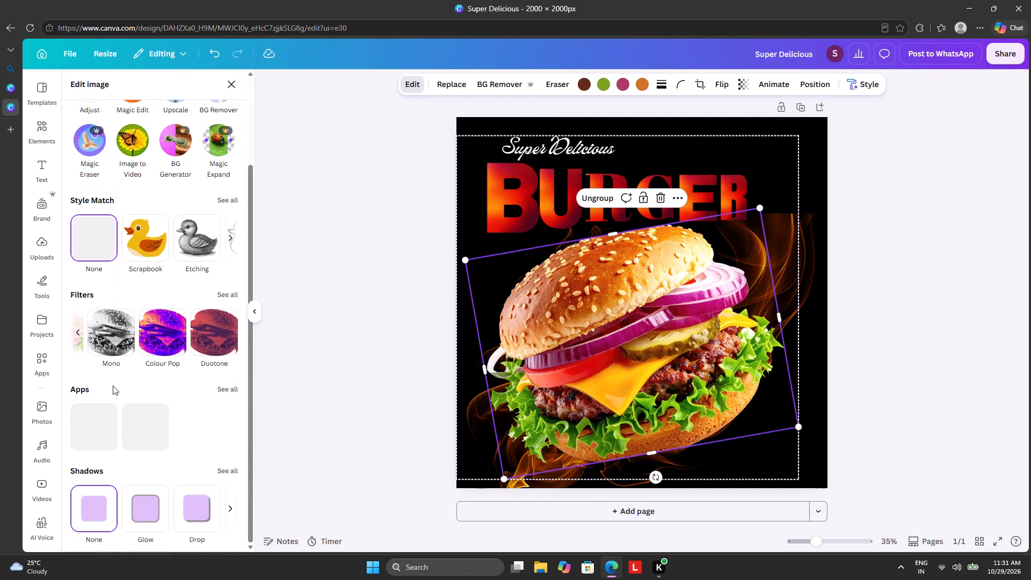
pyautogui.scroll(-5, 114, 380)
pyautogui.scroll(-1, 225, 481)
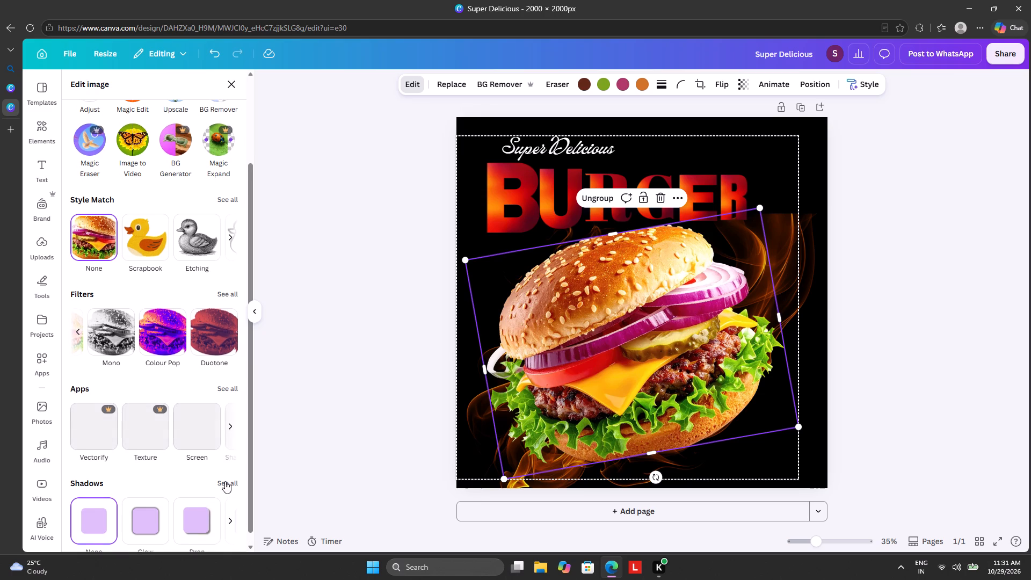
pyautogui.scroll(-1, 225, 481)
pyautogui.click(197, 509)
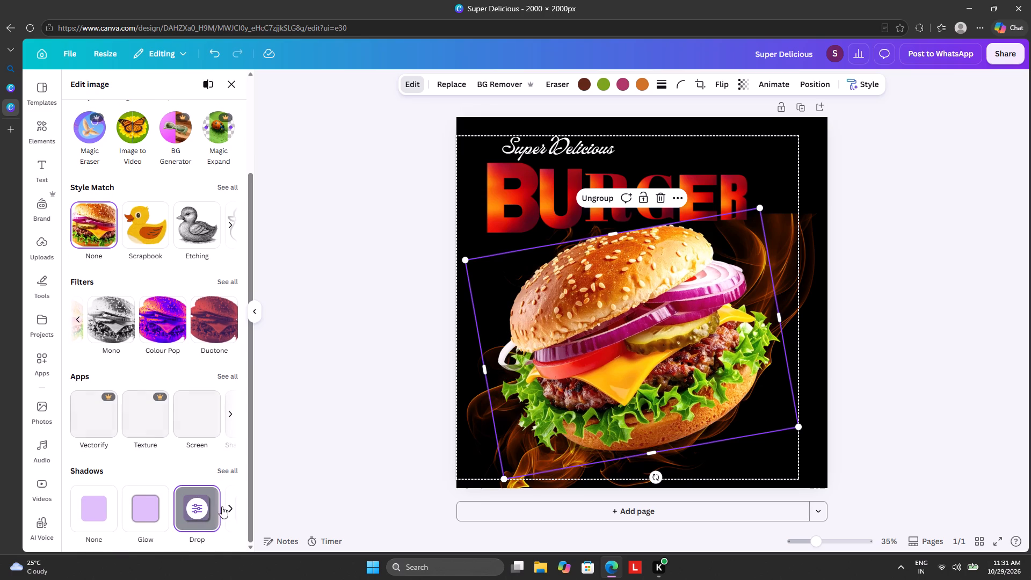
pyautogui.click(227, 502)
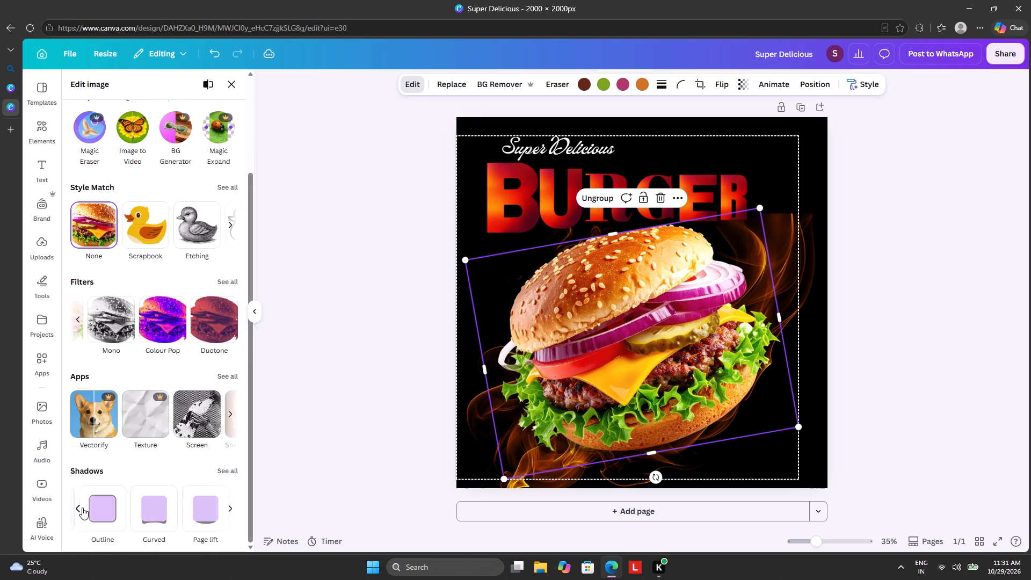
pyautogui.click(82, 508)
pyautogui.scroll(-4, 167, 504)
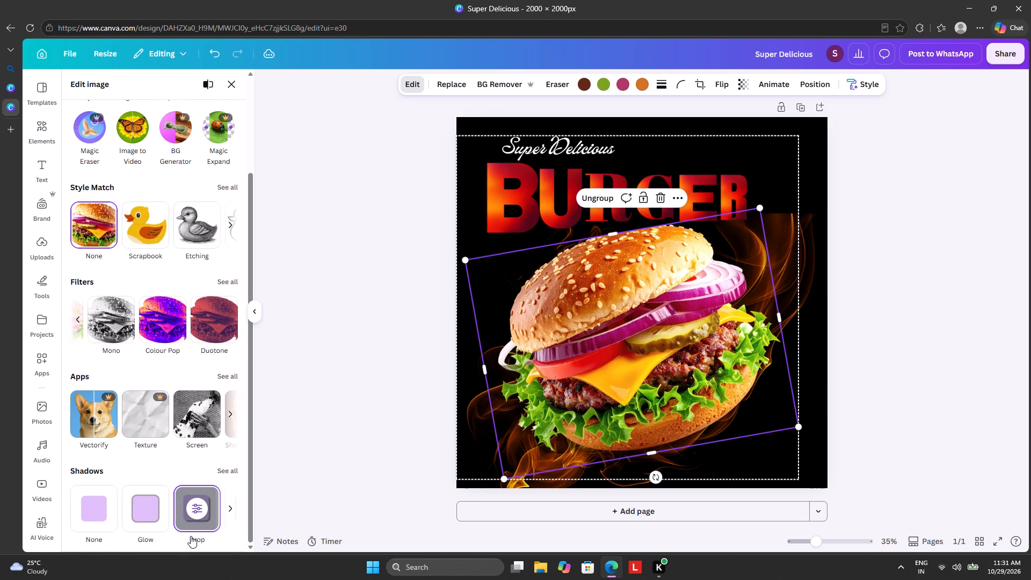
# Set the burger's drop shadow colour to the orange-brown #A54708, sampled from the flame artwork.
pyautogui.click(191, 536)
pyautogui.click(236, 243)
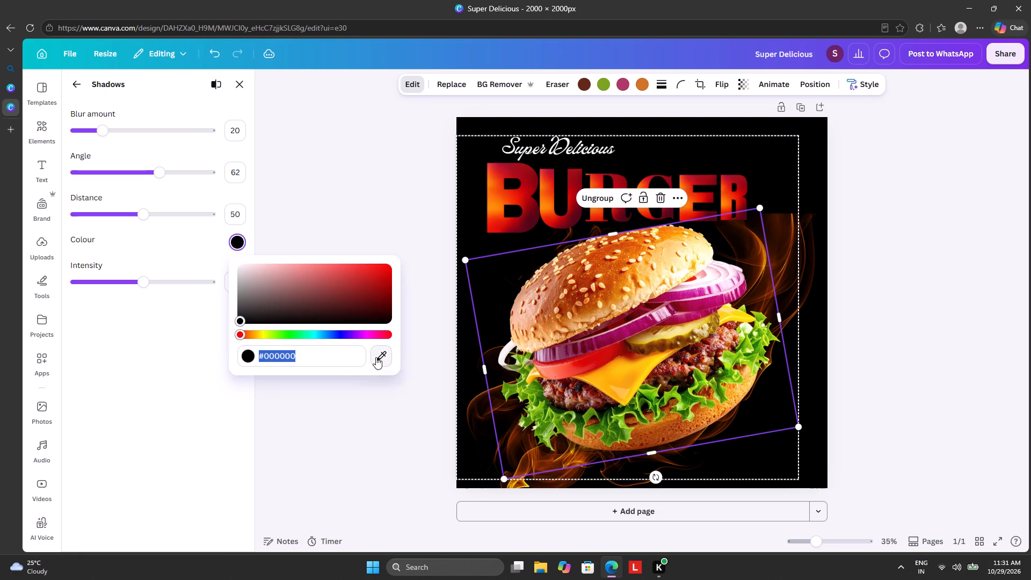
pyautogui.click(376, 357)
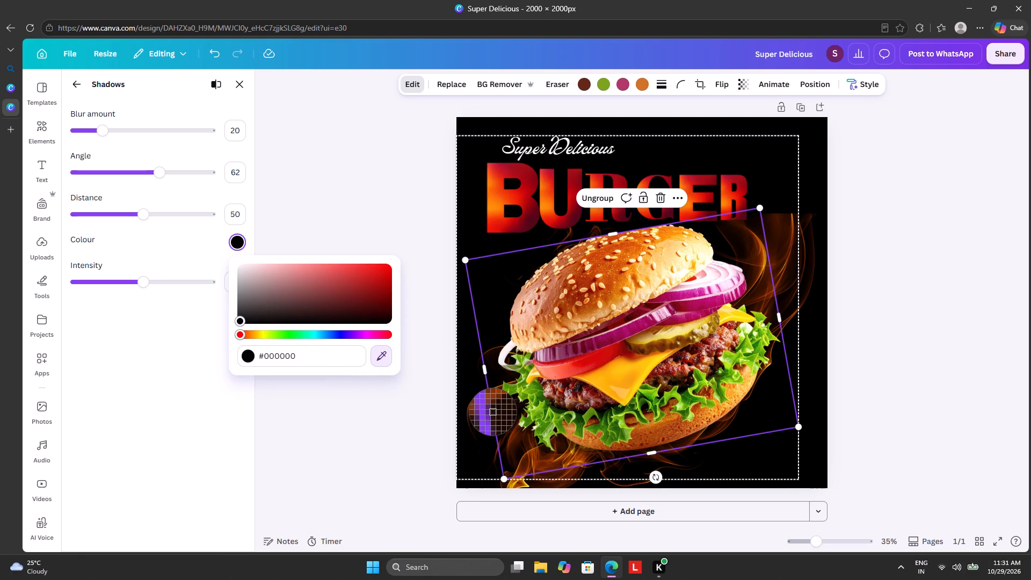
pyautogui.click(759, 252)
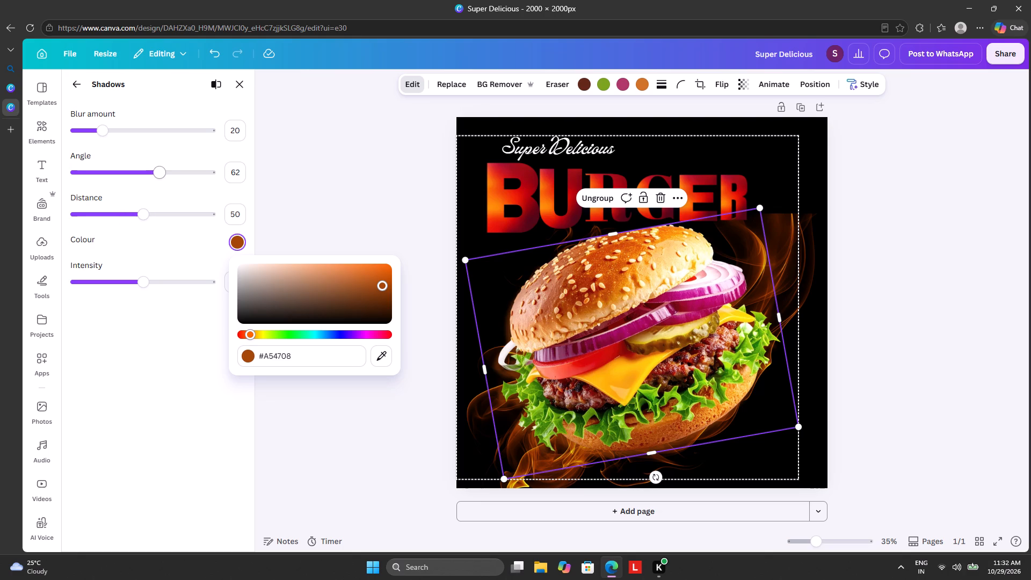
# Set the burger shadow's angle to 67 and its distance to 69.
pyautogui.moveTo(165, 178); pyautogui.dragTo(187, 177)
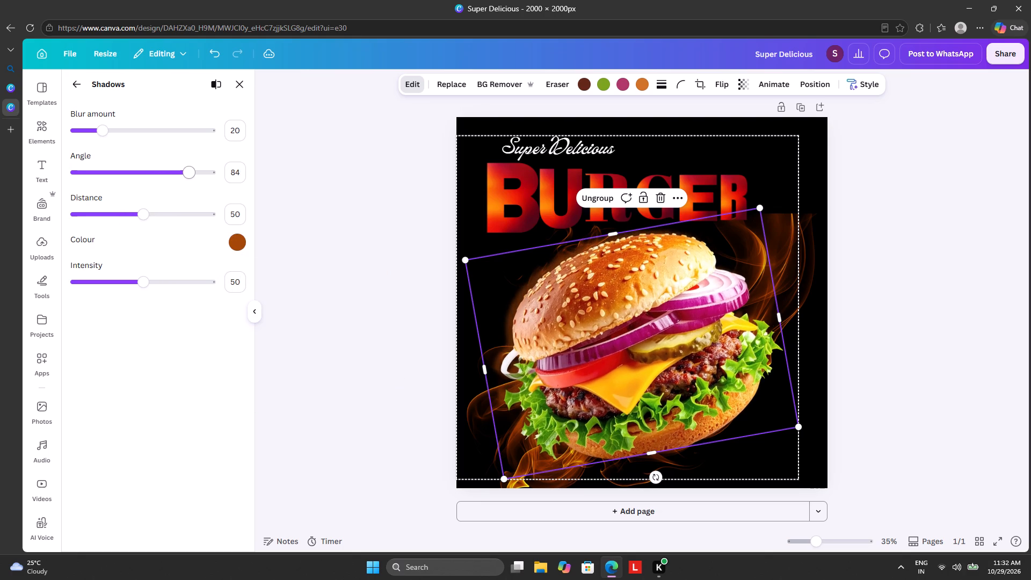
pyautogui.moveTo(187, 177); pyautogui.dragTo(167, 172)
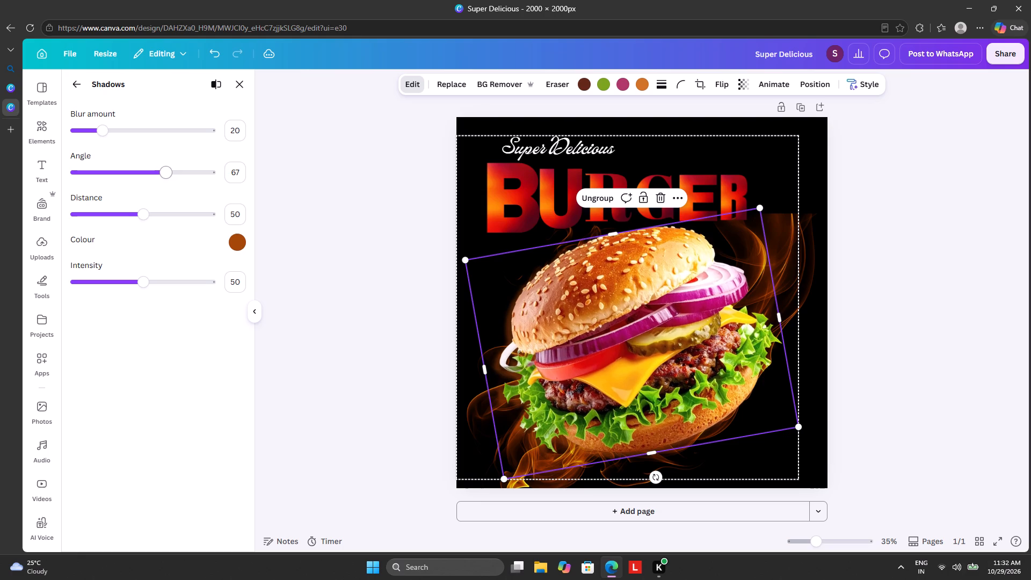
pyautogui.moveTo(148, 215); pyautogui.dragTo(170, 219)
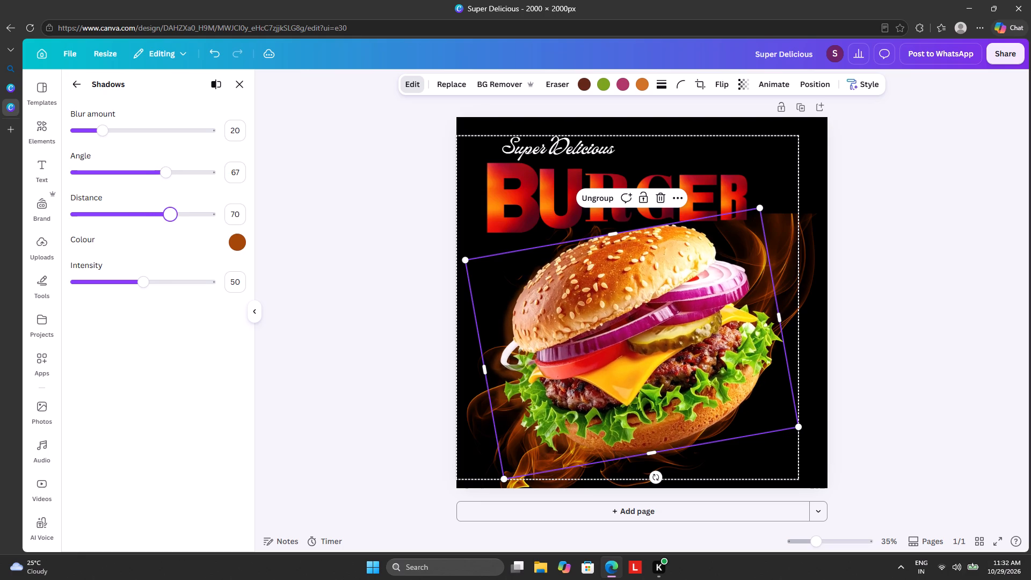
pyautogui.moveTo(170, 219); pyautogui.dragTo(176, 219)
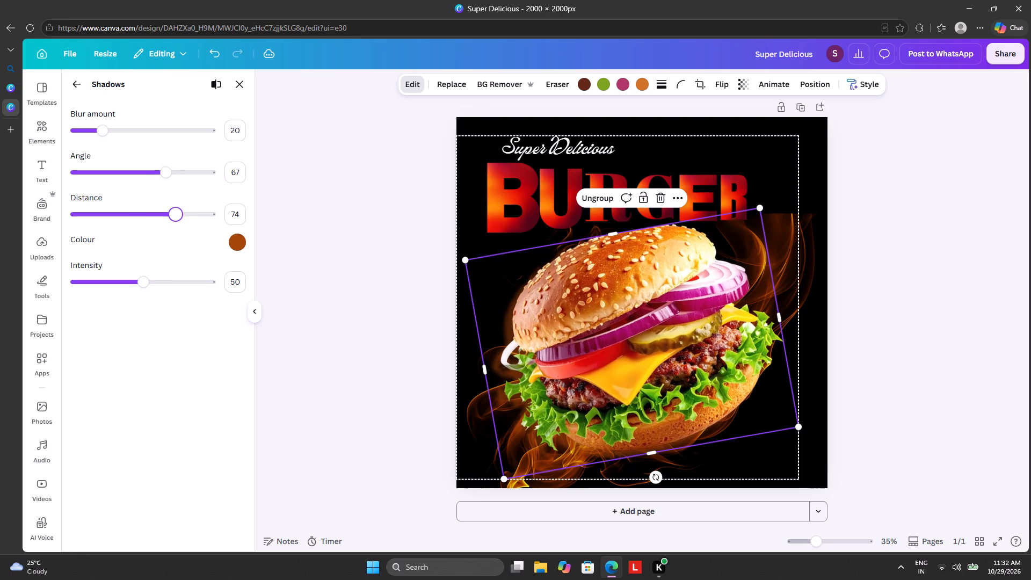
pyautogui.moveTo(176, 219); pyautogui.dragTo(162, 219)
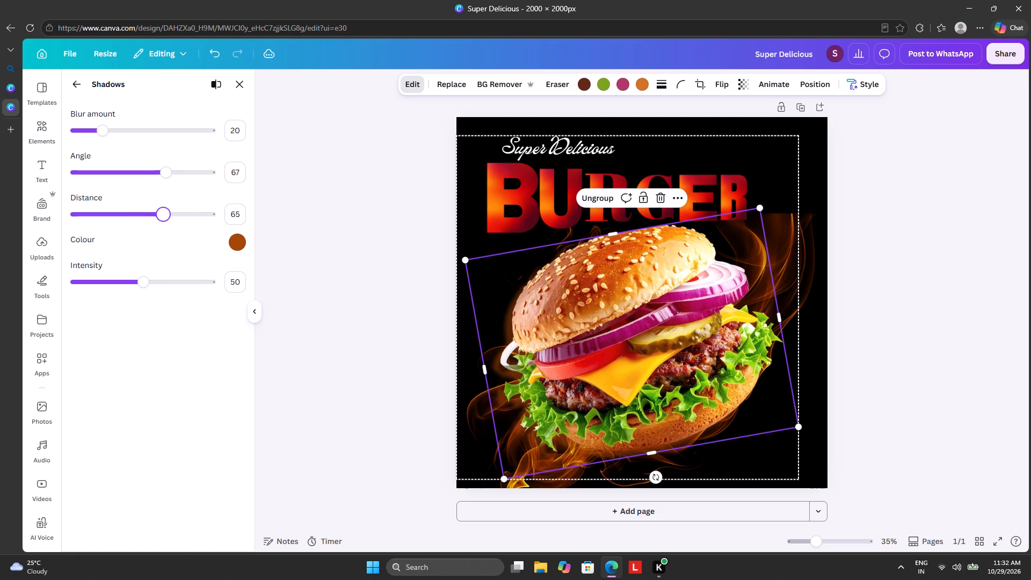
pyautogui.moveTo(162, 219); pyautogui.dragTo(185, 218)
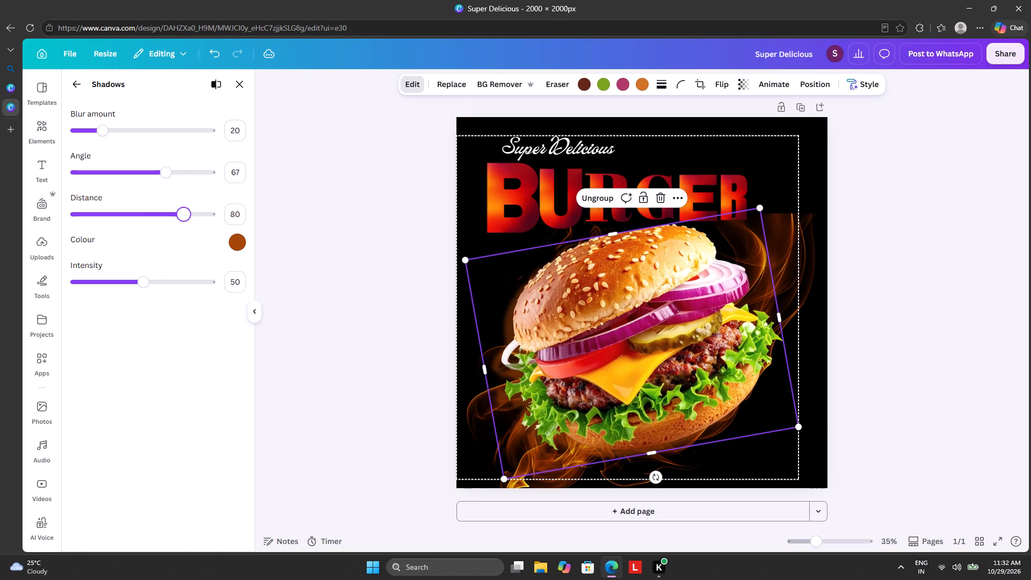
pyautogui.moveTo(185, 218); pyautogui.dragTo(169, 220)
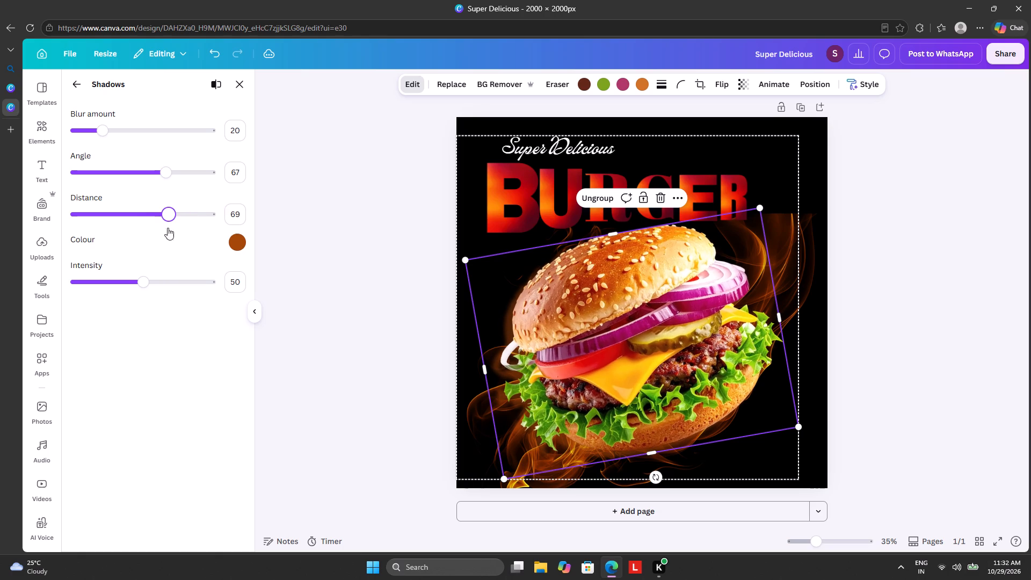
# Set the burger shadow's intensity to 60 and its distance to 60.
pyautogui.moveTo(143, 284); pyautogui.dragTo(186, 282)
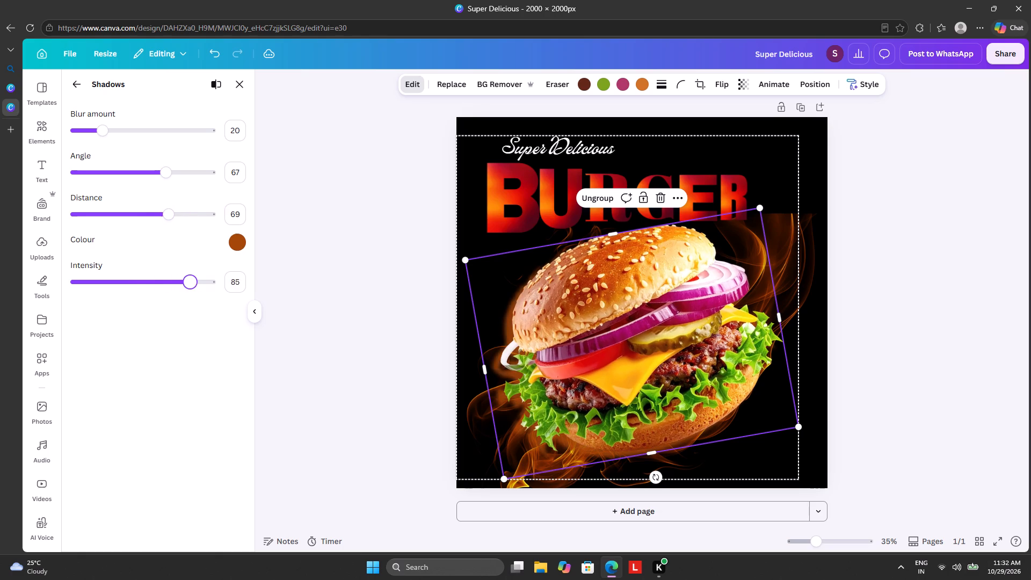
pyautogui.moveTo(186, 282); pyautogui.dragTo(187, 284)
pyautogui.moveTo(187, 284); pyautogui.dragTo(162, 289)
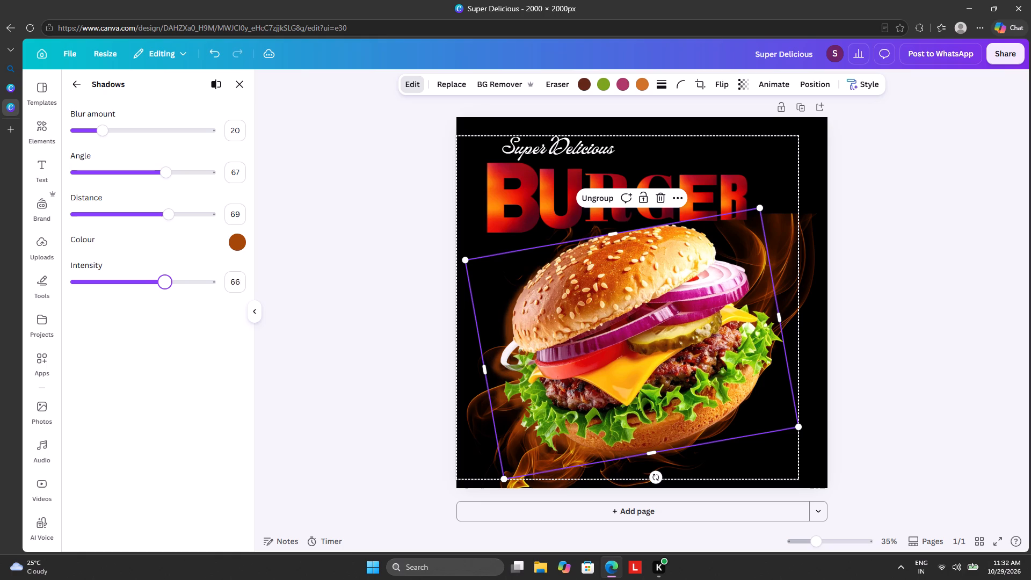
pyautogui.moveTo(162, 289); pyautogui.dragTo(156, 291)
pyautogui.moveTo(166, 222); pyautogui.dragTo(179, 229)
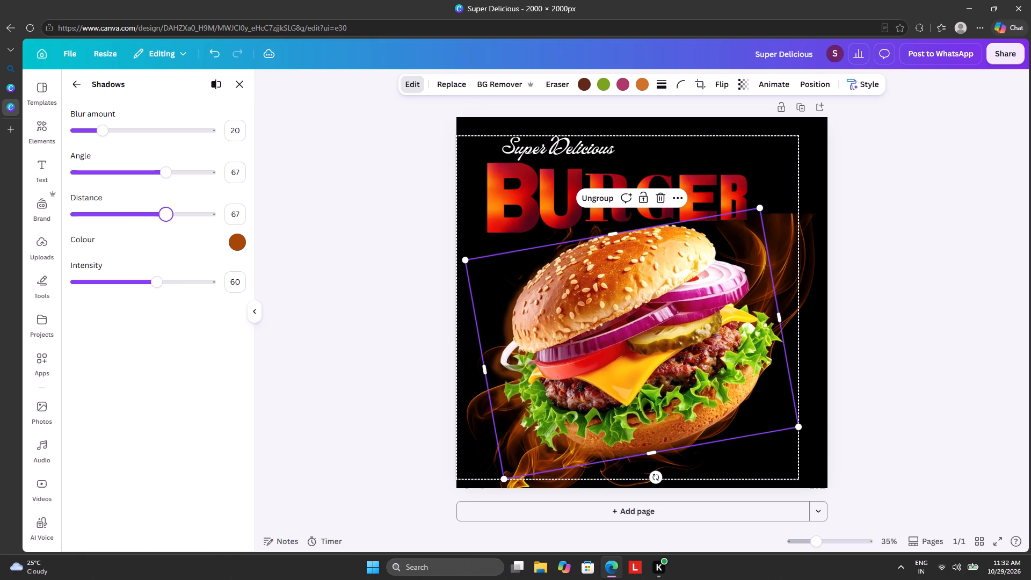
pyautogui.moveTo(179, 229); pyautogui.dragTo(157, 235)
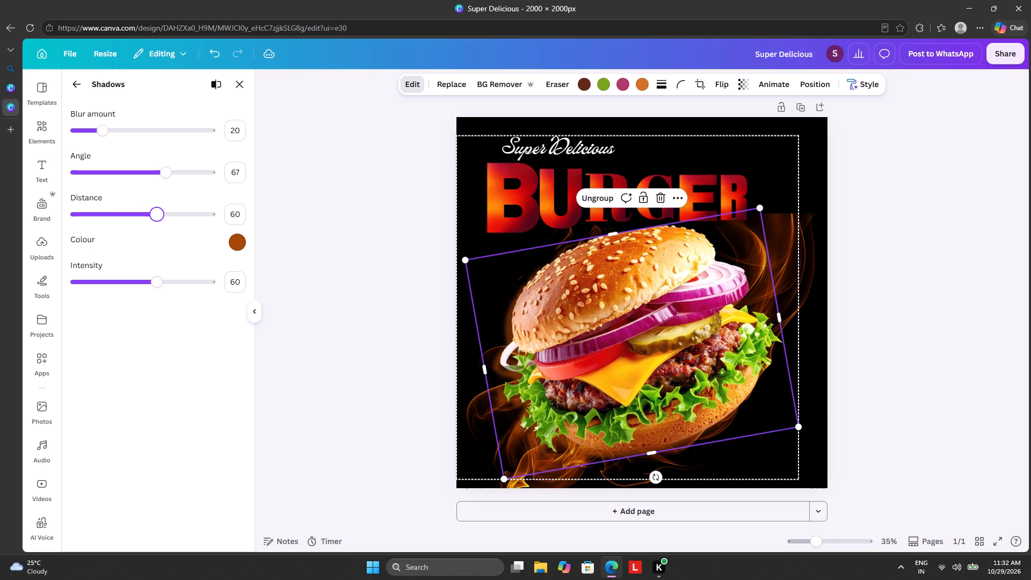
# Set the burger shadow's angle to 65 and moderately increase its blur amount.
pyautogui.moveTo(169, 181); pyautogui.dragTo(164, 190)
pyautogui.moveTo(105, 135); pyautogui.dragTo(169, 142)
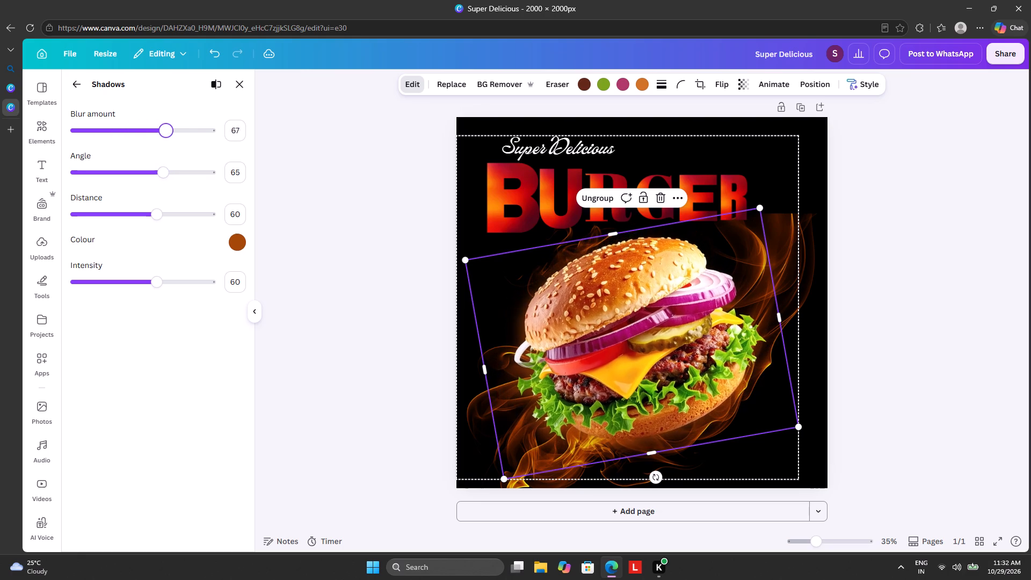
pyautogui.moveTo(169, 142); pyautogui.dragTo(116, 151)
pyautogui.click(337, 178)
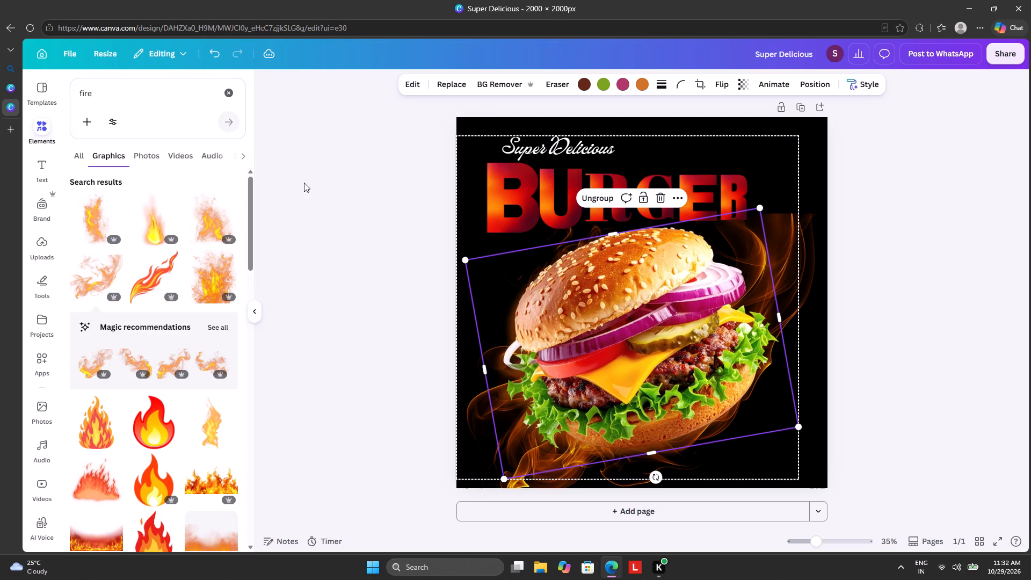
# Search the element graphics for "tomato slice" and add the tilted single tomato slice to the page.
pyautogui.click(229, 96)
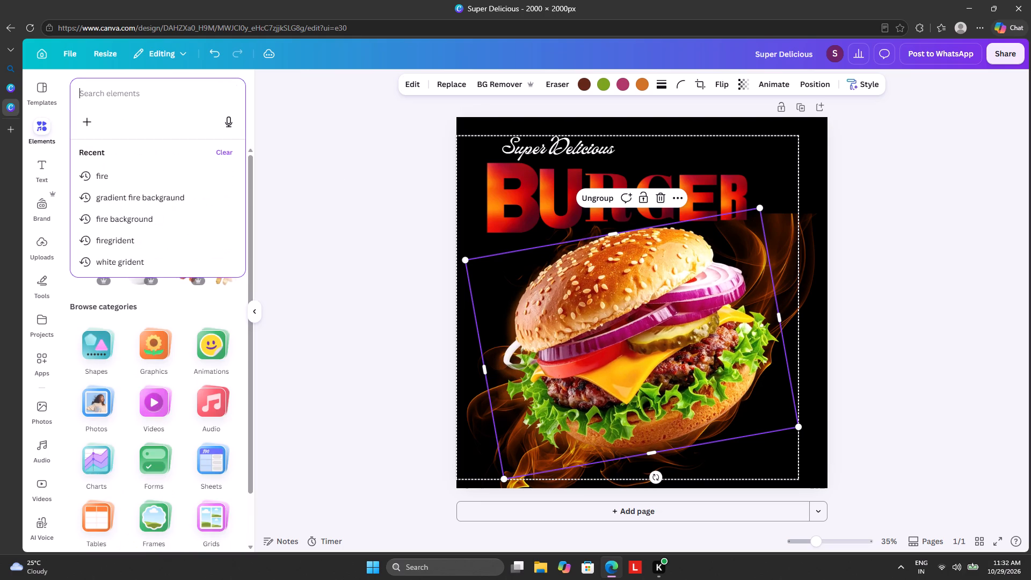
pyautogui.write('tam')
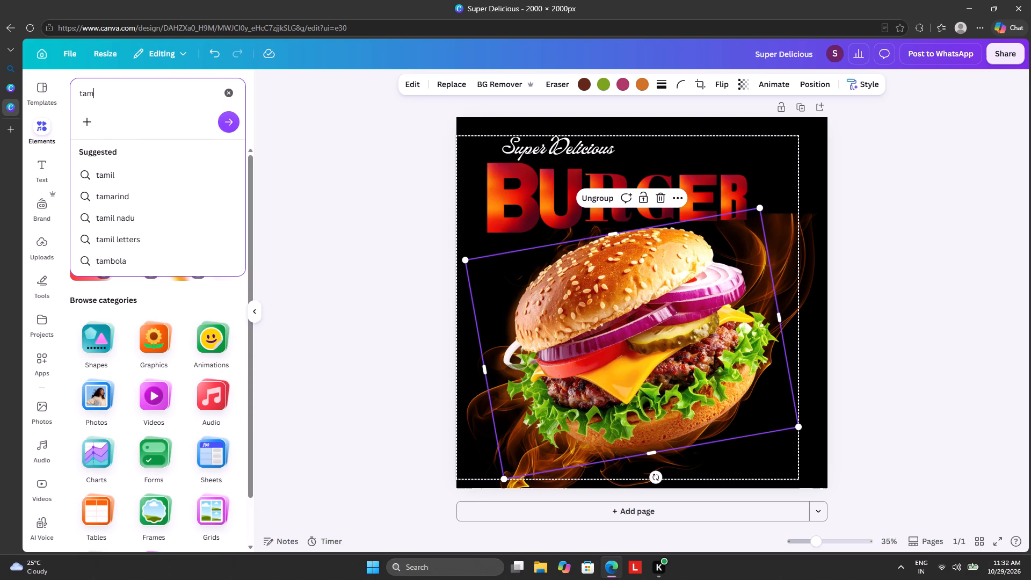
pyautogui.press('BackSpace')
pyautogui.press('BackSpace')
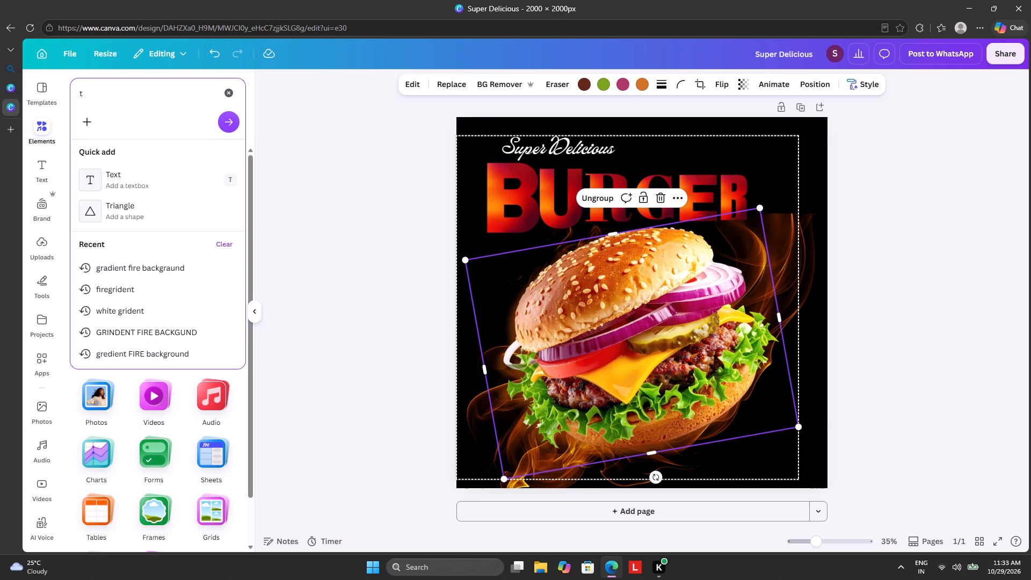
pyautogui.write('tomato')
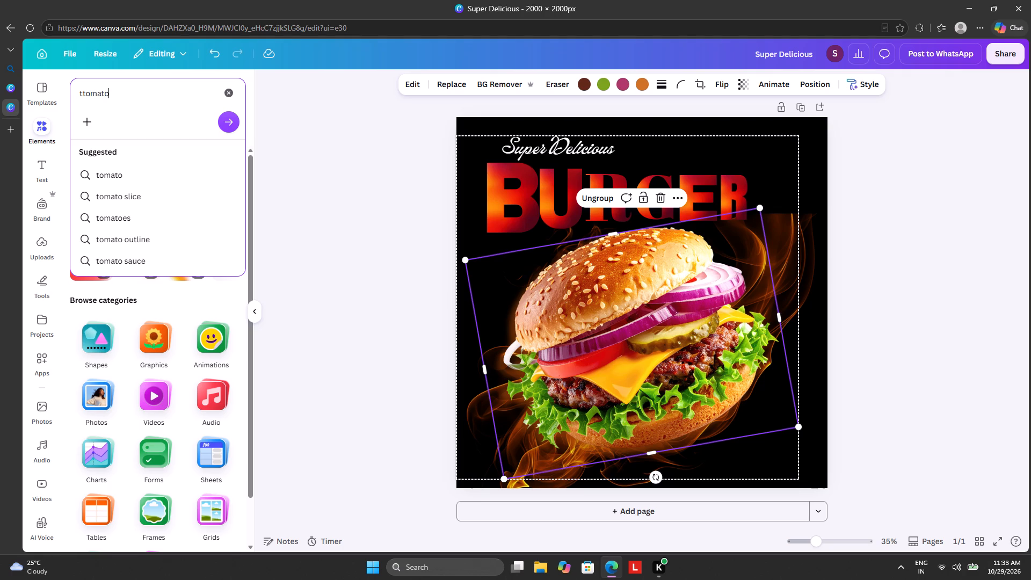
pyautogui.click(173, 191)
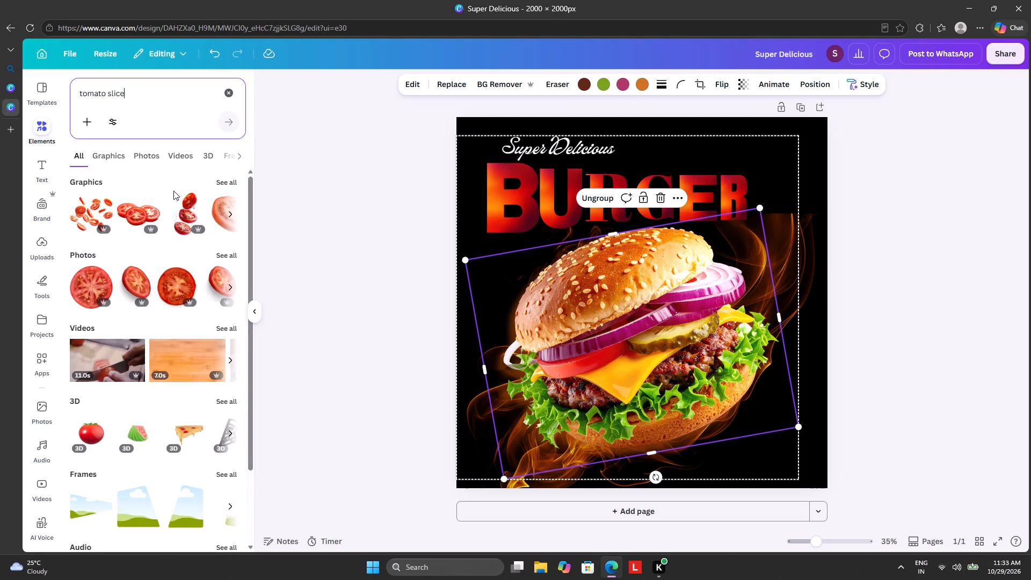
pyautogui.click(92, 150)
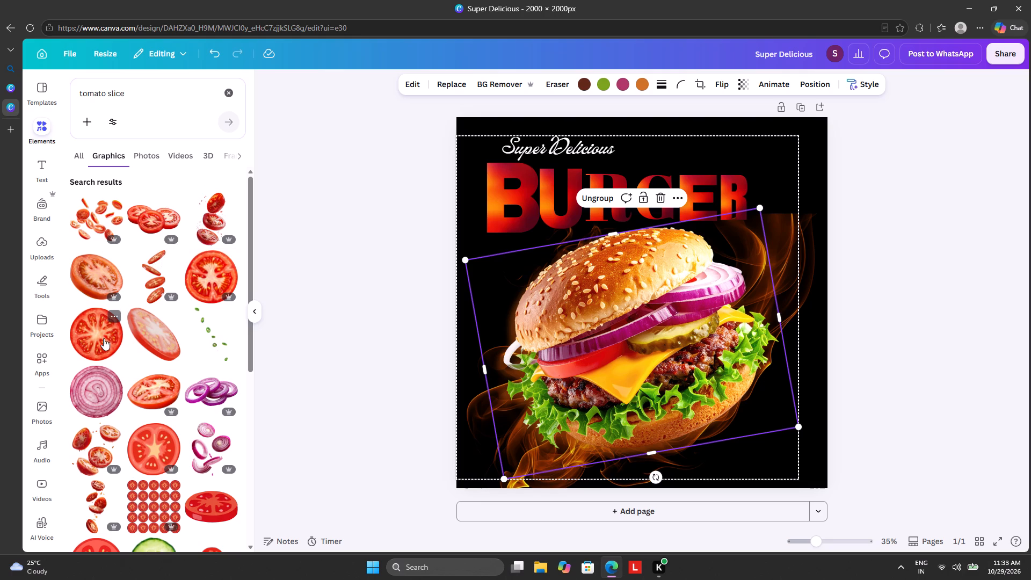
pyautogui.click(91, 275)
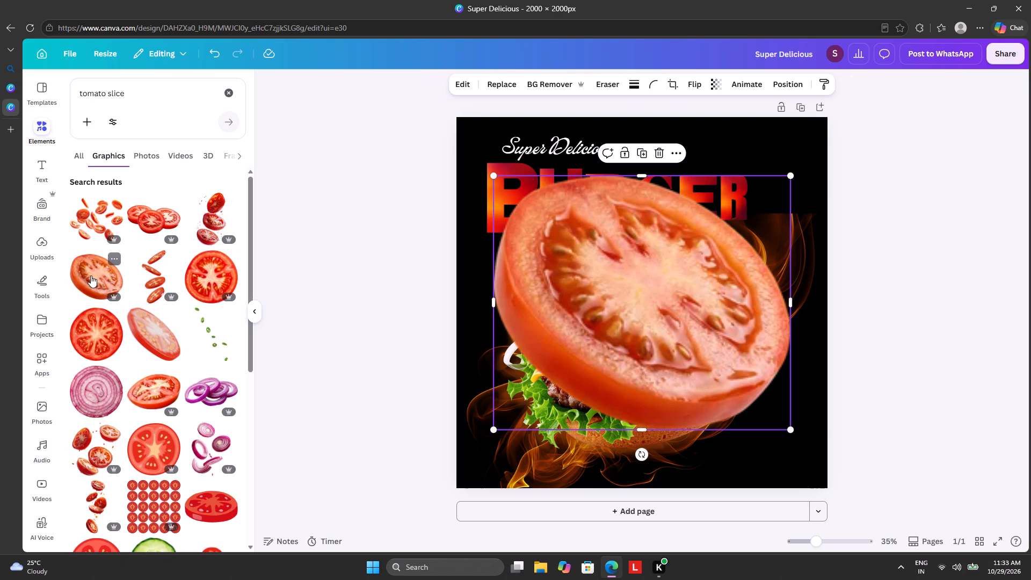
# Shrink the tomato slice to a small accent and place it near the page's left edge, beside the top bun.
pyautogui.moveTo(491, 176); pyautogui.dragTo(743, 382)
pyautogui.moveTo(763, 408); pyautogui.dragTo(482, 277)
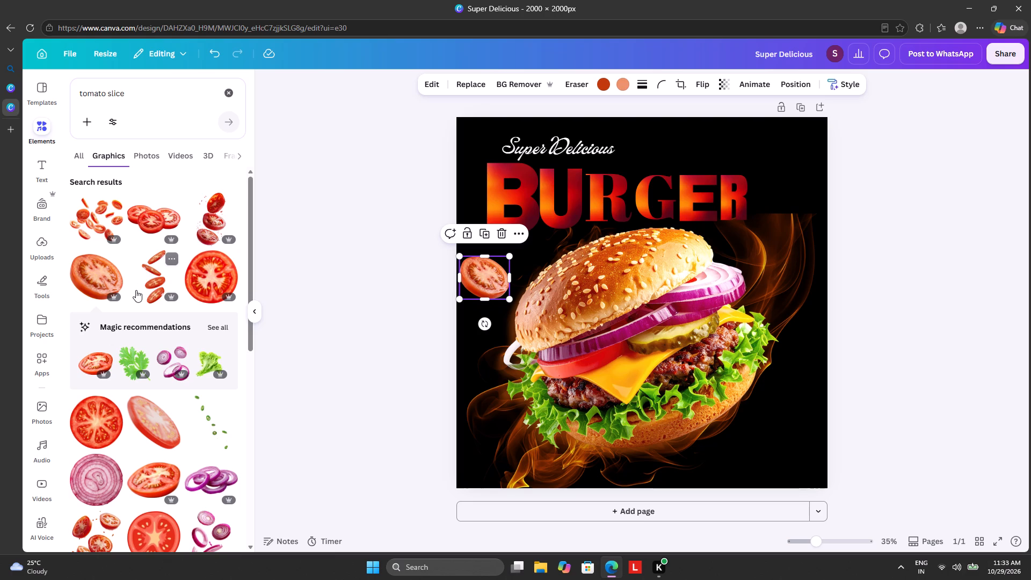
# Browse the "tomato slice" graphics and add the round, front-facing red tomato slice to the page.
pyautogui.scroll(-5, 137, 294)
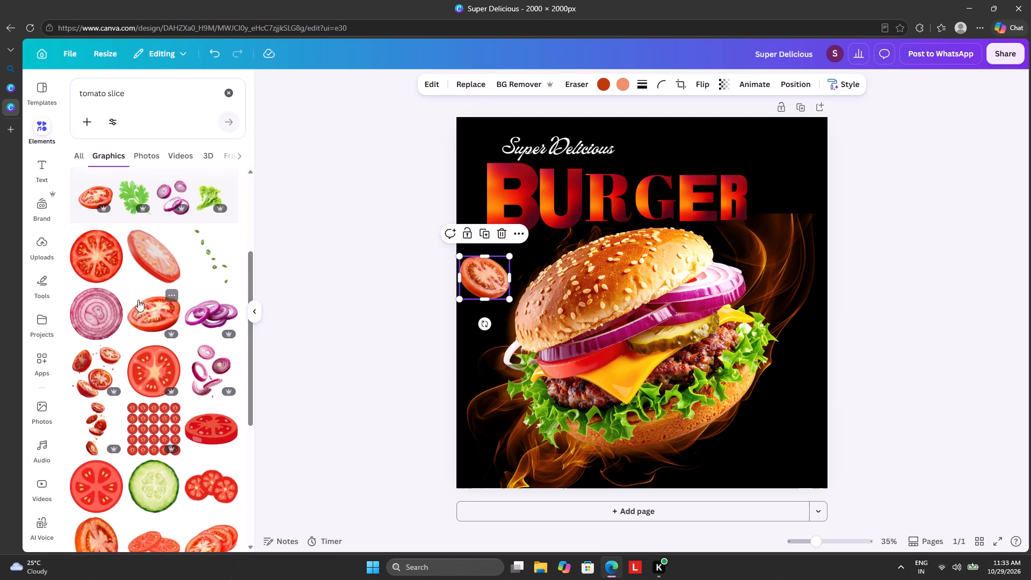
pyautogui.scroll(-4, 138, 300)
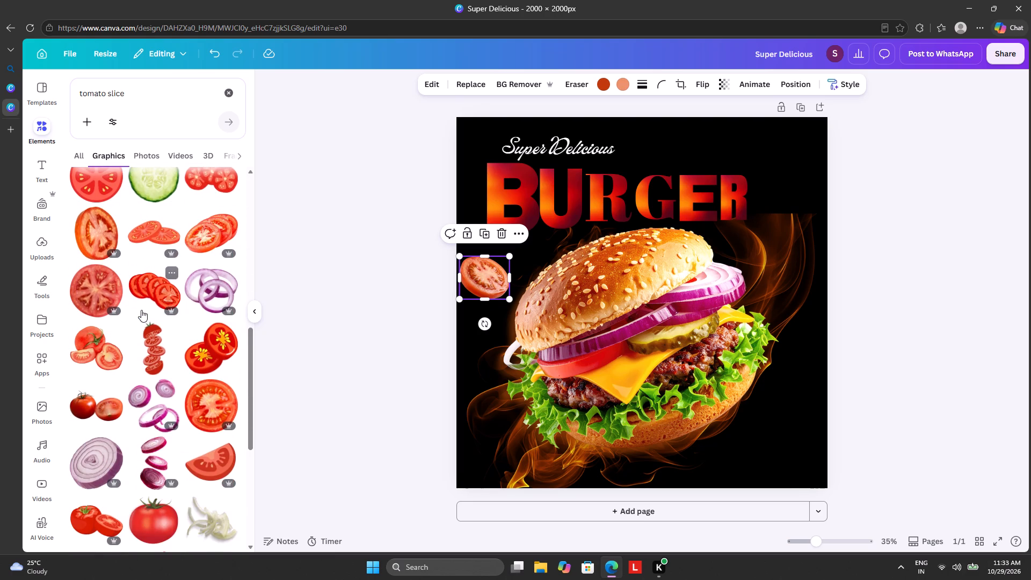
pyautogui.scroll(-6, 141, 310)
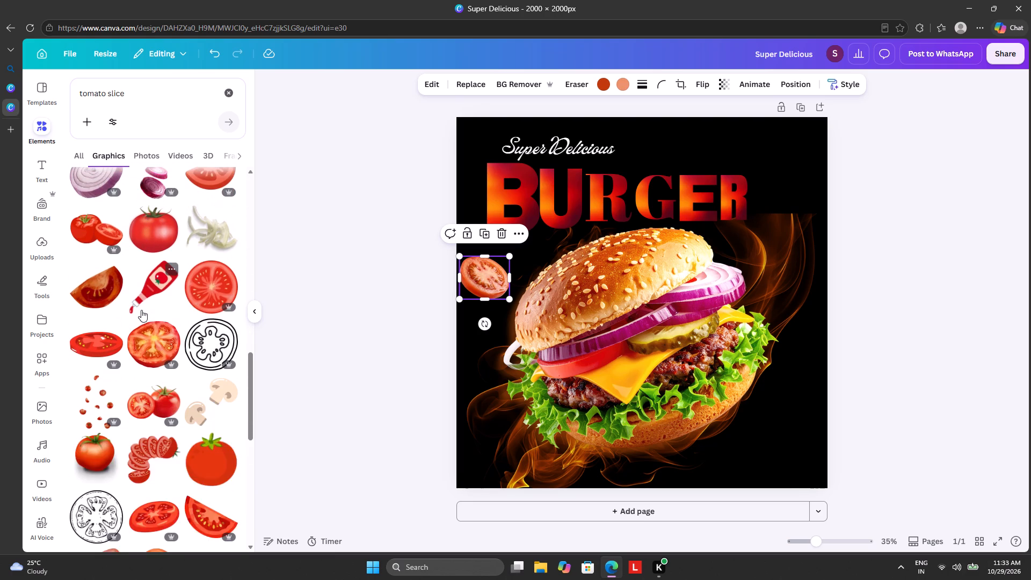
pyautogui.scroll(6, 141, 310)
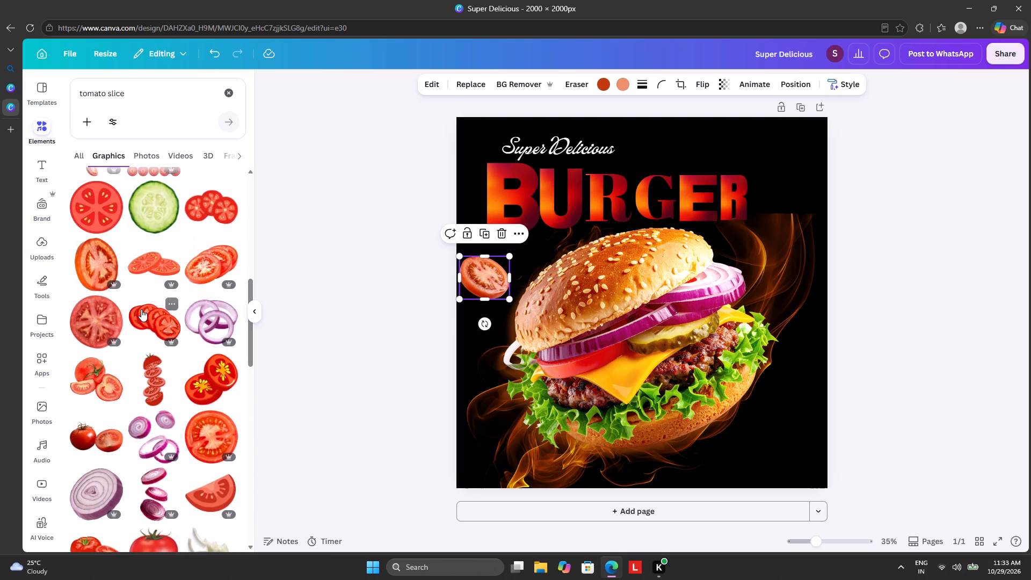
pyautogui.scroll(3, 141, 309)
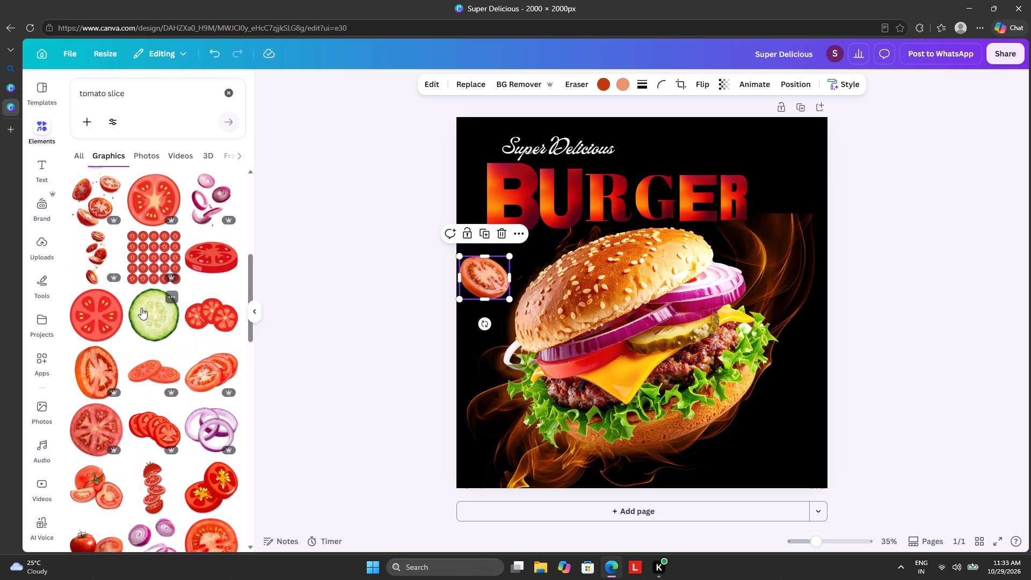
pyautogui.scroll(4, 141, 308)
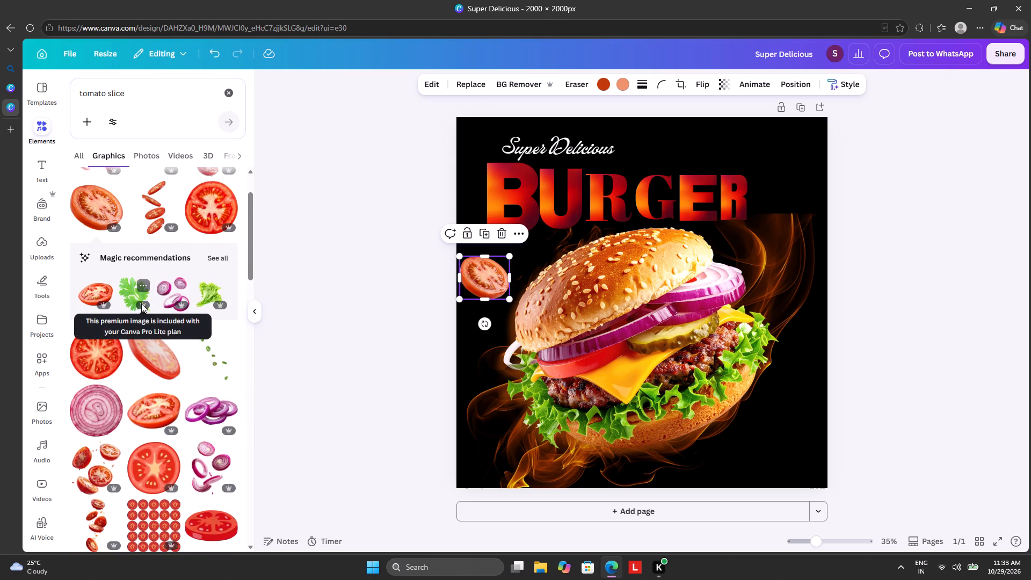
pyautogui.scroll(4, 141, 303)
pyautogui.click(219, 278)
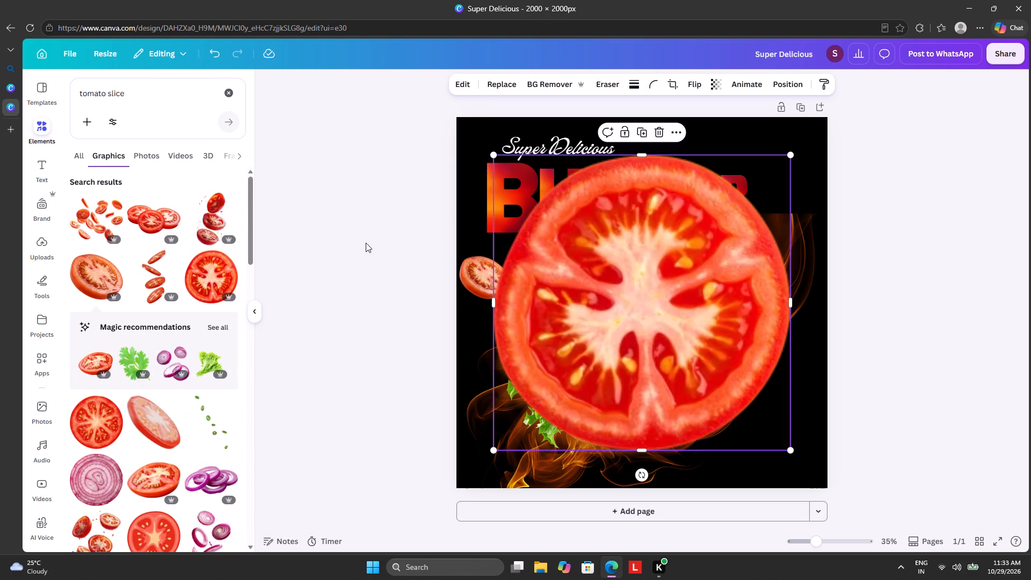
# Shrink the round tomato slice and place it beside the BURGER title, partly cropped by the page's right edge.
pyautogui.moveTo(493, 155); pyautogui.dragTo(583, 243)
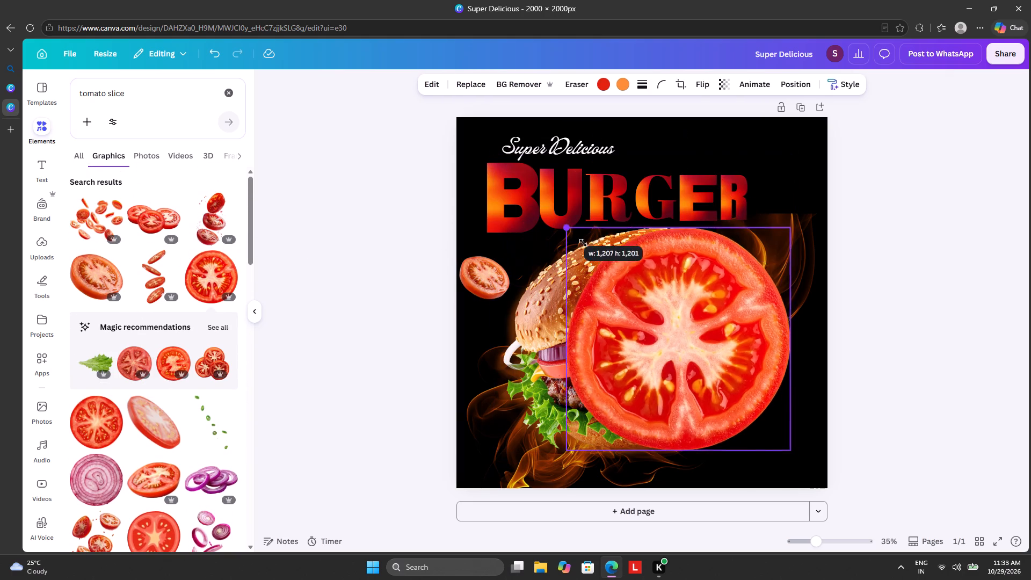
pyautogui.moveTo(583, 243); pyautogui.dragTo(722, 393)
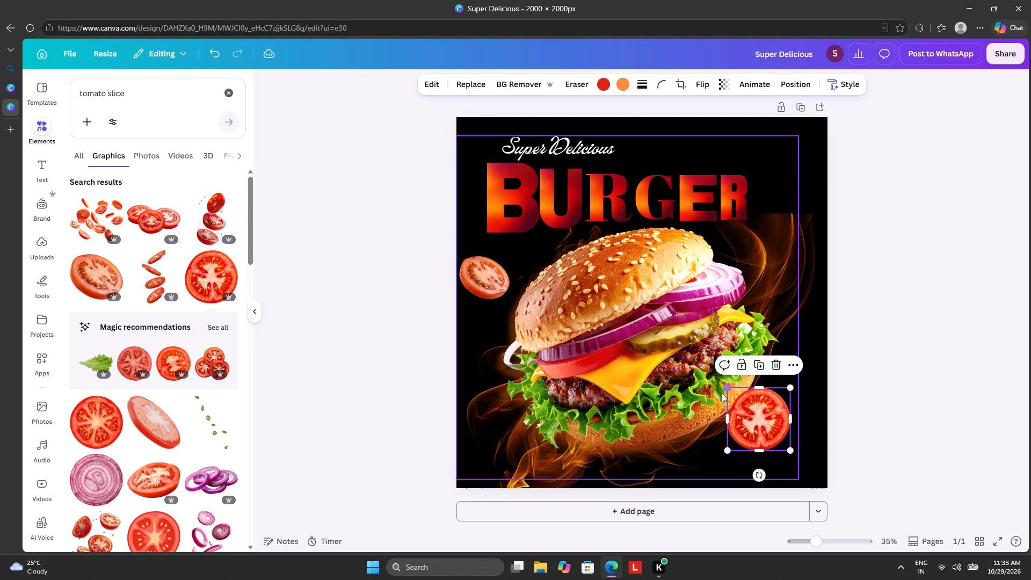
pyautogui.moveTo(766, 434); pyautogui.dragTo(823, 212)
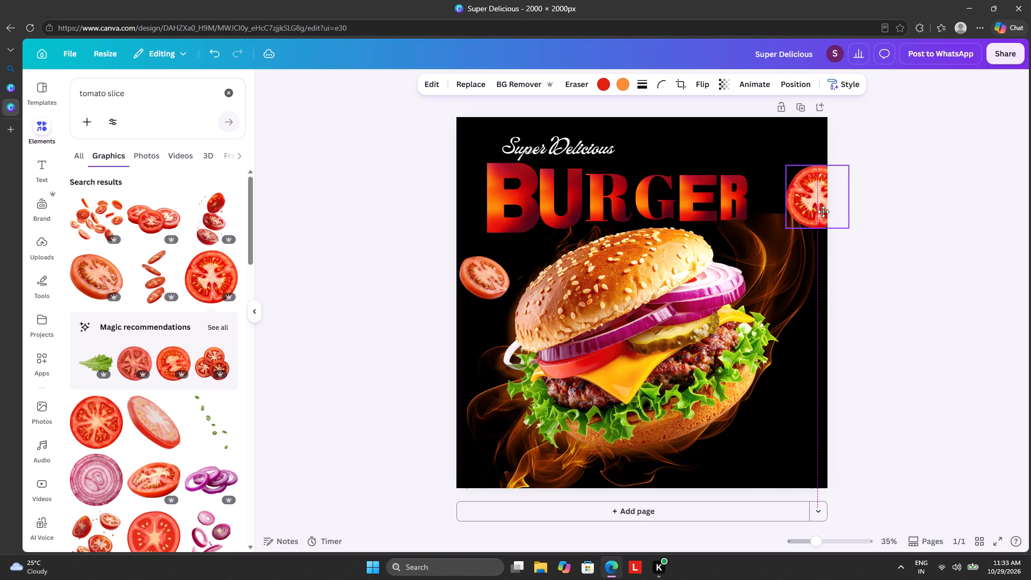
pyautogui.moveTo(823, 212); pyautogui.dragTo(831, 215)
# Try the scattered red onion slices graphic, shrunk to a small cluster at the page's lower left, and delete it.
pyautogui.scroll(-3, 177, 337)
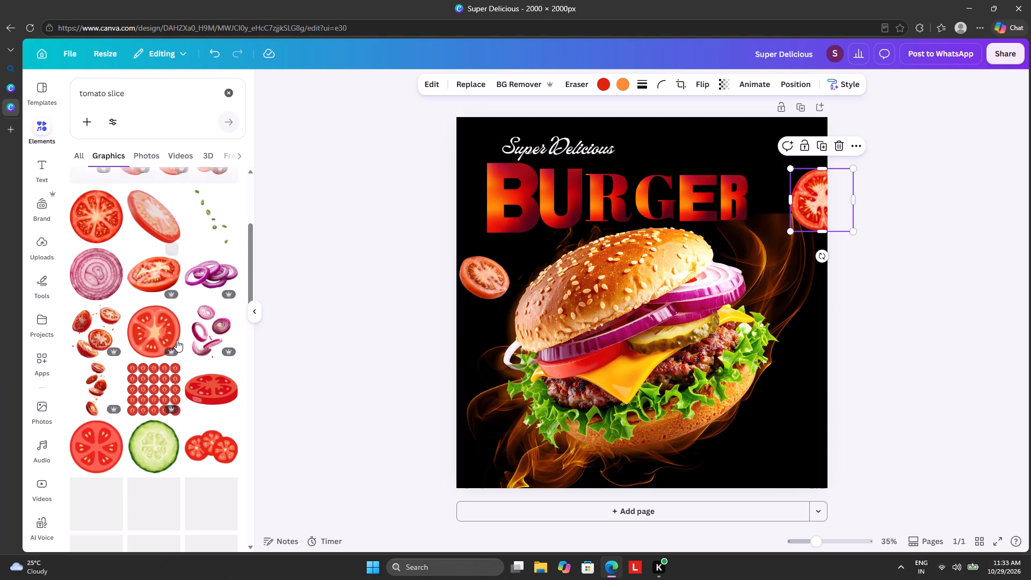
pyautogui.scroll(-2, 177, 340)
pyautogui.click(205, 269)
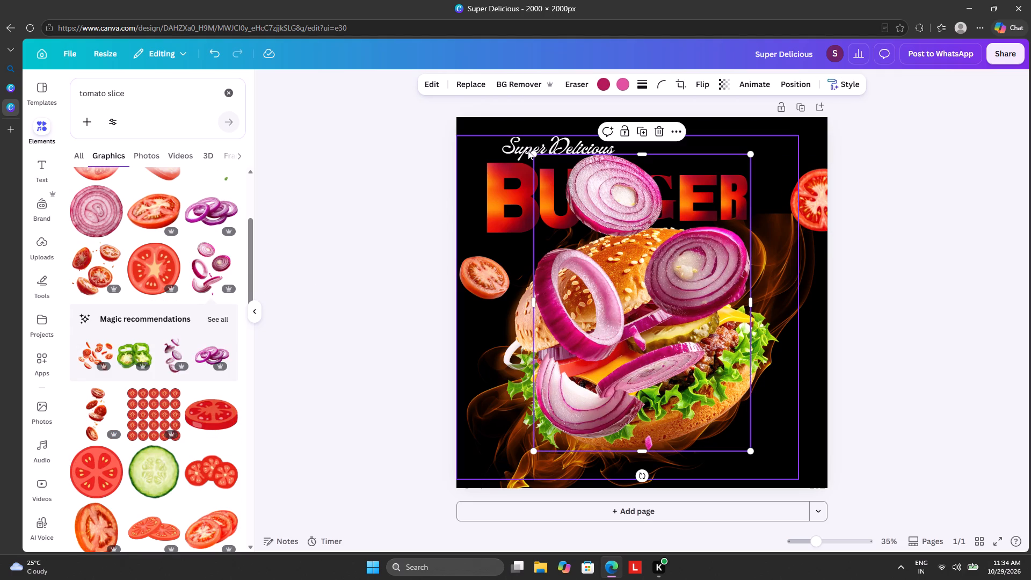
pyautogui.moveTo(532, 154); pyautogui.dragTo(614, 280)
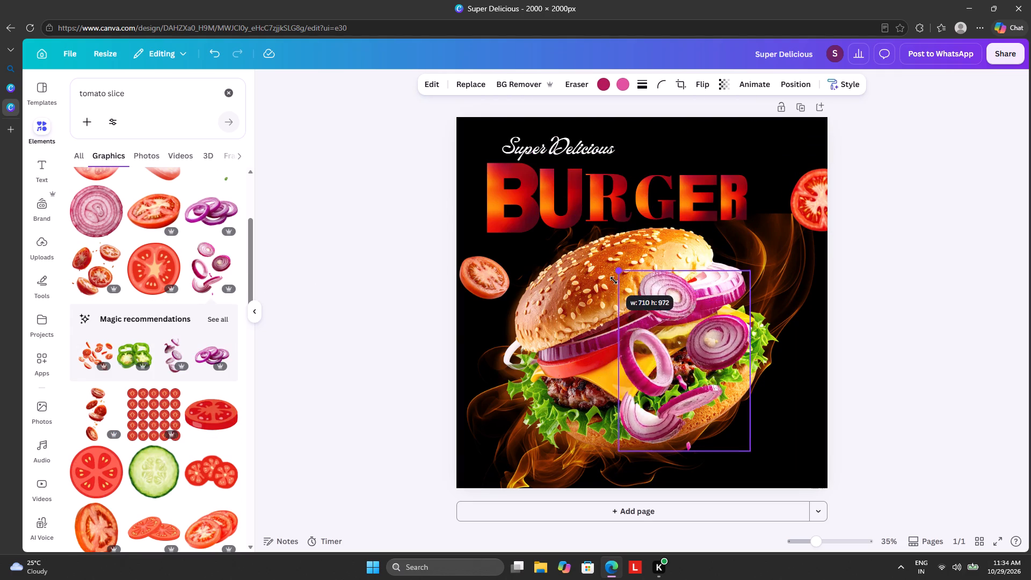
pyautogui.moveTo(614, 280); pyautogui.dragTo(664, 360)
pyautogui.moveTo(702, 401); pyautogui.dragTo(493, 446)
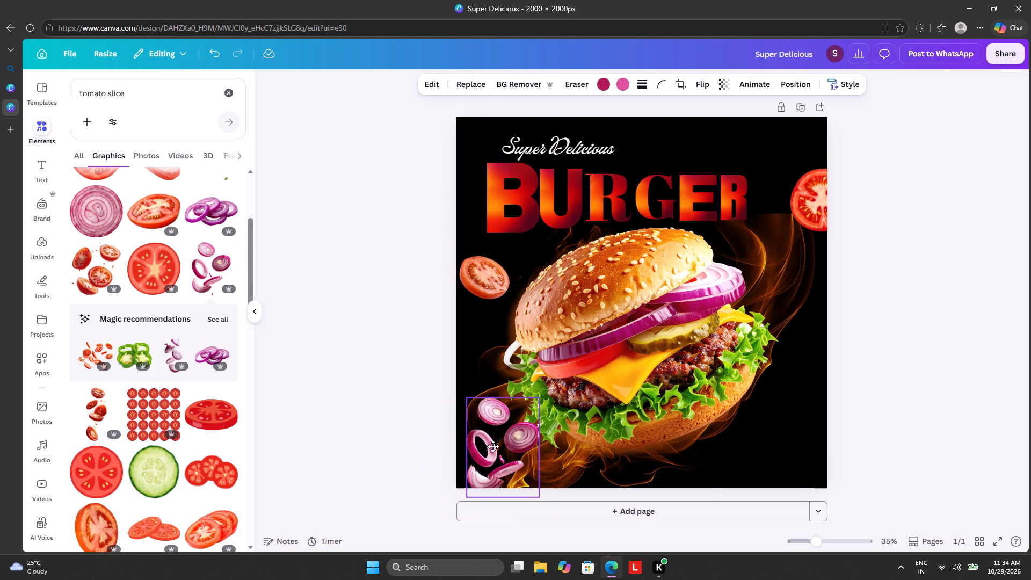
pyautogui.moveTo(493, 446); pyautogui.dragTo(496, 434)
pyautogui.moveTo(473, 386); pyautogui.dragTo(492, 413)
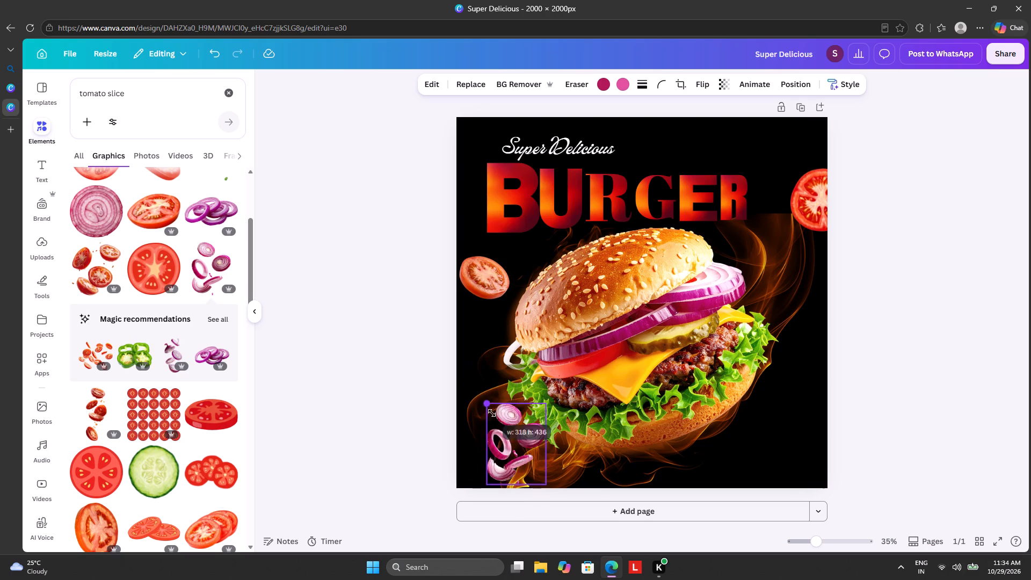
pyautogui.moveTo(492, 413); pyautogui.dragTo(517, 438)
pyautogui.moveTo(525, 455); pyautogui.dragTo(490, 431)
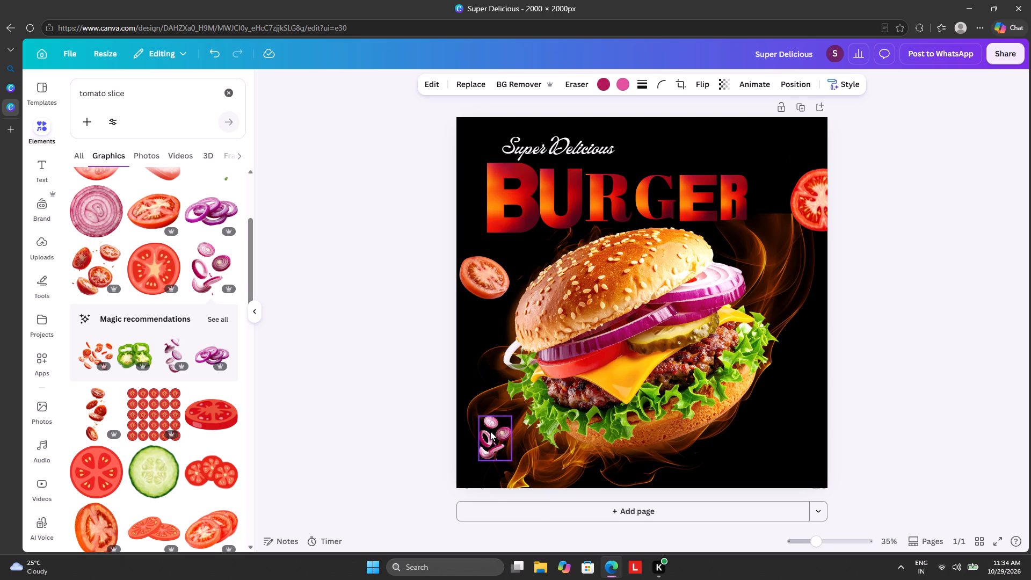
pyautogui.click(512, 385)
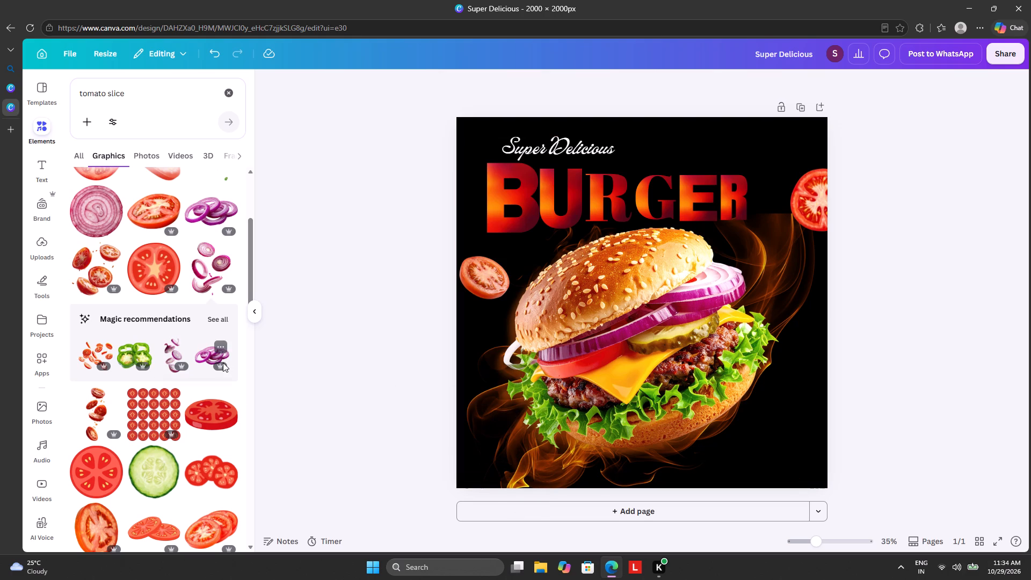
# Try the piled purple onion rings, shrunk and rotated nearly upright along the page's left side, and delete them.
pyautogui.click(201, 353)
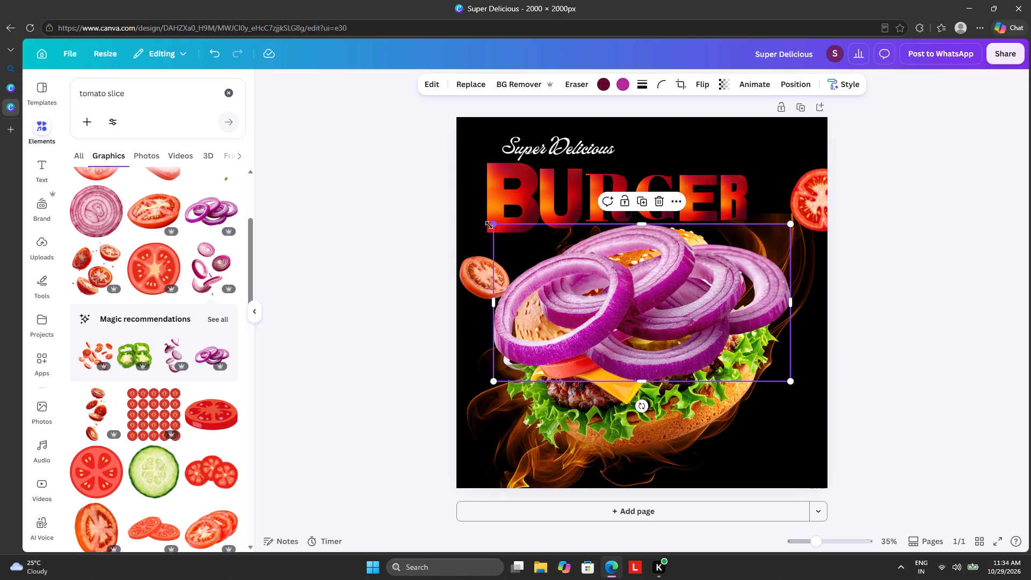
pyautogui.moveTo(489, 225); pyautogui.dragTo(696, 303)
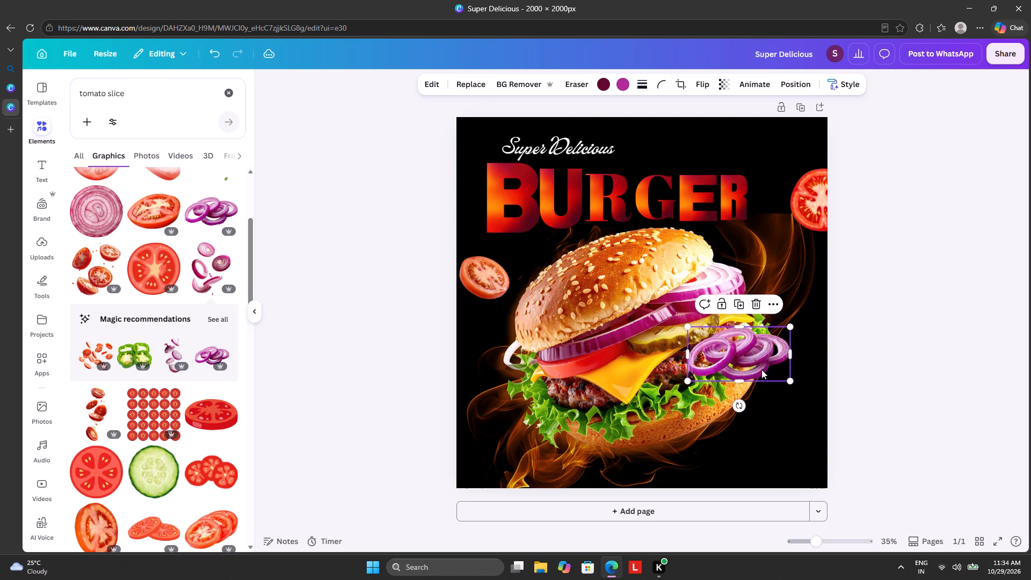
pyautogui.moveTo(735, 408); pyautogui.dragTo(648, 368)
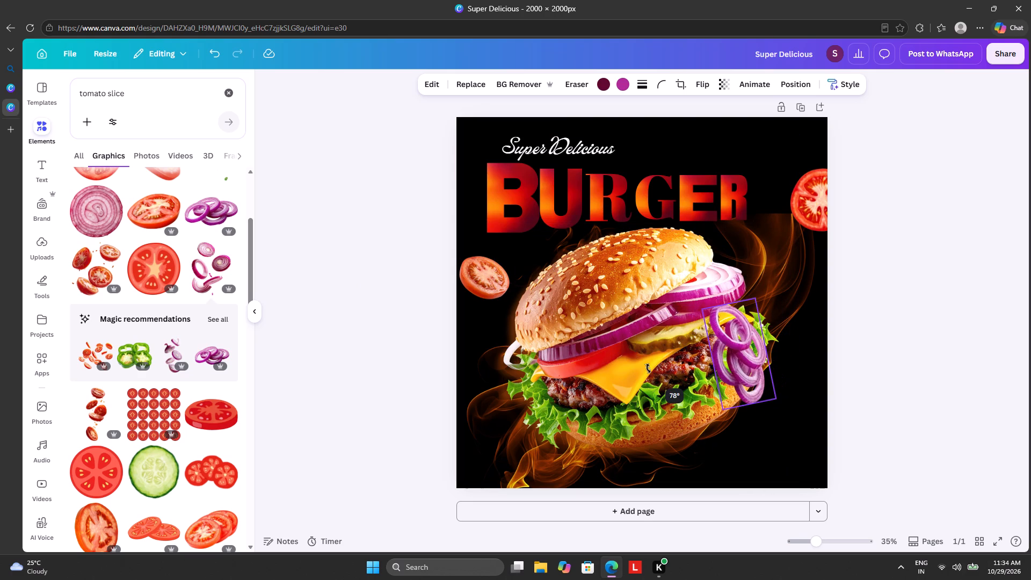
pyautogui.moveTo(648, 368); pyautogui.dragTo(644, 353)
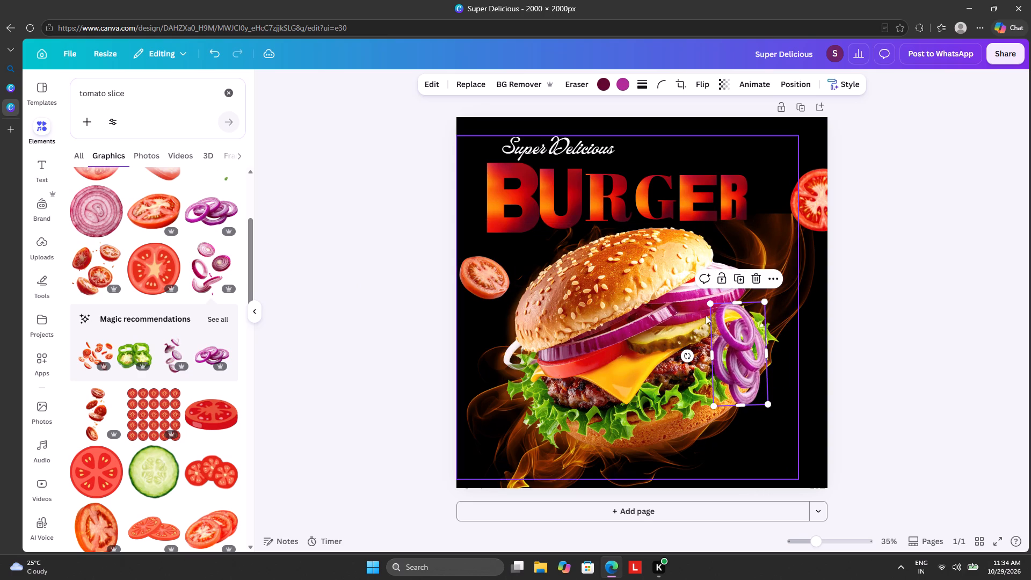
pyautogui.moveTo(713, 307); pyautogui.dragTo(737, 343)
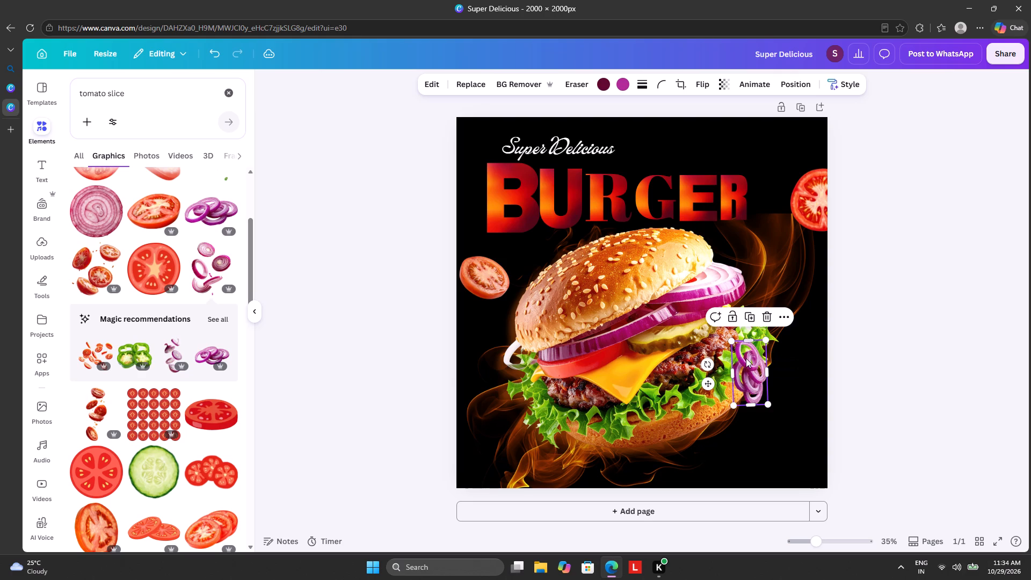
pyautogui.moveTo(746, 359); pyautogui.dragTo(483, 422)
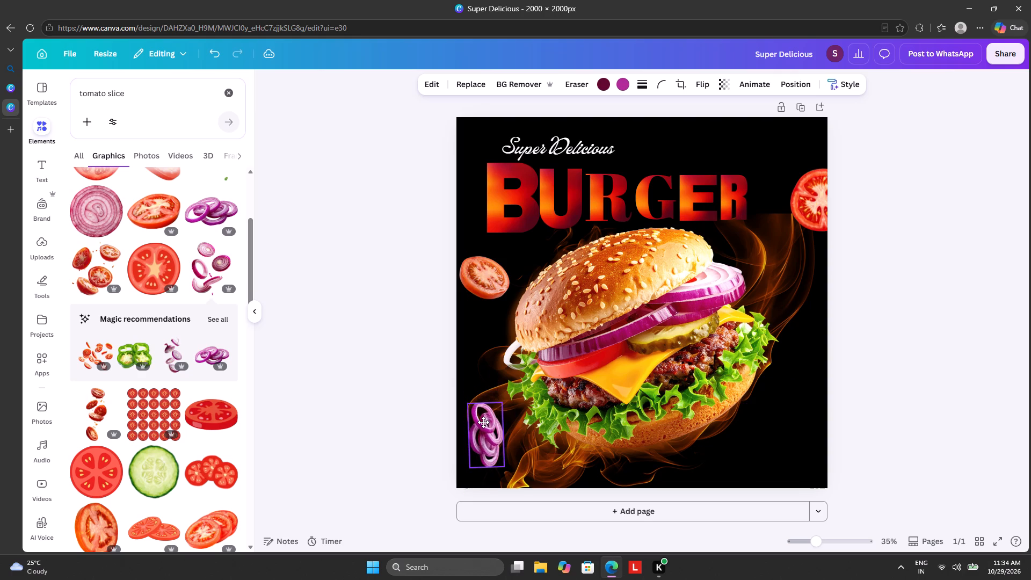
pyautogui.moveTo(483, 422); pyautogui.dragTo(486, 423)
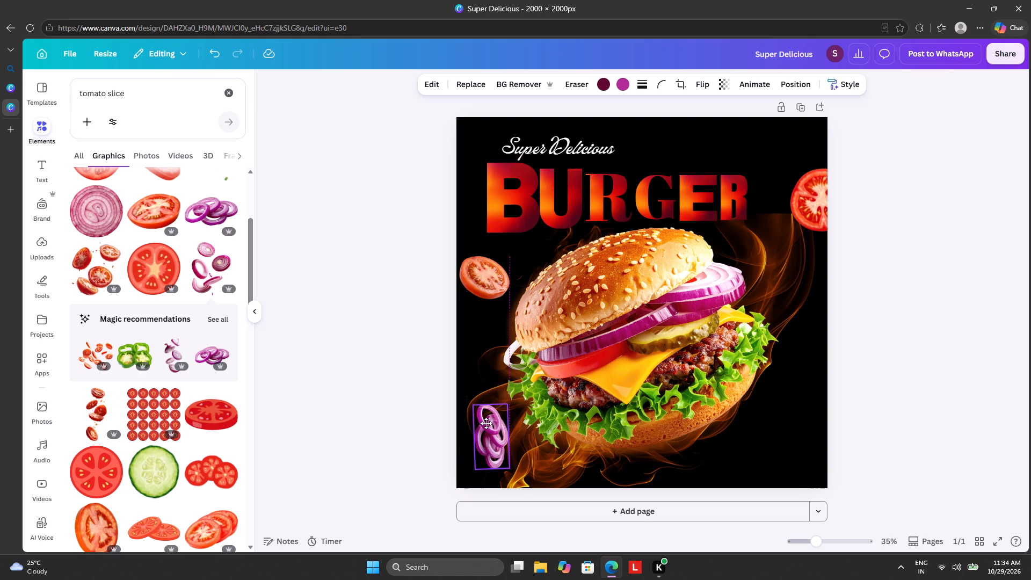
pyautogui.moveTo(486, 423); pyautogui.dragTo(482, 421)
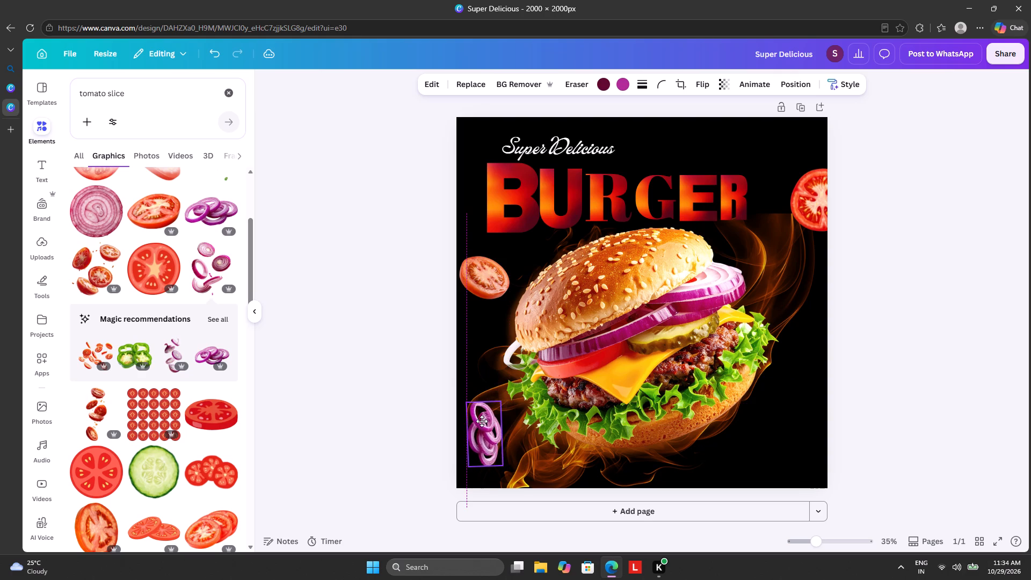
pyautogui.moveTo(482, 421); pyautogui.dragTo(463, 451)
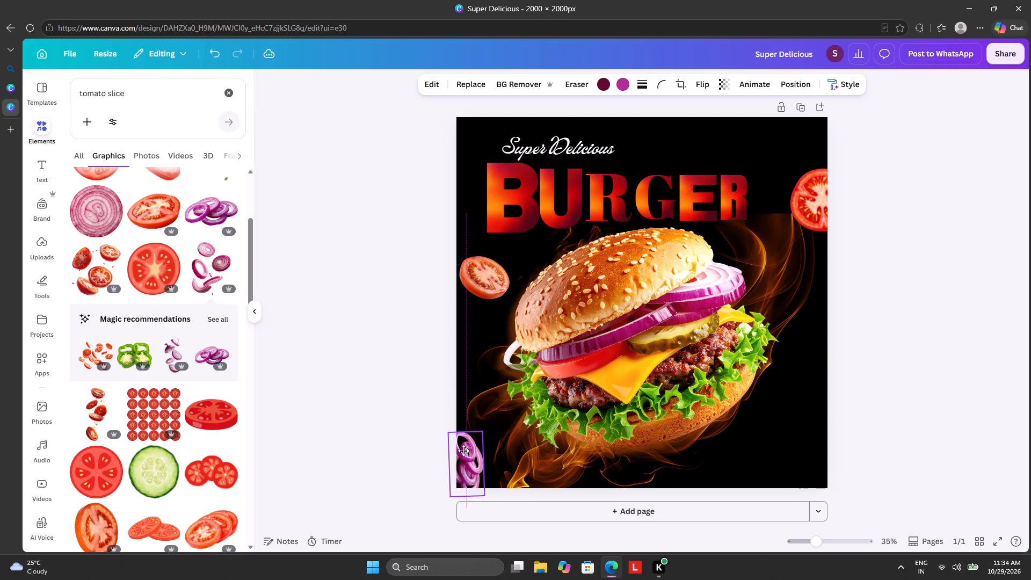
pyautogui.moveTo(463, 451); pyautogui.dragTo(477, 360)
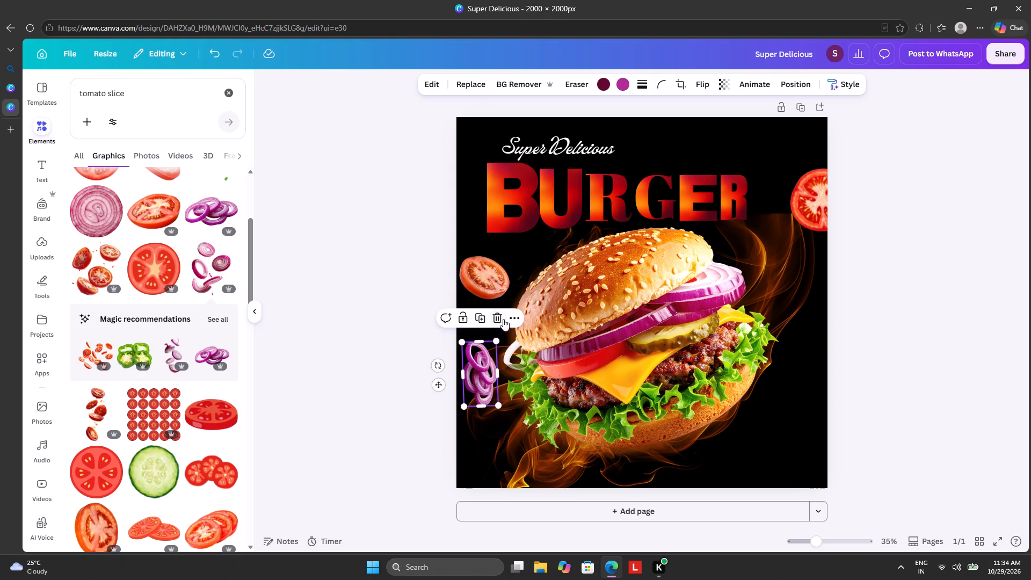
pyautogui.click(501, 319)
# Add the graphic of three falling red onion slices in a vertical stack from the "tomato slice" results.
pyautogui.scroll(-4, 121, 401)
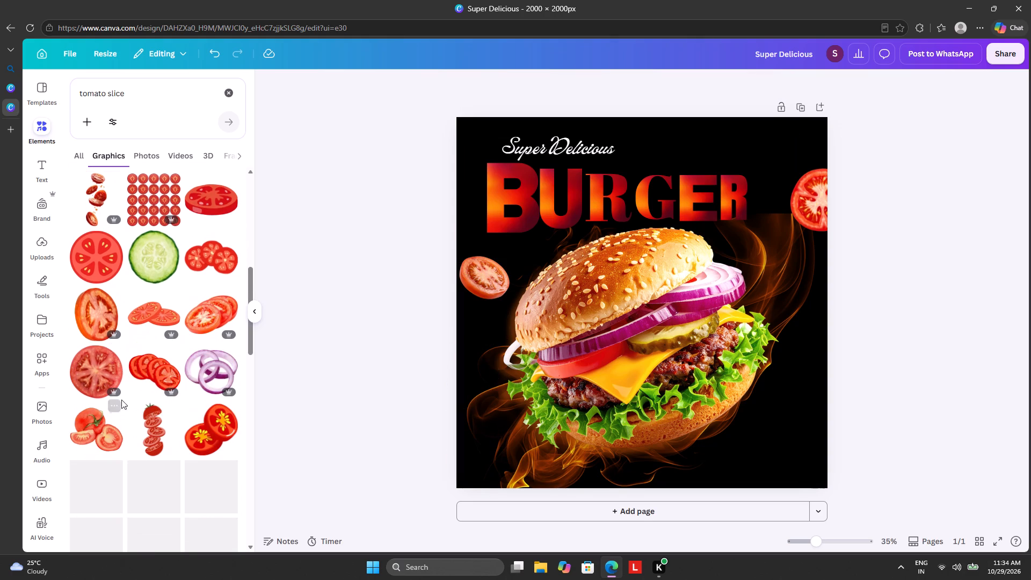
pyautogui.scroll(-4, 162, 402)
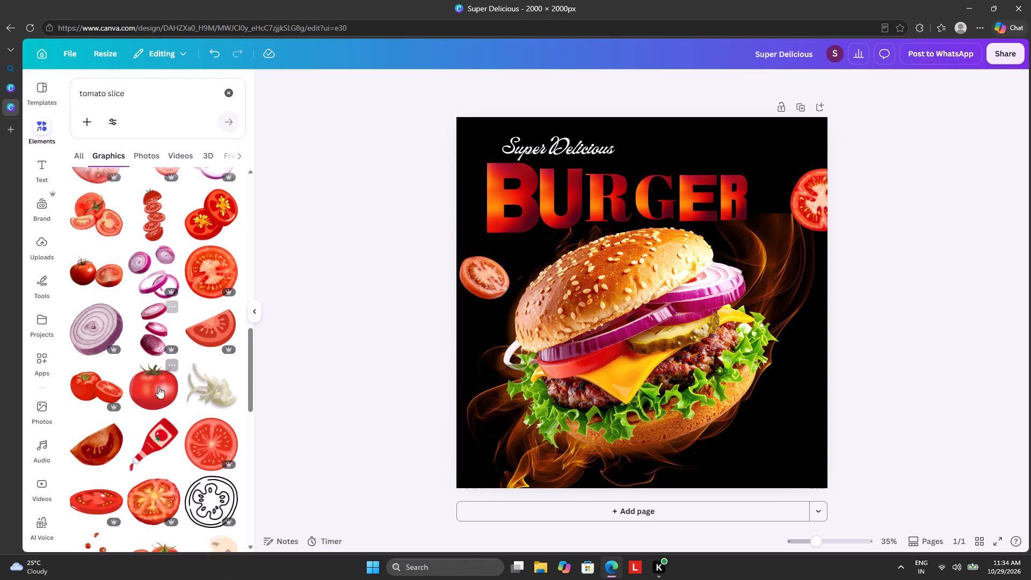
pyautogui.click(159, 334)
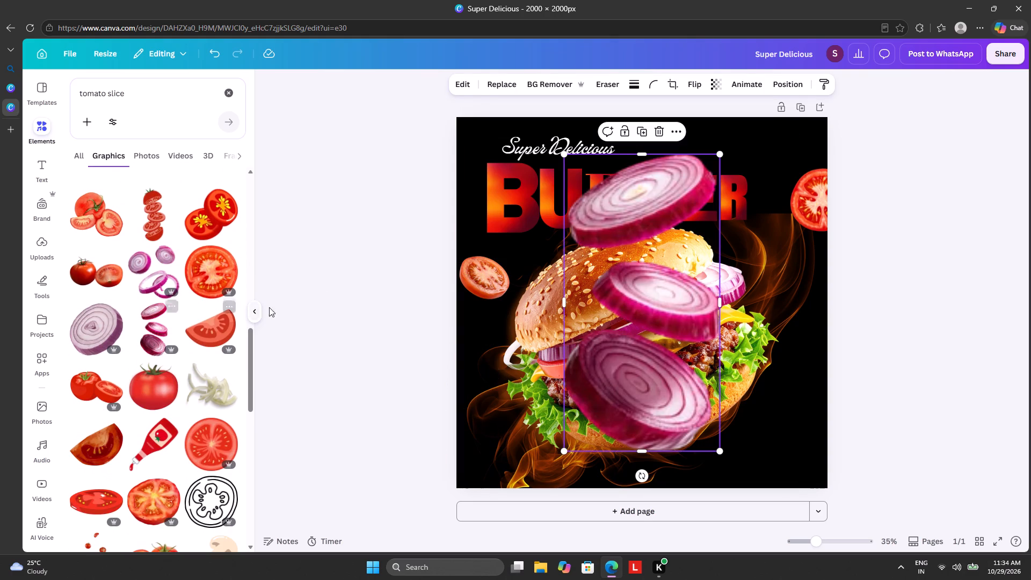
# Shift the grouped title text, burger and lettering slightly to the right and down on the page.
pyautogui.moveTo(554, 156); pyautogui.dragTo(621, 221)
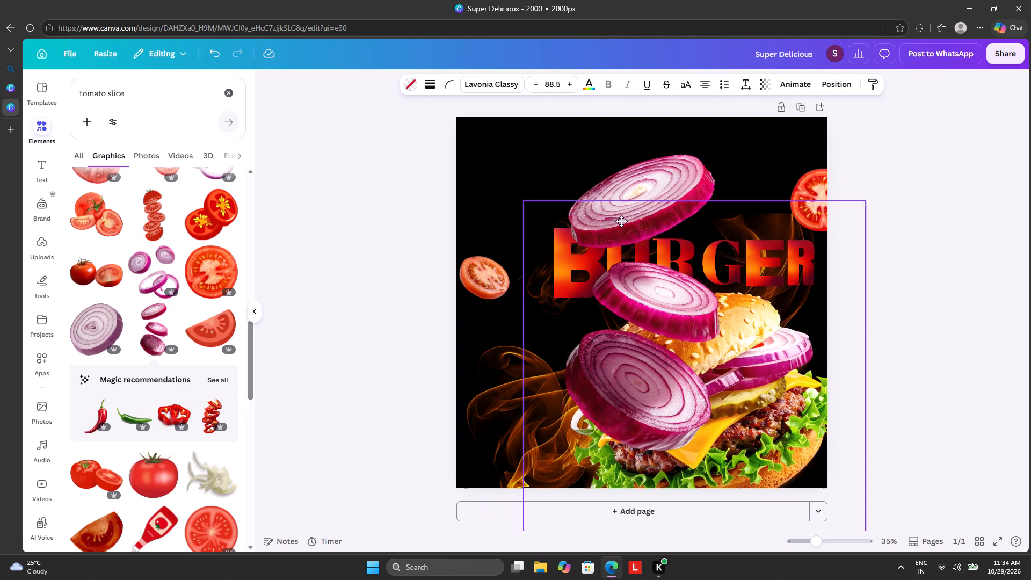
pyautogui.moveTo(621, 221); pyautogui.dragTo(561, 146)
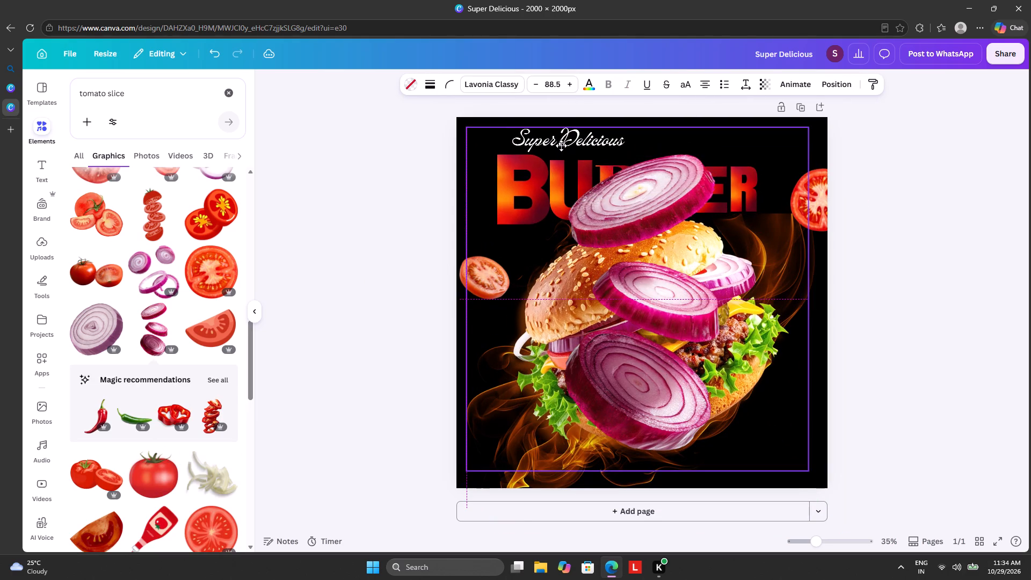
pyautogui.moveTo(561, 146); pyautogui.dragTo(562, 159)
# Shrink the stack of three falling onion slices and place it near the page's right edge, beside the bottom bun.
pyautogui.click(616, 204)
pyautogui.moveTo(567, 156); pyautogui.dragTo(683, 357)
pyautogui.moveTo(689, 390); pyautogui.dragTo(586, 415)
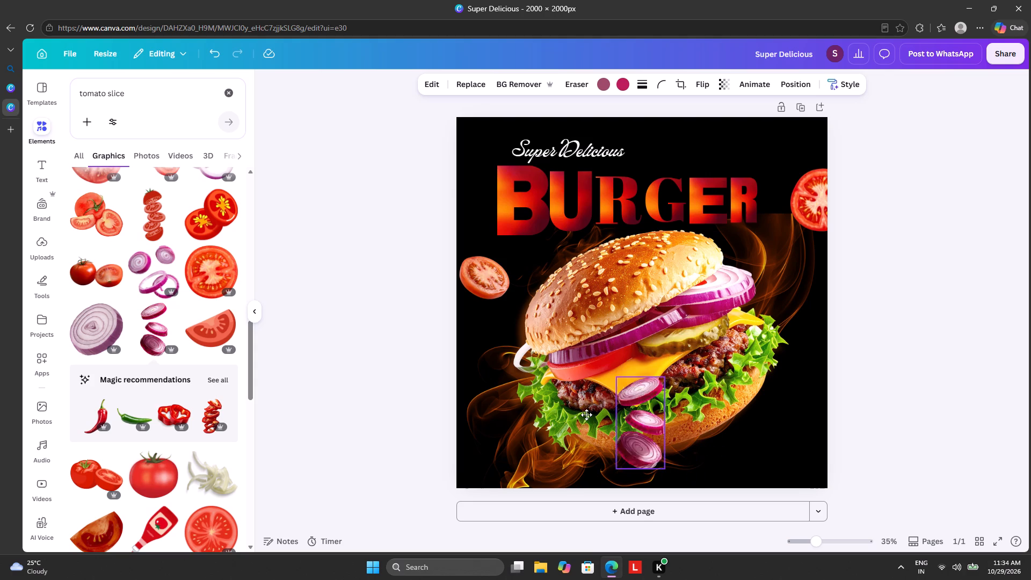
pyautogui.moveTo(586, 415); pyautogui.dragTo(789, 392)
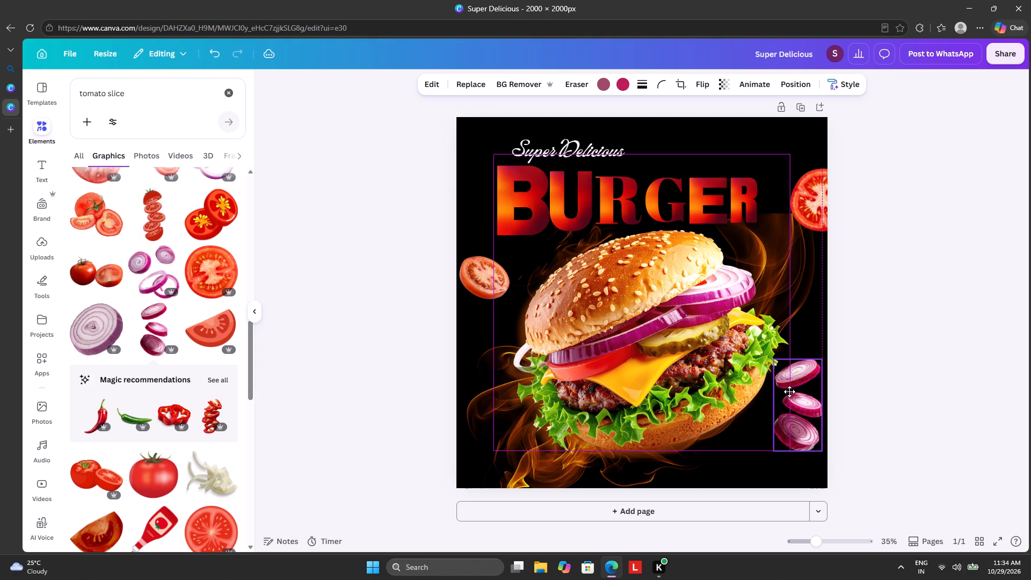
pyautogui.moveTo(789, 392); pyautogui.dragTo(787, 396)
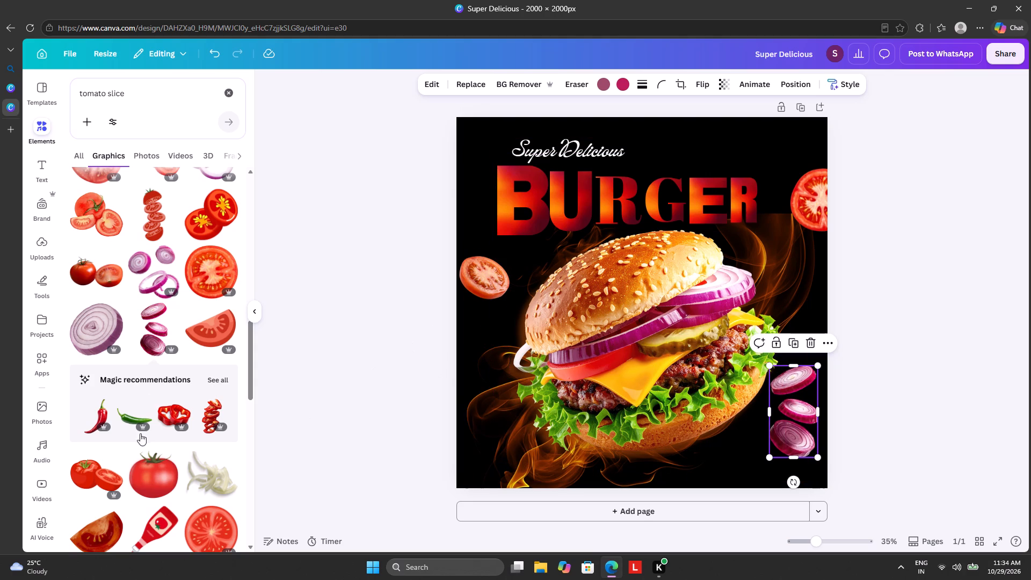
# Browse the "tomato slice" graphics results for further ingredient pictures to scatter around the burger.
pyautogui.scroll(-9, 139, 417)
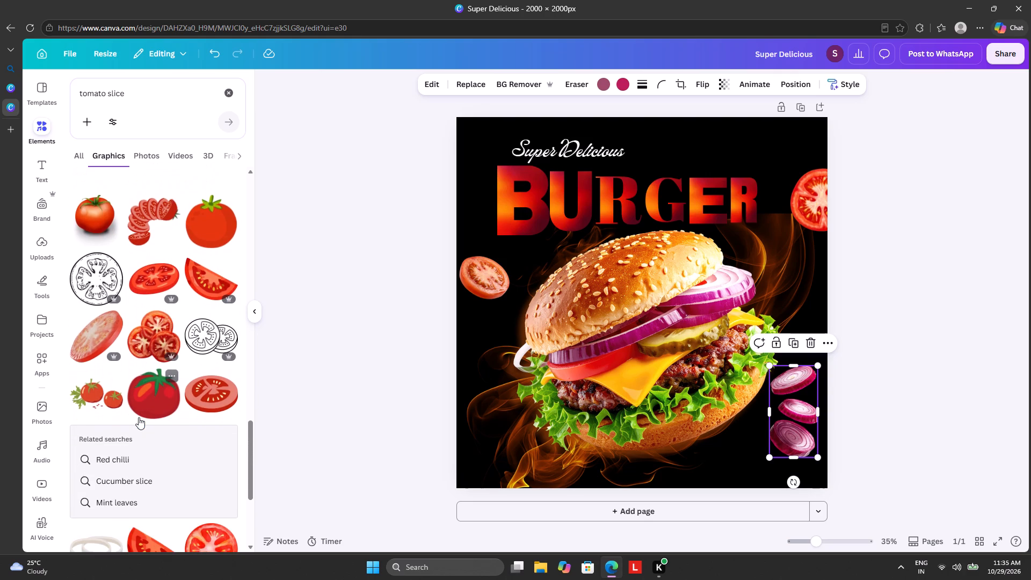
pyautogui.scroll(-1, 139, 417)
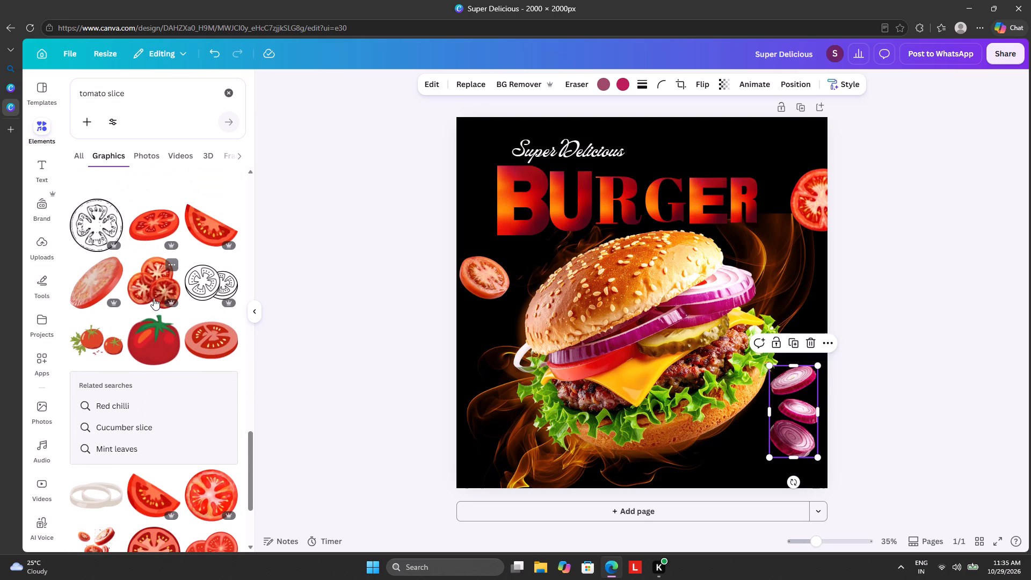
pyautogui.scroll(-5, 152, 289)
pyautogui.scroll(-3, 150, 386)
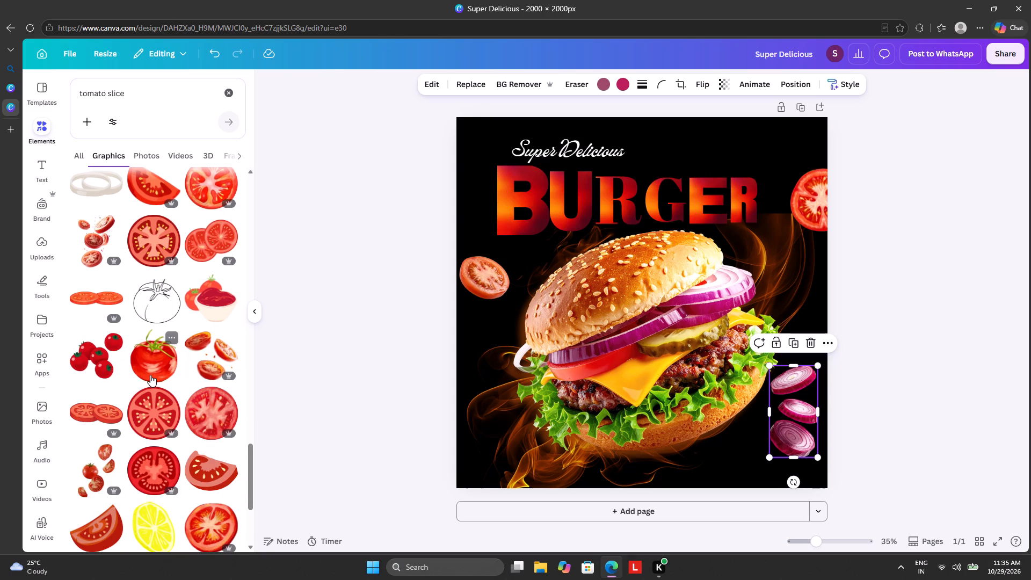
pyautogui.scroll(-7, 150, 375)
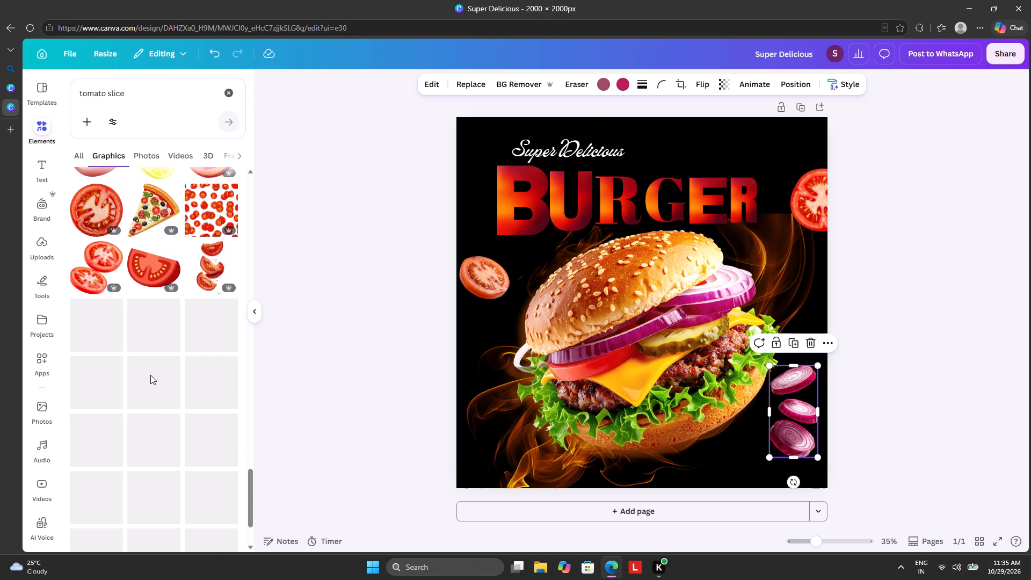
pyautogui.scroll(-2, 150, 375)
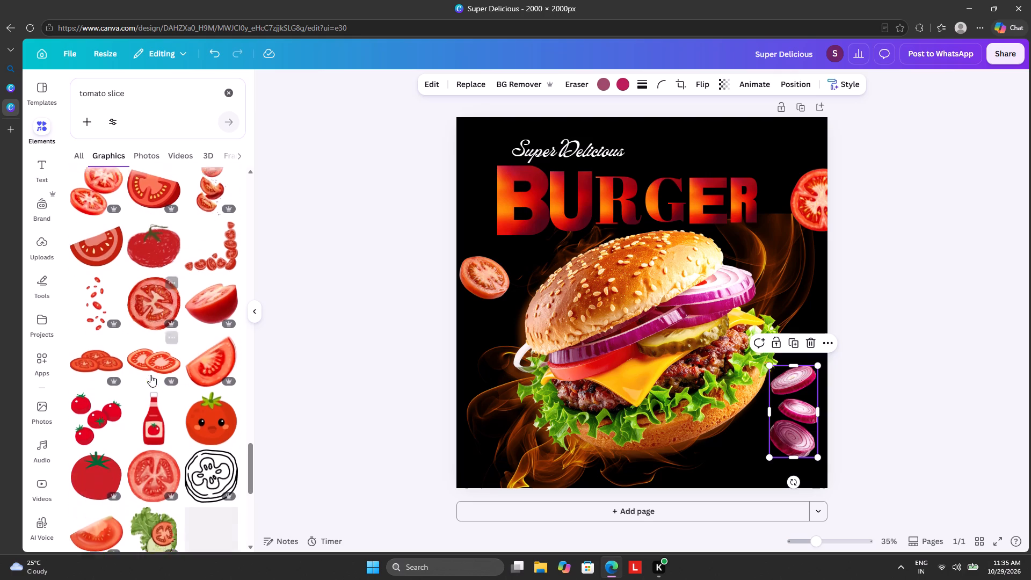
pyautogui.scroll(-1, 150, 375)
pyautogui.scroll(12, 150, 375)
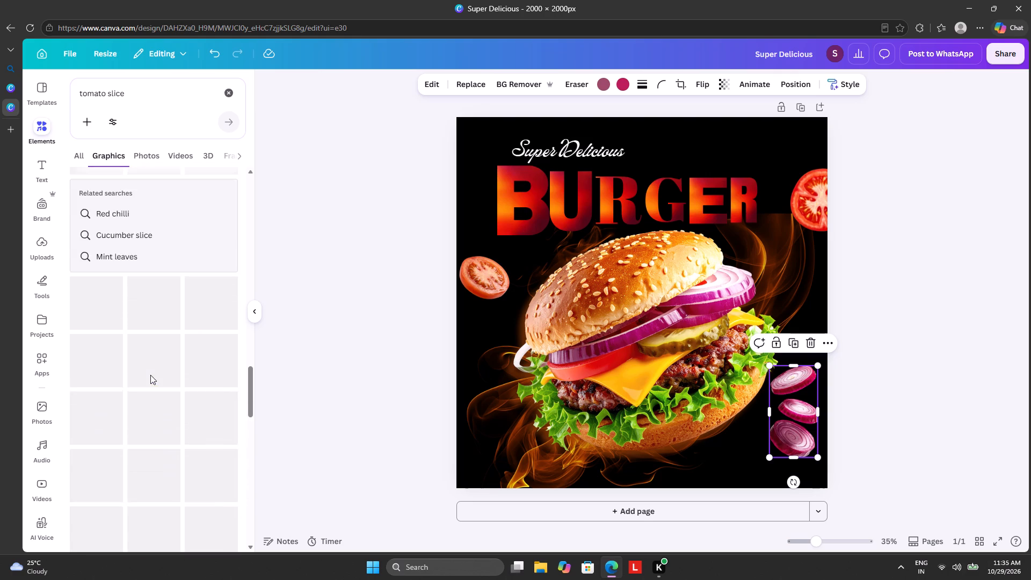
pyautogui.scroll(4, 150, 375)
pyautogui.click(424, 306)
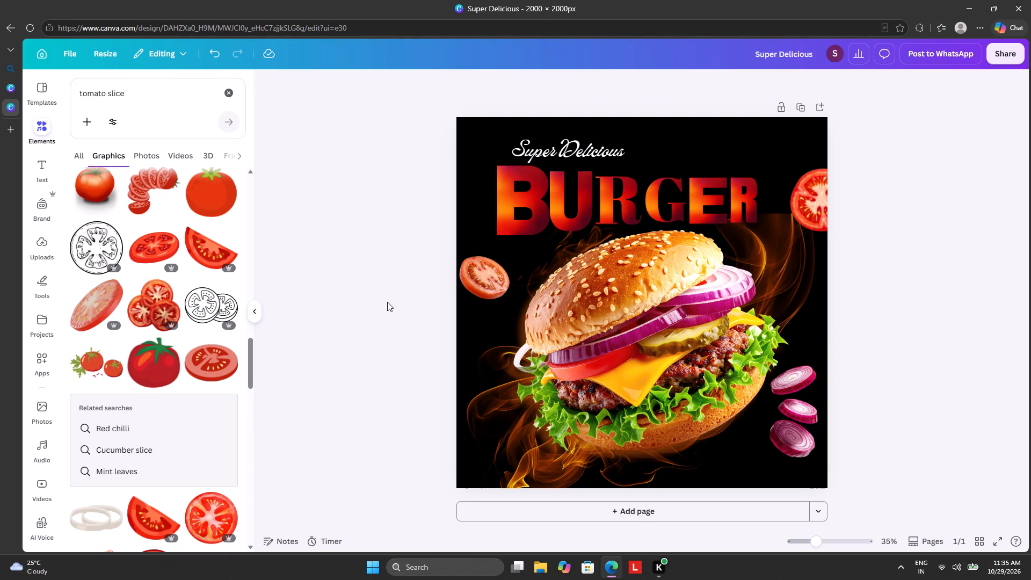
# Nudge the grouped title text, BURGER lettering and burger slightly to the right and up.
pyautogui.click(367, 294)
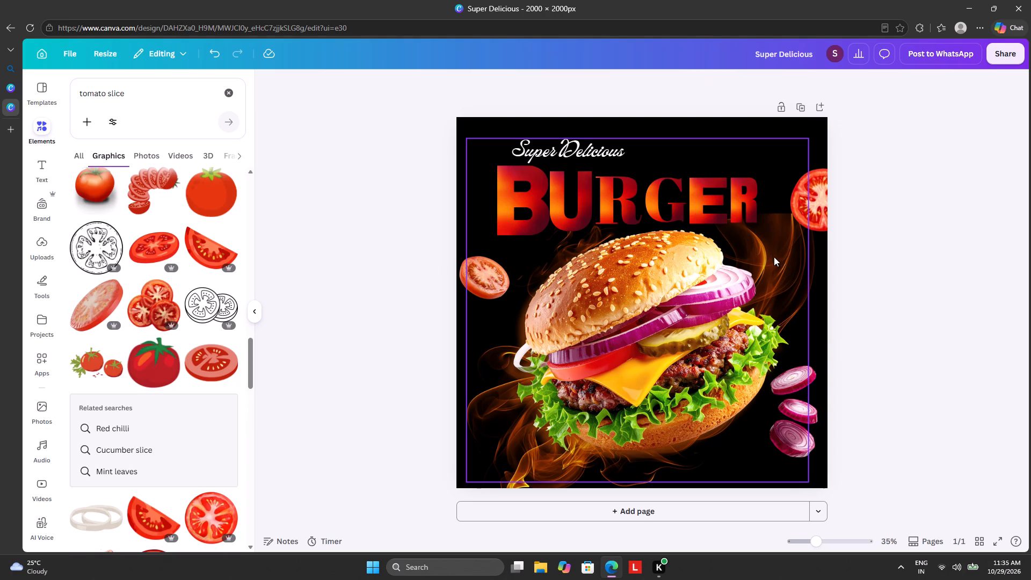
pyautogui.moveTo(774, 260); pyautogui.dragTo(779, 256)
# Ungroup the title text, BURGER letter frames and burger so each piece is separately selectable.
pyautogui.click(594, 115)
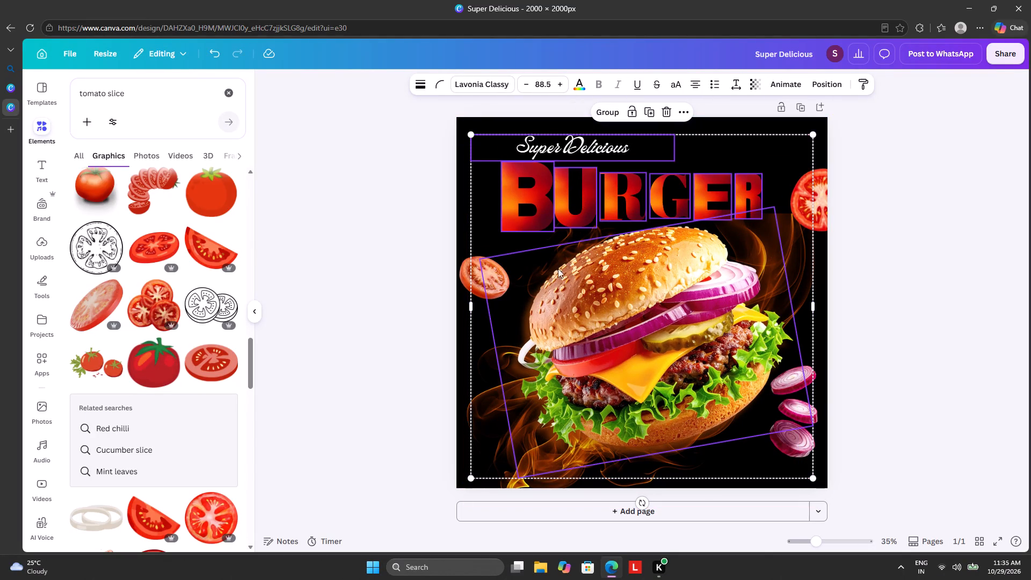
pyautogui.click(555, 285)
pyautogui.click(557, 204)
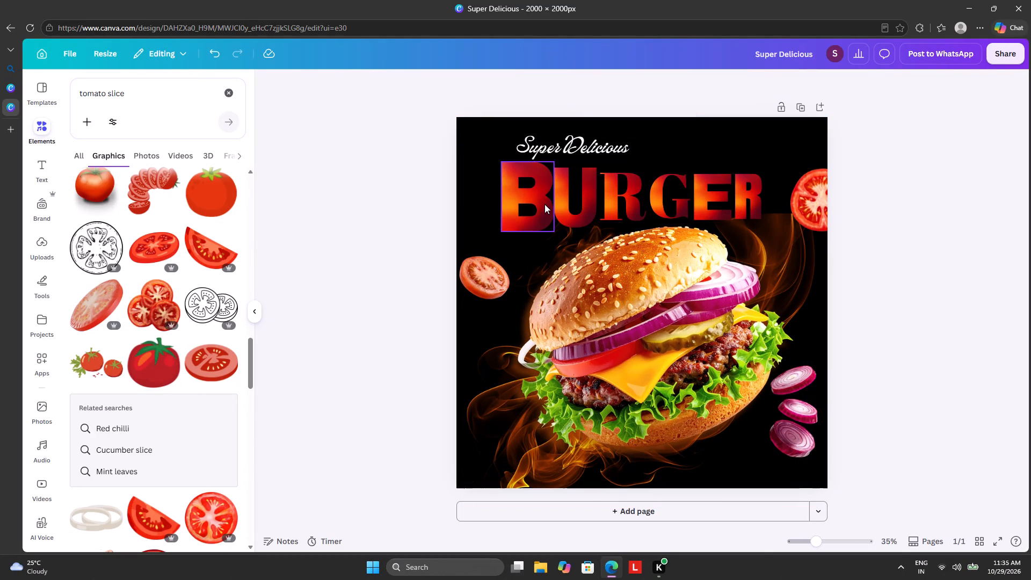
pyautogui.click(544, 204)
pyautogui.click(571, 198)
pyautogui.click(608, 200)
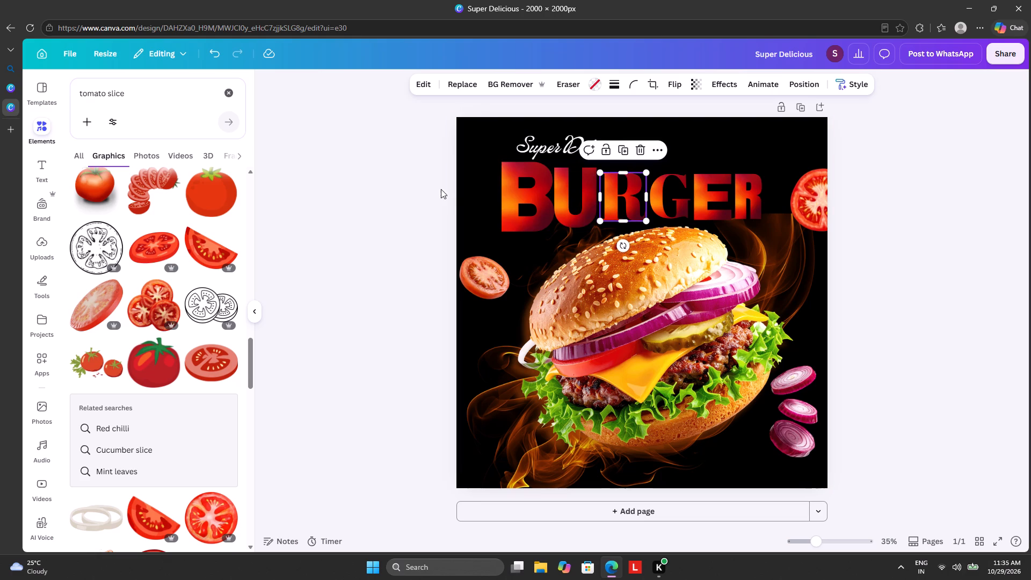
pyautogui.click(419, 188)
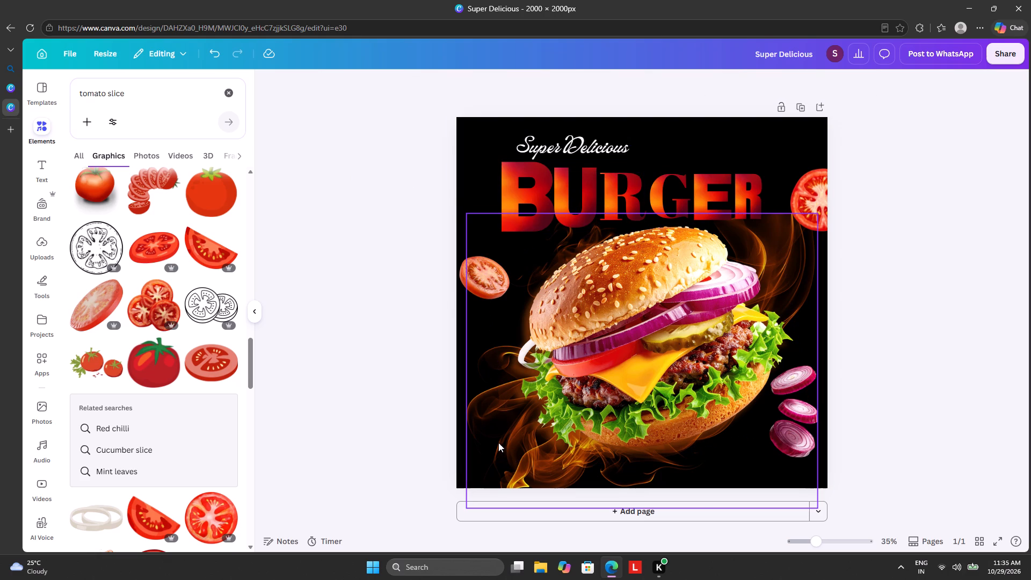
# Shift the flame graphic behind the burger slightly to the right and up.
pyautogui.moveTo(498, 443); pyautogui.dragTo(500, 443)
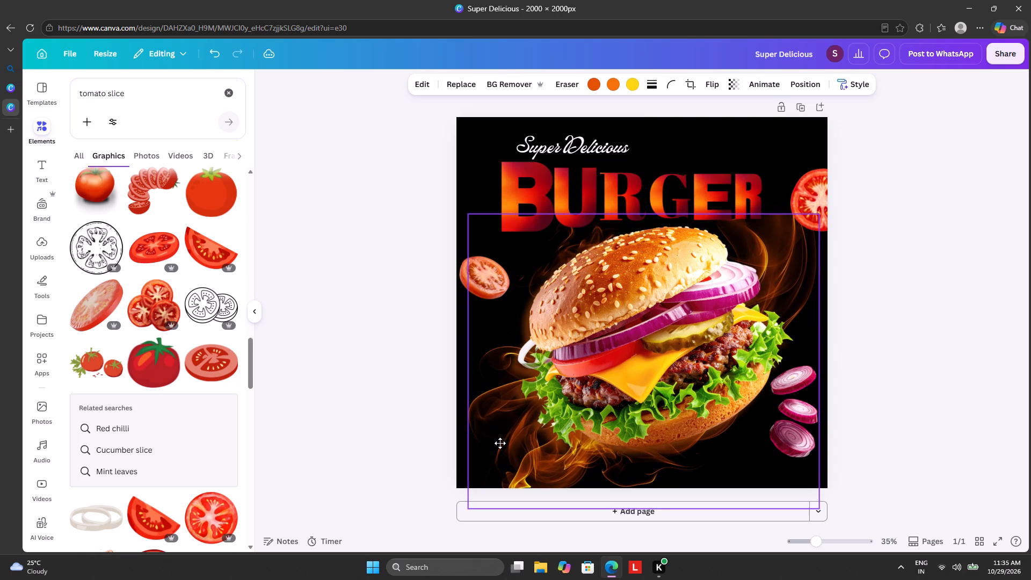
pyautogui.moveTo(500, 443); pyautogui.dragTo(505, 435)
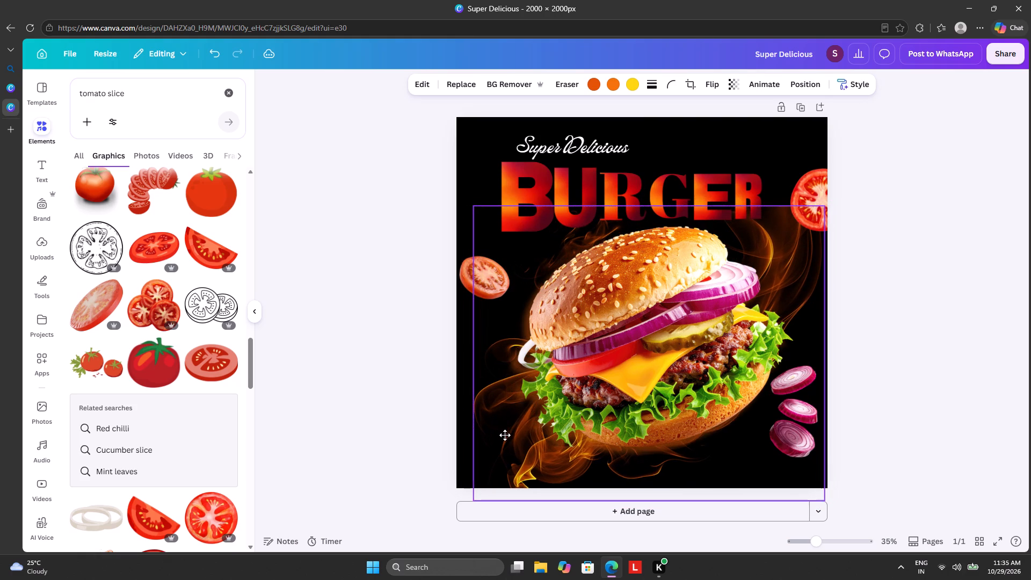
pyautogui.moveTo(505, 435); pyautogui.dragTo(511, 433)
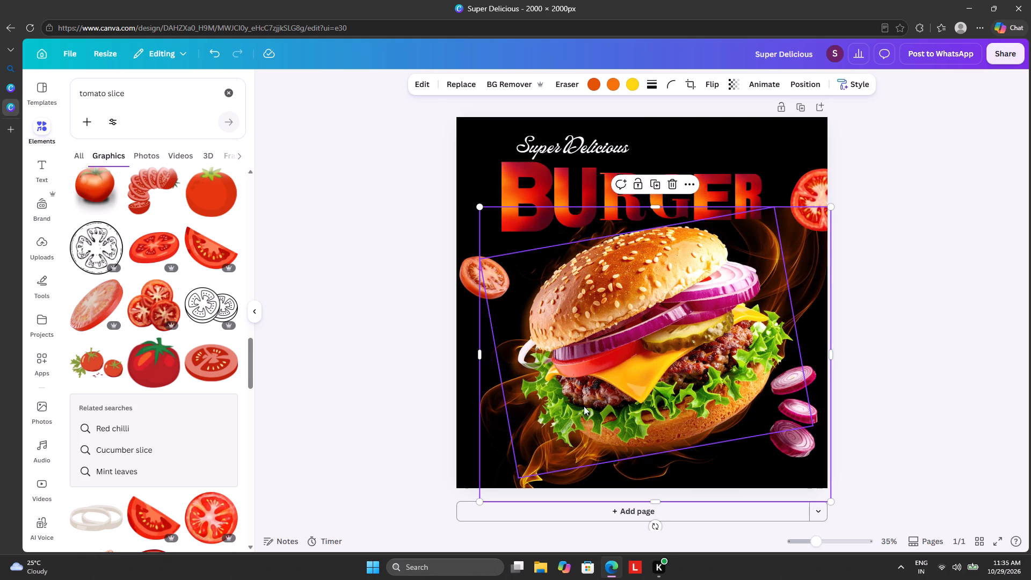
# Move the burger image slightly down and to the left, away from the BURGER lettering.
pyautogui.moveTo(624, 365); pyautogui.dragTo(616, 372)
pyautogui.click(480, 282)
pyautogui.click(388, 274)
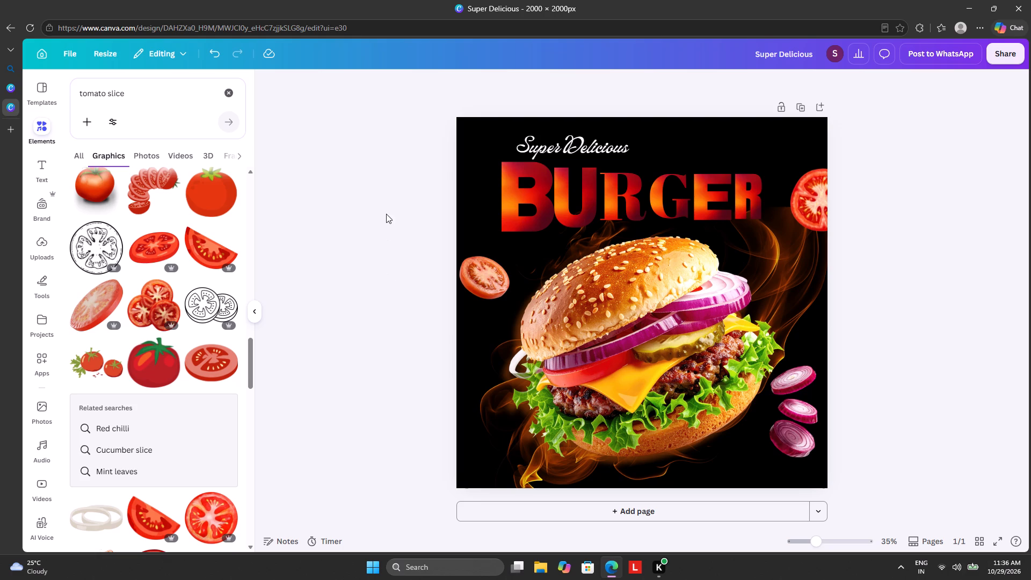
# Repeat the recent "gradient fire background" elements search and show all its graphics results.
pyautogui.click(231, 93)
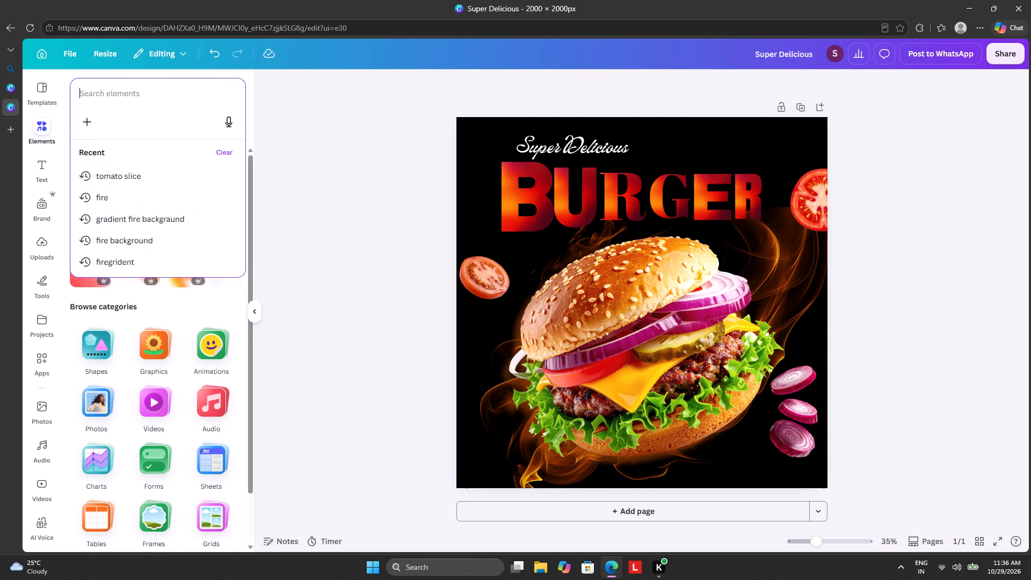
pyautogui.click(184, 216)
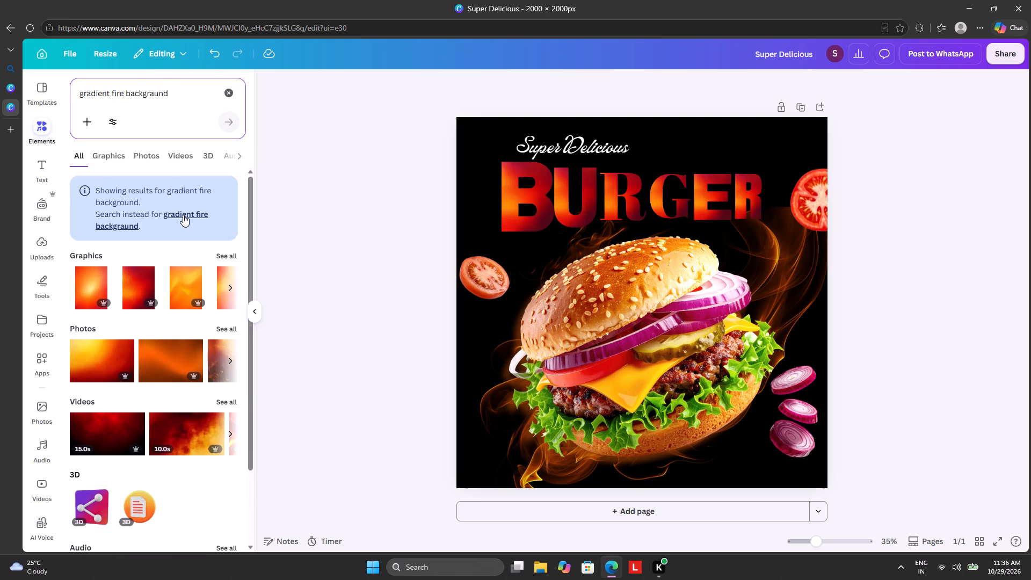
pyautogui.click(218, 255)
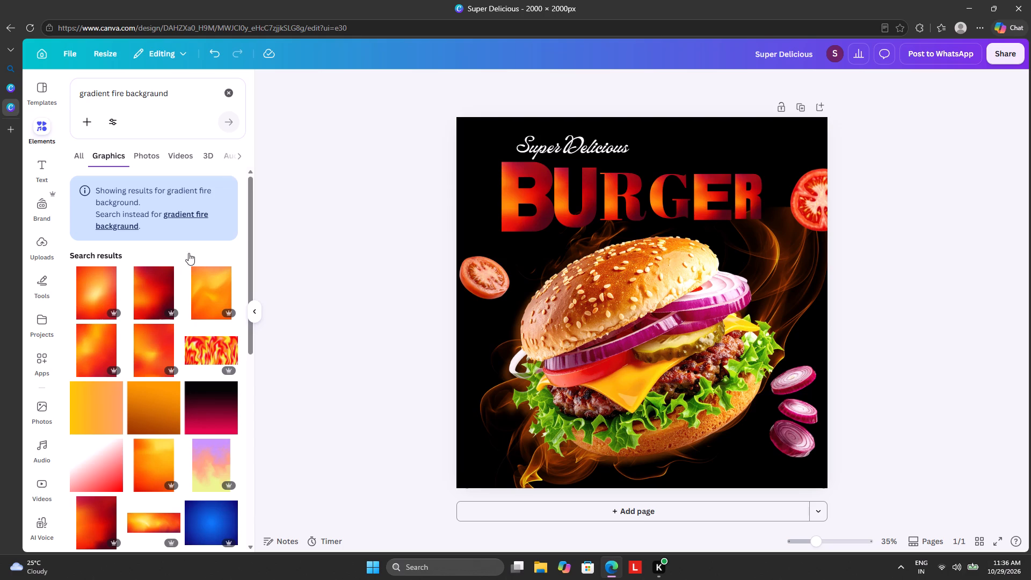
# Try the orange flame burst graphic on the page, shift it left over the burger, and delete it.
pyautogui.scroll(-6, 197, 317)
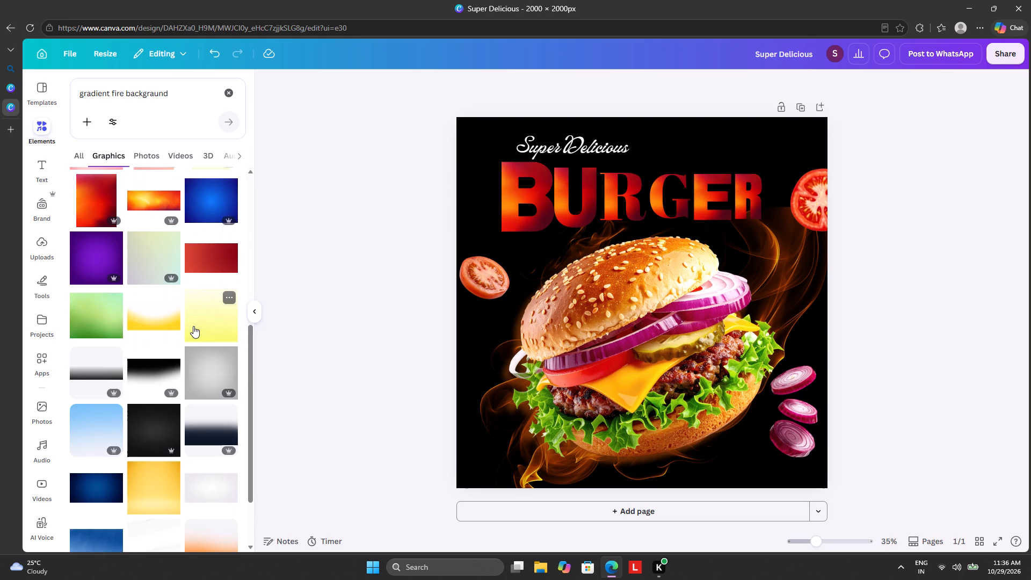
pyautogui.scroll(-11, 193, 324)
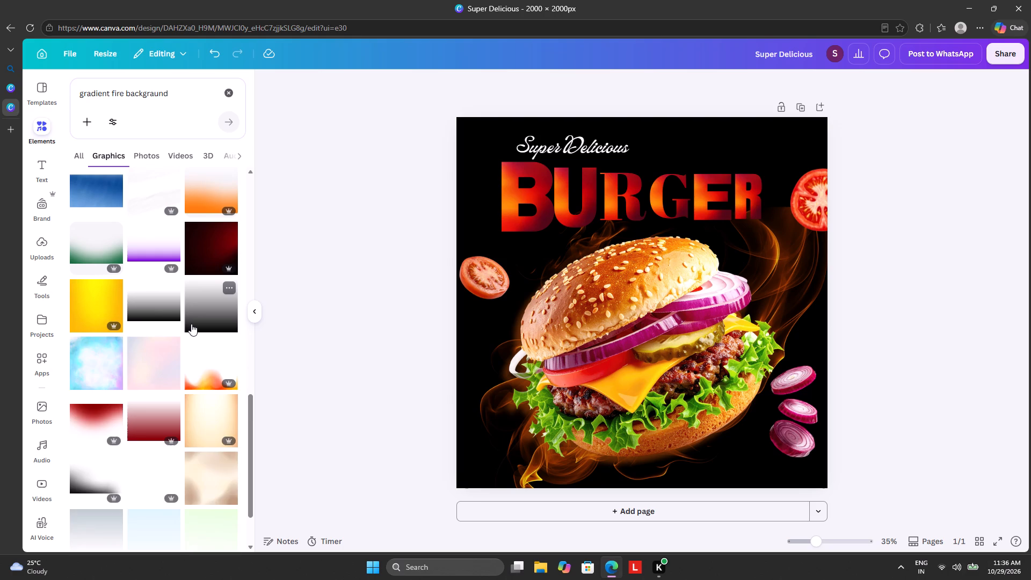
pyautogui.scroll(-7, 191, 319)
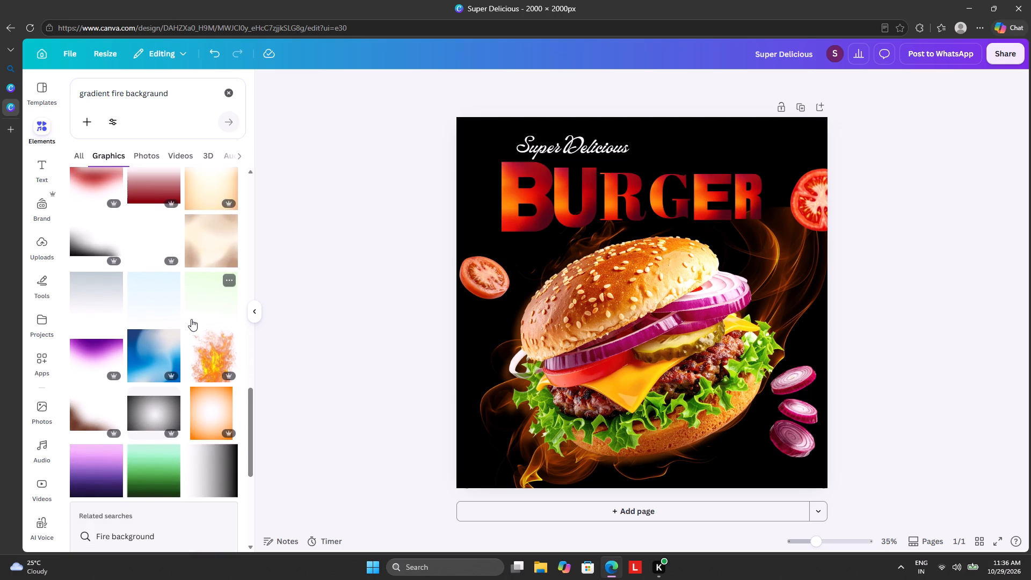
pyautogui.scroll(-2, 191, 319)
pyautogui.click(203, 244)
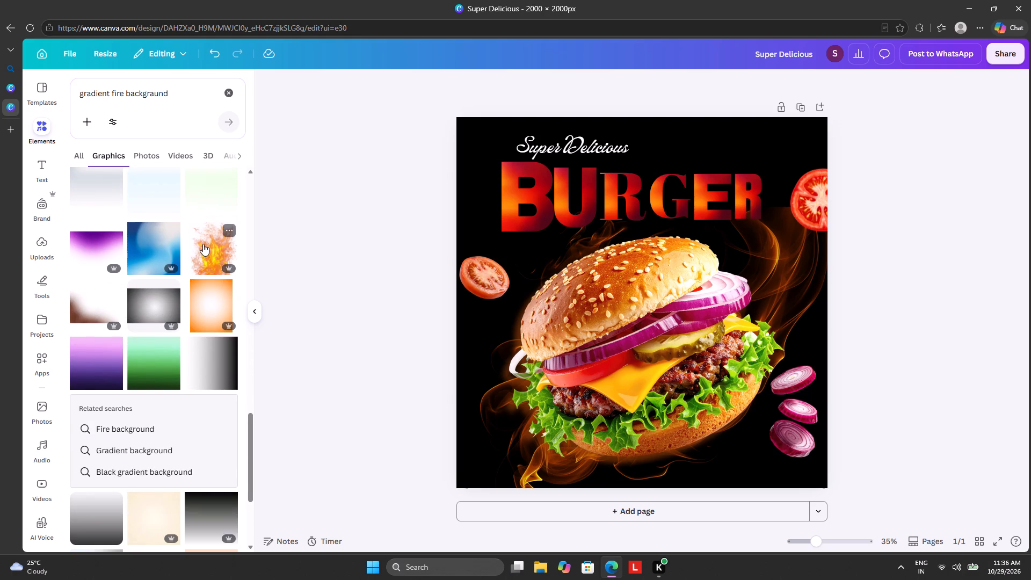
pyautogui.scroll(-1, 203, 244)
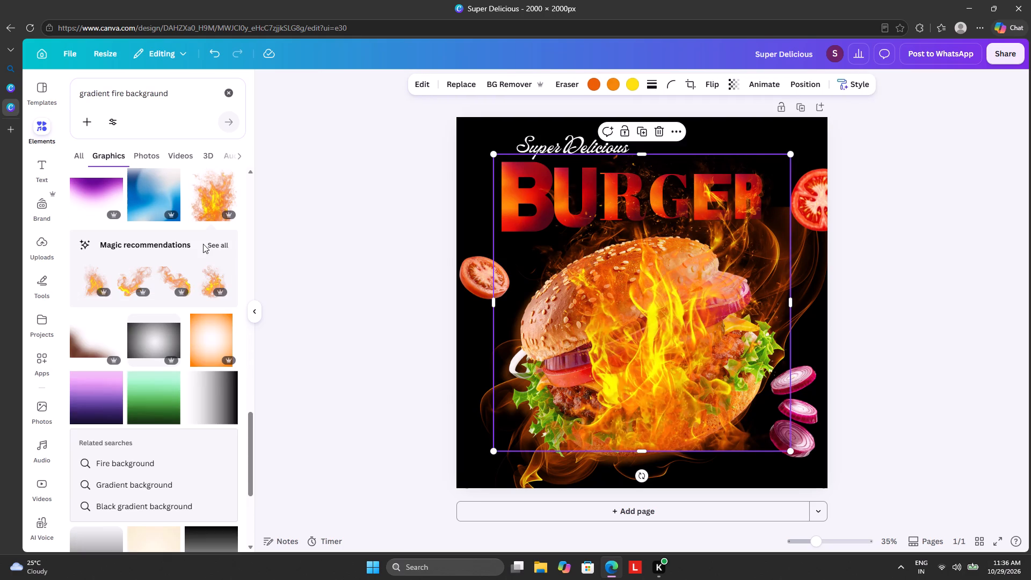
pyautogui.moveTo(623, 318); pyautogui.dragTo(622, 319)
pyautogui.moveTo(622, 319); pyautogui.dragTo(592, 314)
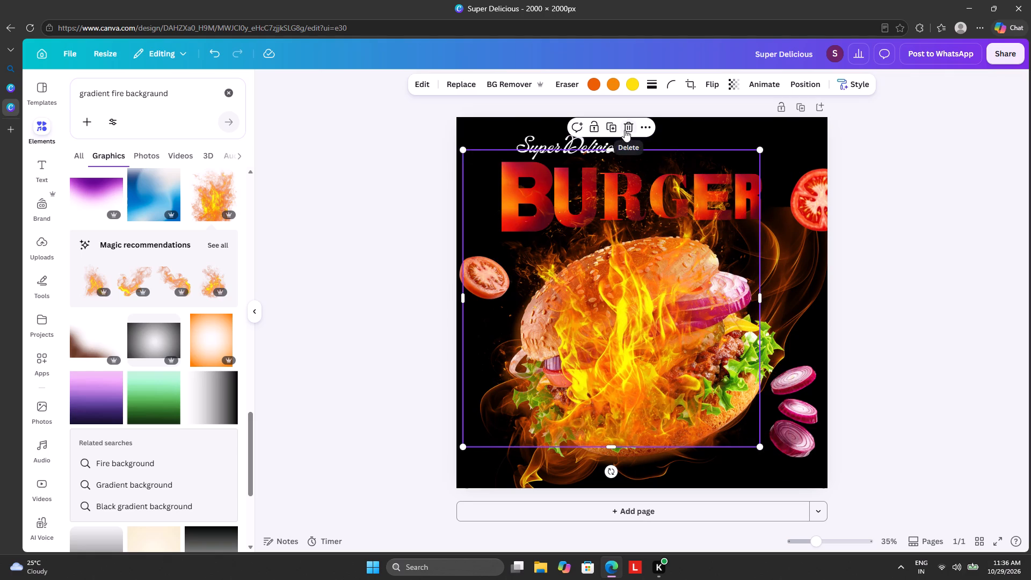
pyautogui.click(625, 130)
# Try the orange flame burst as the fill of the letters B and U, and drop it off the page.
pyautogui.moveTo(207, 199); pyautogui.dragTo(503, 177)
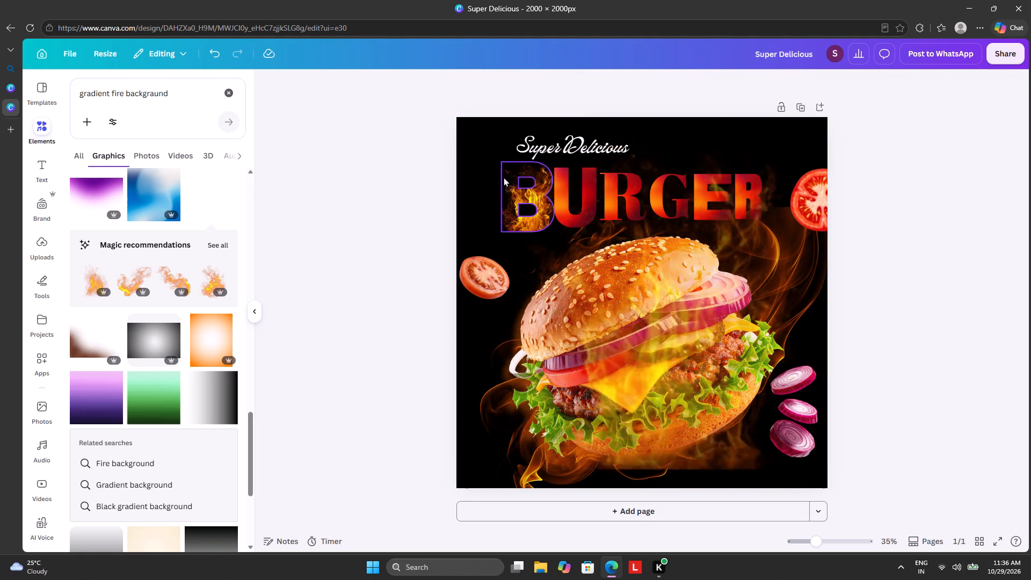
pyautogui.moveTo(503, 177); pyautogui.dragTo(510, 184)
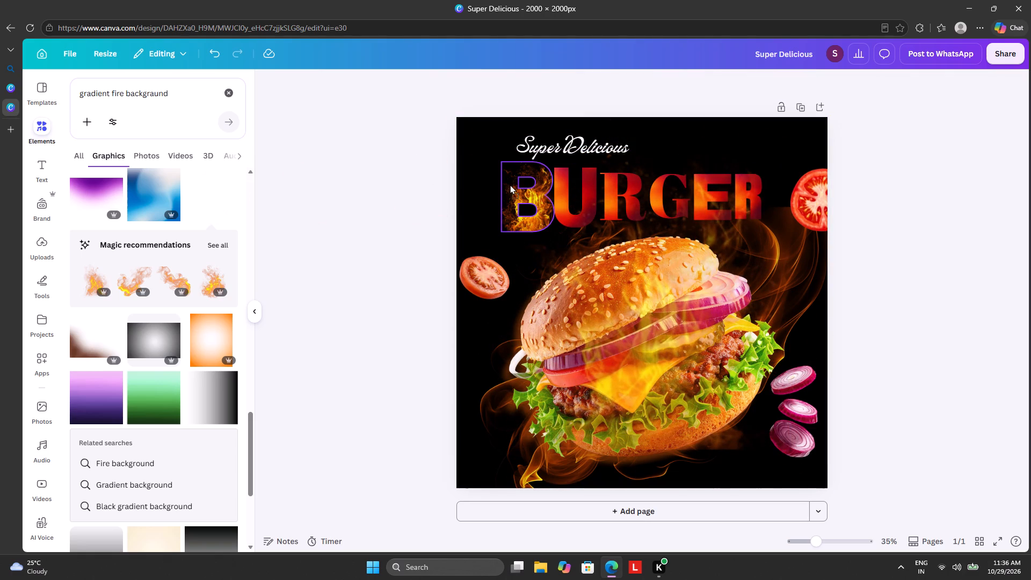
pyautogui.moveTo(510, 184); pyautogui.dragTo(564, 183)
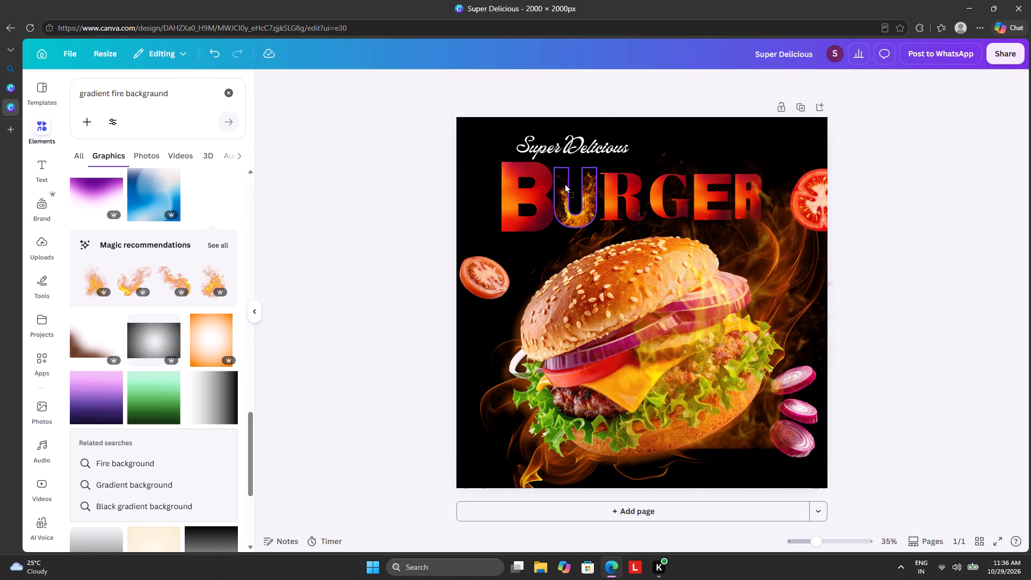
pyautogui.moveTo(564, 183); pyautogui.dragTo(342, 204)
# Fill the letter B of BURGER with the yellow-orange to red gradient graphic from further down the results.
pyautogui.scroll(-2, 206, 315)
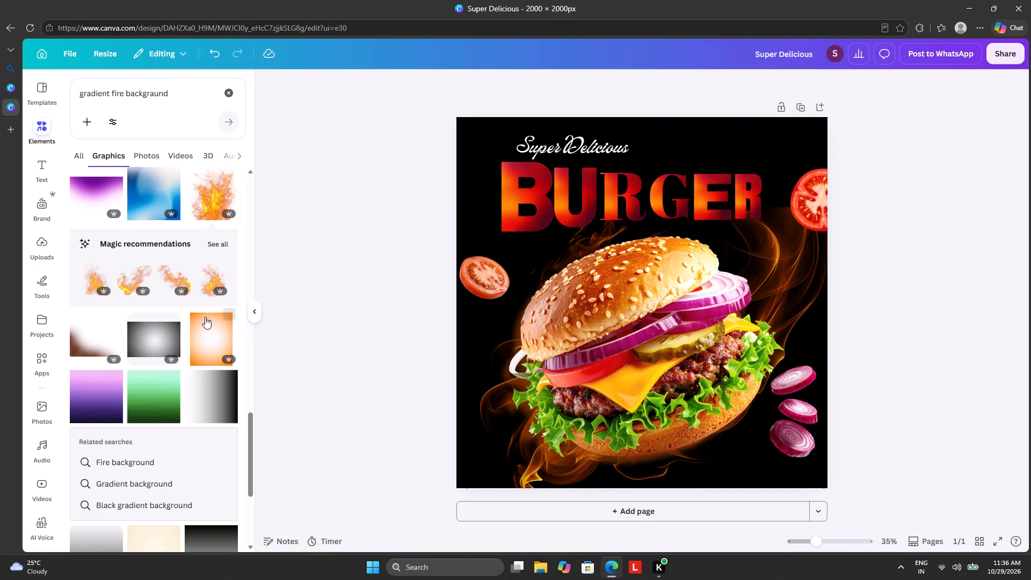
pyautogui.scroll(-8, 205, 317)
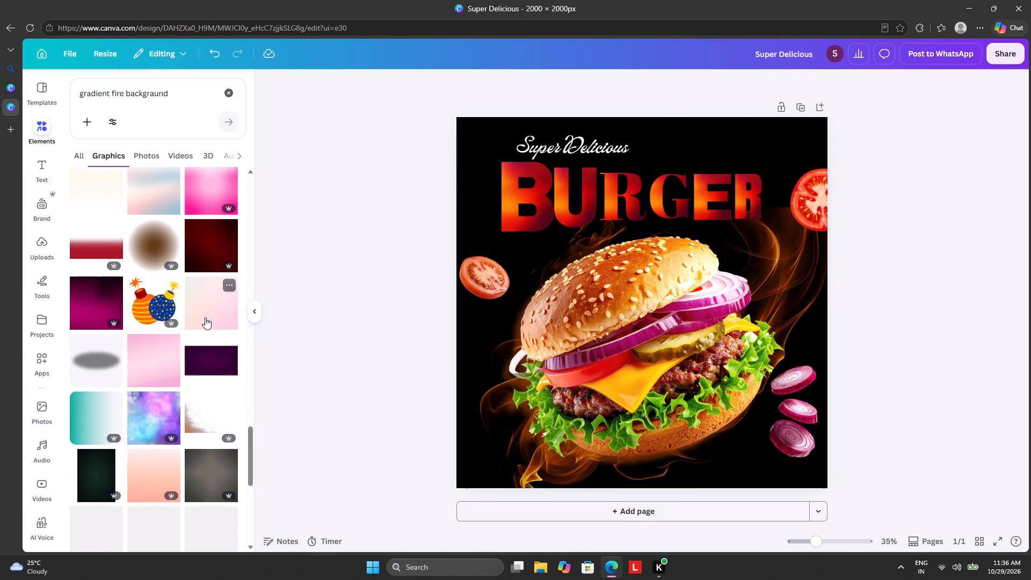
pyautogui.scroll(-8, 205, 317)
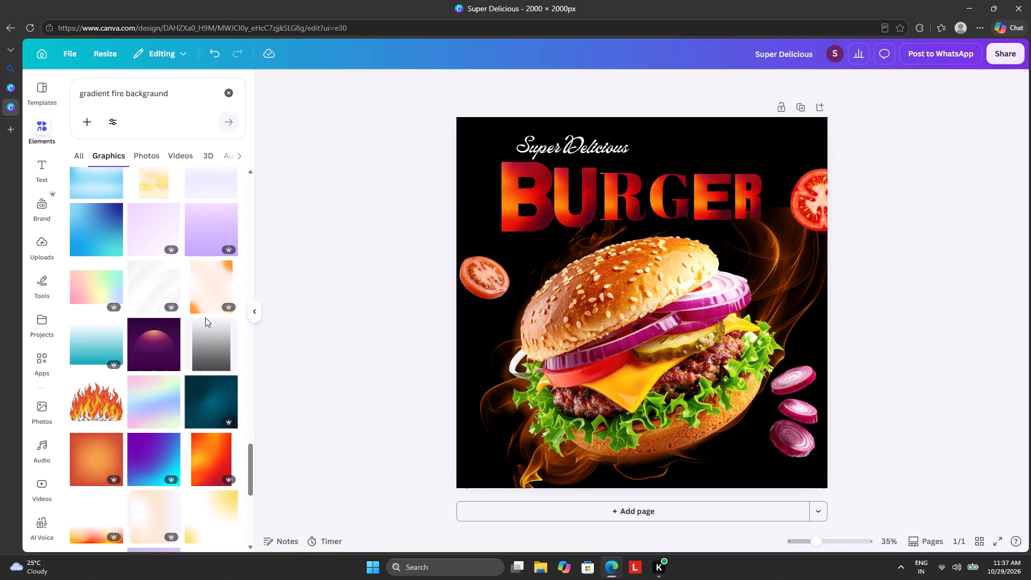
pyautogui.scroll(-4, 205, 317)
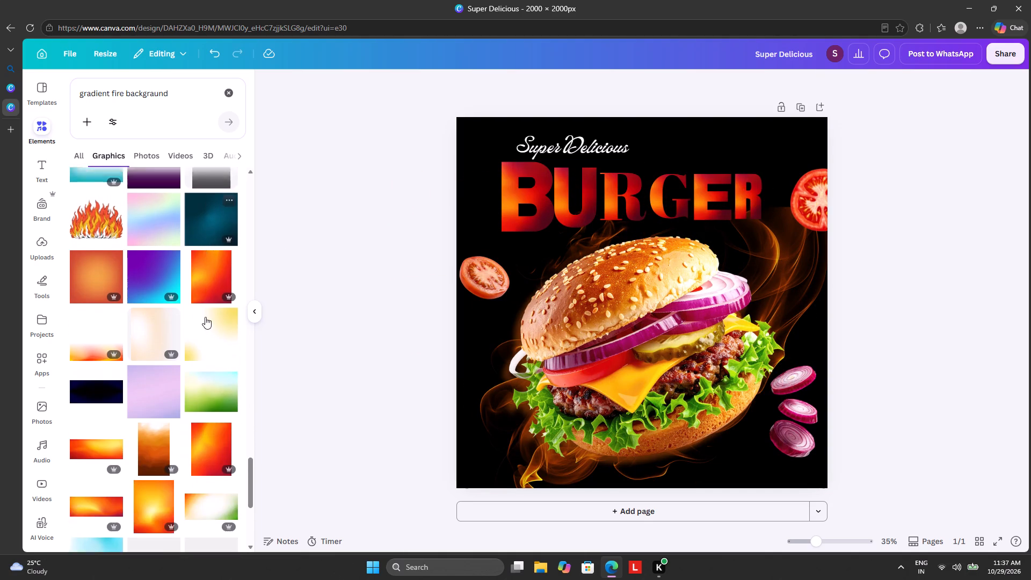
pyautogui.scroll(-2, 205, 317)
pyautogui.moveTo(207, 312); pyautogui.dragTo(479, 233)
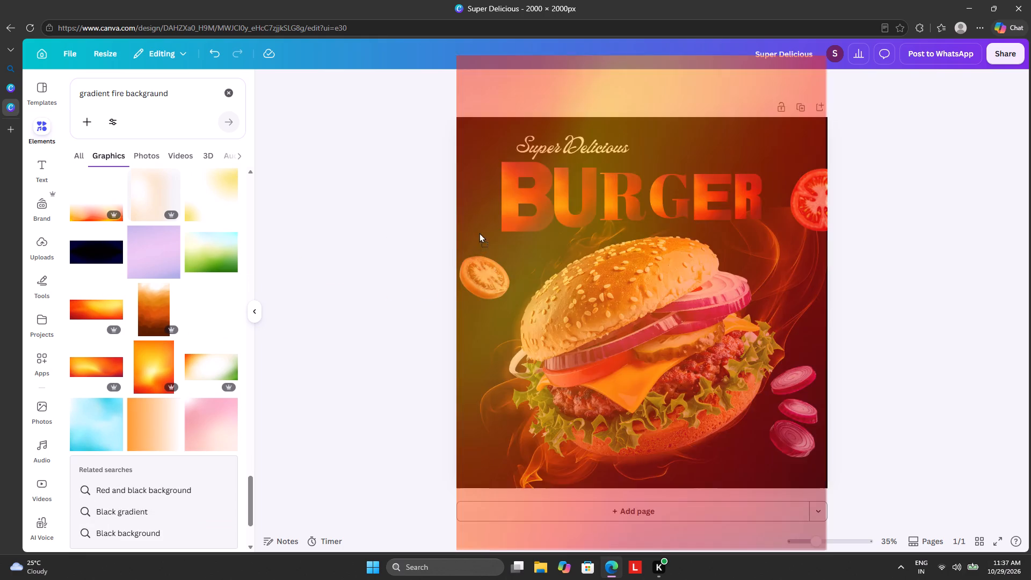
pyautogui.moveTo(479, 233); pyautogui.dragTo(519, 193)
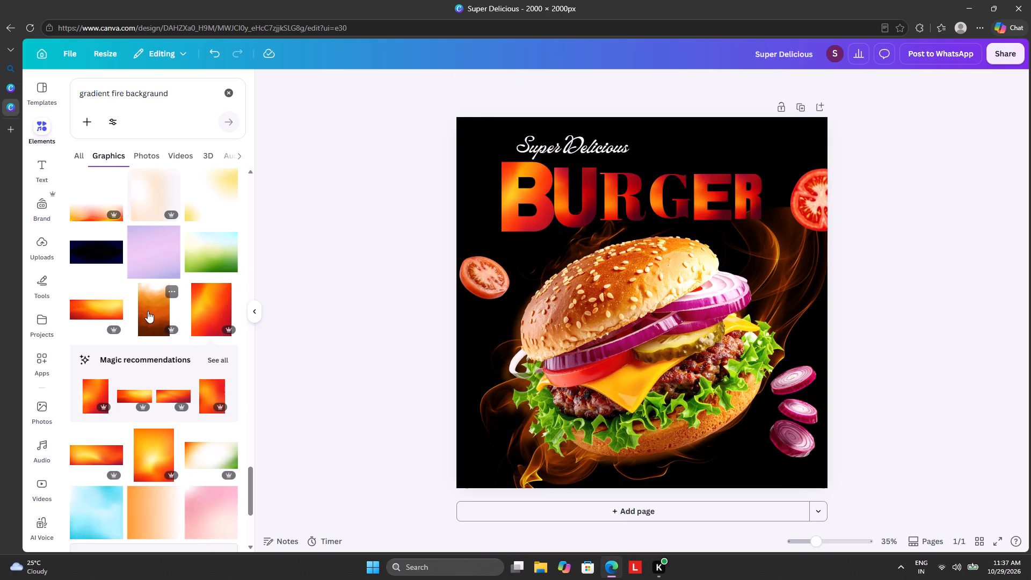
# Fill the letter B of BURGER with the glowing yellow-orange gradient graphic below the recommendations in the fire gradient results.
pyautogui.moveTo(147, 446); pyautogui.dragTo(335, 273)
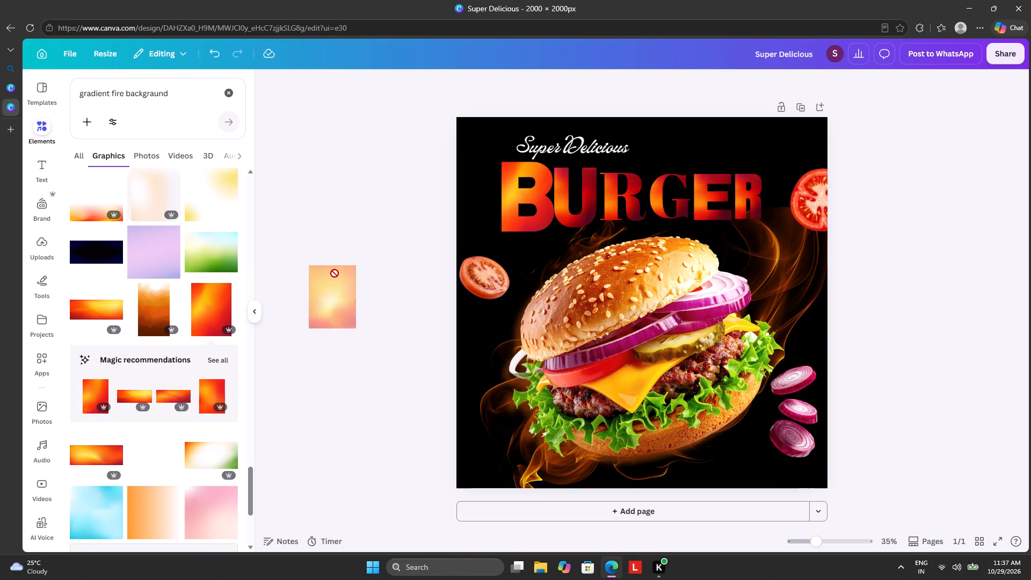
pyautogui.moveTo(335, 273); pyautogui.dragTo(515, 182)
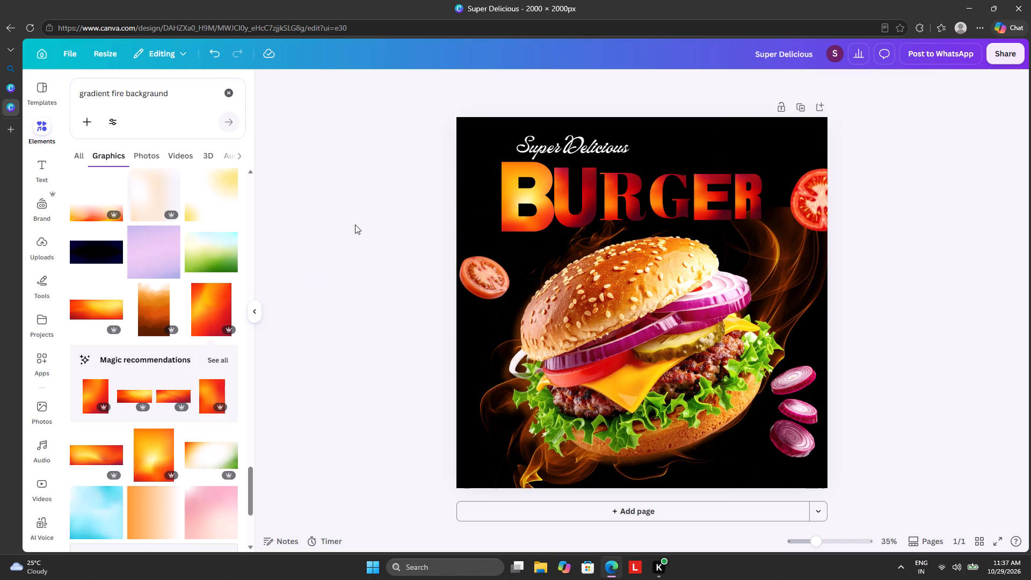
# Replace the fill of the letter B with the orange-red gradient graphic found further down the results.
pyautogui.scroll(-3, 183, 352)
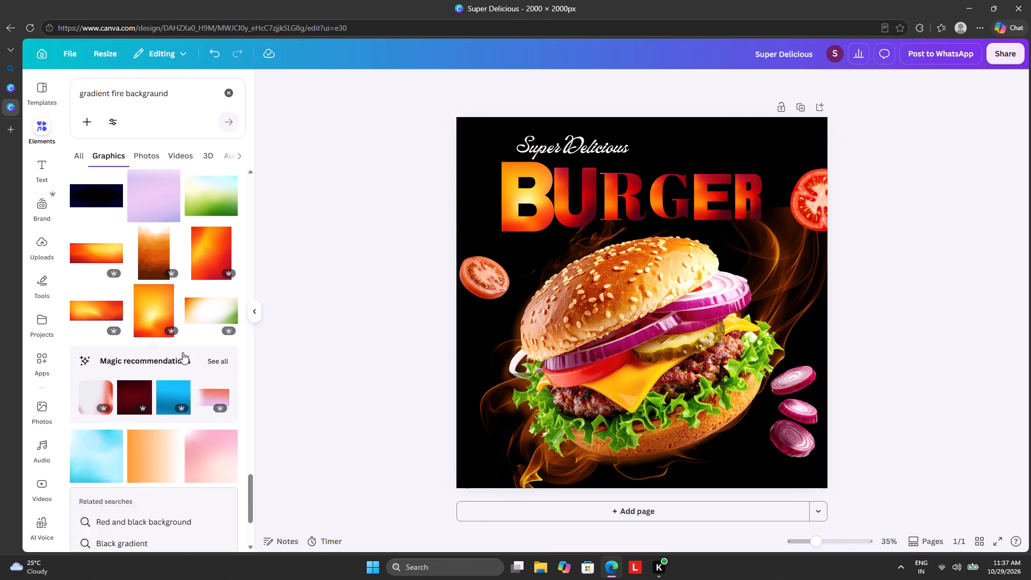
pyautogui.scroll(-6, 183, 352)
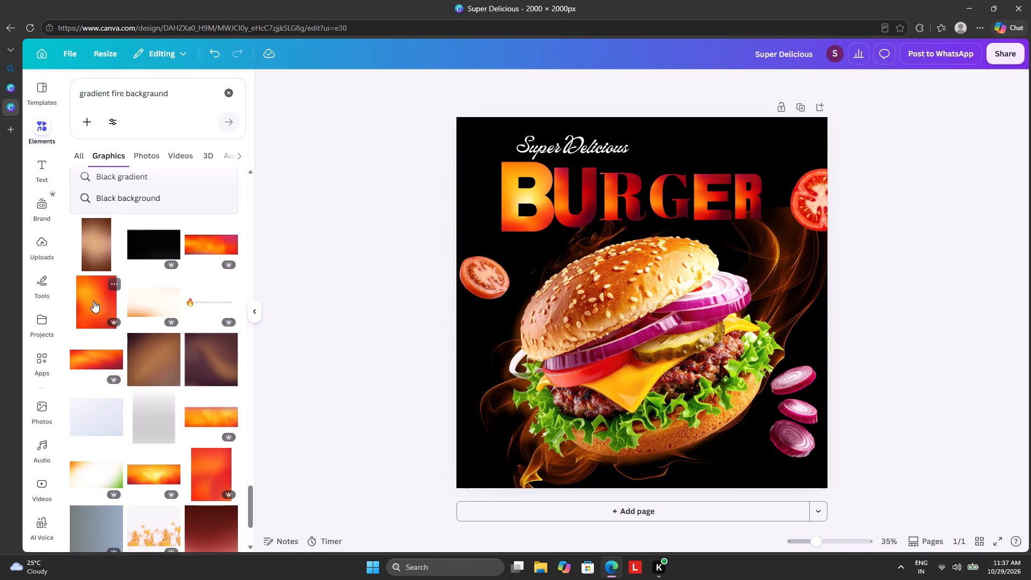
pyautogui.moveTo(93, 301); pyautogui.dragTo(521, 192)
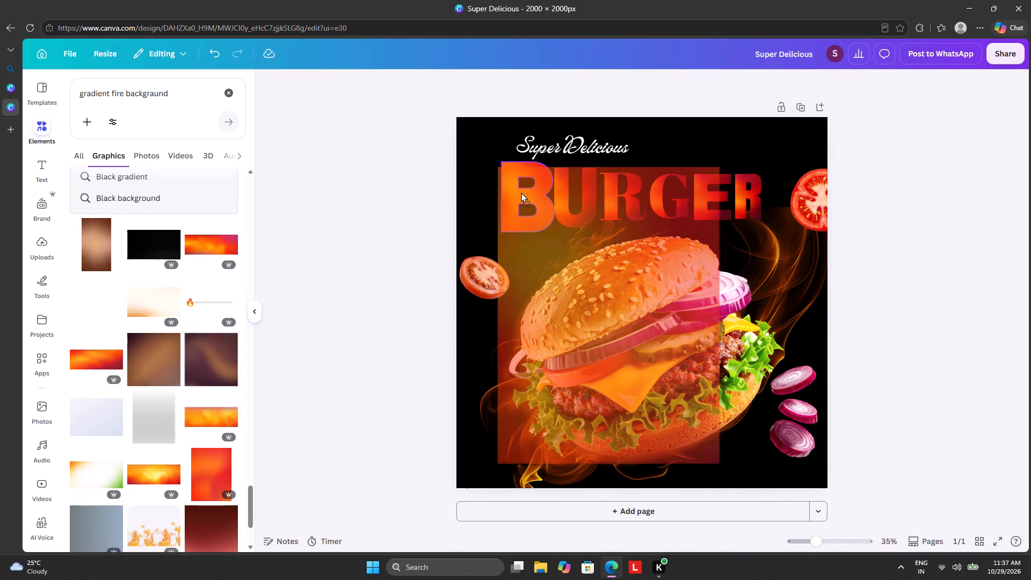
pyautogui.moveTo(521, 192); pyautogui.dragTo(517, 195)
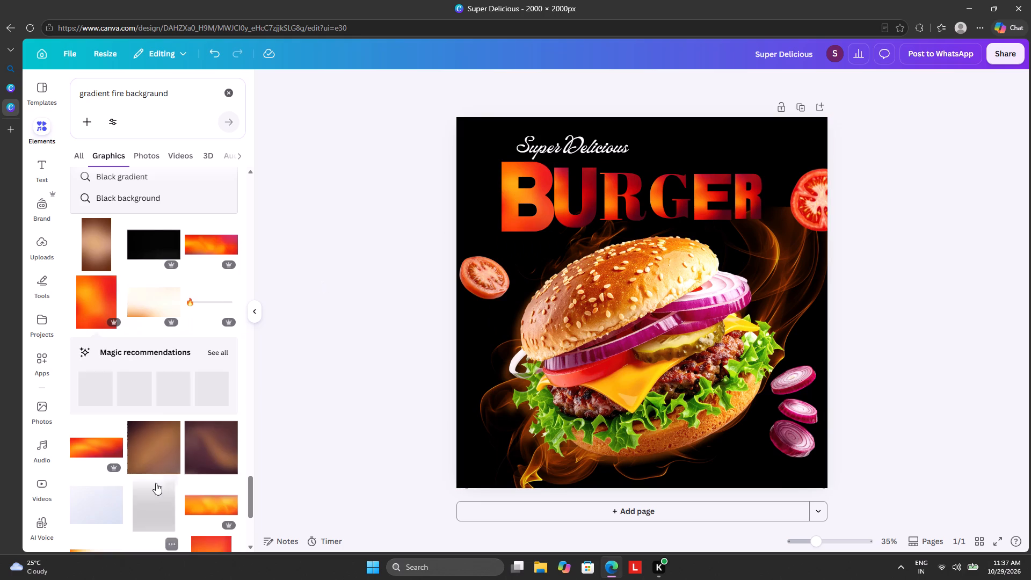
# Look through the rest of the "gradient fire background" graphics for other fiery gradients suited to the lettering.
pyautogui.scroll(-4, 194, 430)
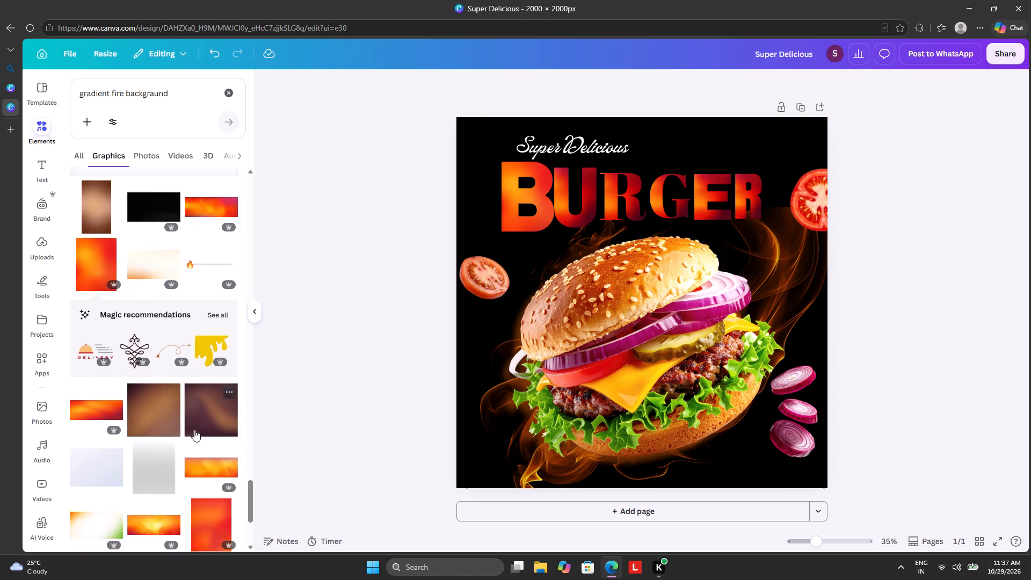
pyautogui.scroll(-5, 194, 430)
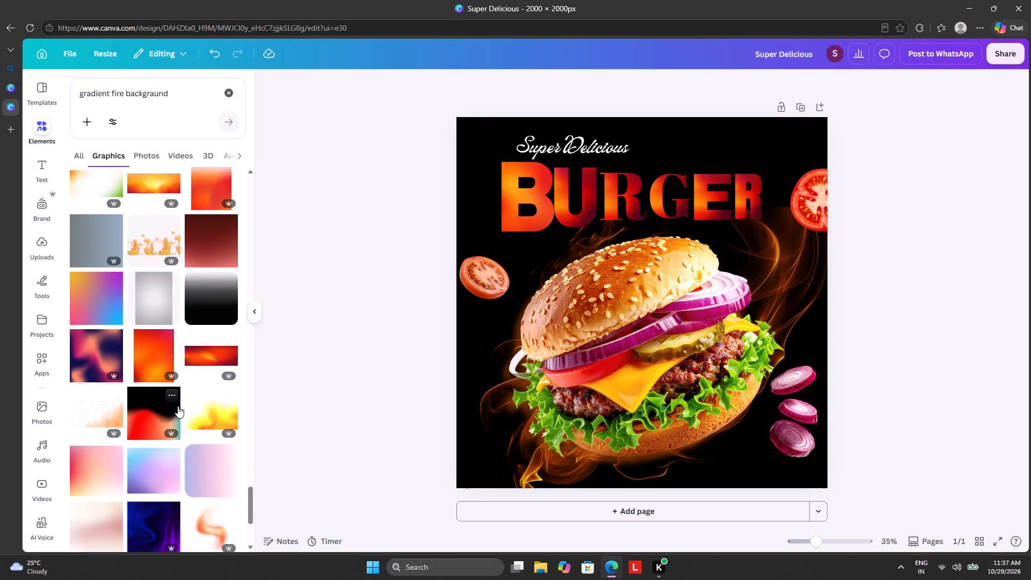
pyautogui.scroll(-5, 178, 406)
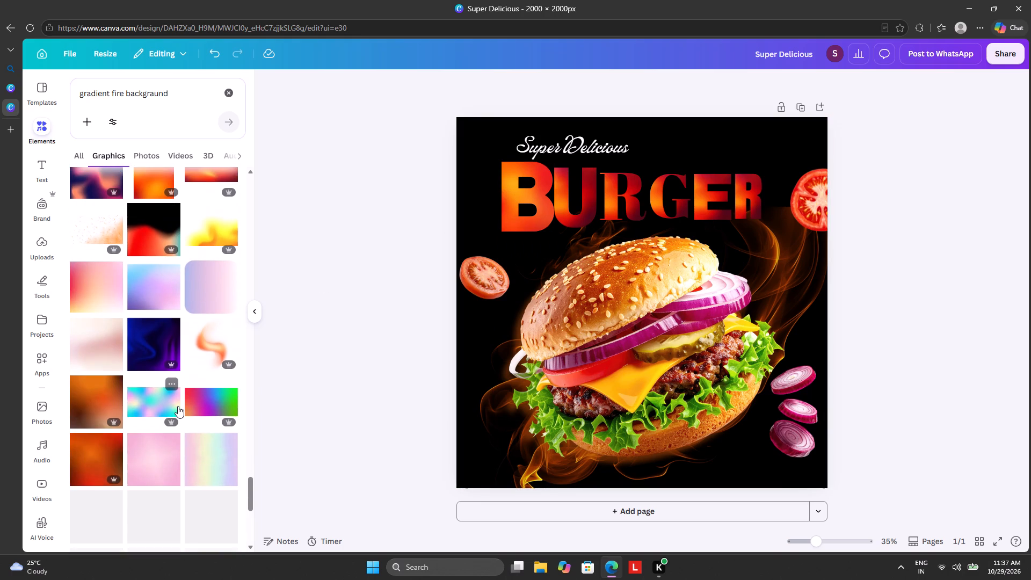
pyautogui.scroll(-9, 178, 406)
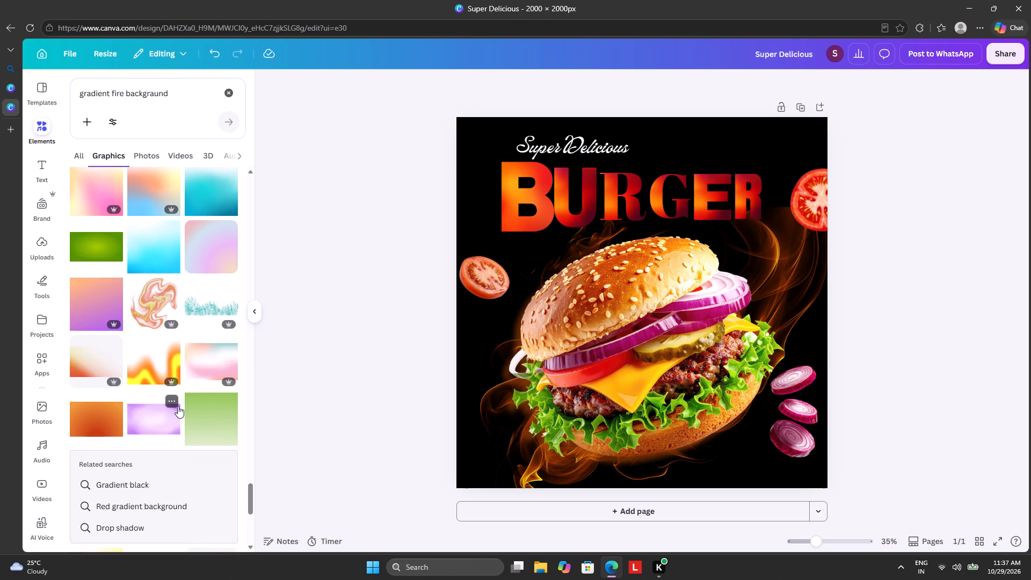
pyautogui.scroll(-8, 178, 406)
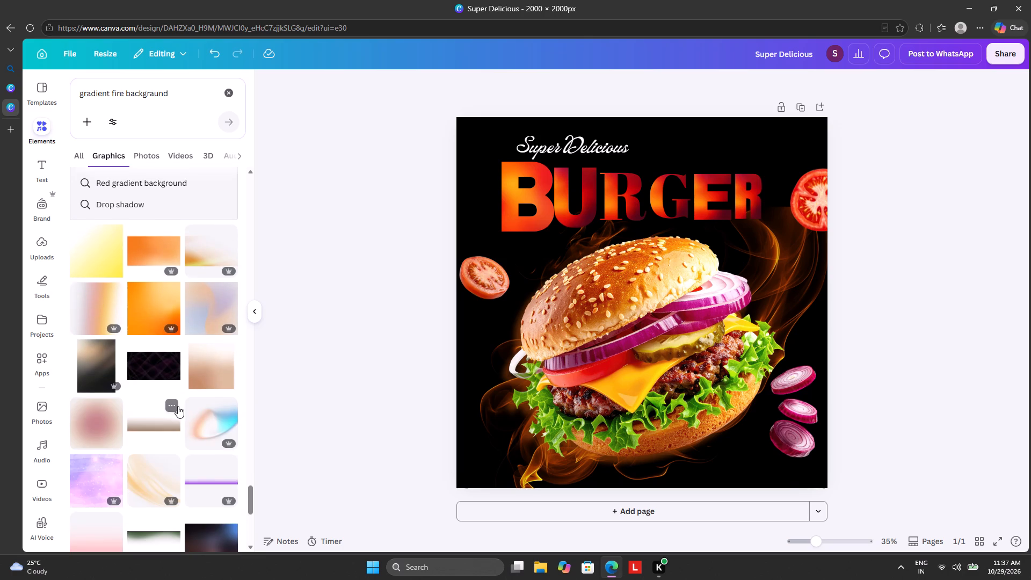
pyautogui.scroll(-10, 178, 406)
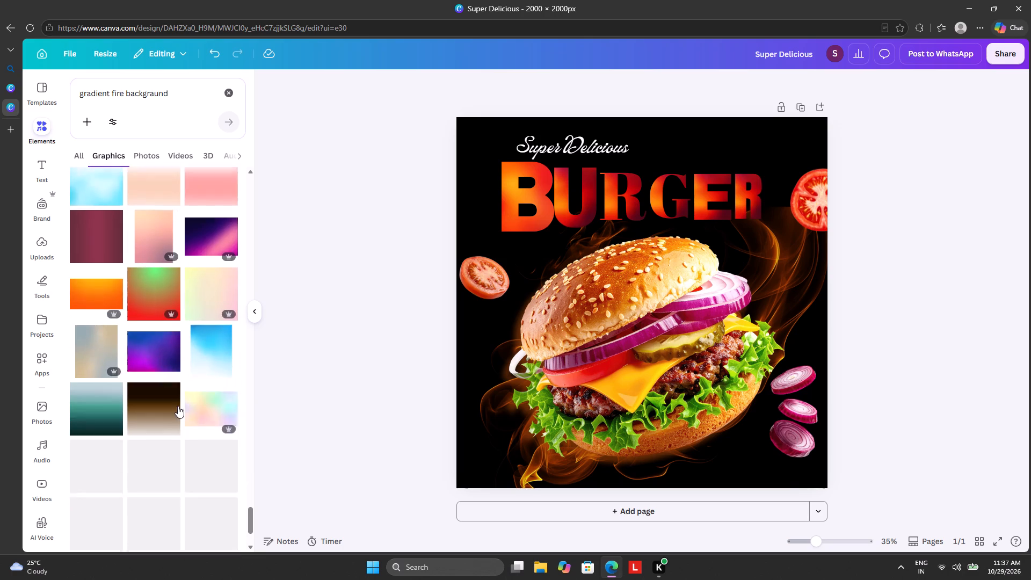
pyautogui.scroll(-9, 178, 406)
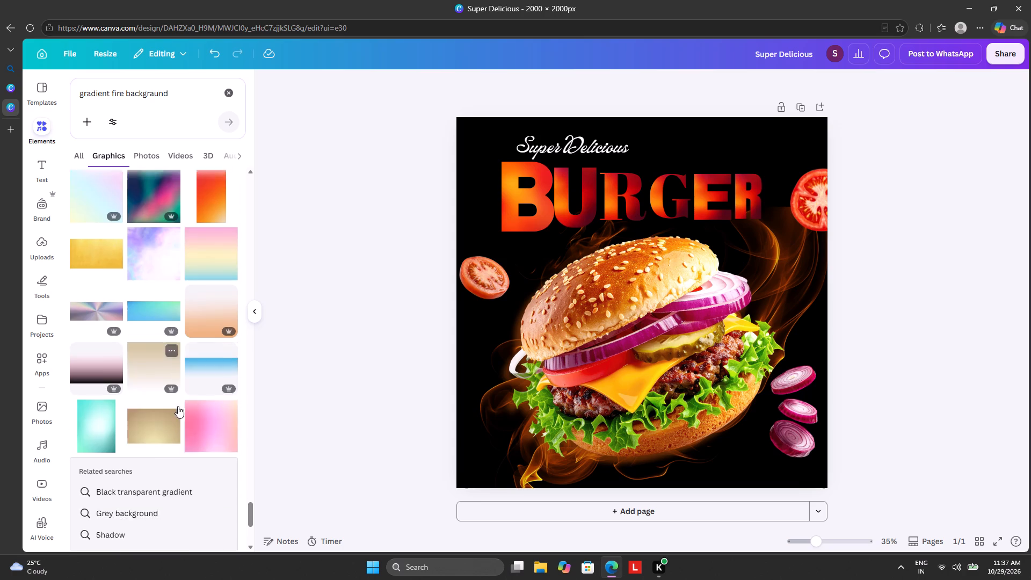
pyautogui.scroll(-4, 178, 406)
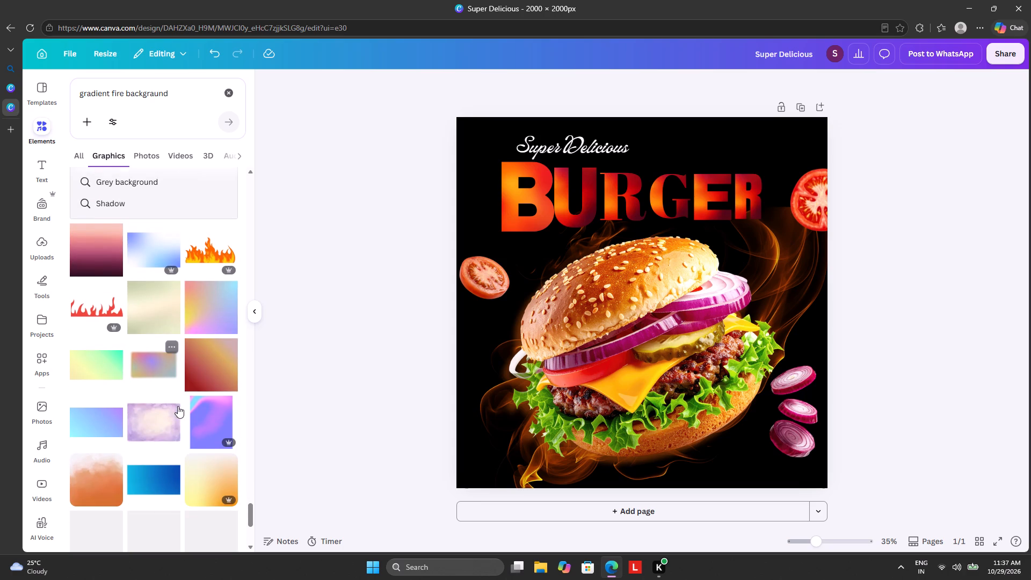
pyautogui.scroll(17, 178, 406)
pyautogui.scroll(6, 179, 400)
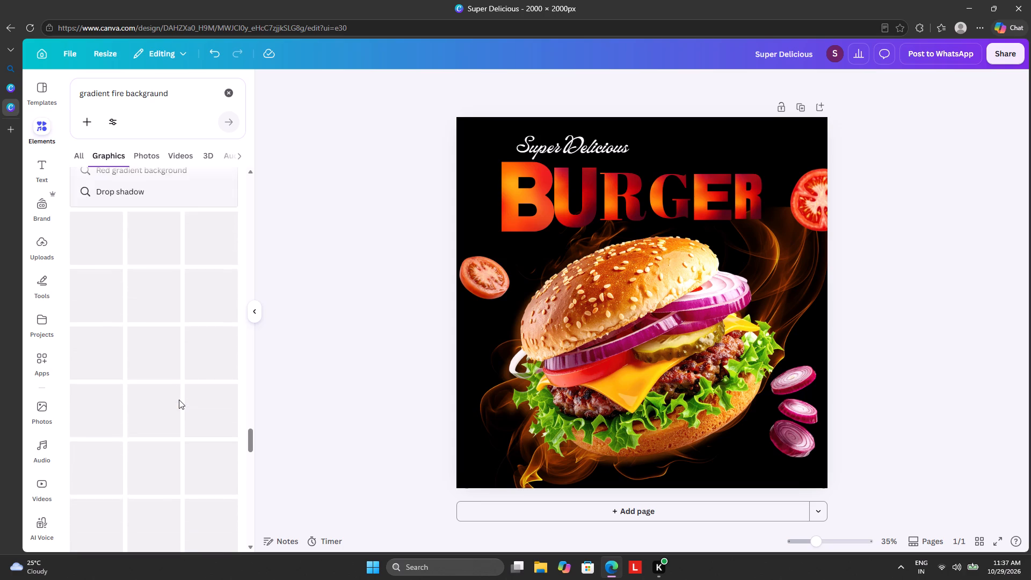
pyautogui.scroll(19, 179, 400)
pyautogui.scroll(18, 179, 398)
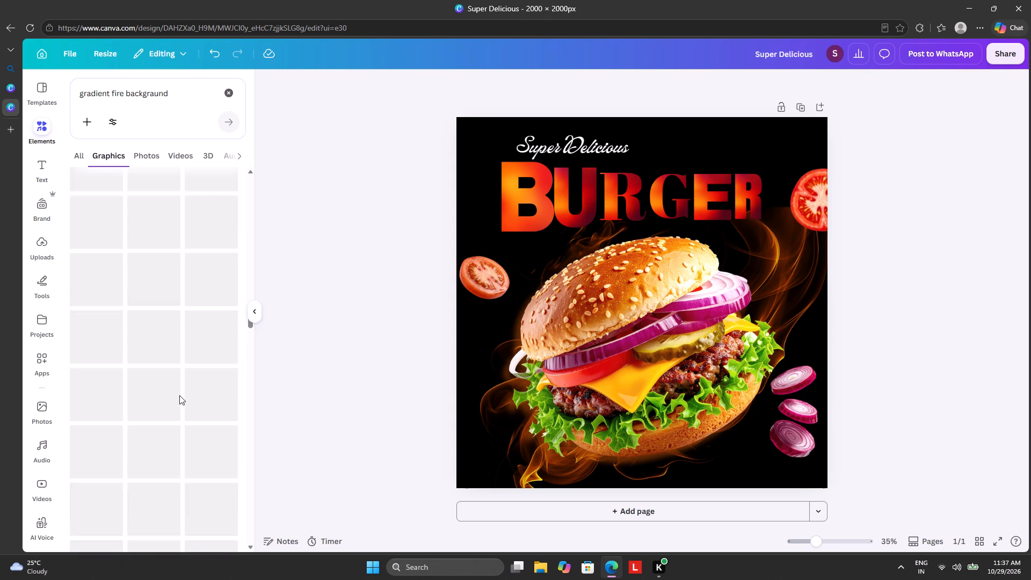
pyautogui.scroll(7, 179, 395)
pyautogui.scroll(-1, 179, 395)
pyautogui.scroll(10, 179, 395)
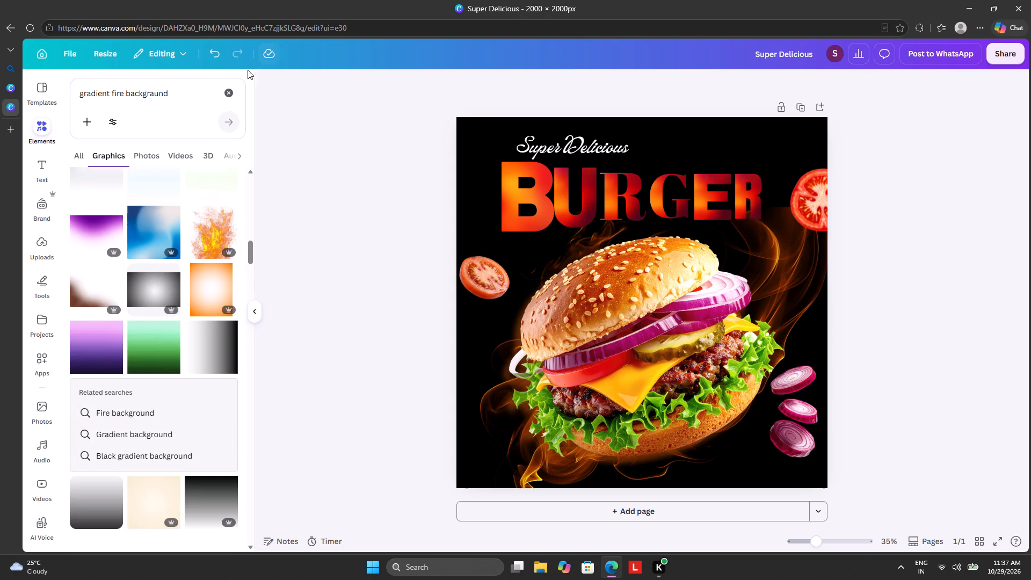
# Search the elements for "burger" and show all of its graphics results.
pyautogui.click(228, 90)
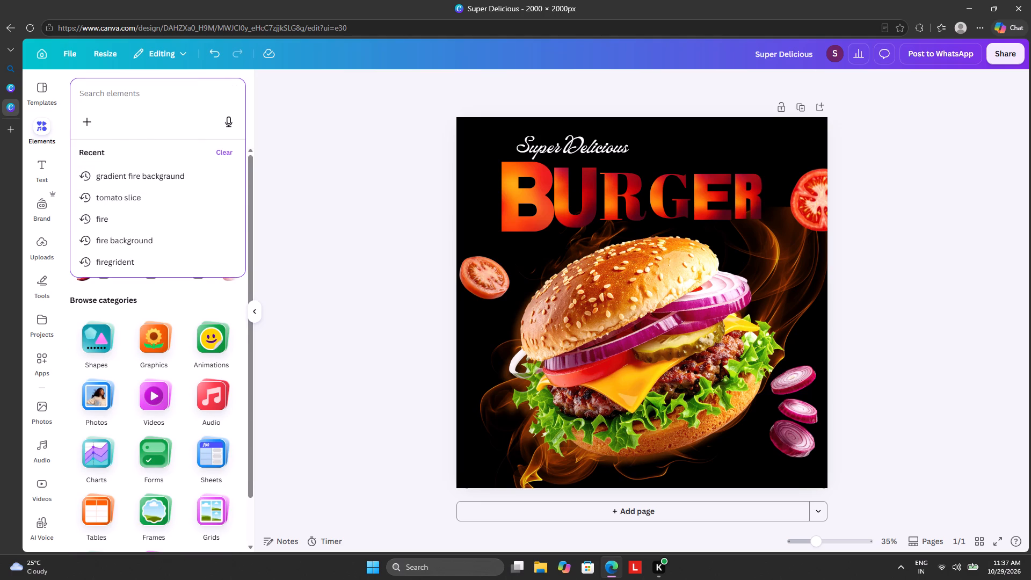
pyautogui.write('burg')
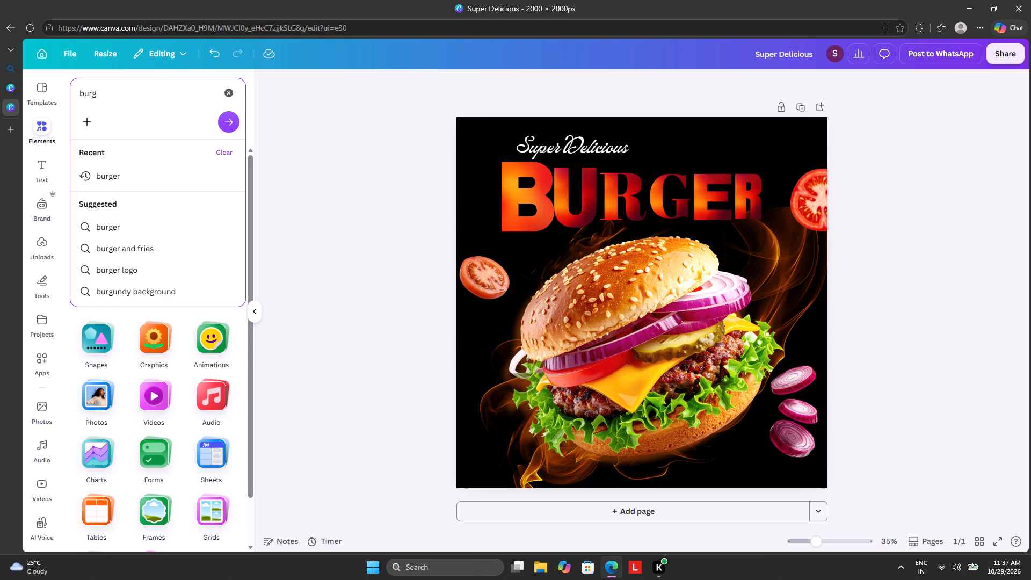
pyautogui.click(128, 230)
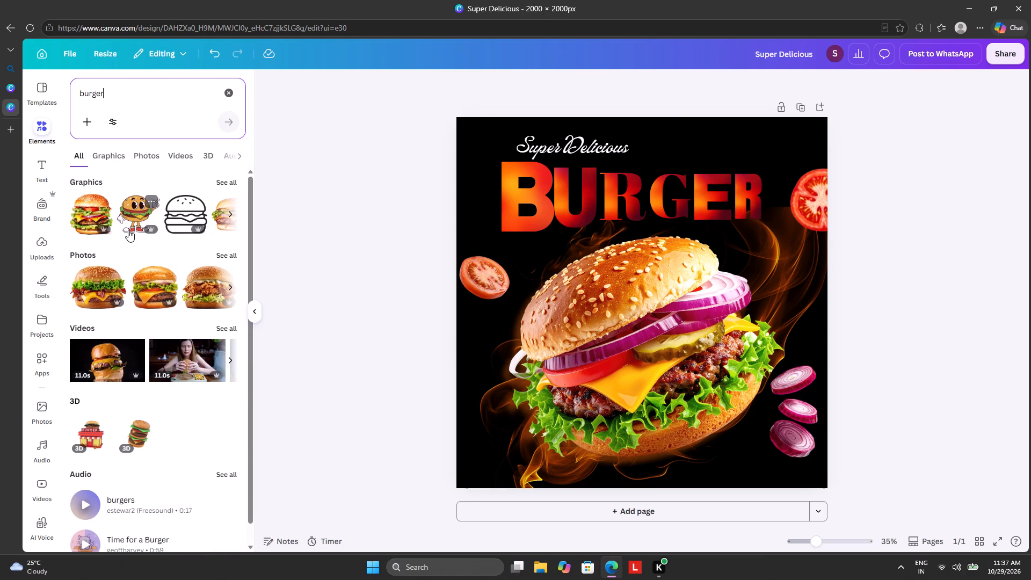
pyautogui.click(81, 213)
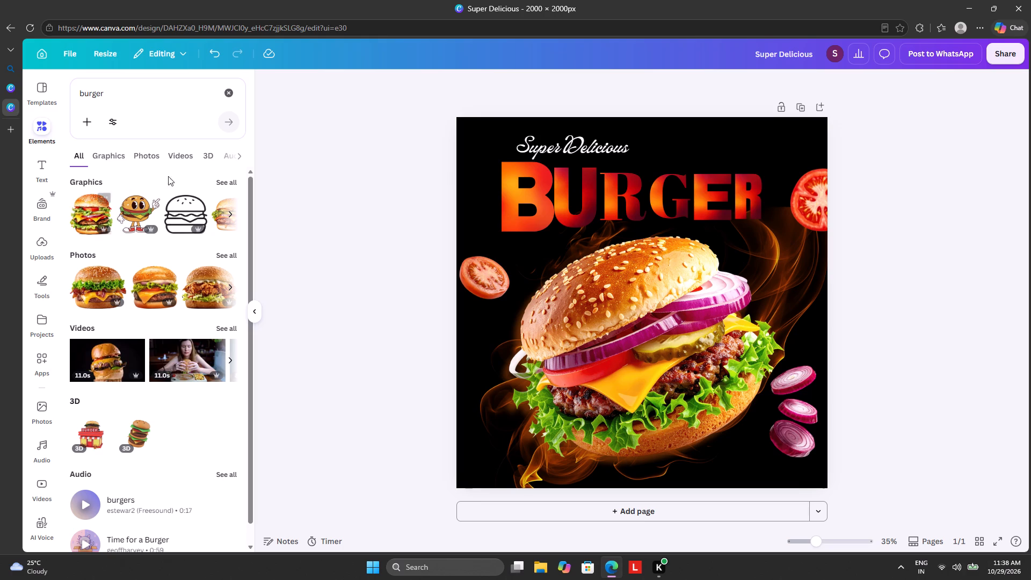
pyautogui.click(224, 185)
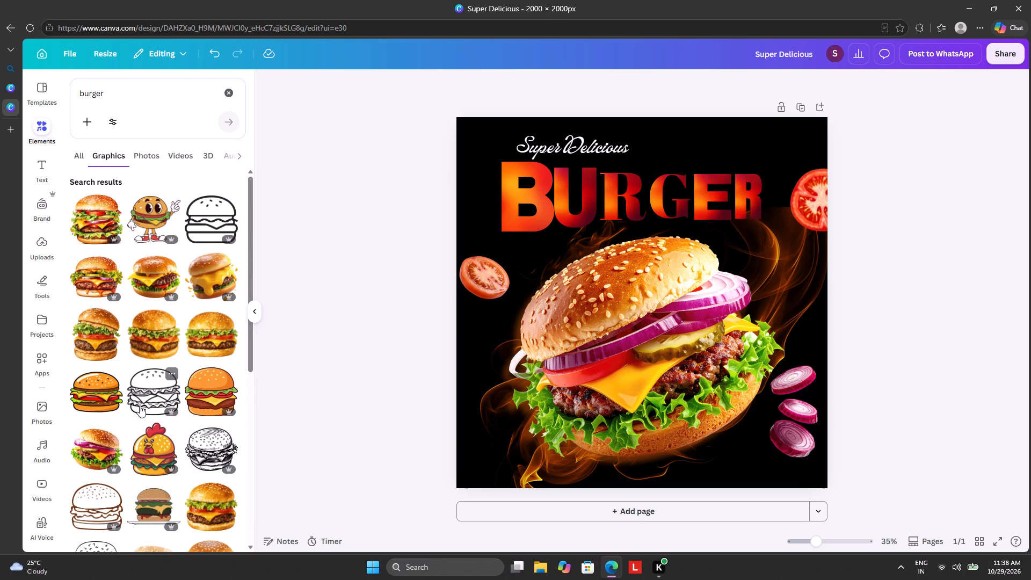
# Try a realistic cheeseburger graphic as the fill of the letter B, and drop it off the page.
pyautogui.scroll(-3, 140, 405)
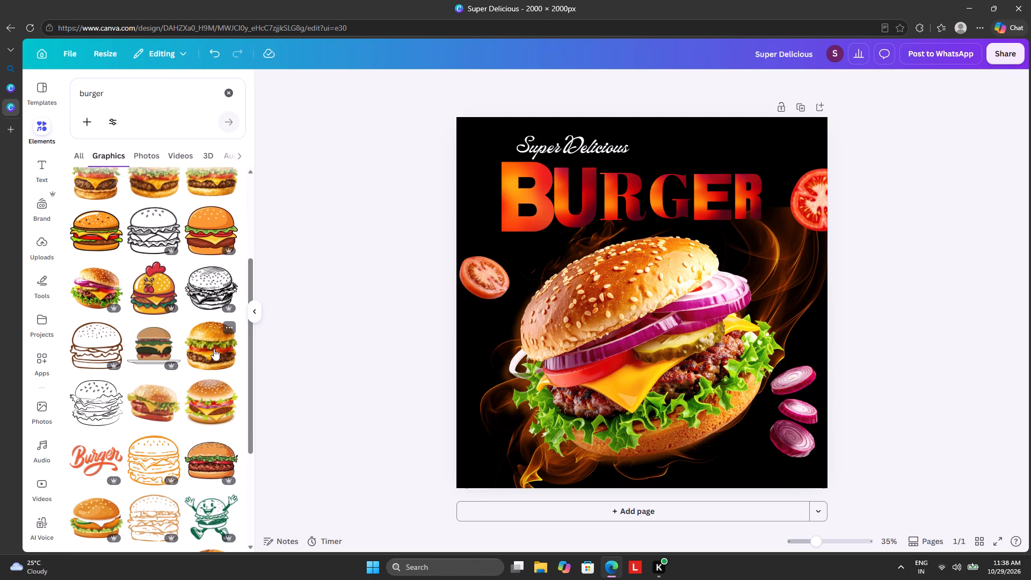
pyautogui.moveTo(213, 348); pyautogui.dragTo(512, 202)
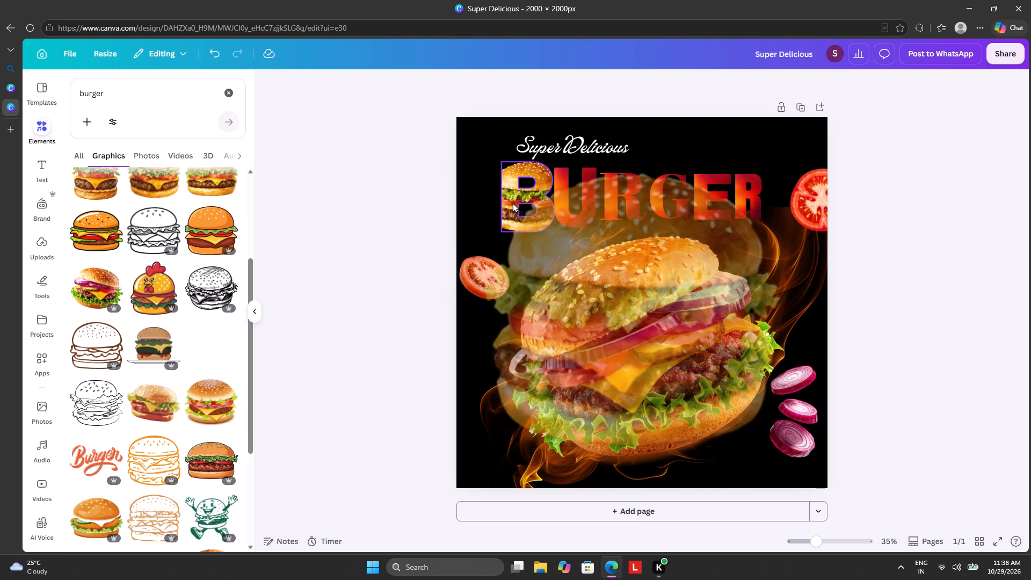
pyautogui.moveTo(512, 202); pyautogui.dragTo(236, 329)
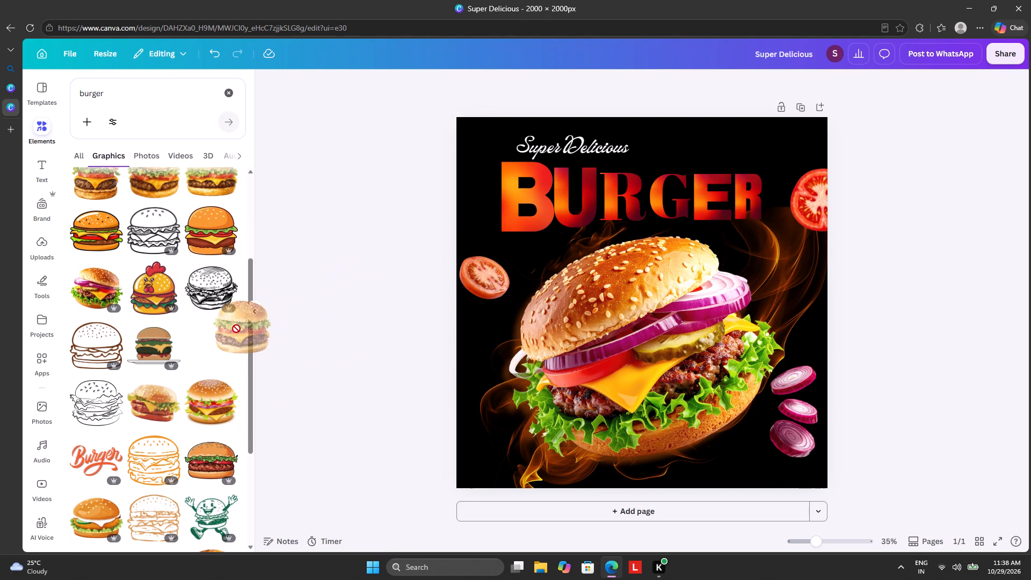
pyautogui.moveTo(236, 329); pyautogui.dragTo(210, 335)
# Place the burger line-art pattern graphic, 800 × 800 px, over the upper-left part of the burger, just below the BURGER lettering.
pyautogui.scroll(-5, 182, 405)
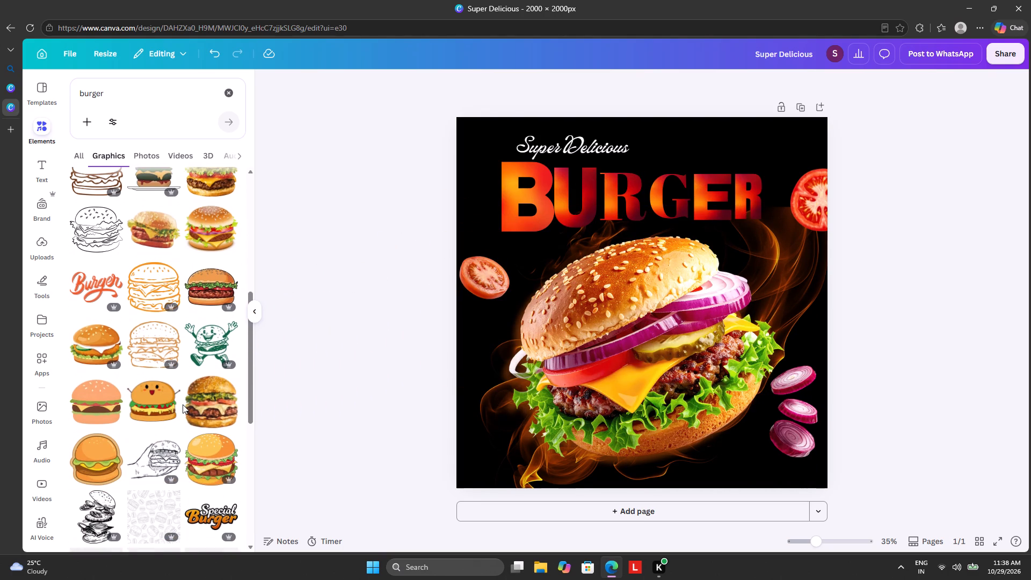
pyautogui.scroll(-4, 183, 404)
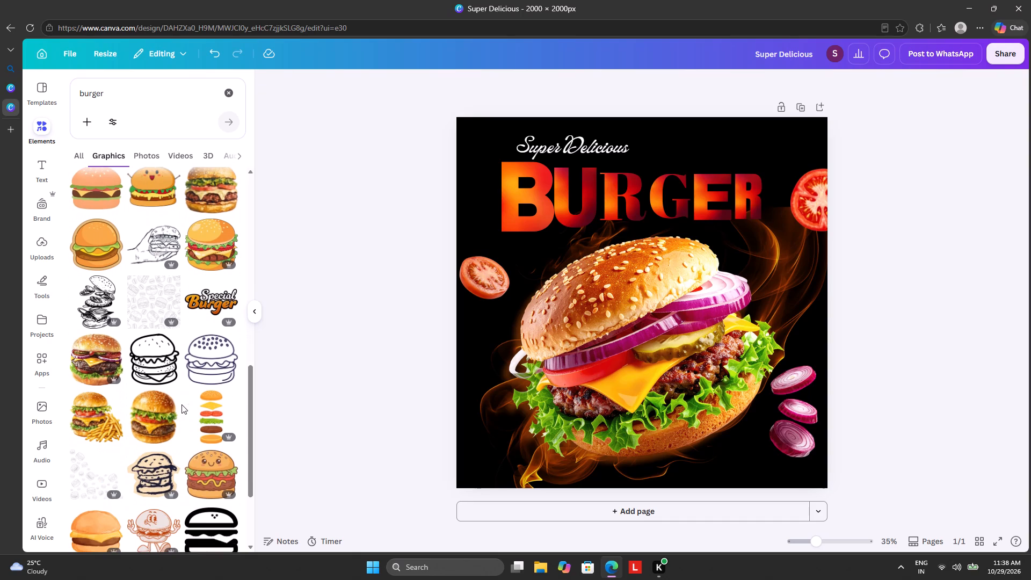
pyautogui.moveTo(151, 303); pyautogui.dragTo(540, 200)
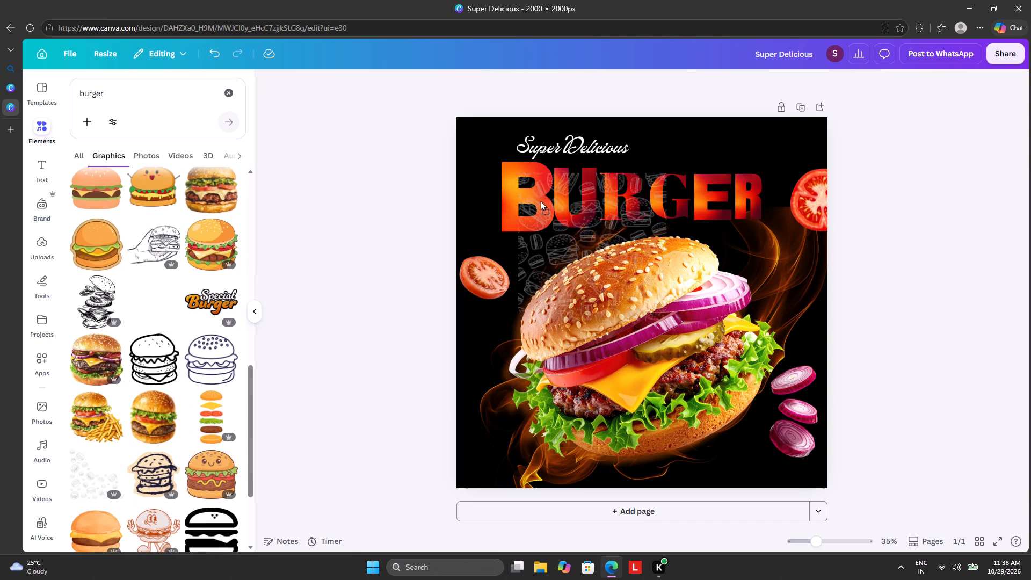
pyautogui.moveTo(540, 200); pyautogui.dragTo(281, 308)
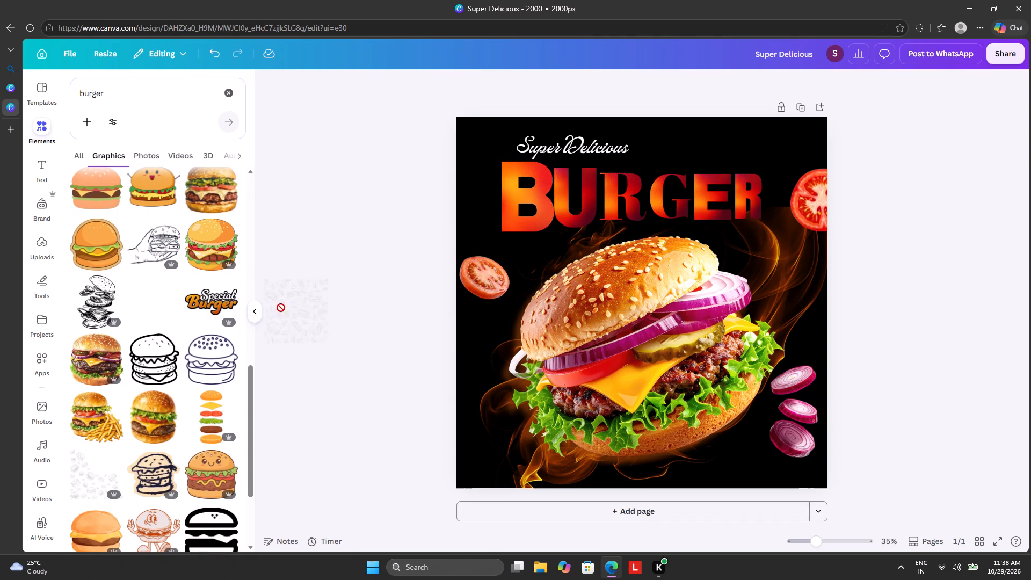
pyautogui.moveTo(281, 308); pyautogui.dragTo(187, 317)
pyautogui.moveTo(187, 317); pyautogui.dragTo(517, 259)
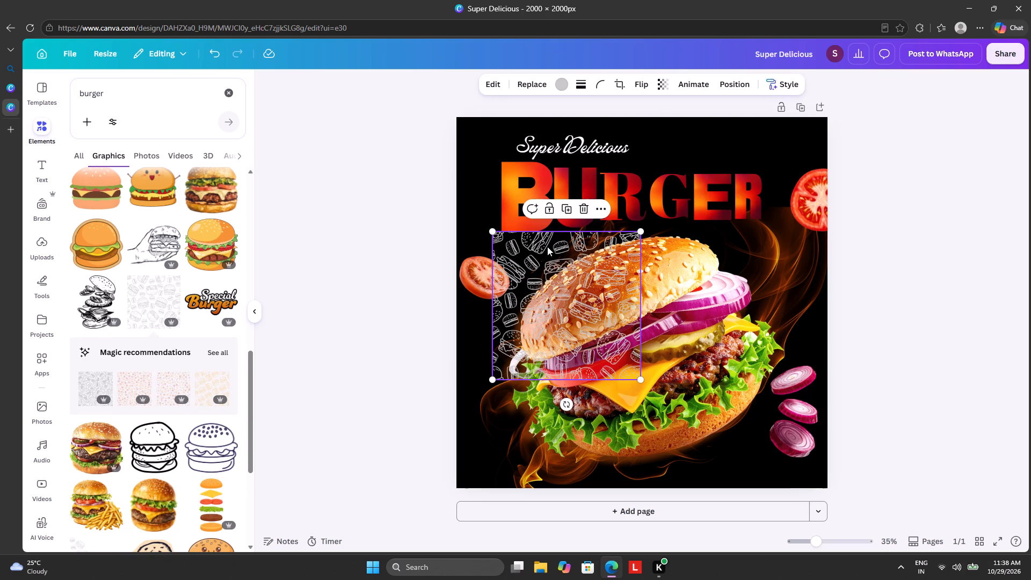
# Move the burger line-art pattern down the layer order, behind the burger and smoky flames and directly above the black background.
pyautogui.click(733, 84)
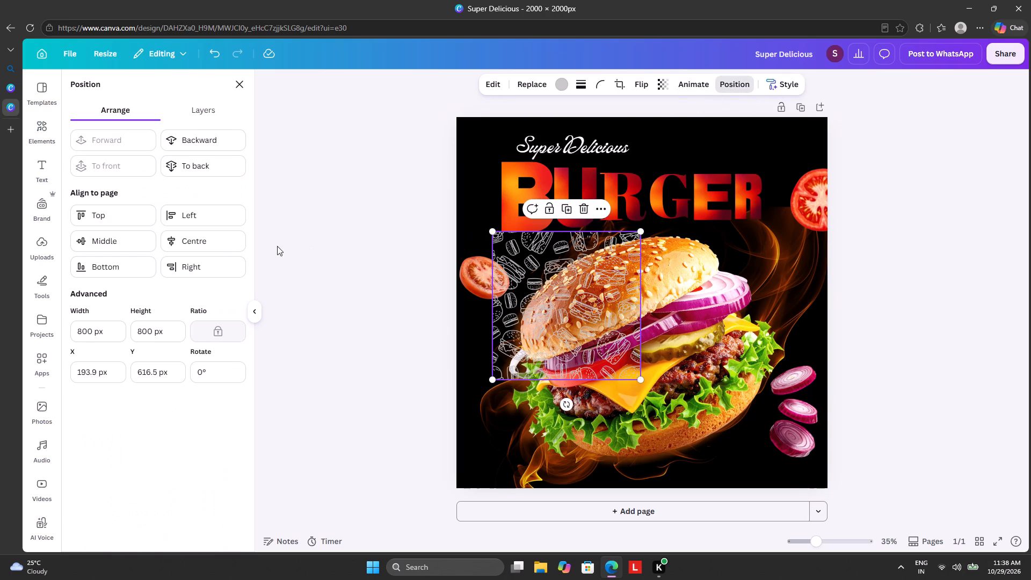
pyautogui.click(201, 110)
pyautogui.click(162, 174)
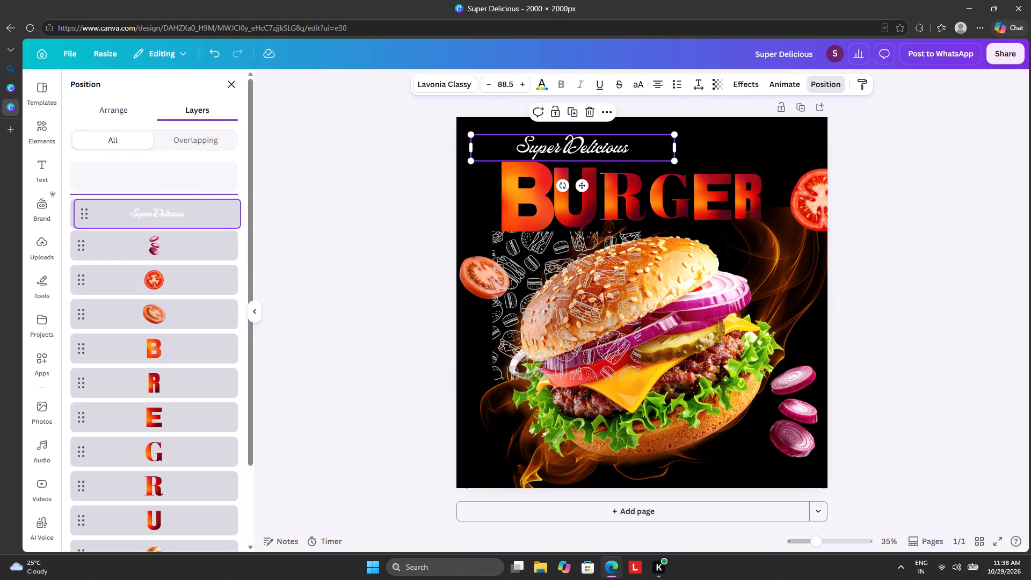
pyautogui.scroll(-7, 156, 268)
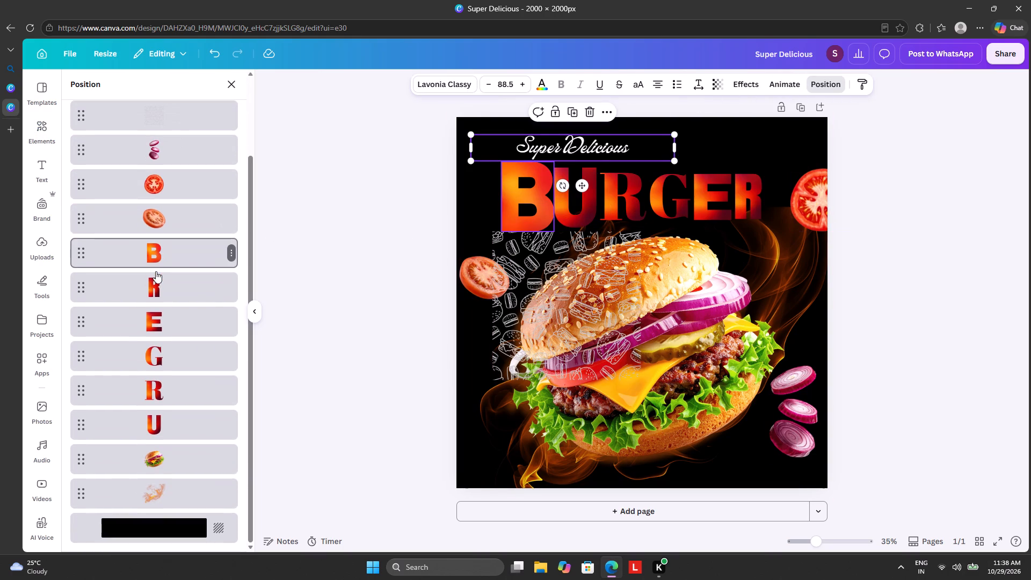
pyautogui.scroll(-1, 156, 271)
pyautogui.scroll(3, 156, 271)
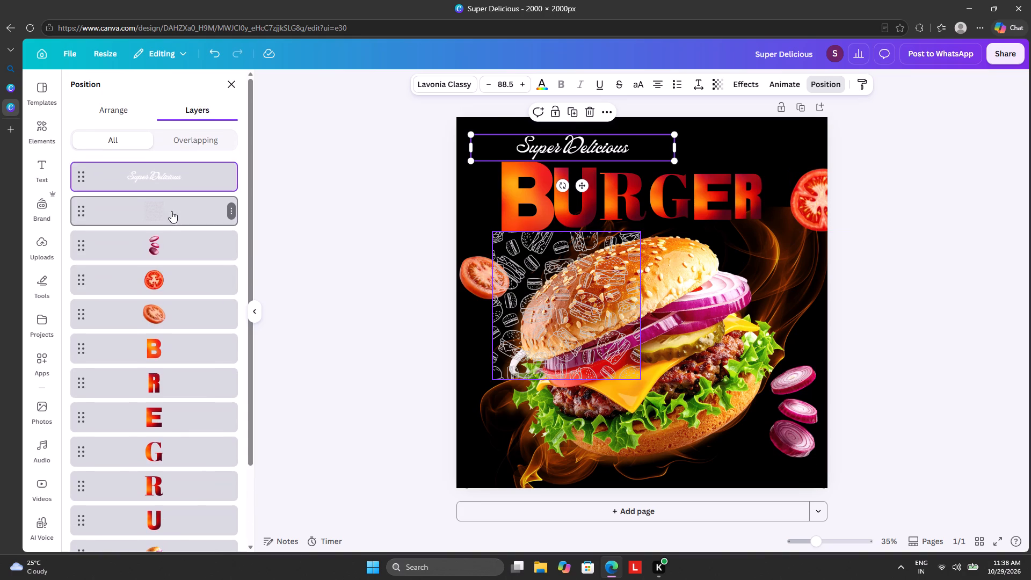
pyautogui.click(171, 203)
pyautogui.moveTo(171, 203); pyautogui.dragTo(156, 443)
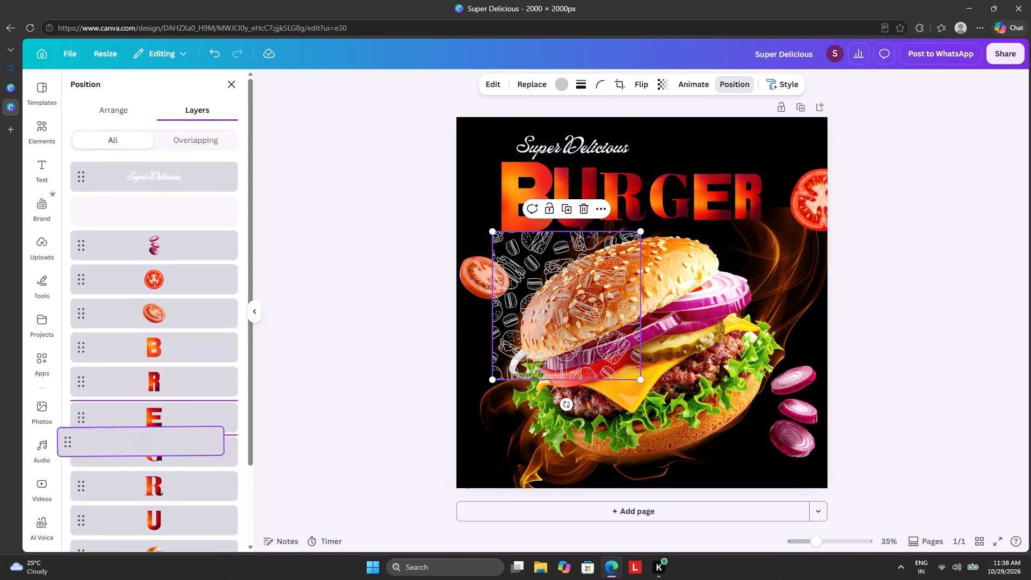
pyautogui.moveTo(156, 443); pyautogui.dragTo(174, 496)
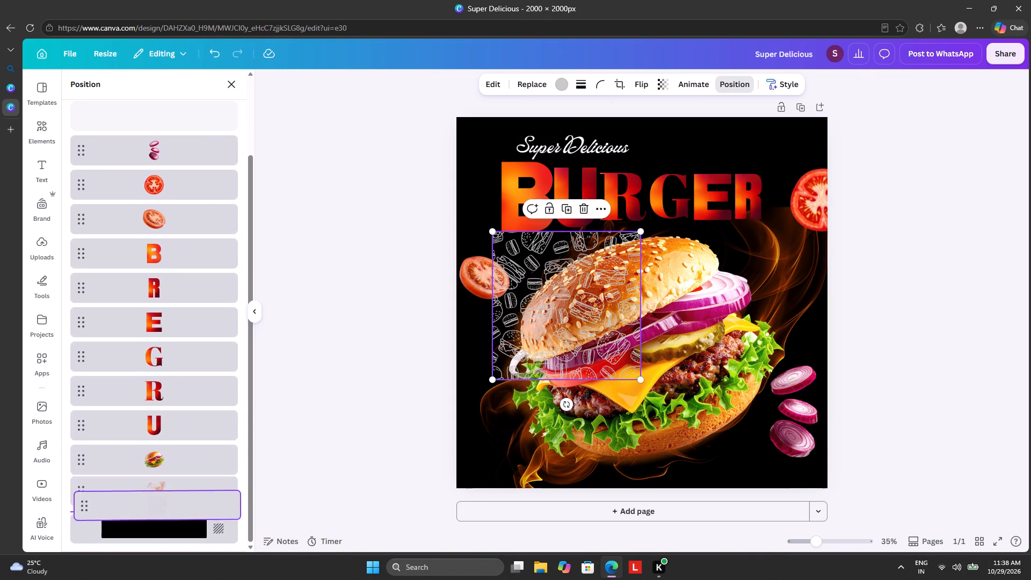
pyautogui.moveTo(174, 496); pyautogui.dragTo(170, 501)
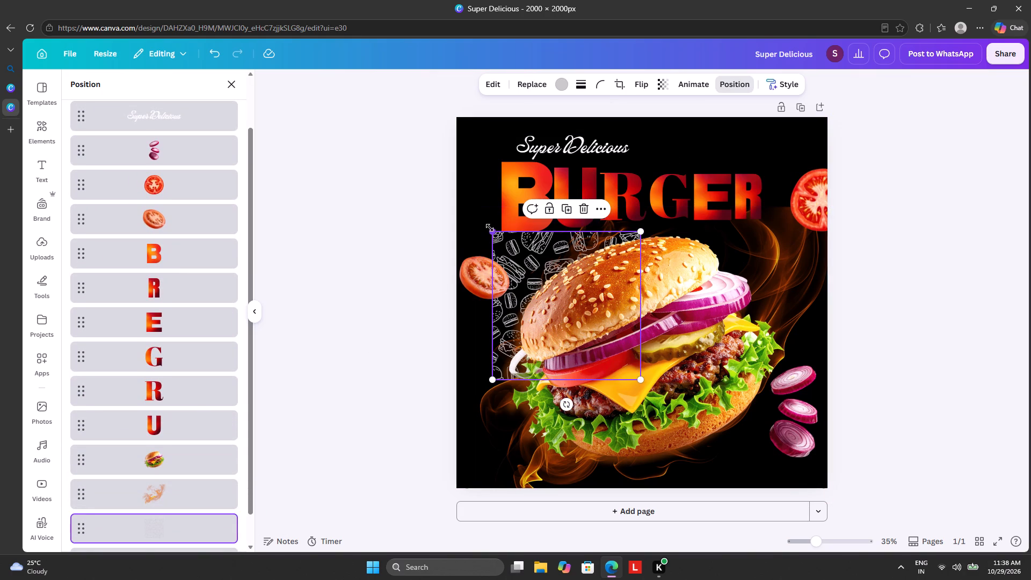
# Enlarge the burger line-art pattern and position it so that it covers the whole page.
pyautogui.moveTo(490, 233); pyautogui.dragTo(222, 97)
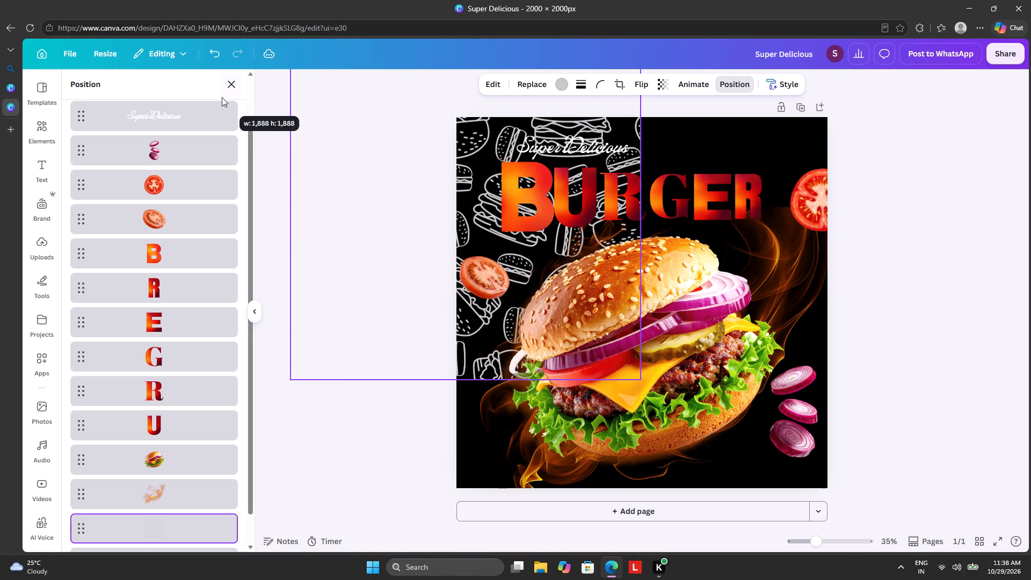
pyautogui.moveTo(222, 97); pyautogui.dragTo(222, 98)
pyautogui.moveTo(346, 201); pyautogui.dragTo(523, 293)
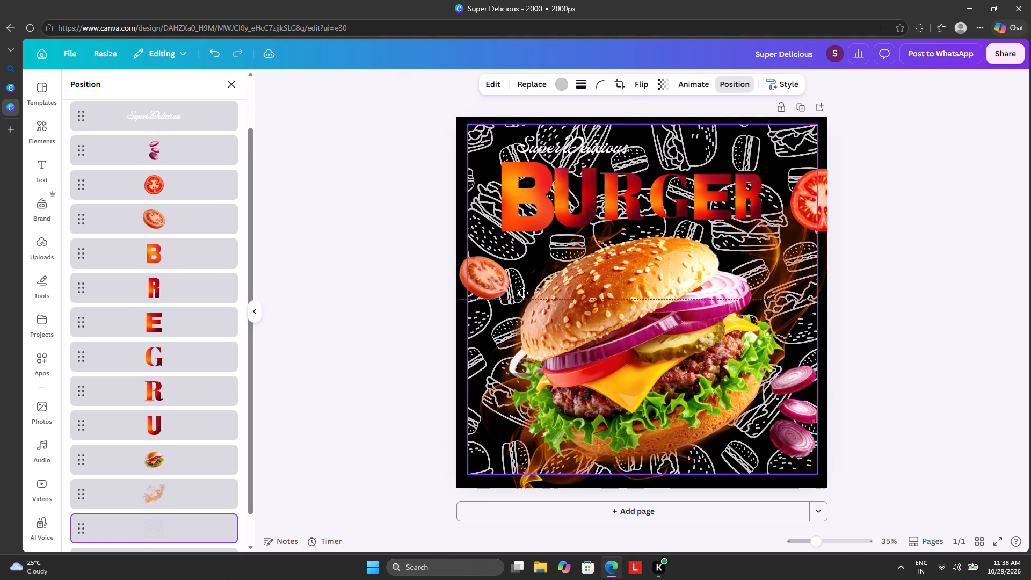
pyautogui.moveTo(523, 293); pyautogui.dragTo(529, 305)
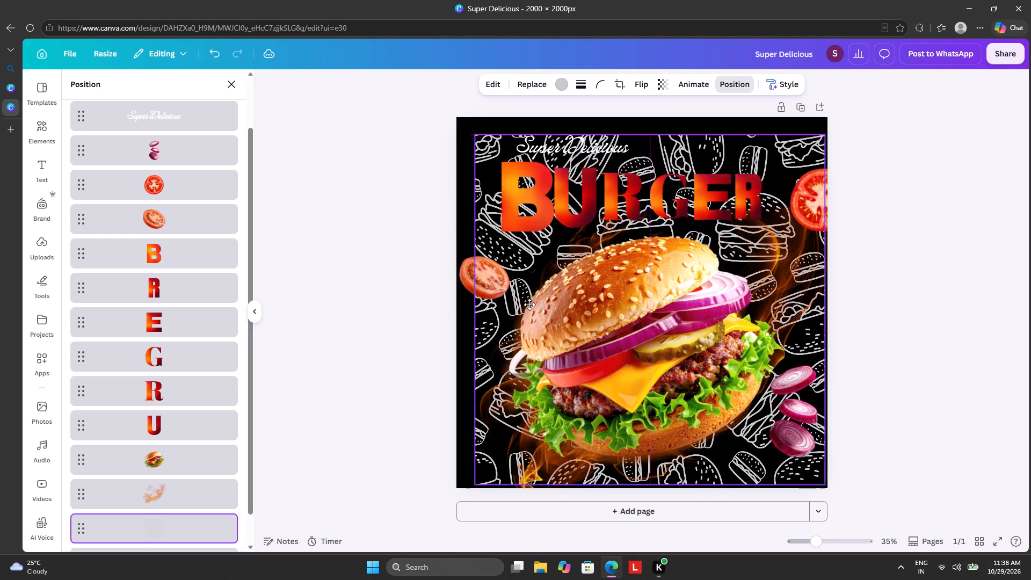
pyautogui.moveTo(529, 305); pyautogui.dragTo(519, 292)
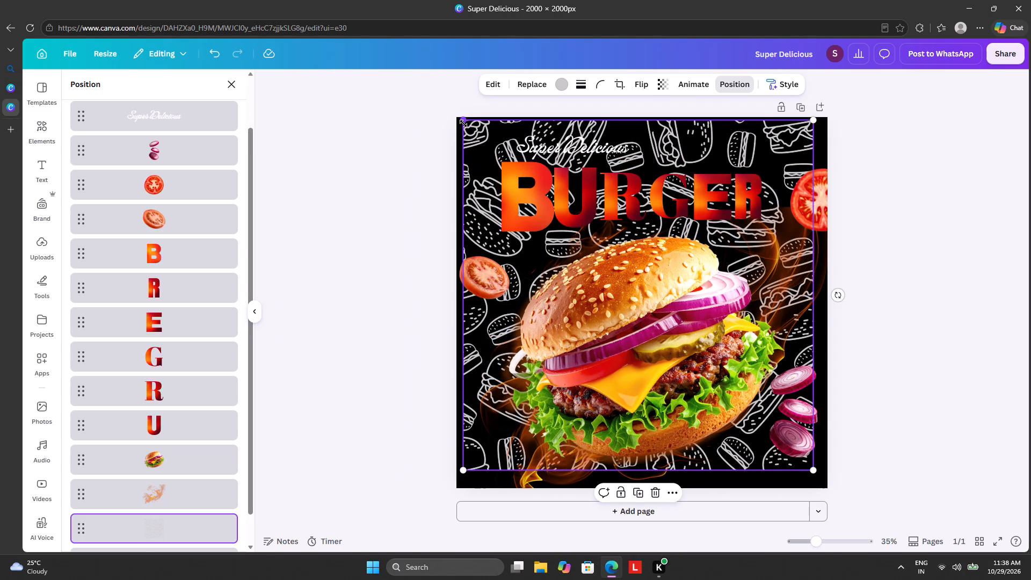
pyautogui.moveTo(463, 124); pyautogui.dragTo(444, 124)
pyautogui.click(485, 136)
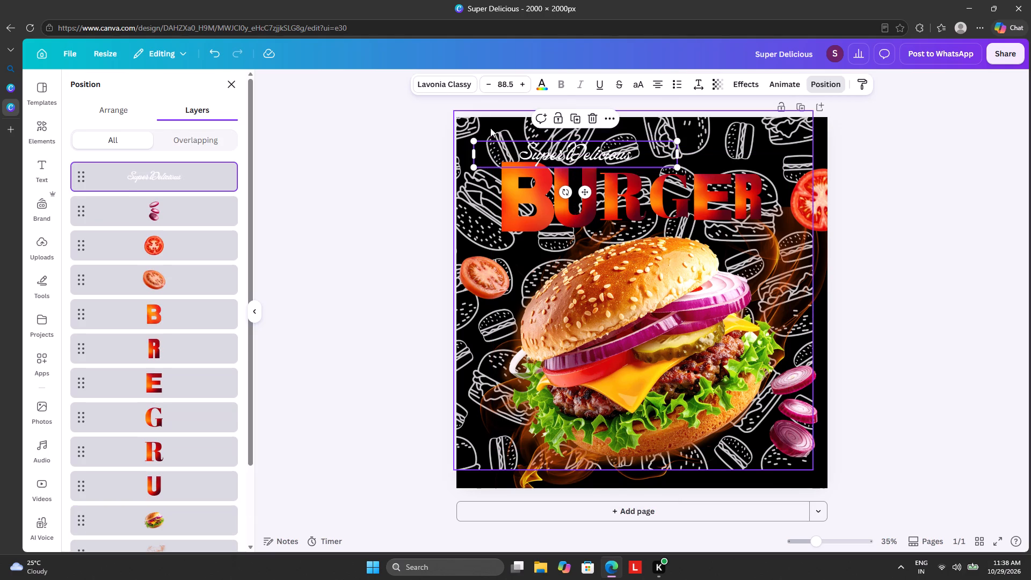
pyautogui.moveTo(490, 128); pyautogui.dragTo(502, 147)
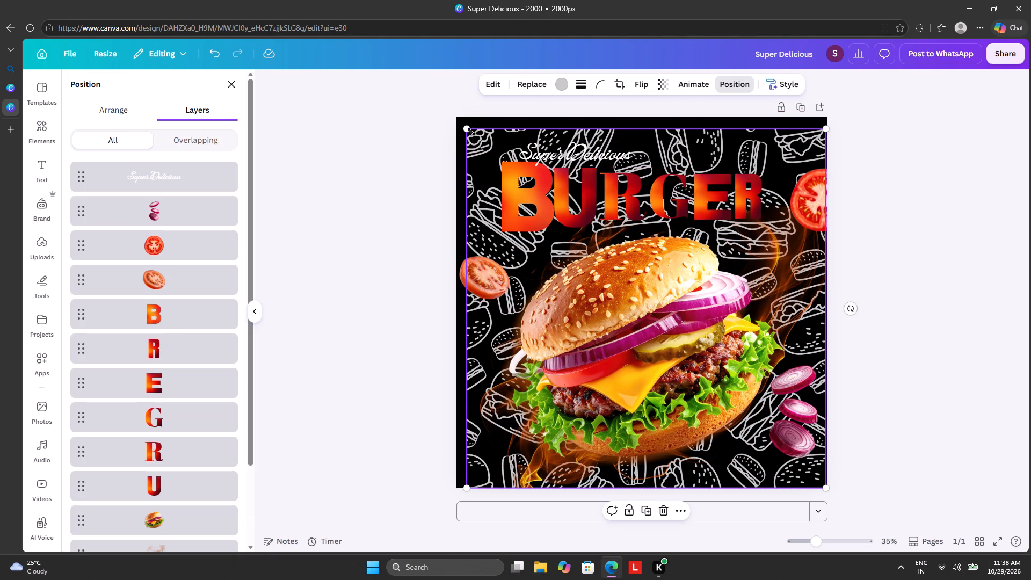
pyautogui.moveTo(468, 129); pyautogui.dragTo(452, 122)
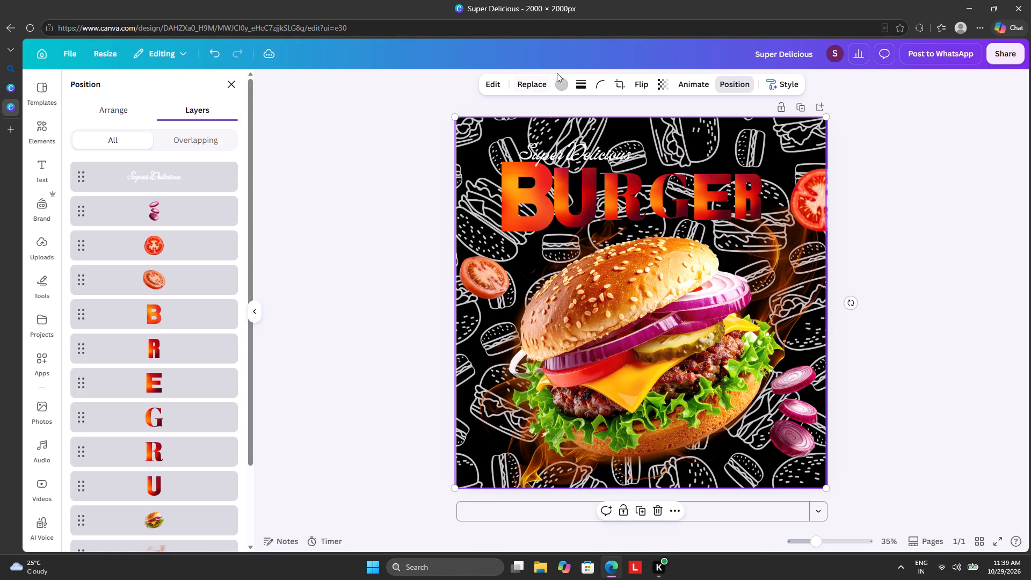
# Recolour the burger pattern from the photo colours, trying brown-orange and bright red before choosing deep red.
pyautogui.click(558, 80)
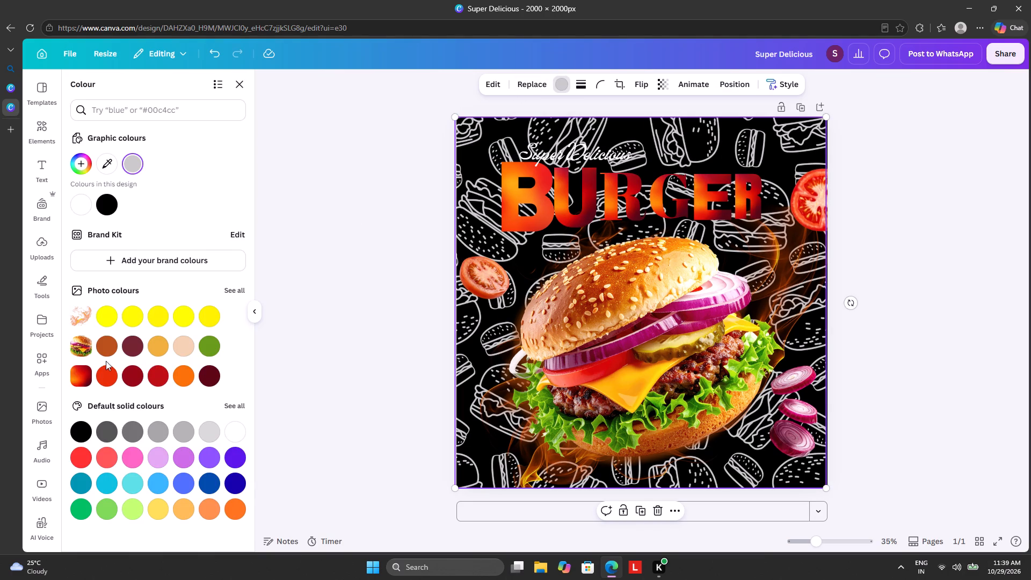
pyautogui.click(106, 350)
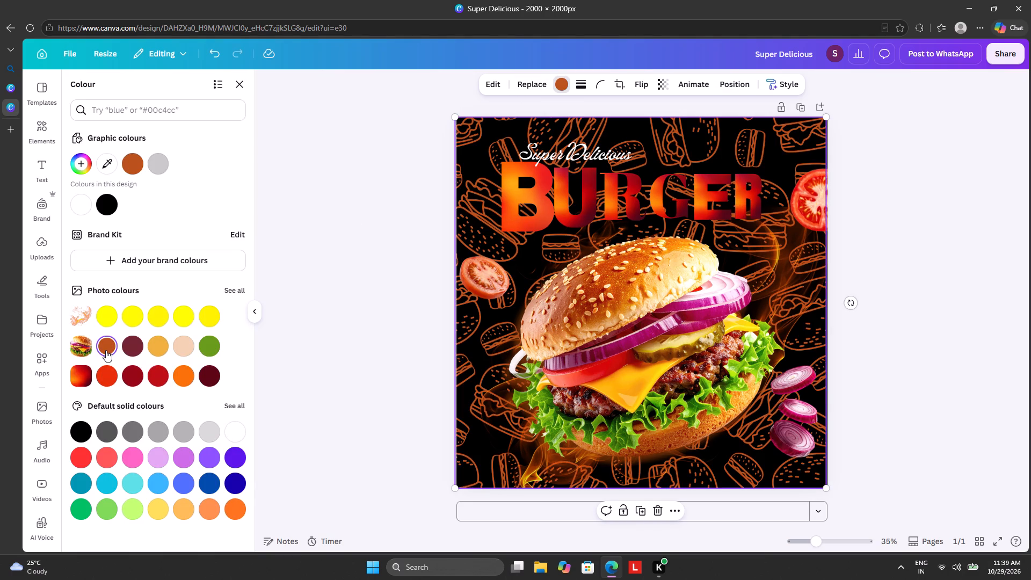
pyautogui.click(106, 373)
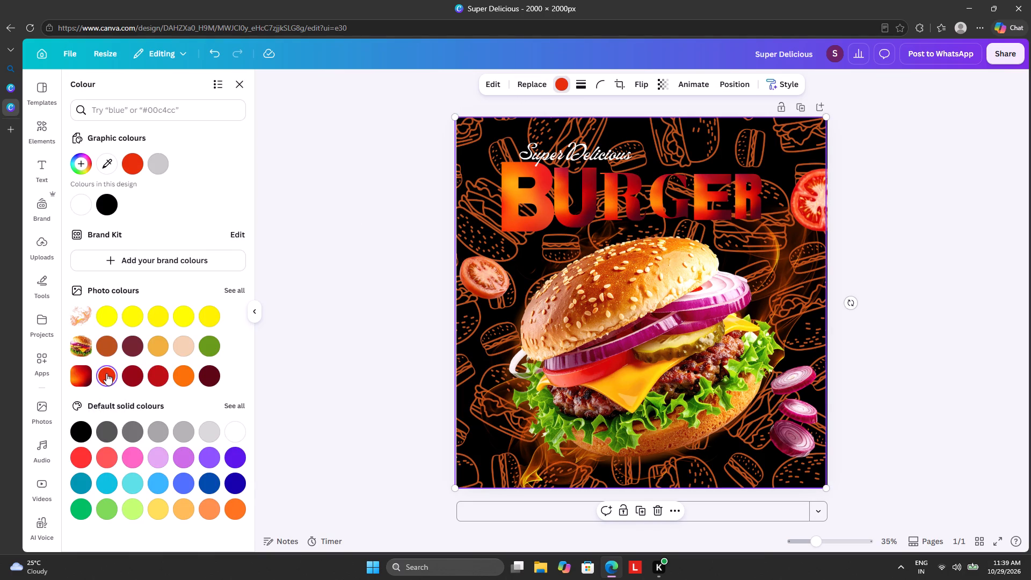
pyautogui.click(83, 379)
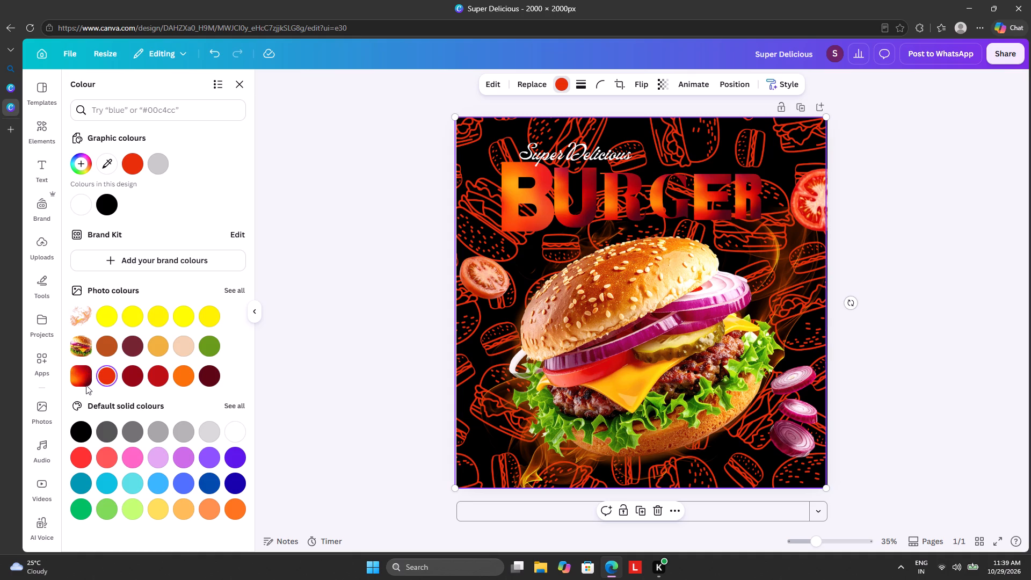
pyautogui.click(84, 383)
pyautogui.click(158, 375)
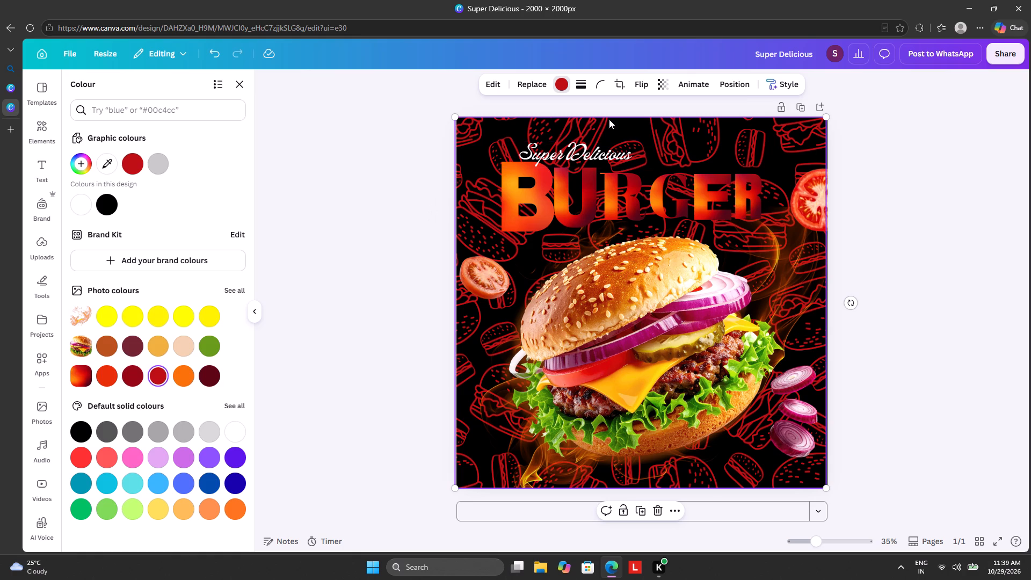
# Delete the burger line-art pattern layer from the design.
pyautogui.click(738, 84)
pyautogui.scroll(-6, 114, 380)
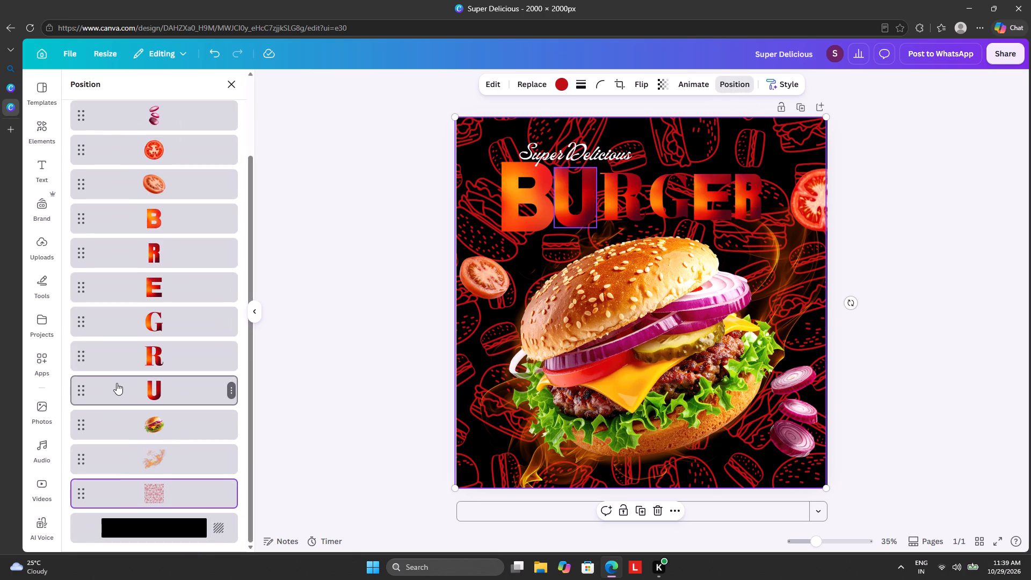
pyautogui.scroll(-3, 117, 383)
pyautogui.click(234, 486)
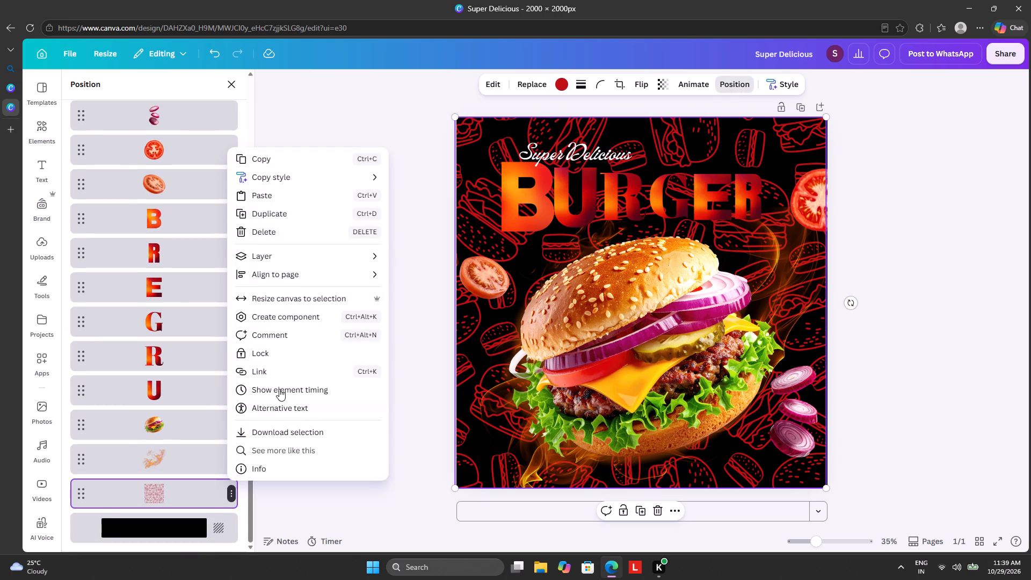
pyautogui.click(284, 237)
pyautogui.click(307, 252)
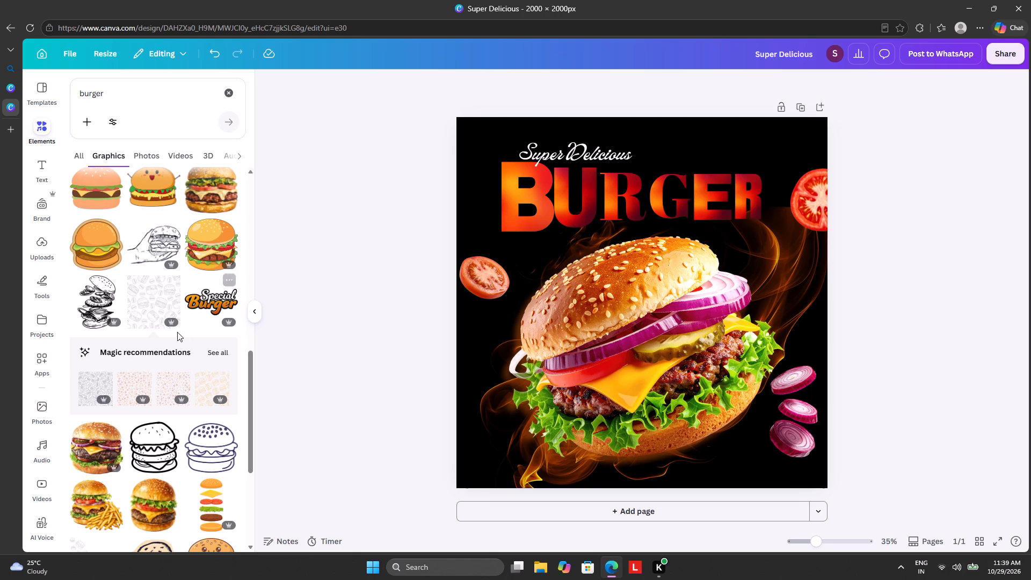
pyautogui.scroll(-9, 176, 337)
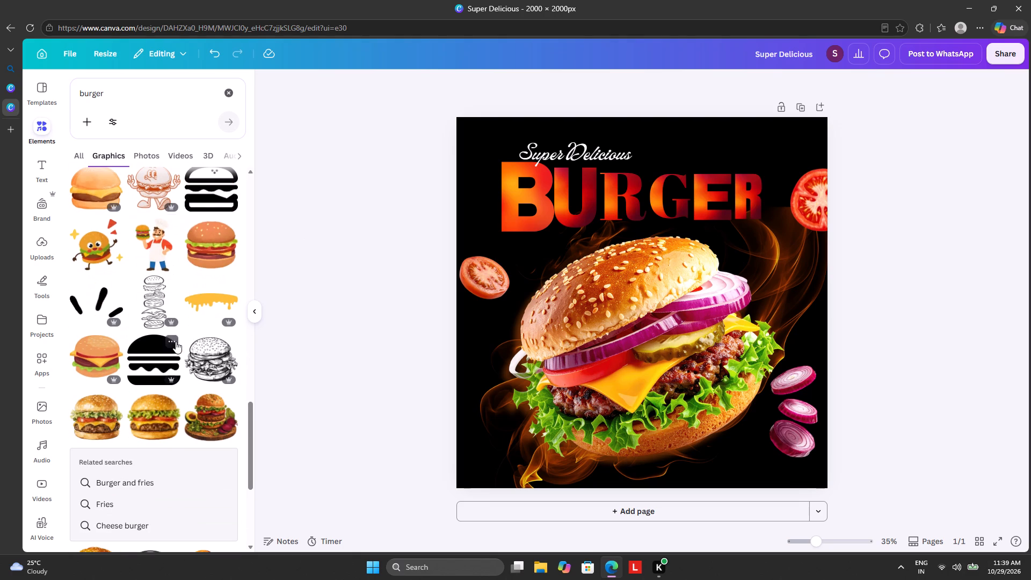
# Shrink the letter B to about three-quarters of its size and place it near the page's left edge, above the tomato slice.
pyautogui.moveTo(537, 198); pyautogui.dragTo(507, 201)
pyautogui.moveTo(471, 166); pyautogui.dragTo(493, 197)
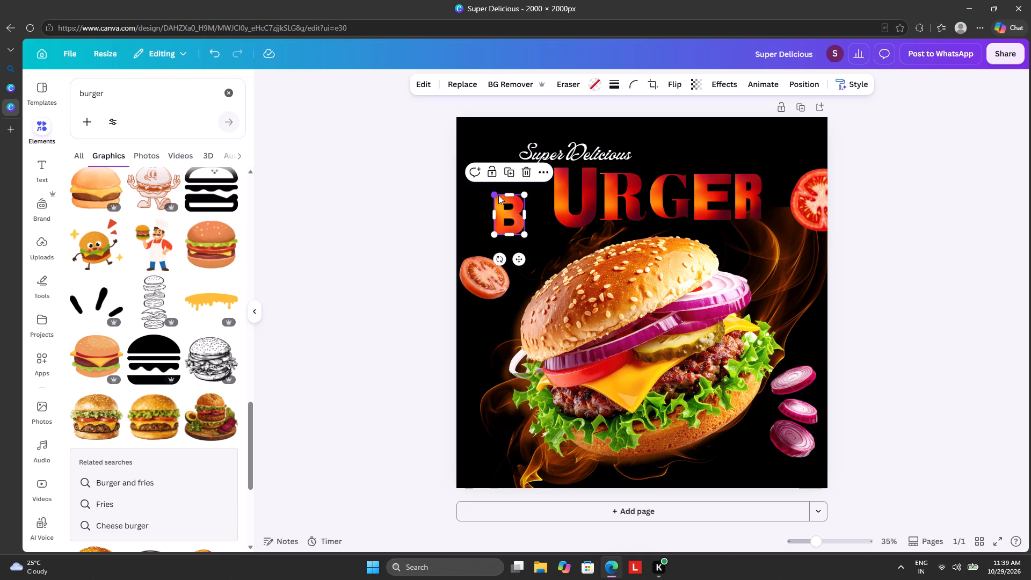
pyautogui.moveTo(506, 218); pyautogui.dragTo(488, 204)
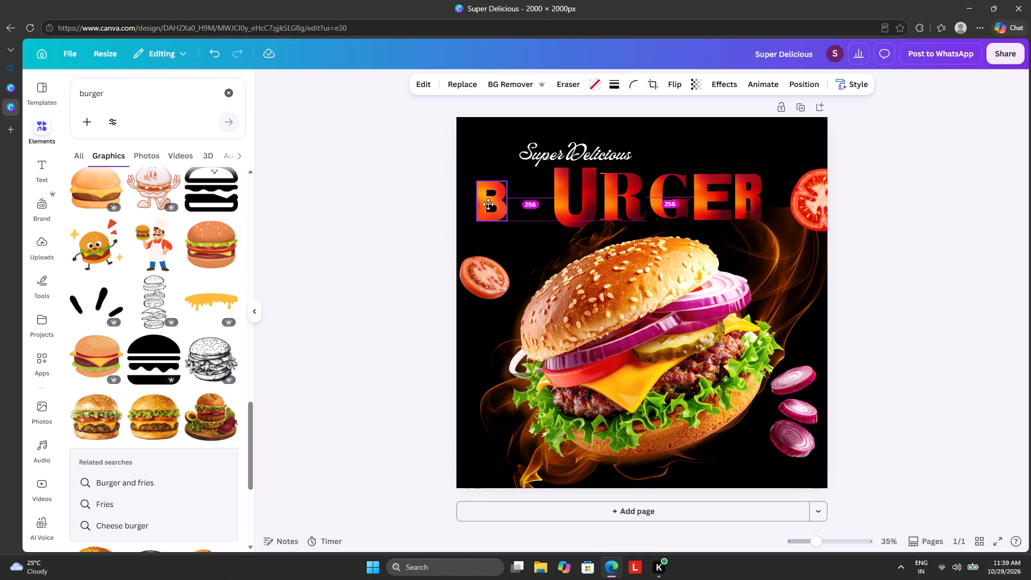
pyautogui.moveTo(488, 204); pyautogui.dragTo(487, 197)
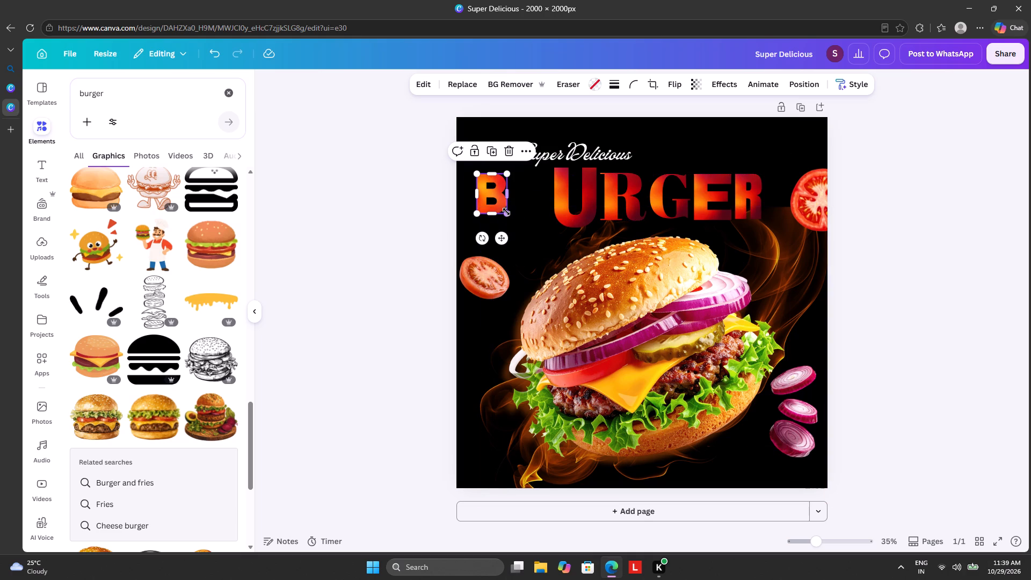
pyautogui.moveTo(506, 214); pyautogui.dragTo(526, 227)
pyautogui.moveTo(500, 207); pyautogui.dragTo(493, 207)
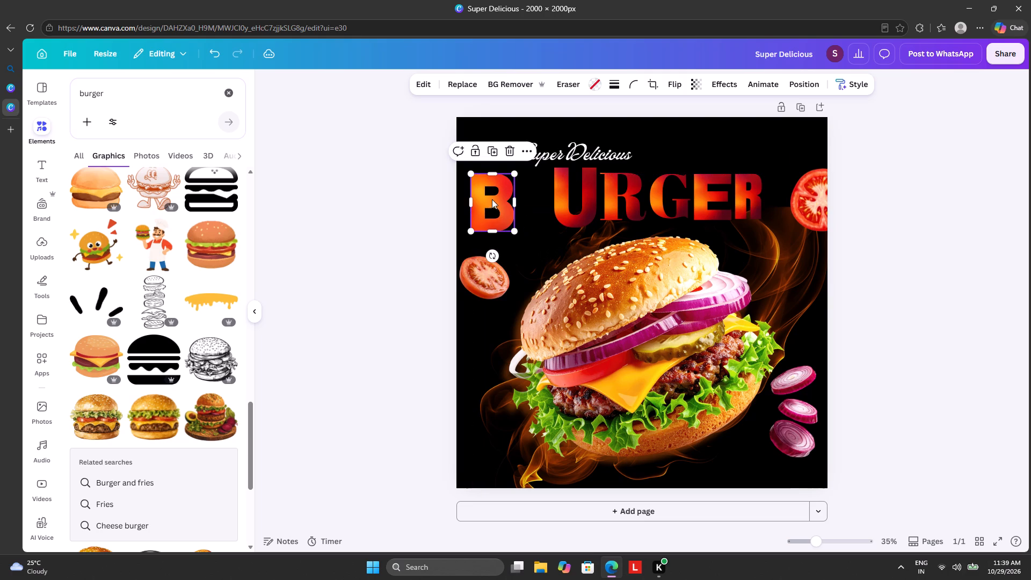
pyautogui.click(491, 198)
pyautogui.click(471, 175)
pyautogui.moveTo(471, 175); pyautogui.dragTo(477, 182)
pyautogui.moveTo(492, 216); pyautogui.dragTo(488, 204)
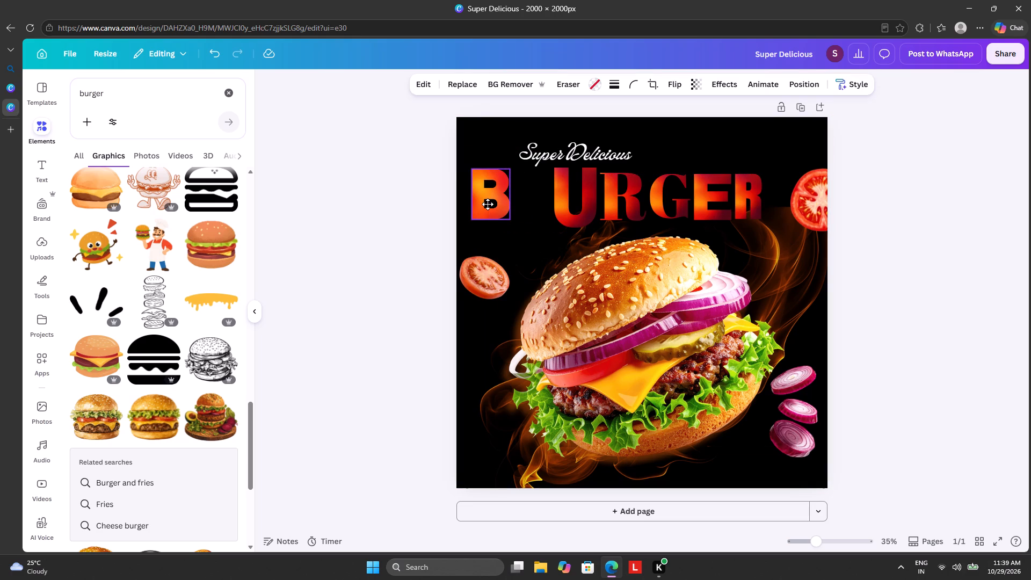
pyautogui.moveTo(488, 204); pyautogui.dragTo(488, 208)
# Shrink the letter U to about three-quarters of its size and place it directly beside the B, vertically in line with it.
pyautogui.moveTo(578, 192); pyautogui.dragTo(543, 203)
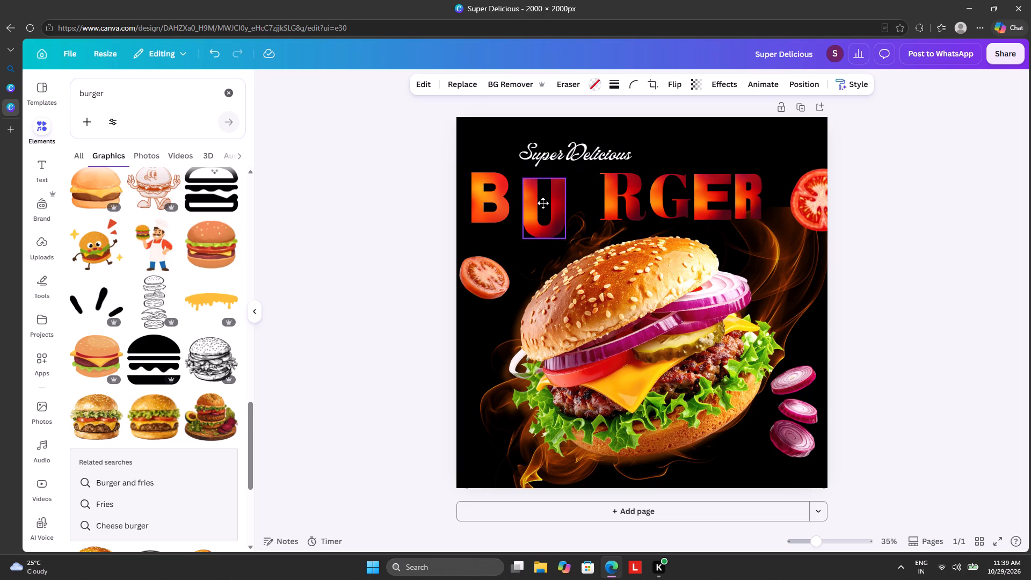
pyautogui.moveTo(543, 203); pyautogui.dragTo(532, 198)
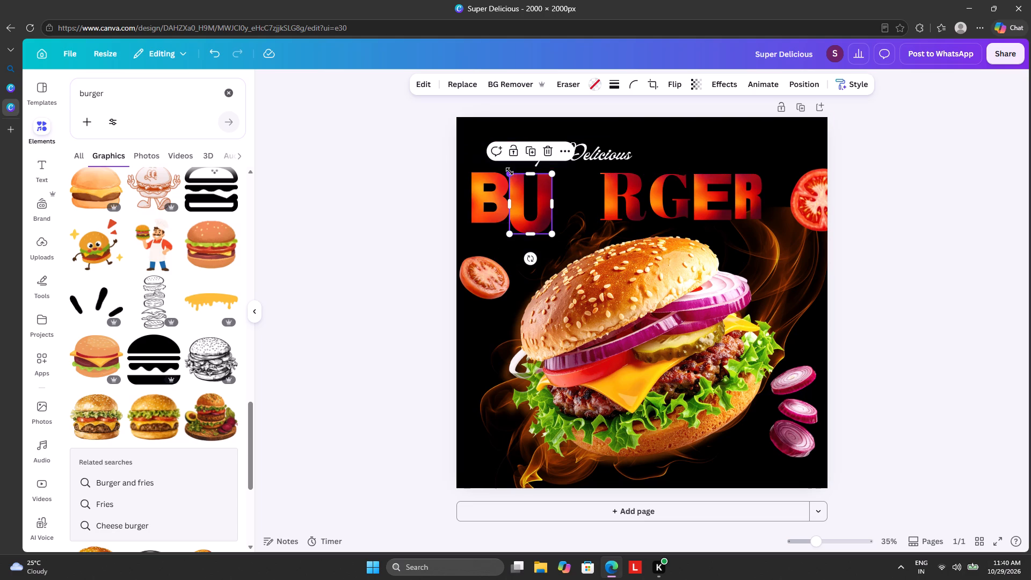
pyautogui.moveTo(510, 172); pyautogui.dragTo(519, 189)
pyautogui.moveTo(533, 211); pyautogui.dragTo(524, 200)
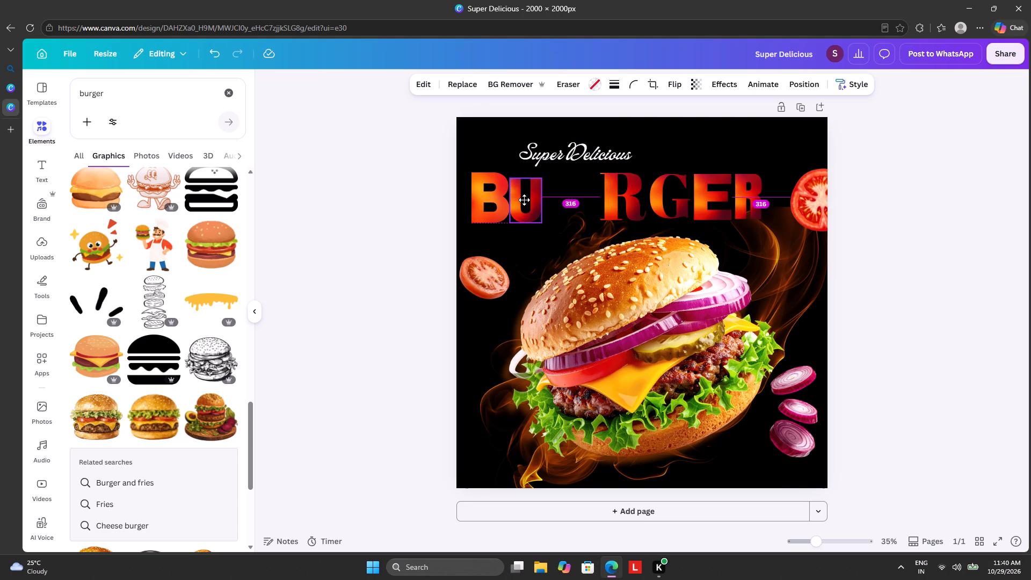
pyautogui.moveTo(524, 200); pyautogui.dragTo(524, 197)
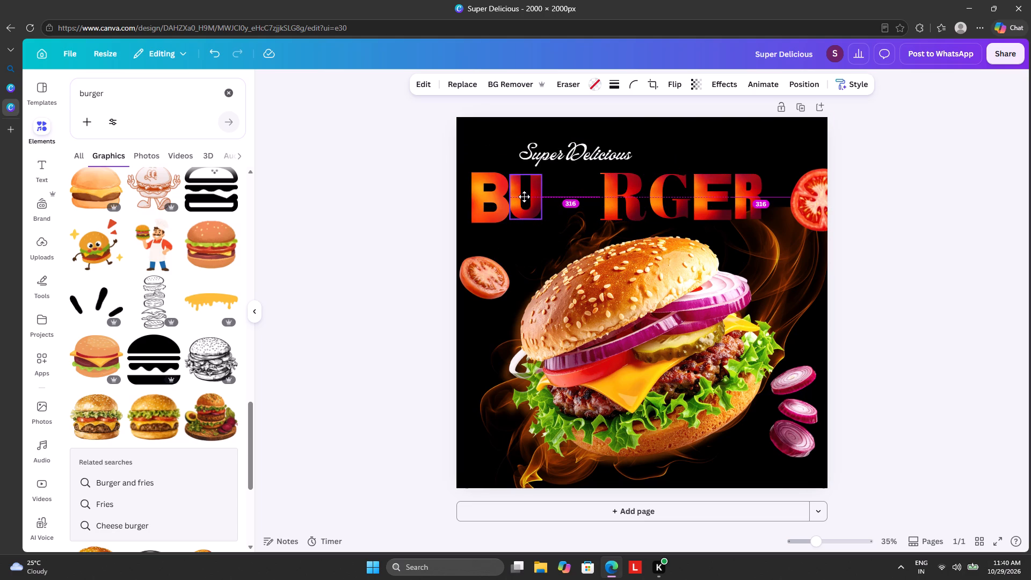
pyautogui.moveTo(524, 197); pyautogui.dragTo(525, 198)
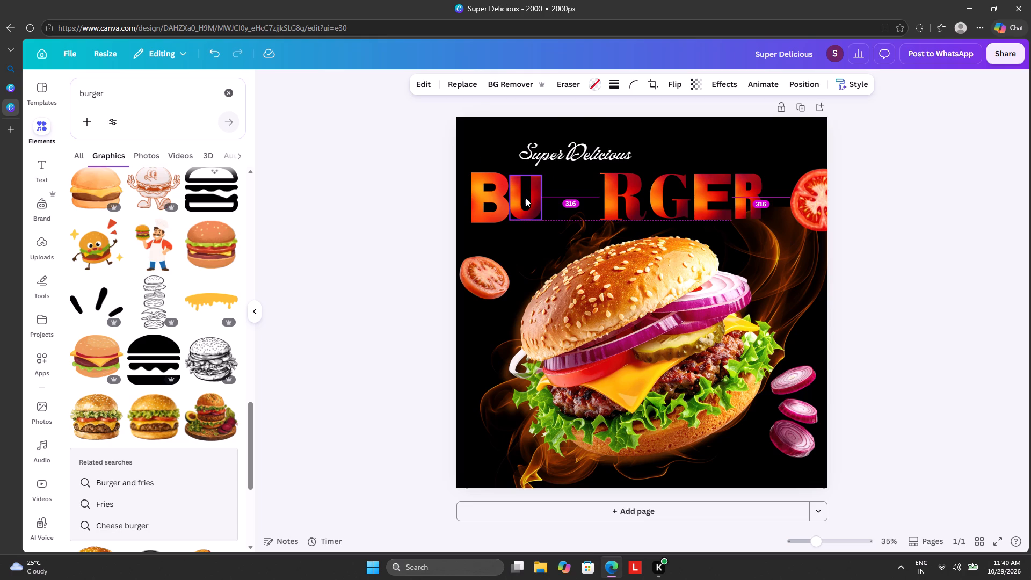
# Move the first R directly beside the U, shrink it slightly, and line it up vertically with the B and U.
pyautogui.moveTo(620, 194); pyautogui.dragTo(562, 196)
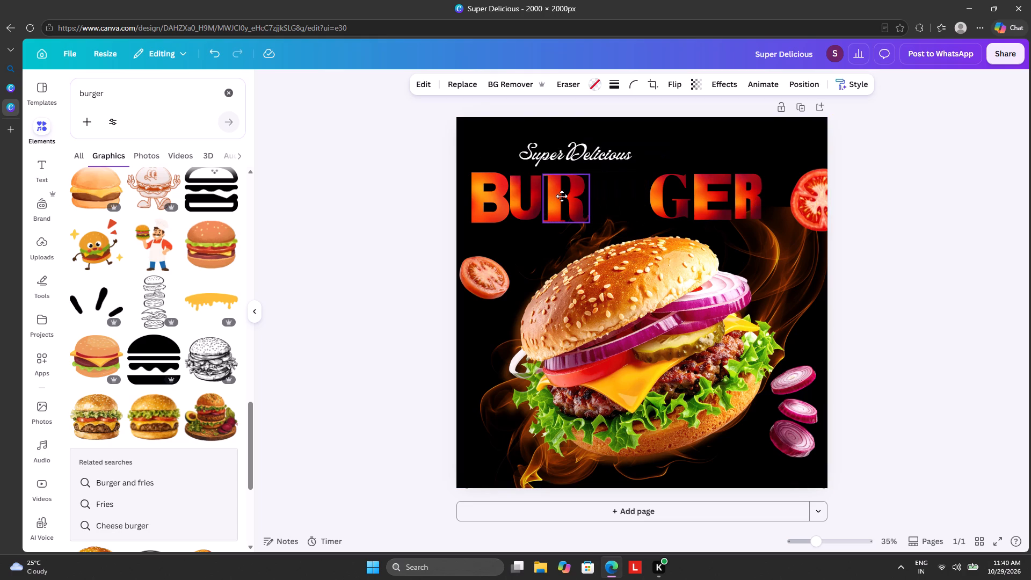
pyautogui.moveTo(562, 196); pyautogui.dragTo(561, 192)
pyautogui.moveTo(538, 171); pyautogui.dragTo(546, 179)
pyautogui.moveTo(561, 200); pyautogui.dragTo(551, 199)
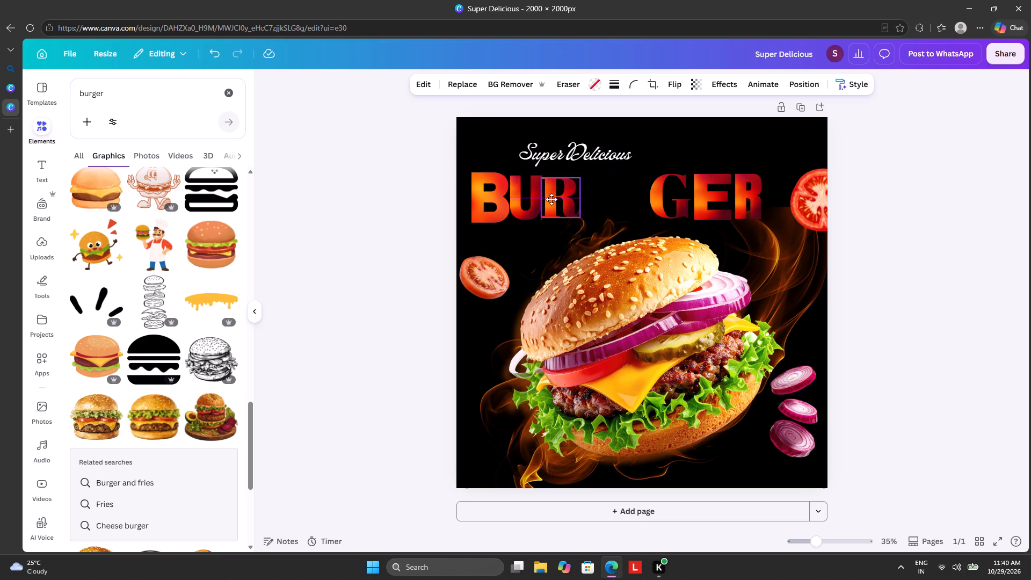
pyautogui.moveTo(551, 199); pyautogui.dragTo(552, 196)
# Move the letters G and E leftward so they follow the first R closely at the same height.
pyautogui.moveTo(669, 187); pyautogui.dragTo(600, 189)
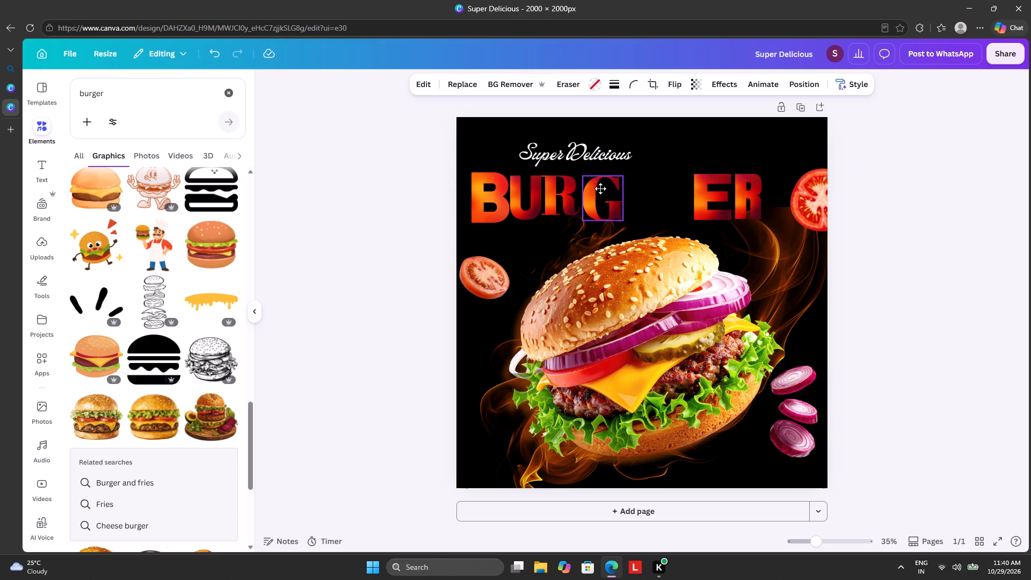
pyautogui.moveTo(600, 189); pyautogui.dragTo(598, 185)
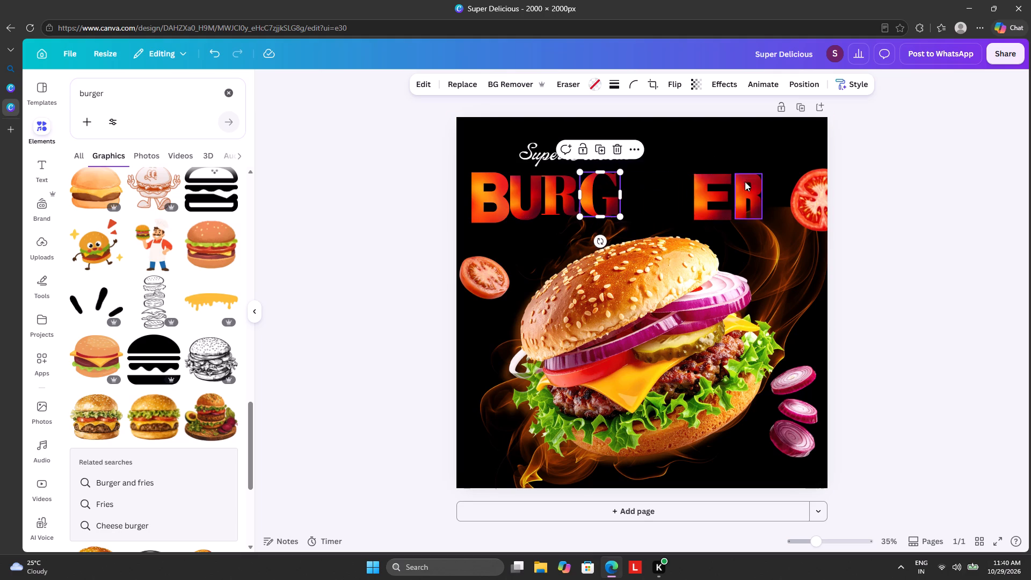
pyautogui.moveTo(715, 198); pyautogui.dragTo(643, 195)
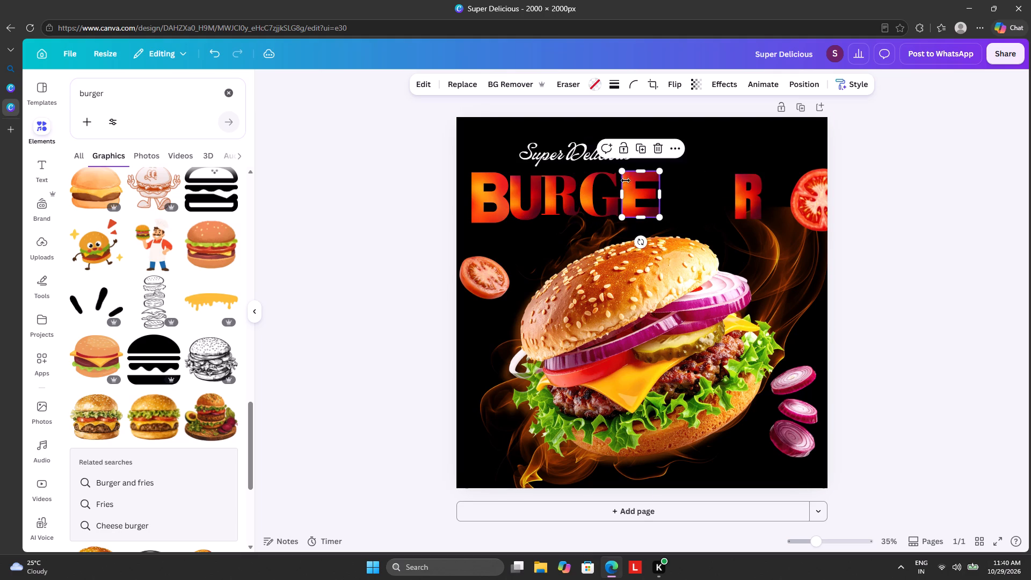
pyautogui.click(623, 171)
pyautogui.click(640, 200)
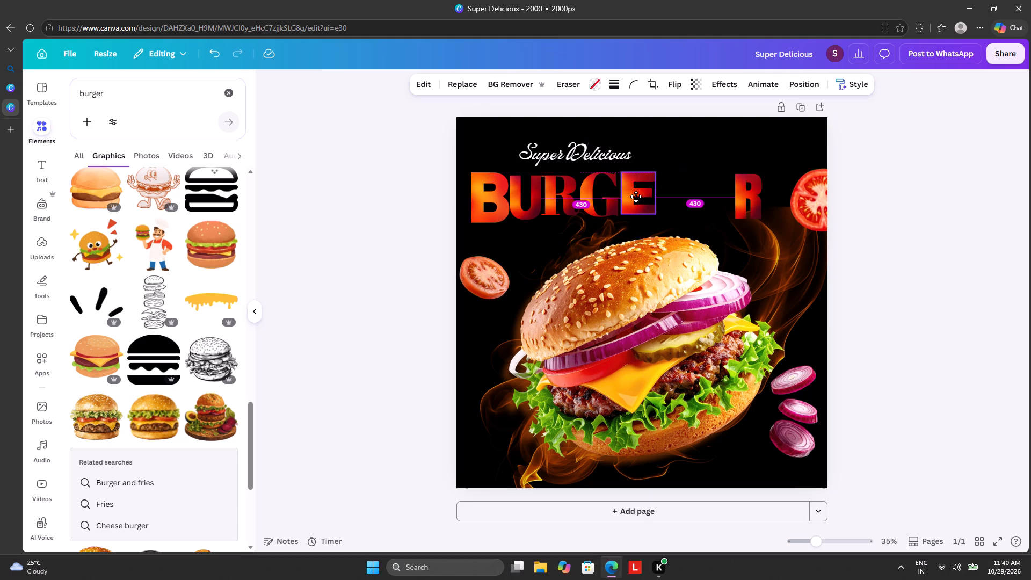
# Place the final R right after the E, aligned with it, to close up the word BURGER.
pyautogui.moveTo(743, 193); pyautogui.dragTo(701, 190)
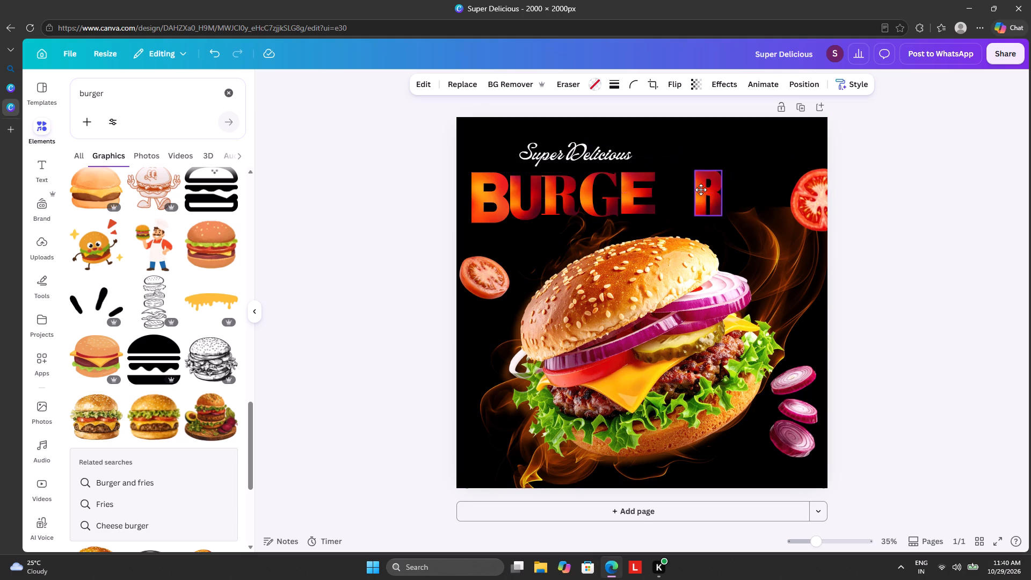
pyautogui.moveTo(701, 190); pyautogui.dragTo(666, 188)
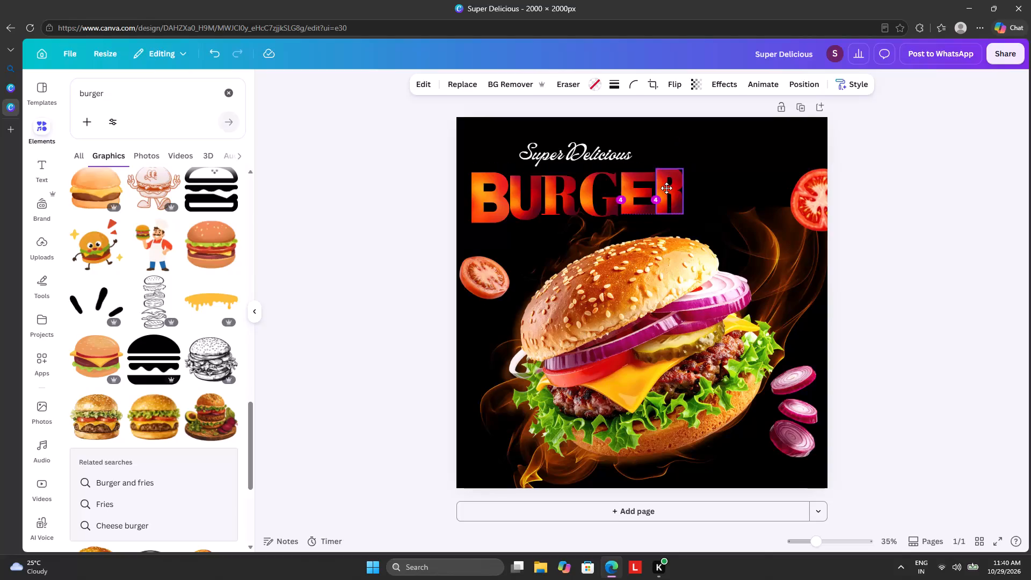
pyautogui.moveTo(666, 188); pyautogui.dragTo(669, 190)
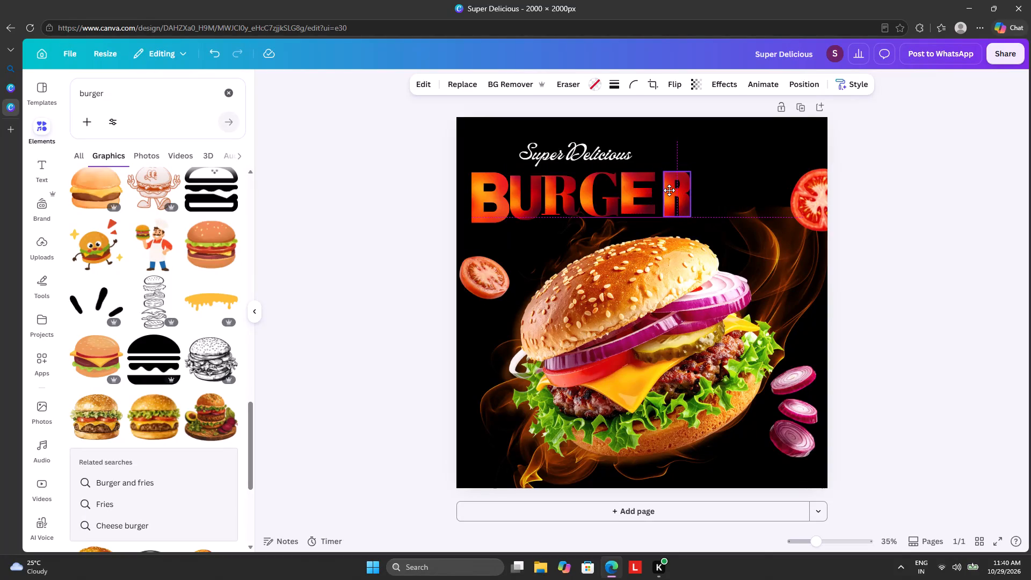
pyautogui.moveTo(669, 190); pyautogui.dragTo(668, 190)
pyautogui.click(411, 239)
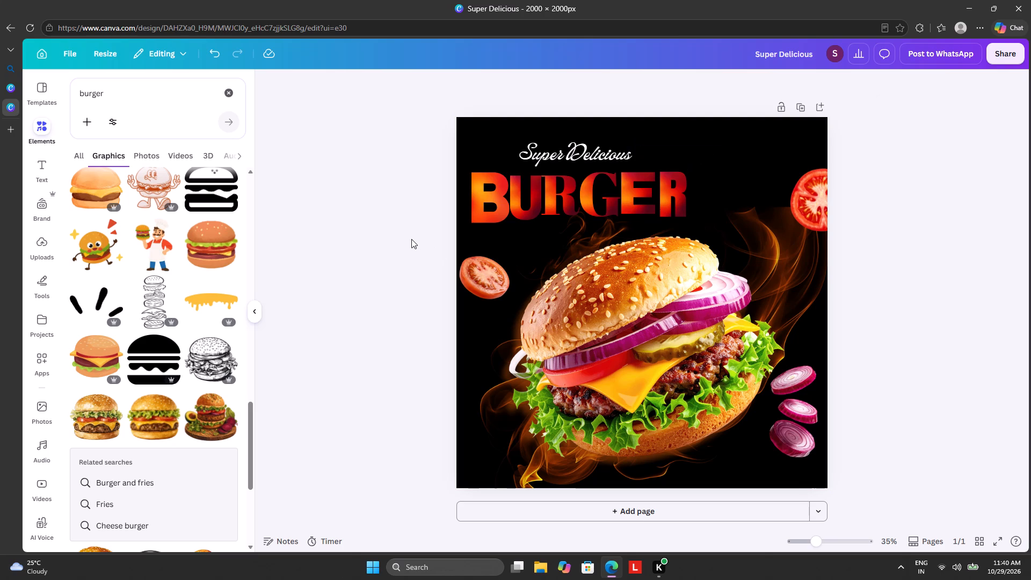
# Move the large tomato slice on the page's right edge upward and slightly further off the page.
pyautogui.moveTo(821, 201); pyautogui.dragTo(823, 201)
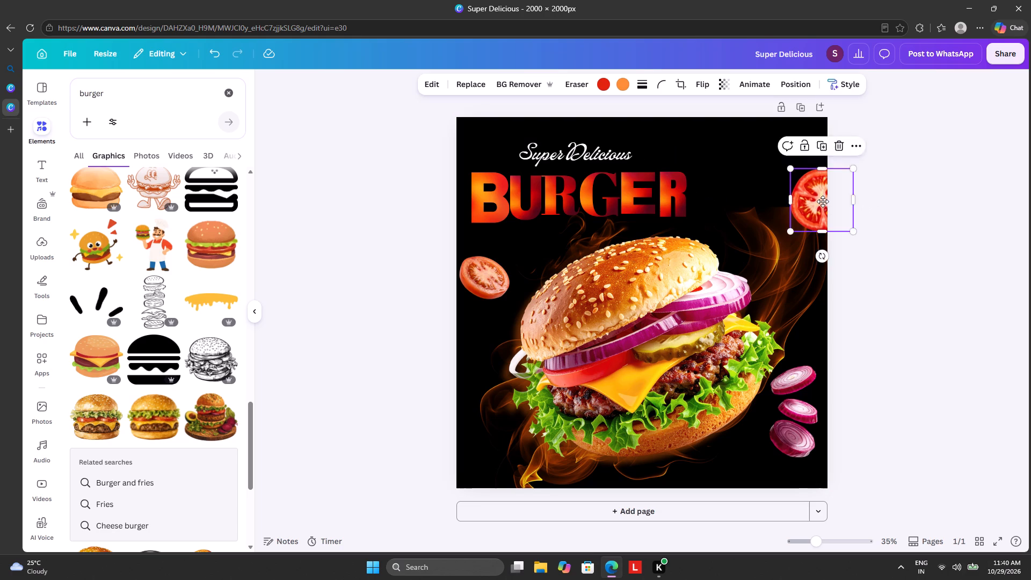
pyautogui.moveTo(823, 201); pyautogui.dragTo(833, 168)
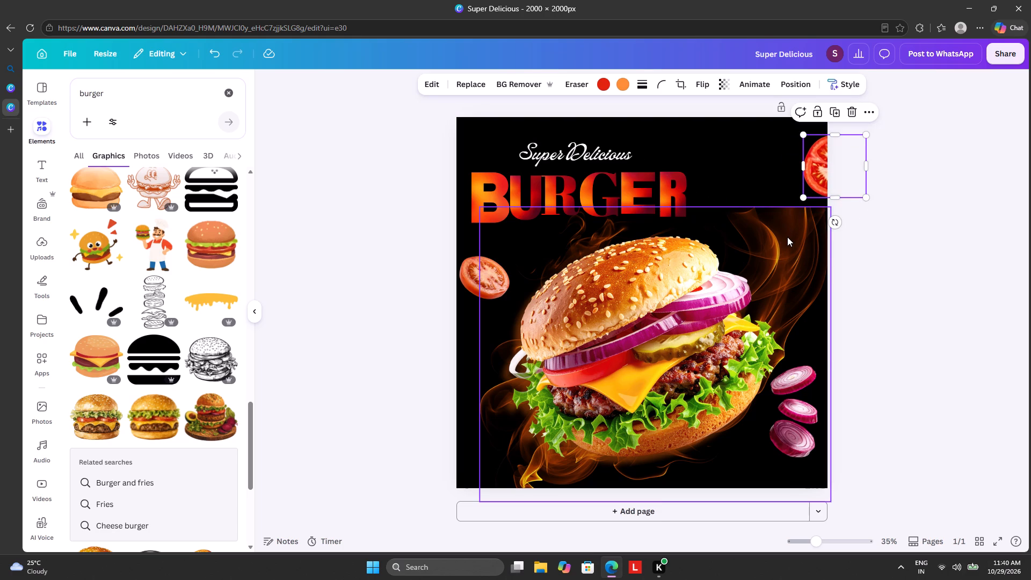
# Try several positions for the flames behind the burger, settling slightly lower and slightly further right than before.
pyautogui.moveTo(787, 237); pyautogui.dragTo(806, 233)
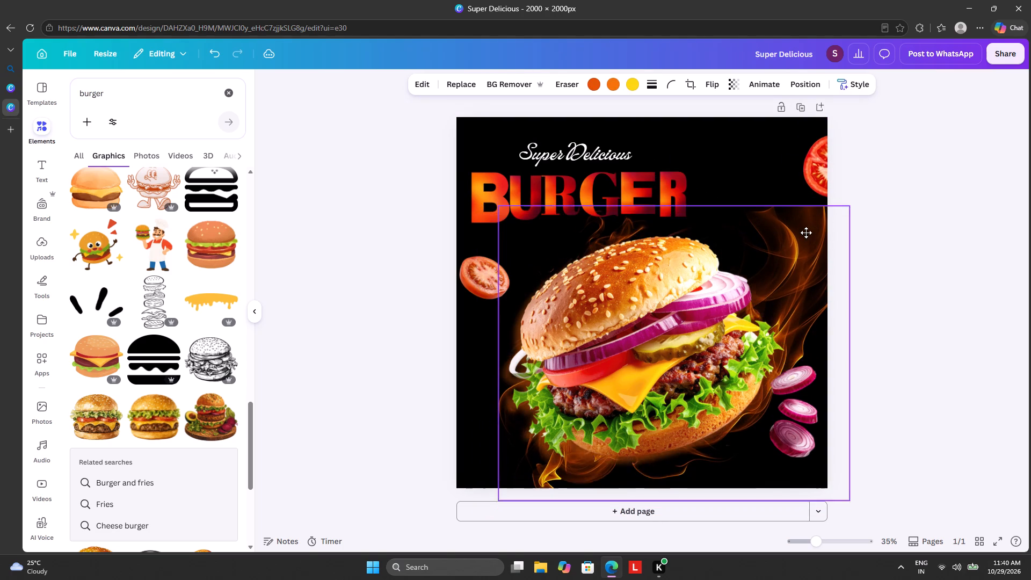
pyautogui.moveTo(806, 233); pyautogui.dragTo(781, 257)
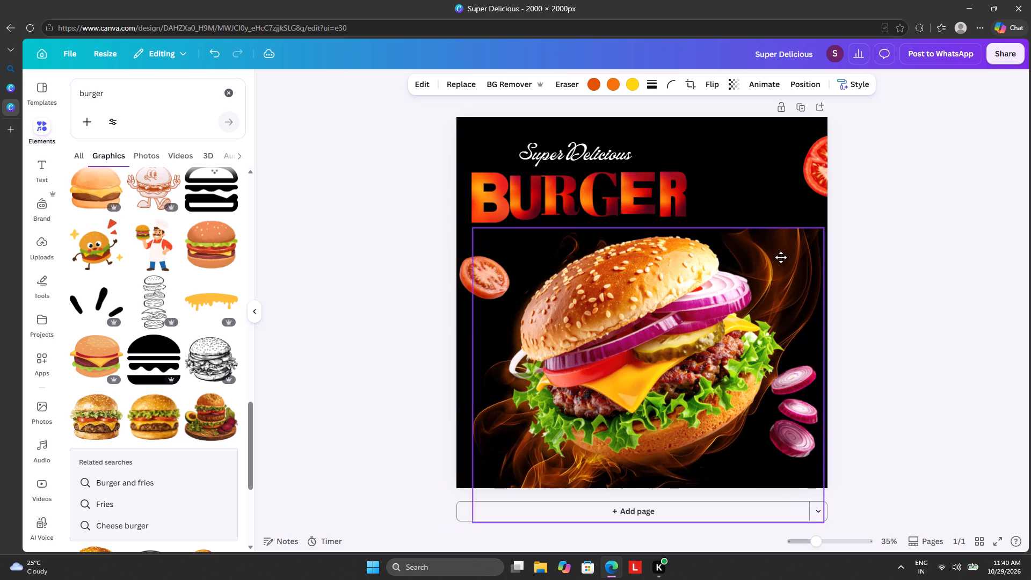
pyautogui.moveTo(781, 257); pyautogui.dragTo(793, 206)
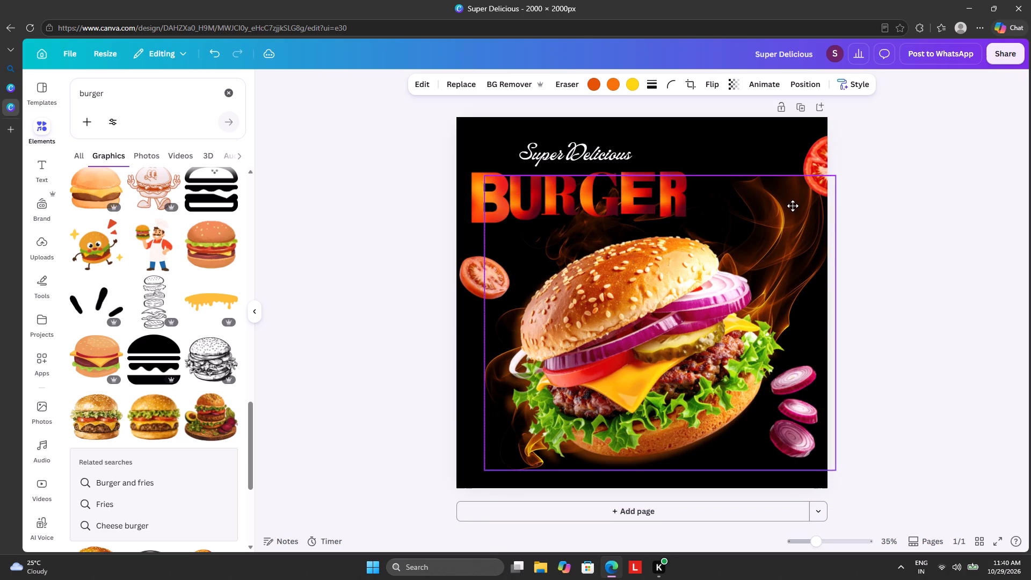
pyautogui.moveTo(793, 206); pyautogui.dragTo(792, 242)
# Lower the large tomato slice a little and bring slightly more of it onto the page, level with the BURGER title.
pyautogui.moveTo(823, 175); pyautogui.dragTo(823, 176)
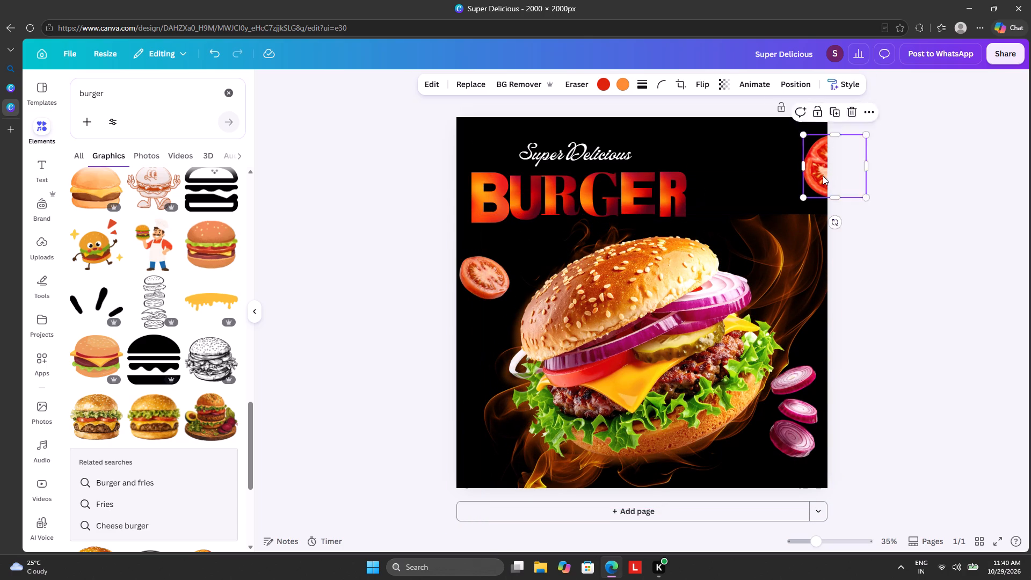
pyautogui.moveTo(823, 176); pyautogui.dragTo(821, 187)
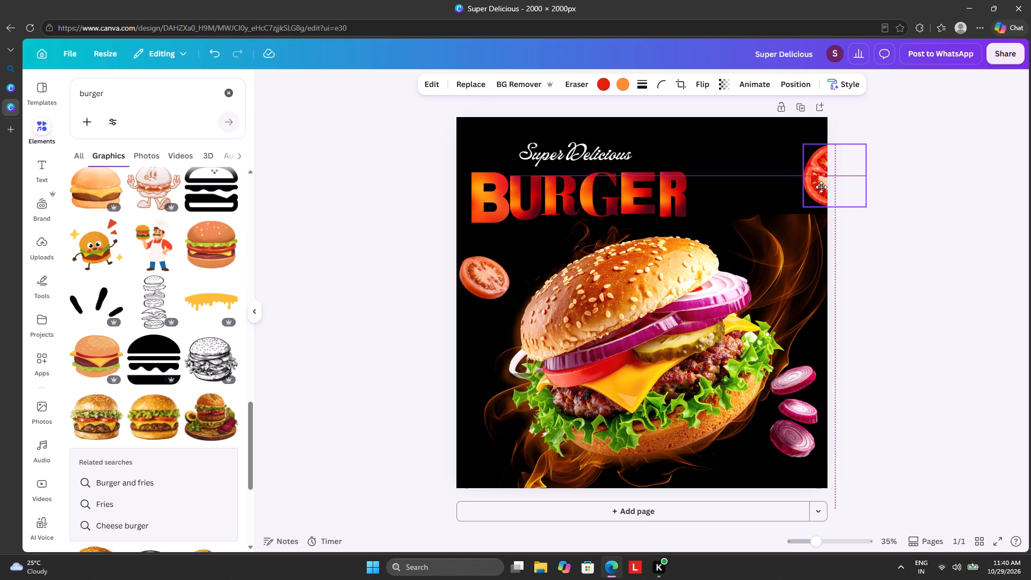
pyautogui.moveTo(821, 187); pyautogui.dragTo(818, 188)
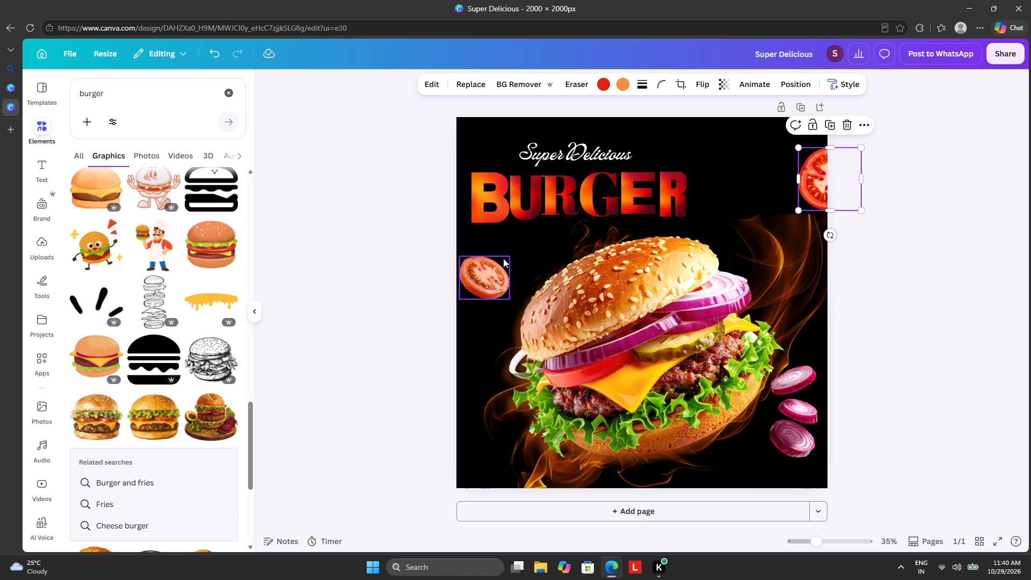
pyautogui.click(367, 211)
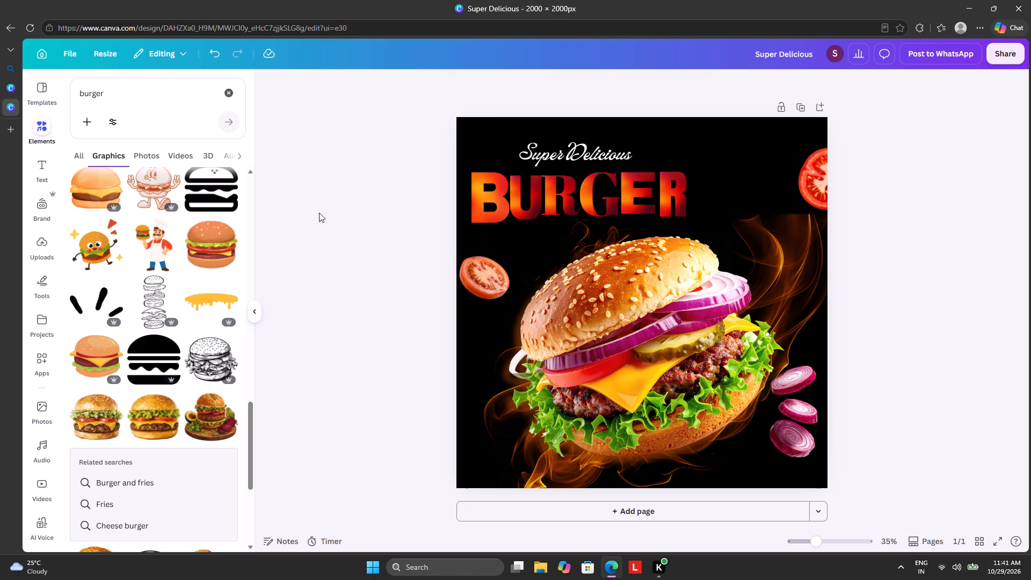
# Search the elements for "25% off" and show all matching graphics.
pyautogui.click(233, 93)
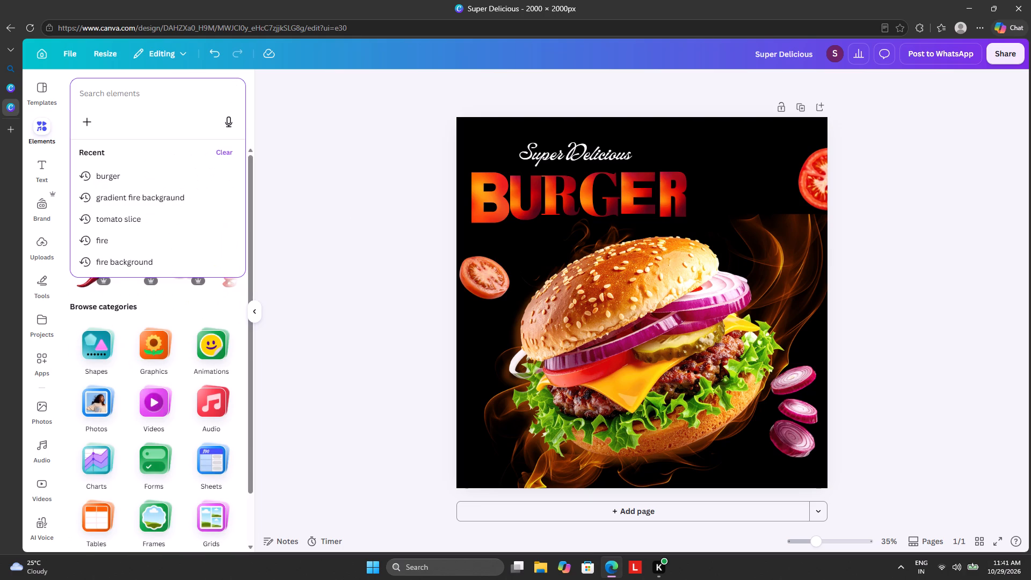
pyautogui.write('25')
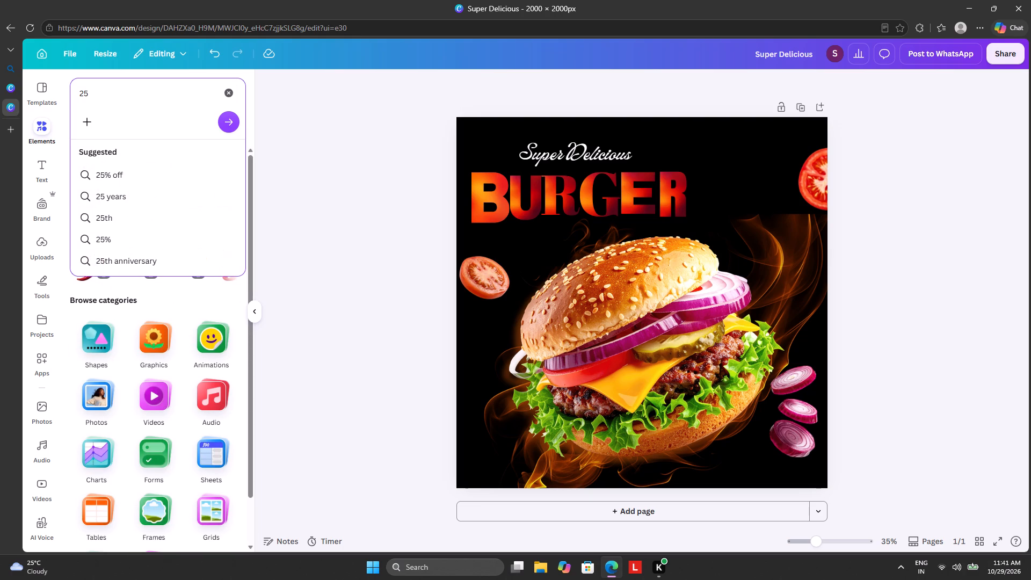
pyautogui.hotkey('shift', '%')
pyautogui.click(161, 199)
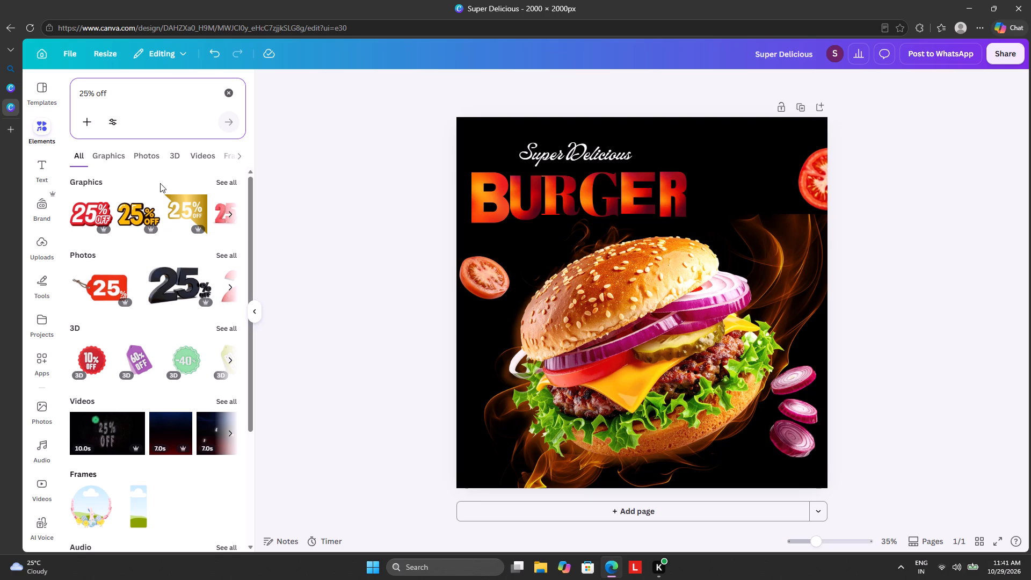
pyautogui.click(236, 177)
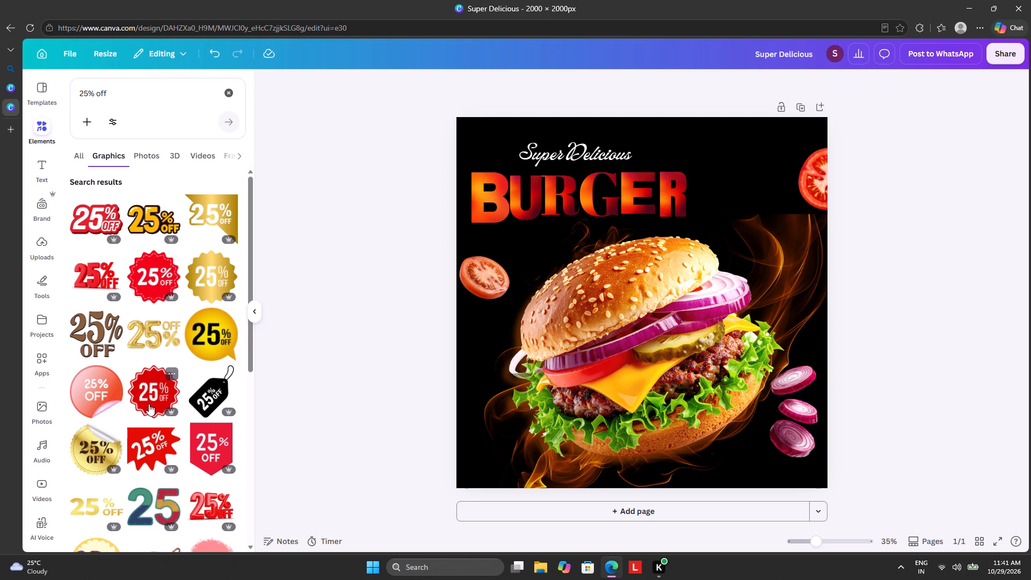
# Add the red starburst 25% OFF badge, shrink it to about a third, and place it between the BURGER title and the large tomato slice.
pyautogui.click(147, 277)
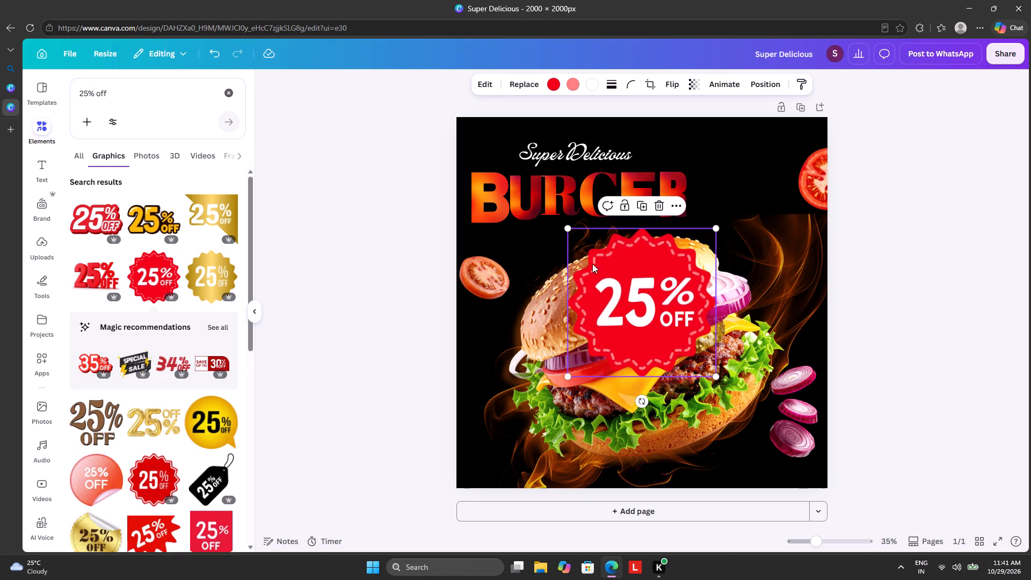
pyautogui.moveTo(567, 225); pyautogui.dragTo(655, 323)
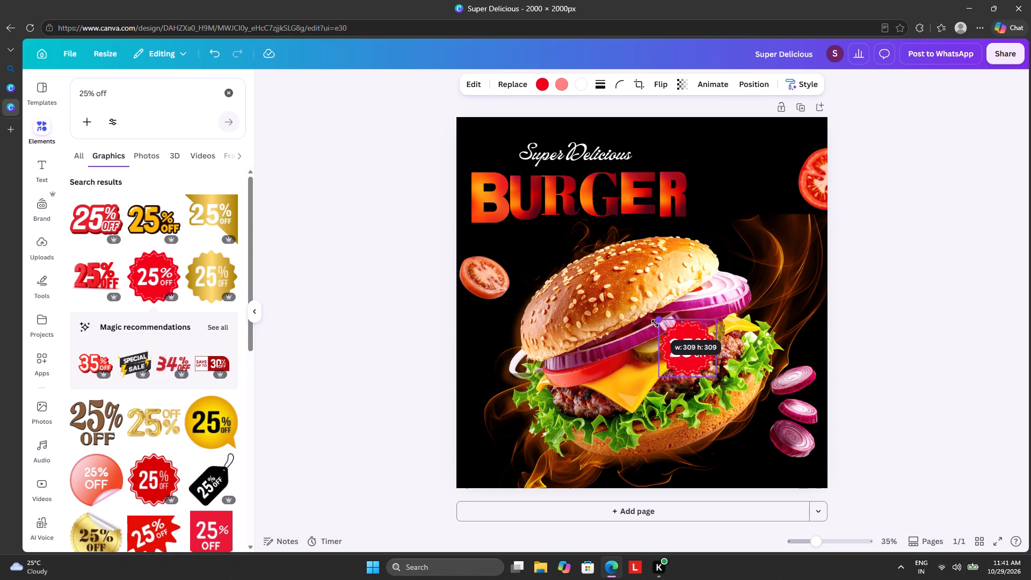
pyautogui.moveTo(655, 323); pyautogui.dragTo(658, 329)
pyautogui.moveTo(679, 356); pyautogui.dragTo(738, 164)
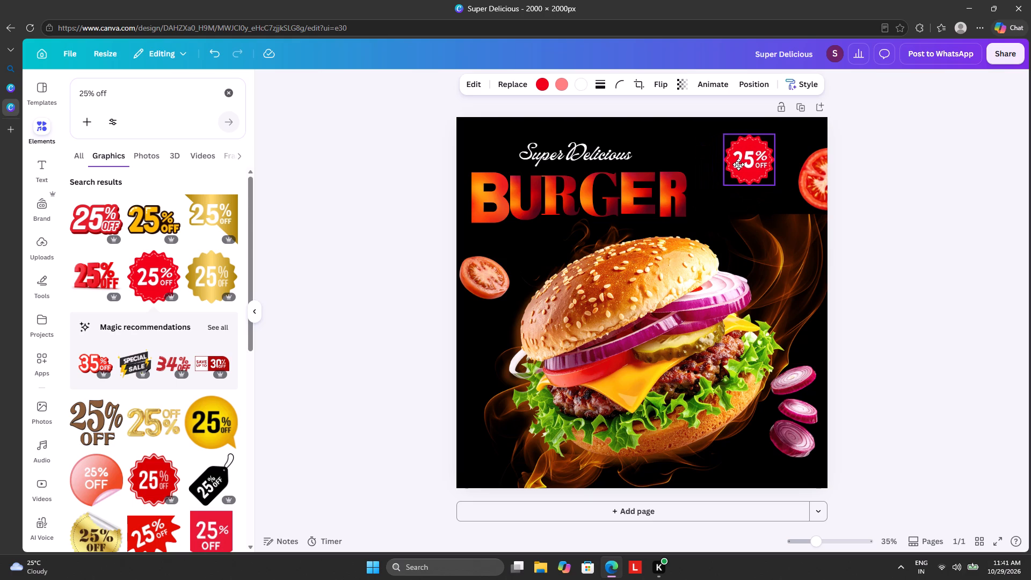
pyautogui.moveTo(738, 164); pyautogui.dragTo(740, 164)
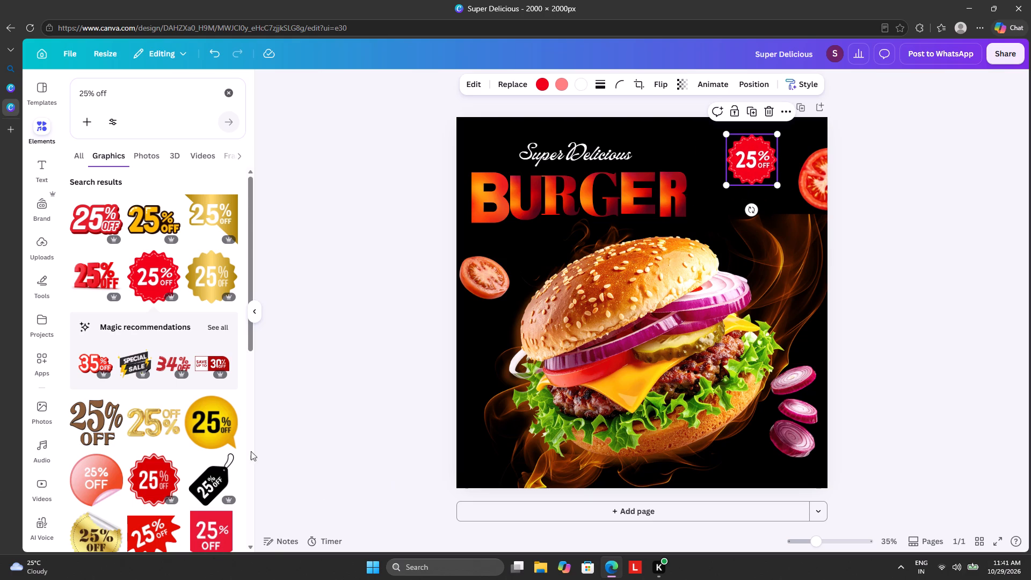
# Add the gold starburst 25% OFF badge, shrink it to about a fifth, and place it just left of the red badge.
pyautogui.scroll(-2, 143, 409)
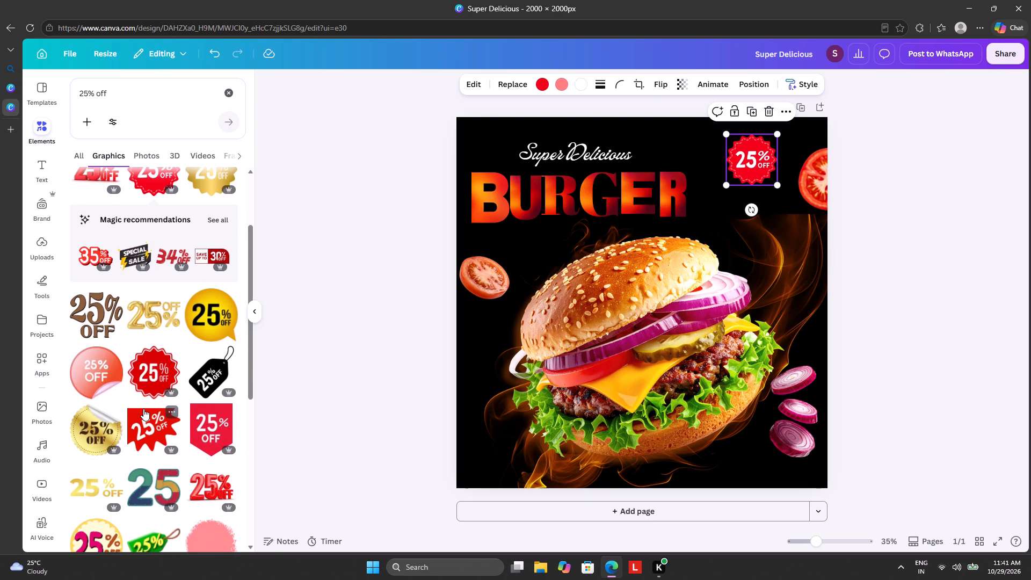
pyautogui.scroll(5, 143, 409)
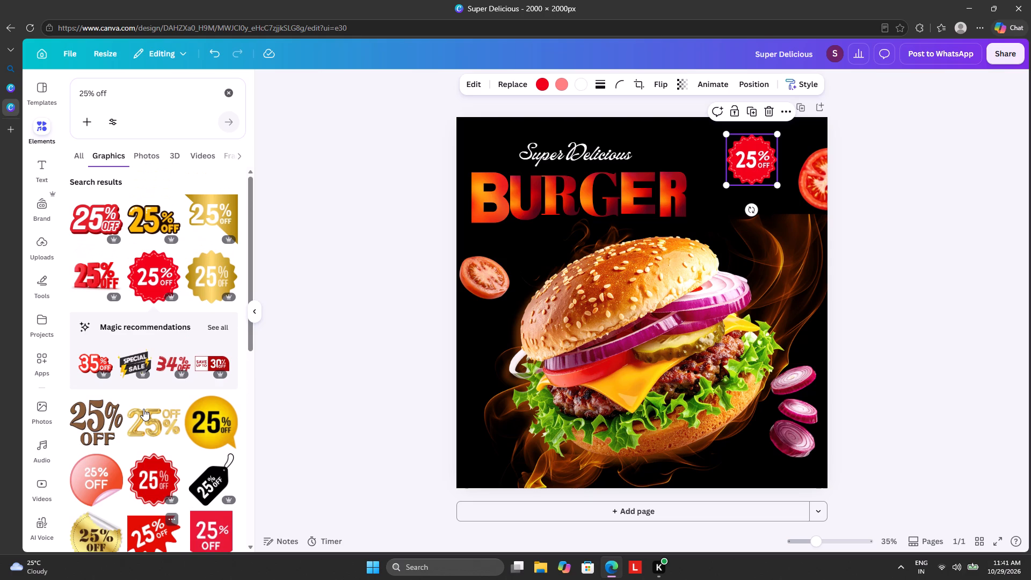
pyautogui.scroll(2, 151, 367)
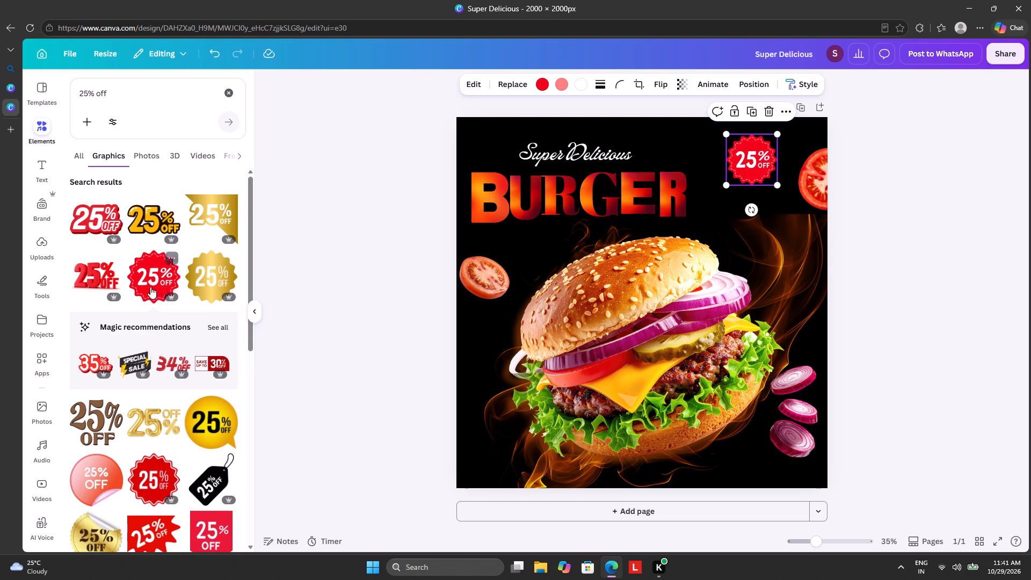
pyautogui.click(202, 275)
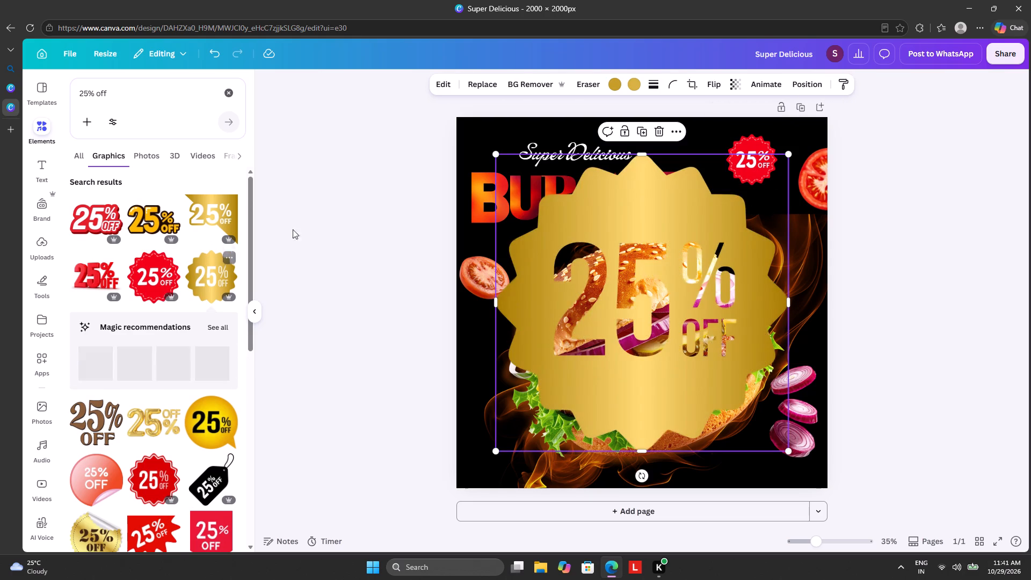
pyautogui.moveTo(493, 155); pyautogui.dragTo(701, 388)
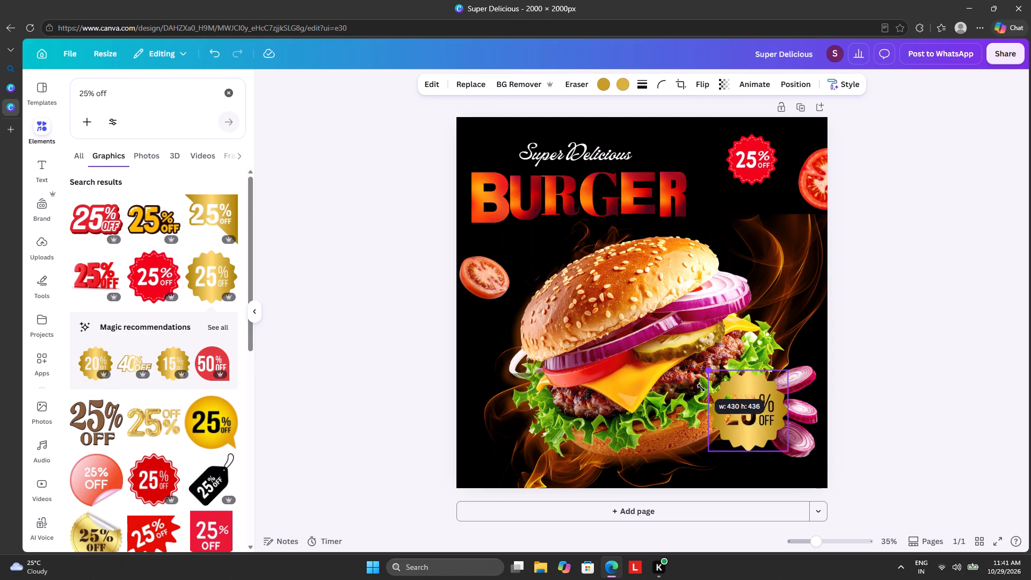
pyautogui.moveTo(701, 388); pyautogui.dragTo(711, 403)
pyautogui.moveTo(757, 426); pyautogui.dragTo(747, 169)
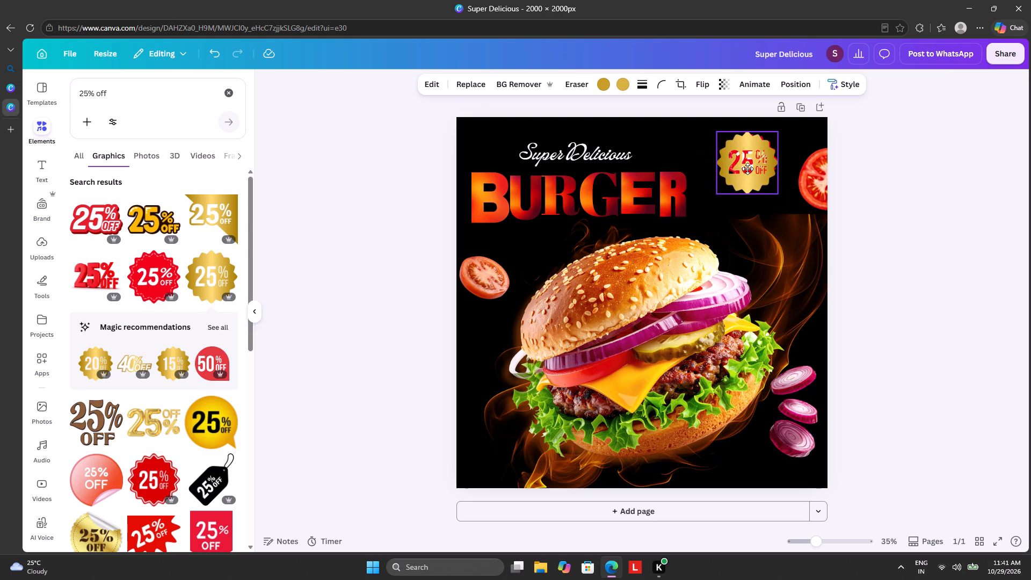
pyautogui.moveTo(747, 169); pyautogui.dragTo(708, 168)
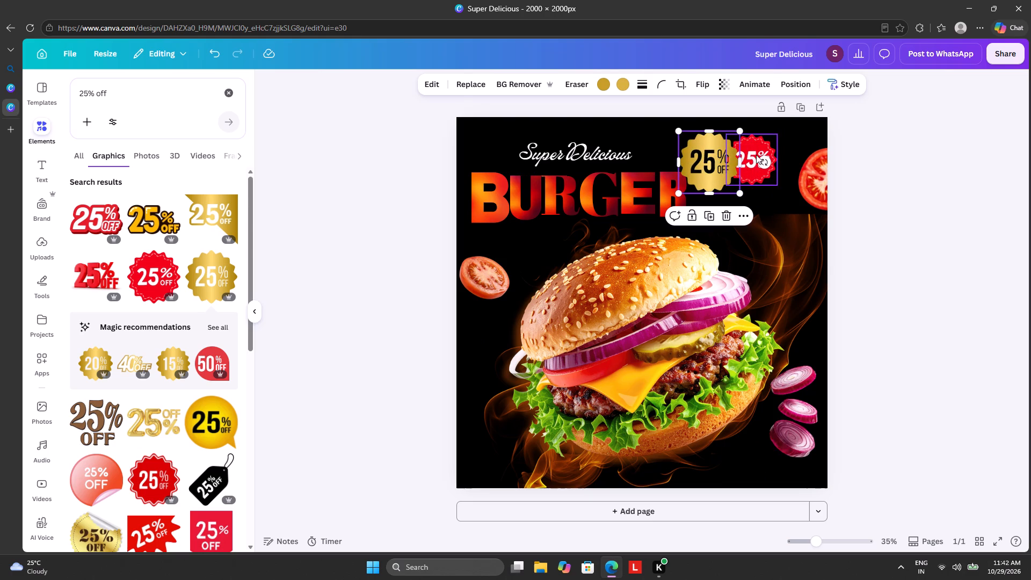
# Move the red and gold 25% OFF badges apart and delete the gold one.
pyautogui.moveTo(756, 155); pyautogui.dragTo(766, 271)
pyautogui.moveTo(715, 154); pyautogui.dragTo(749, 150)
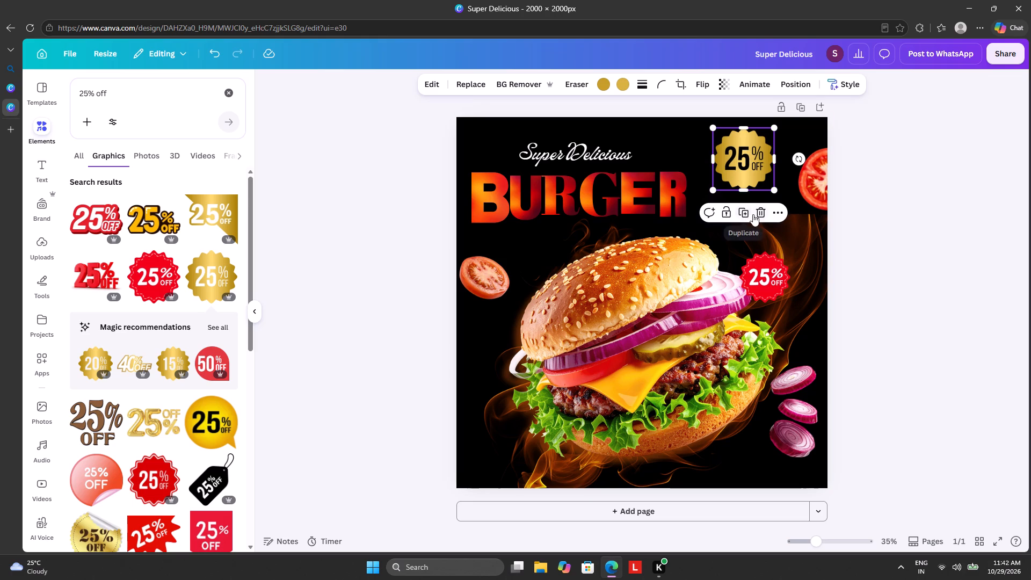
pyautogui.click(753, 214)
# Place the red starburst 25% OFF badge midway between the BURGER title and the large tomato slice.
pyautogui.moveTo(778, 282); pyautogui.dragTo(757, 169)
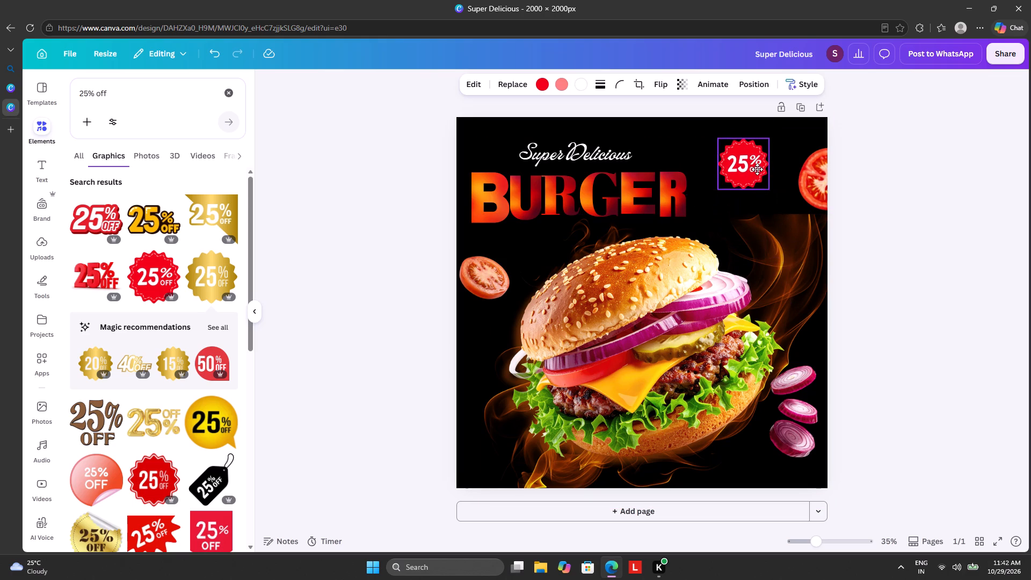
pyautogui.moveTo(757, 169); pyautogui.dragTo(777, 155)
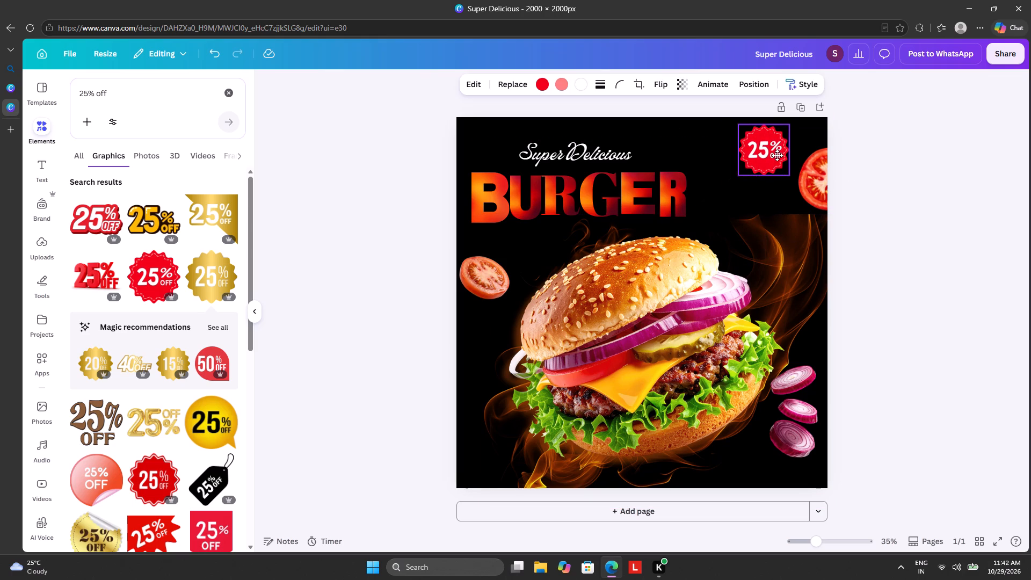
pyautogui.moveTo(777, 155); pyautogui.dragTo(756, 164)
pyautogui.click(427, 187)
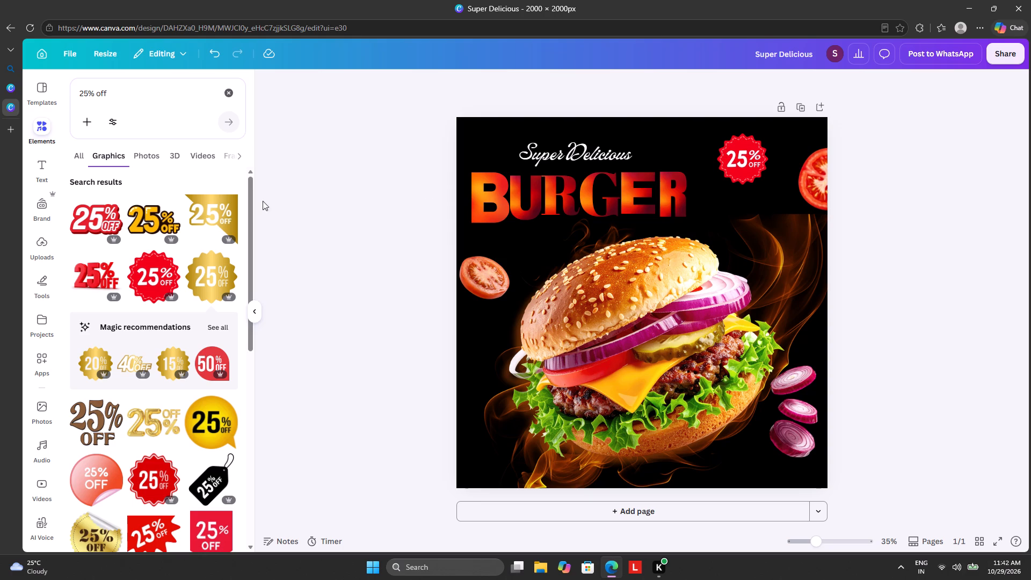
# Search the elements for "cravehaus" and show all matching graphics.
pyautogui.click(230, 97)
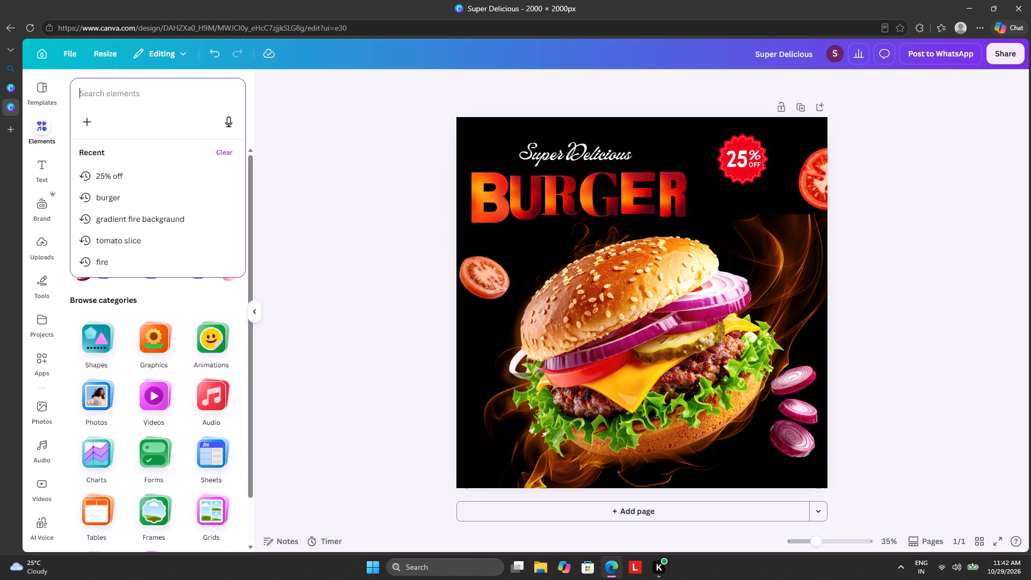
pyautogui.write('cra')
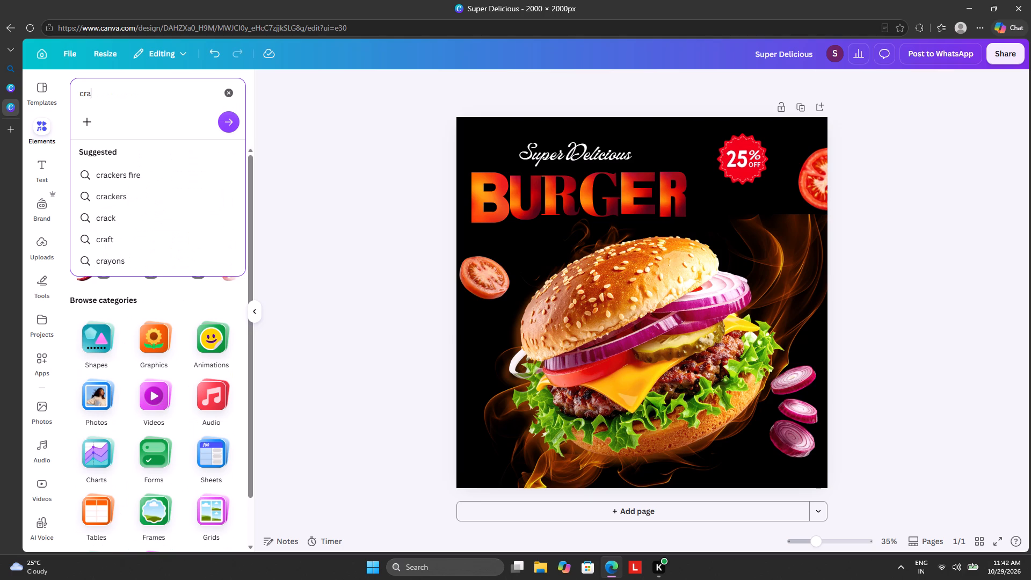
pyautogui.write('ve')
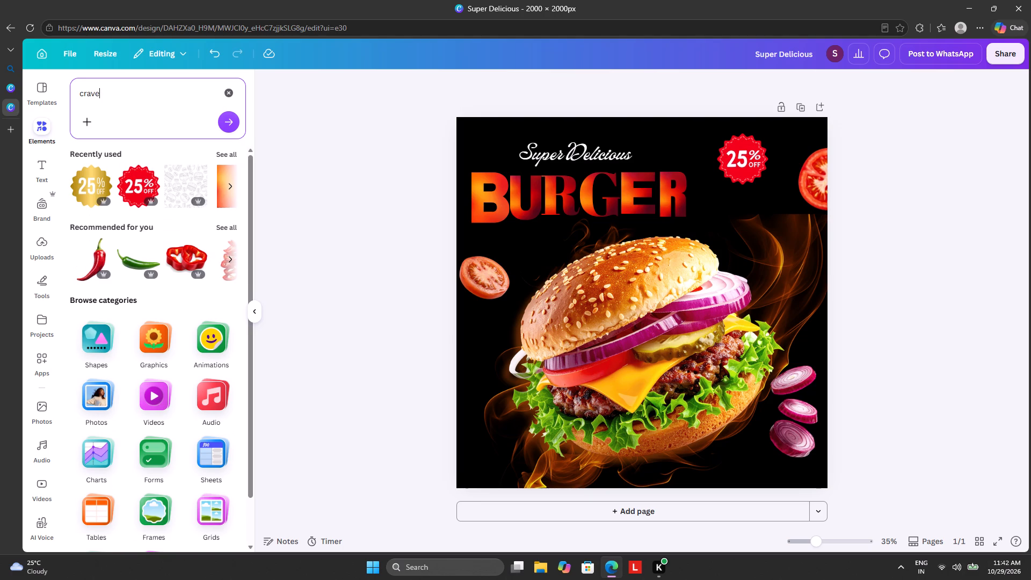
pyautogui.press('h')
pyautogui.press('a')
pyautogui.write('us')
pyautogui.press('Return')
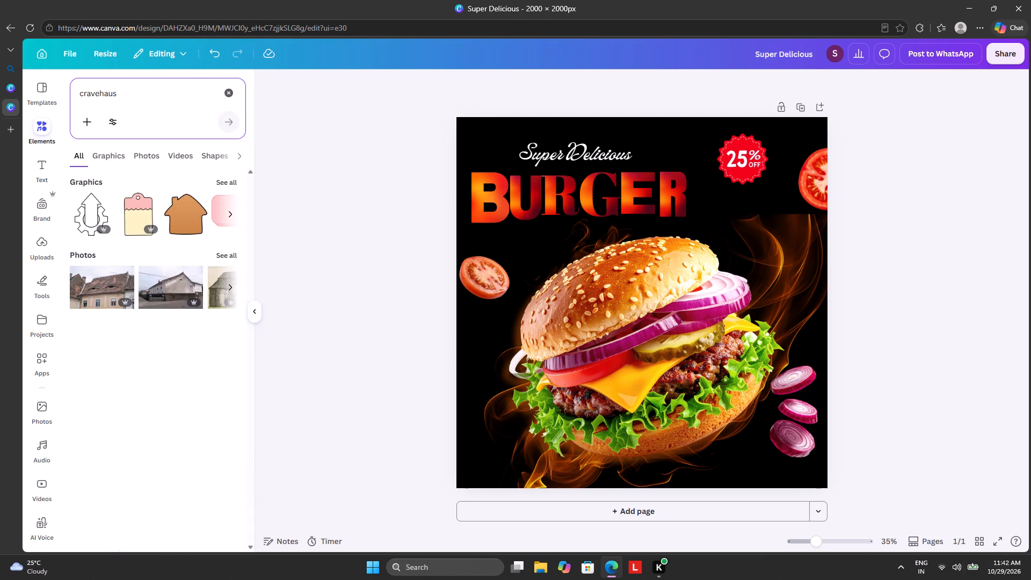
pyautogui.click(230, 184)
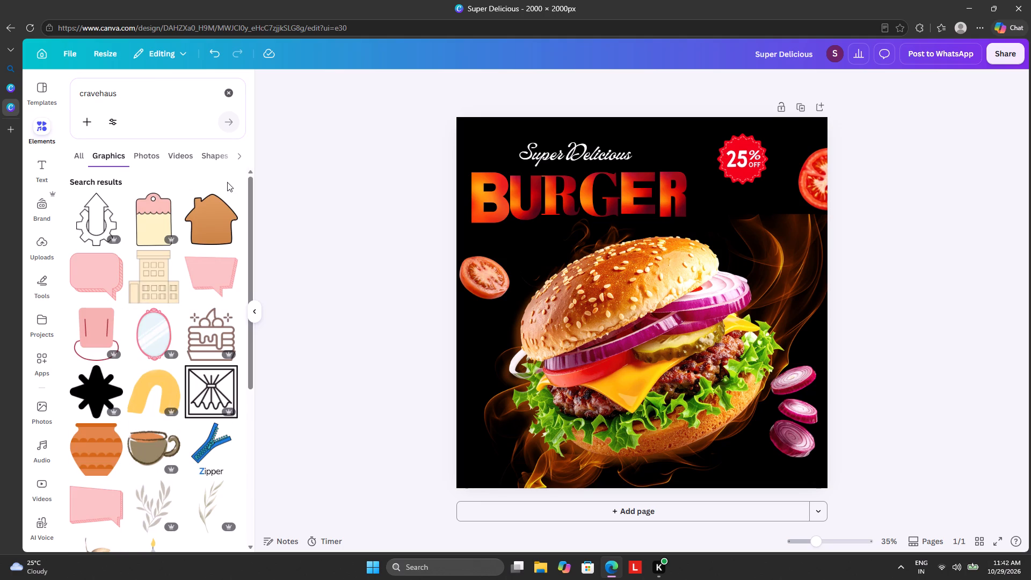
# Look through the "cravehaus" graphics for a suitable brand element, and clear the search.
pyautogui.scroll(-4, 183, 328)
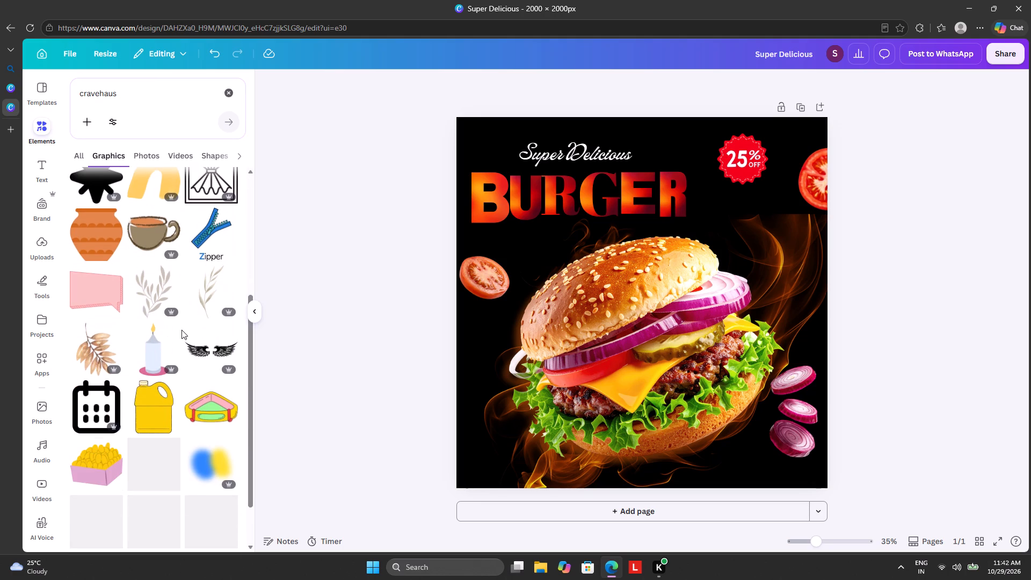
pyautogui.scroll(-8, 183, 316)
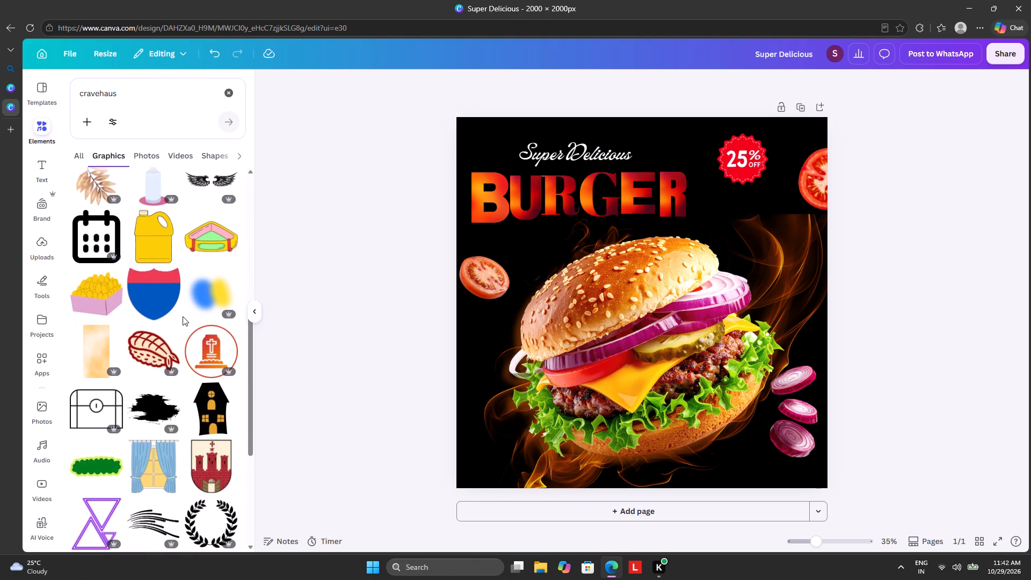
pyautogui.scroll(-2, 183, 316)
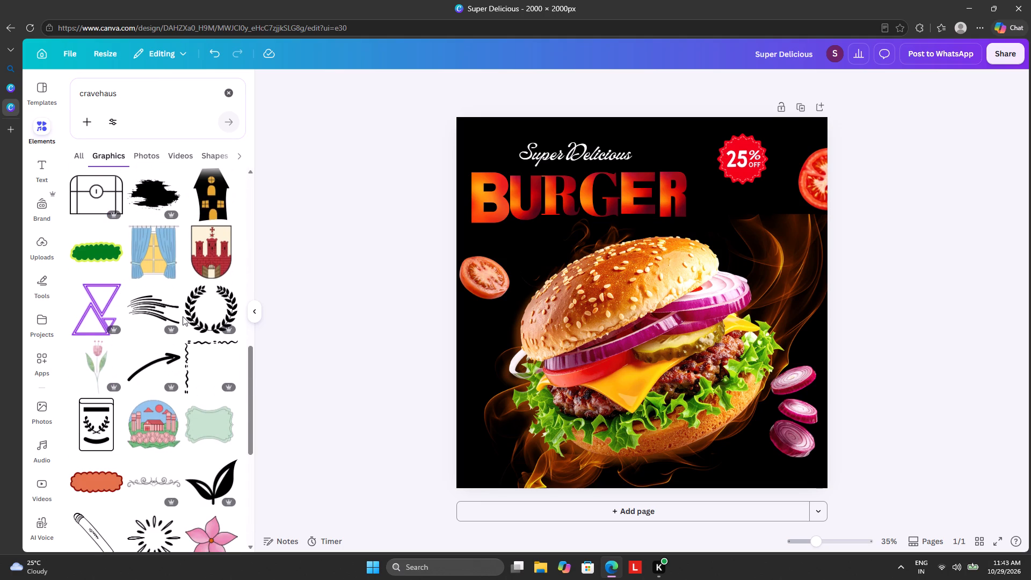
pyautogui.scroll(-4, 183, 316)
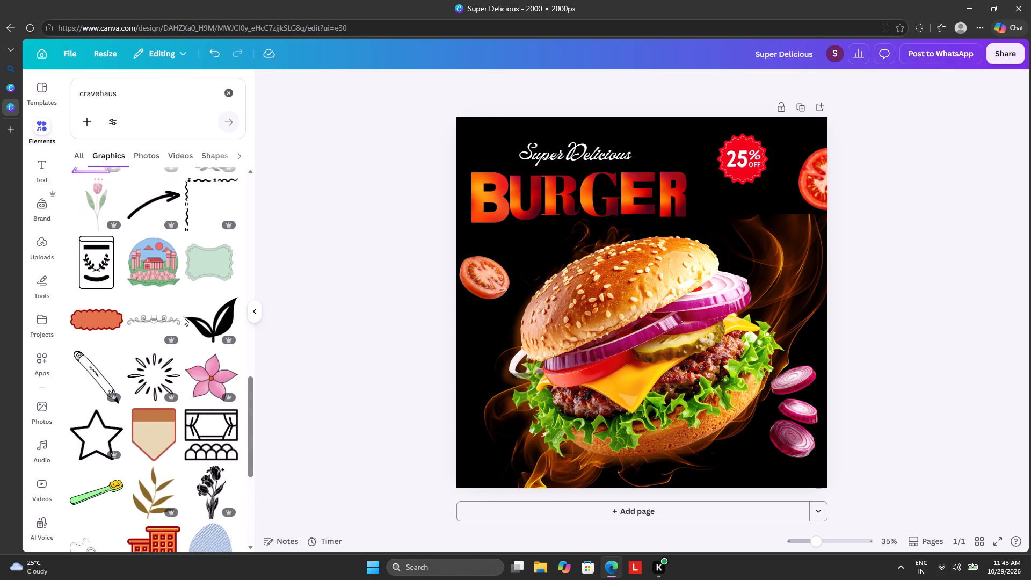
pyautogui.scroll(-6, 183, 316)
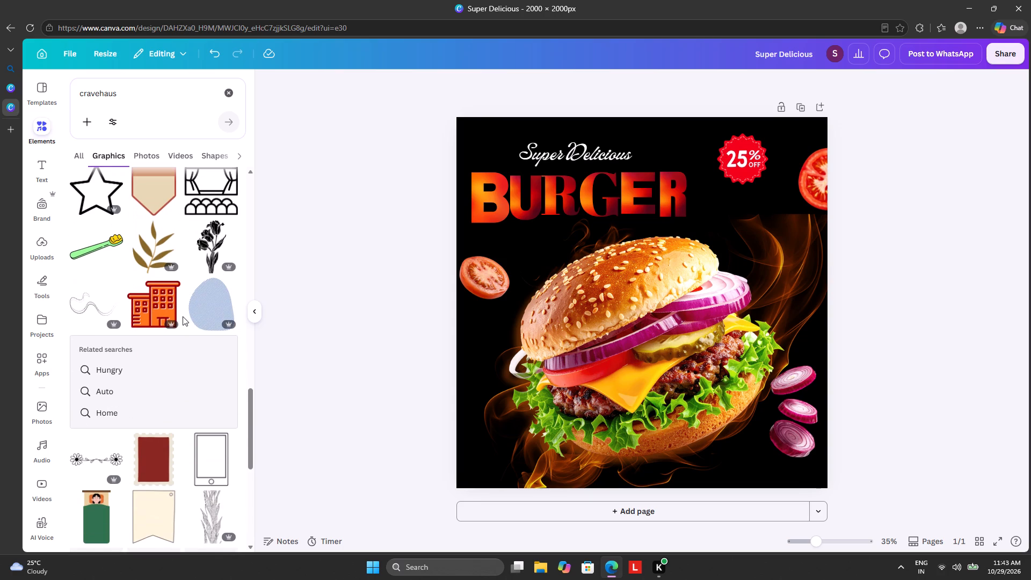
pyautogui.scroll(5, 183, 316)
pyautogui.click(231, 99)
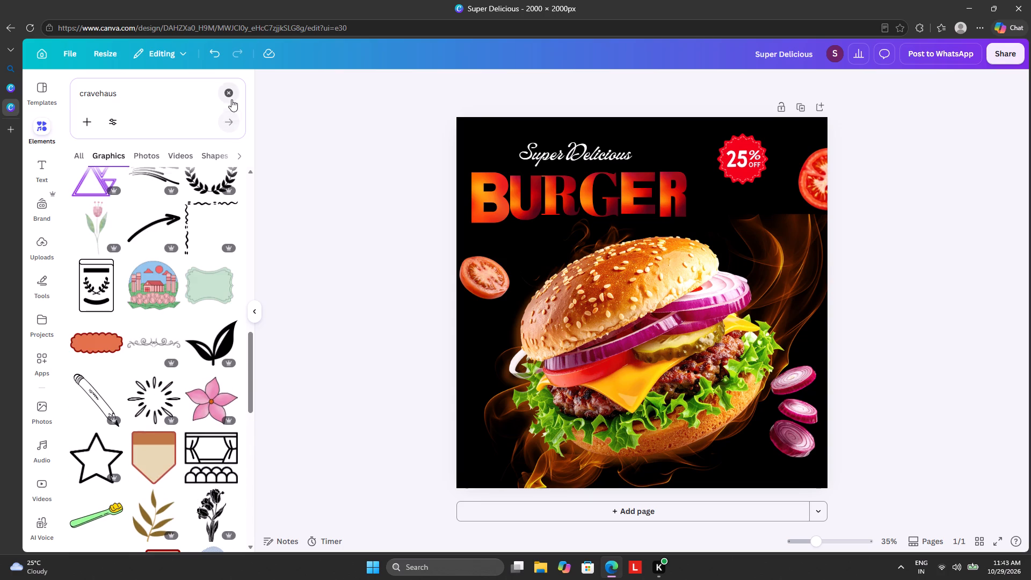
pyautogui.click(381, 169)
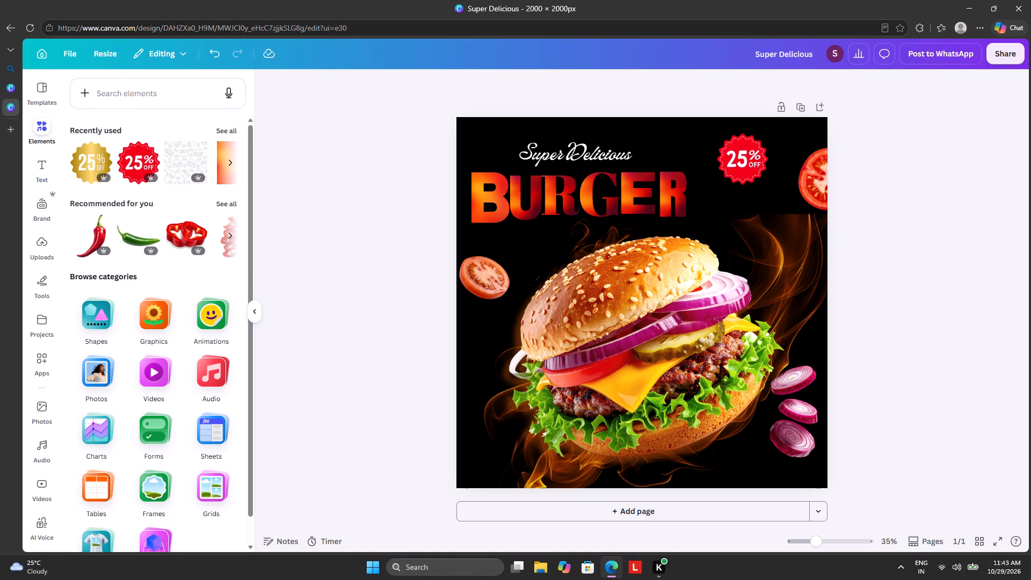
# Search the elements for "www logo" and show all matching graphics.
pyautogui.click(101, 93)
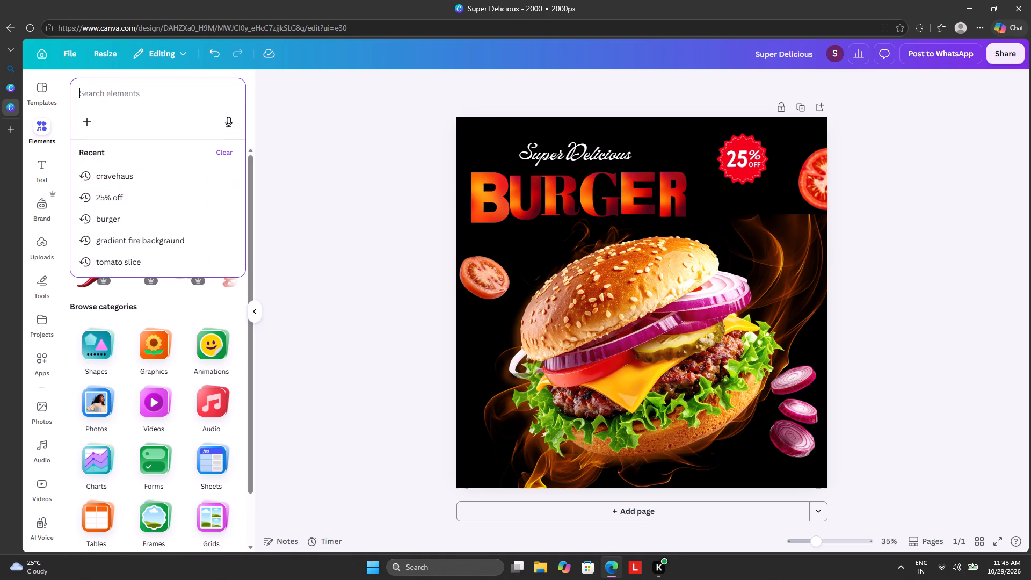
pyautogui.write('ww')
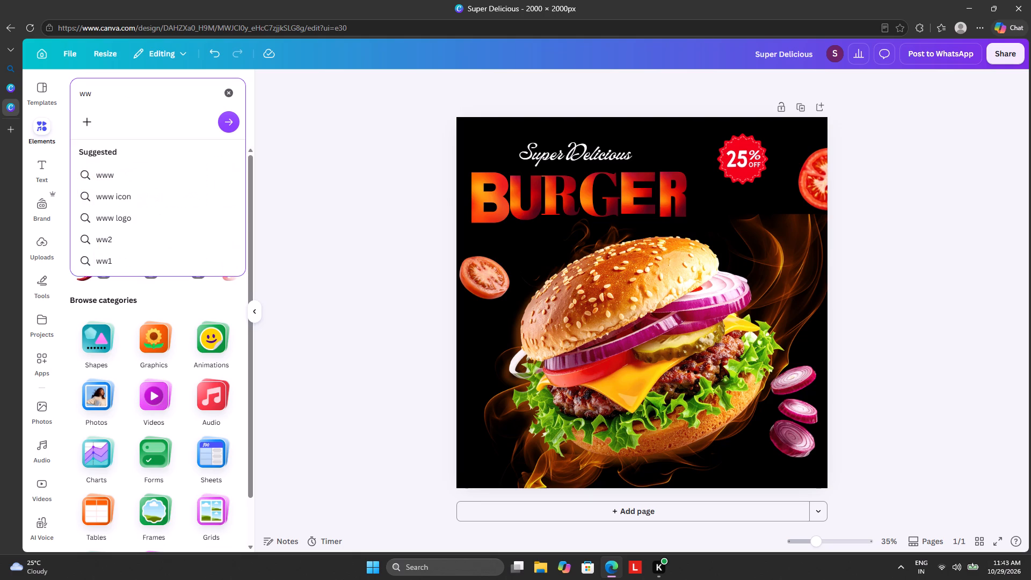
pyautogui.click(114, 214)
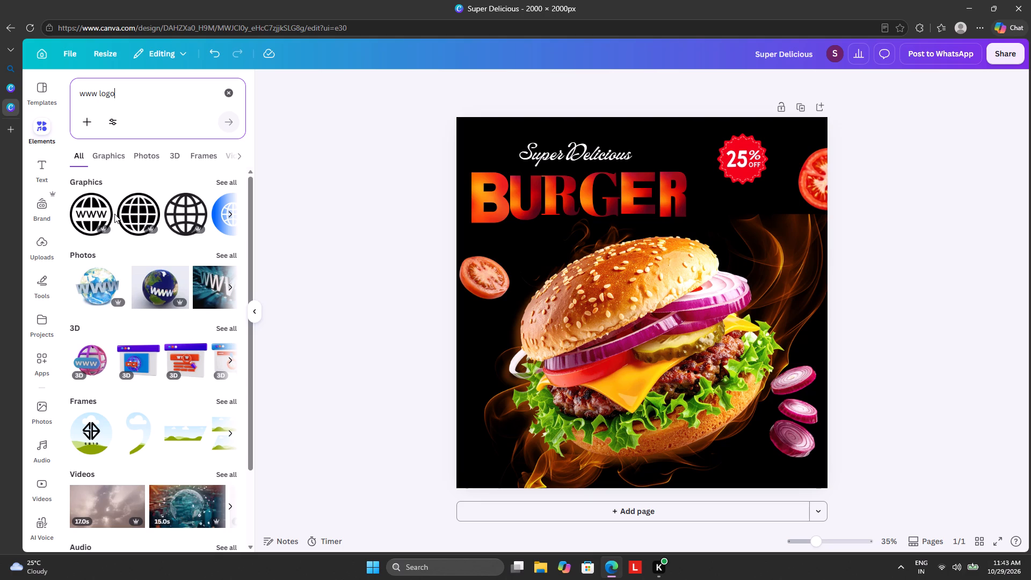
pyautogui.click(233, 183)
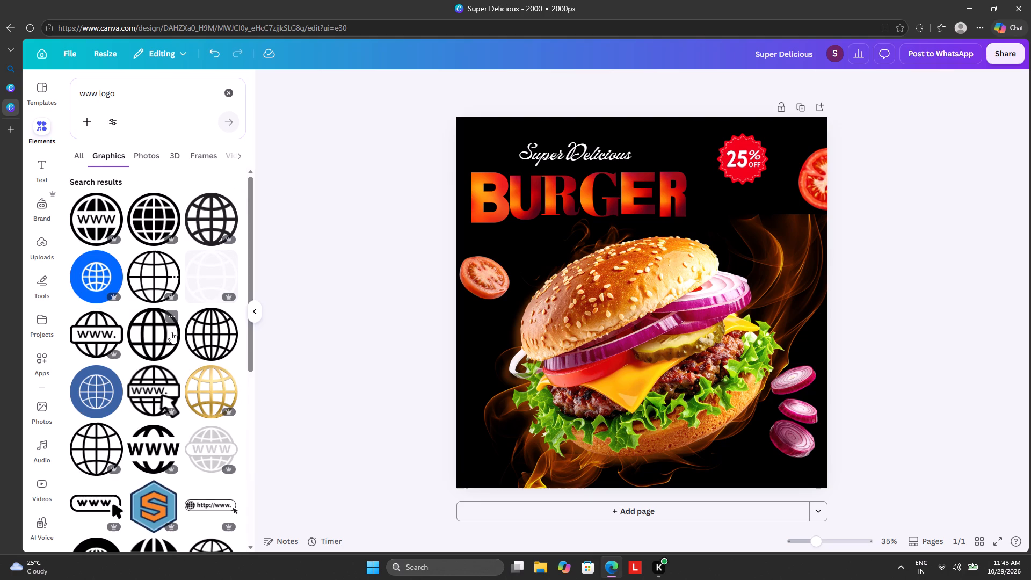
# Add the black line globe icon, shrink it to about 118 px, and place it near the page's bottom edge below the bun's right end.
pyautogui.click(202, 330)
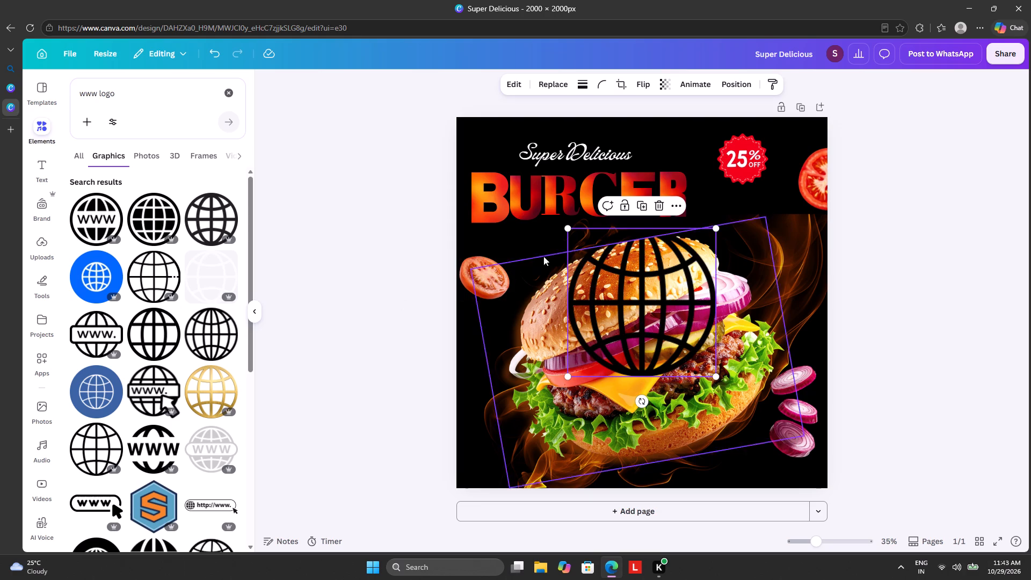
pyautogui.moveTo(567, 229); pyautogui.dragTo(695, 356)
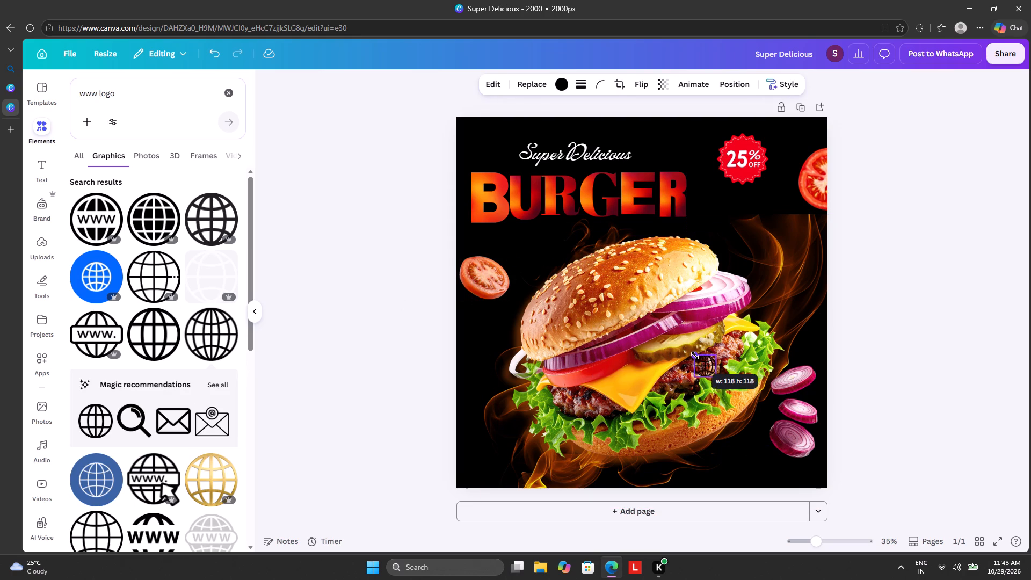
pyautogui.moveTo(695, 356); pyautogui.dragTo(695, 356)
pyautogui.moveTo(703, 366); pyautogui.dragTo(712, 408)
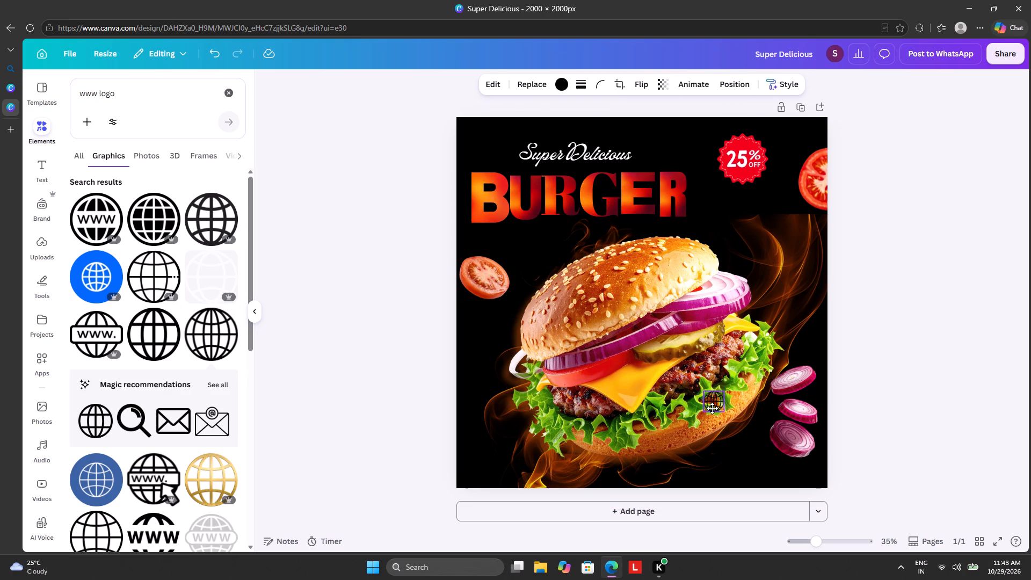
pyautogui.moveTo(712, 408); pyautogui.dragTo(724, 473)
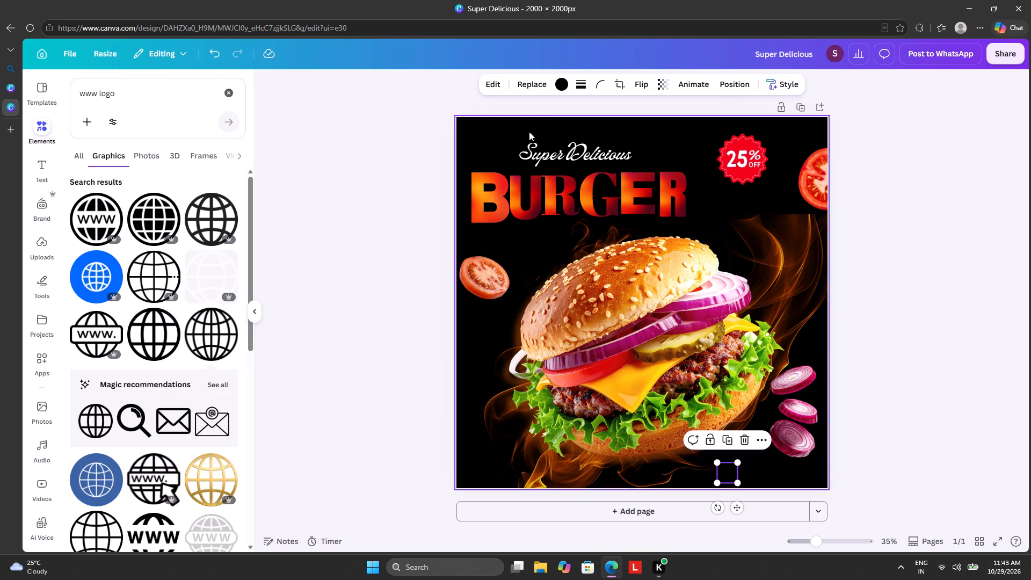
# Recolour the globe icon white and shrink it to roughly two-thirds of its size.
pyautogui.click(553, 79)
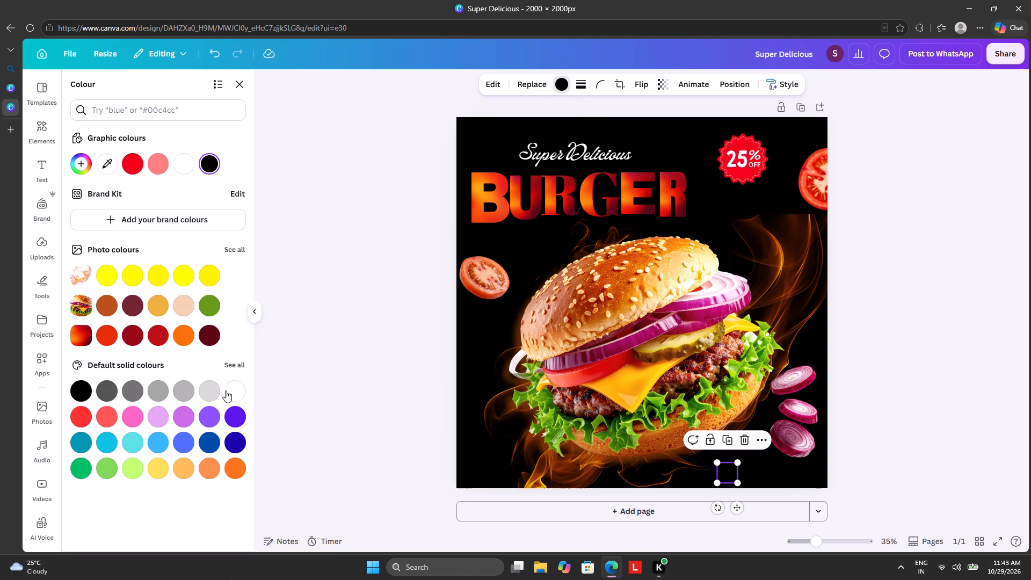
pyautogui.click(229, 391)
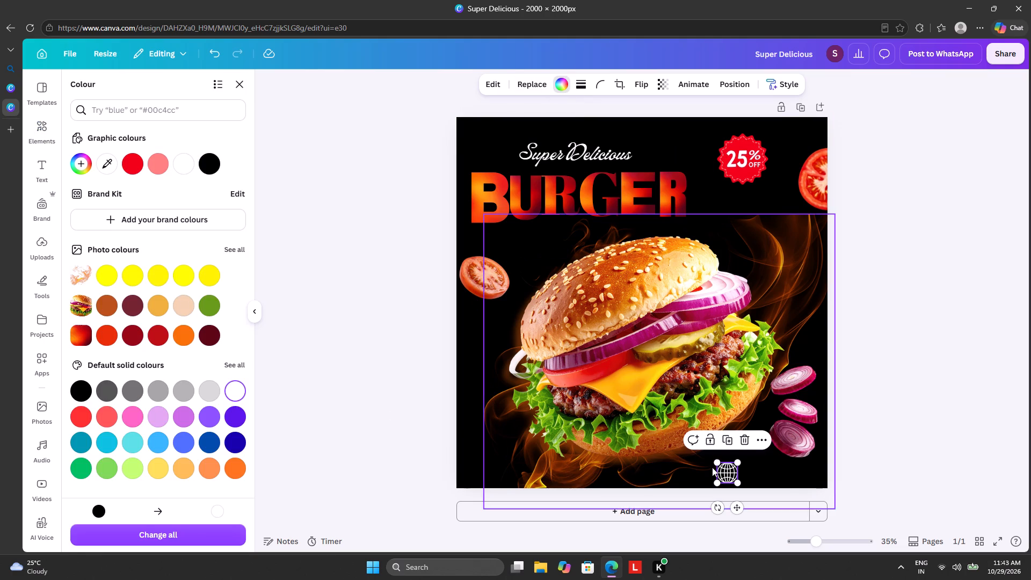
pyautogui.moveTo(717, 465); pyautogui.dragTo(727, 473)
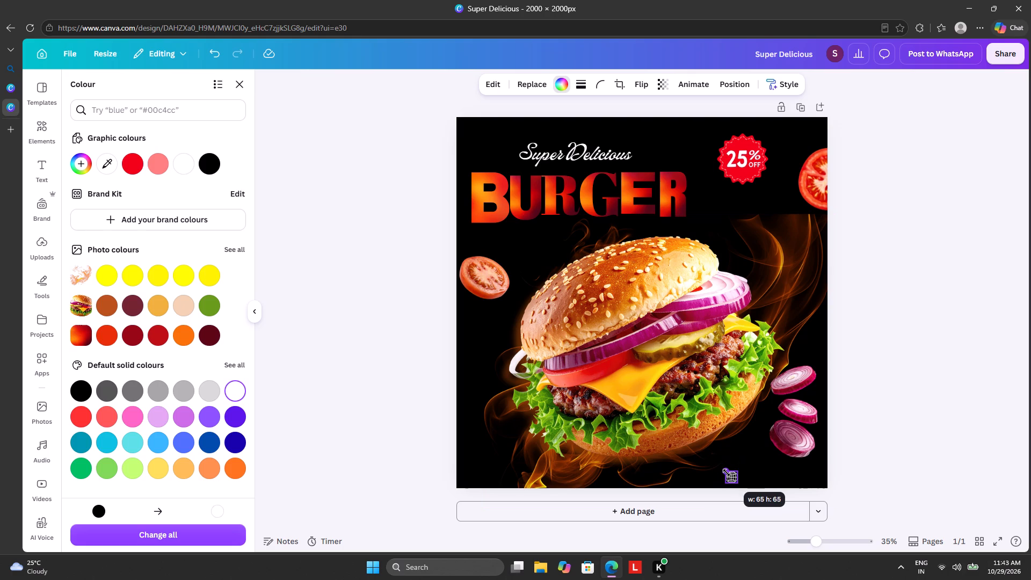
pyautogui.moveTo(727, 473); pyautogui.dragTo(724, 473)
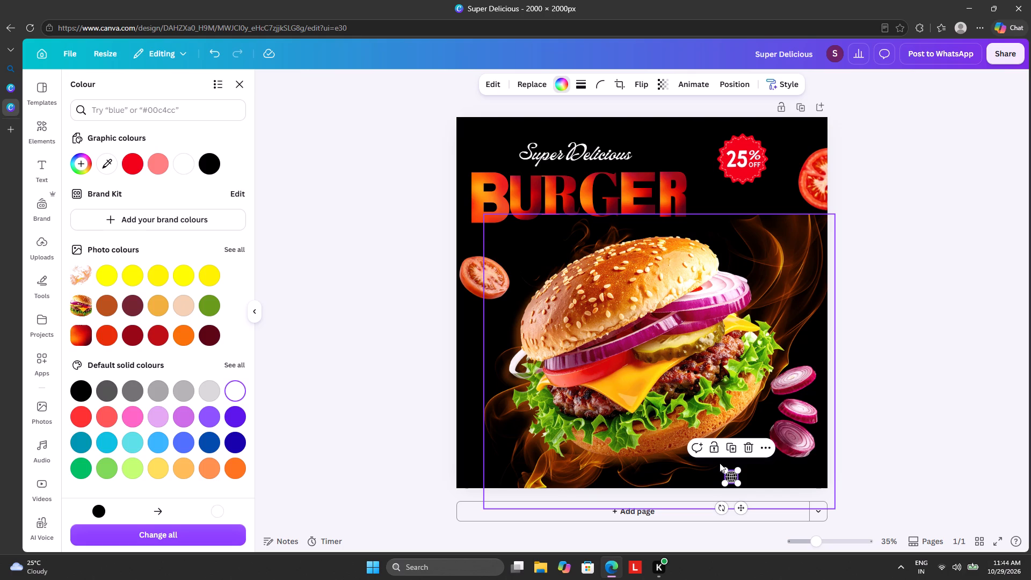
# Move the "Super Delicious" text up and left, so it starts above the B of the BURGER title.
pyautogui.moveTo(596, 157); pyautogui.dragTo(569, 143)
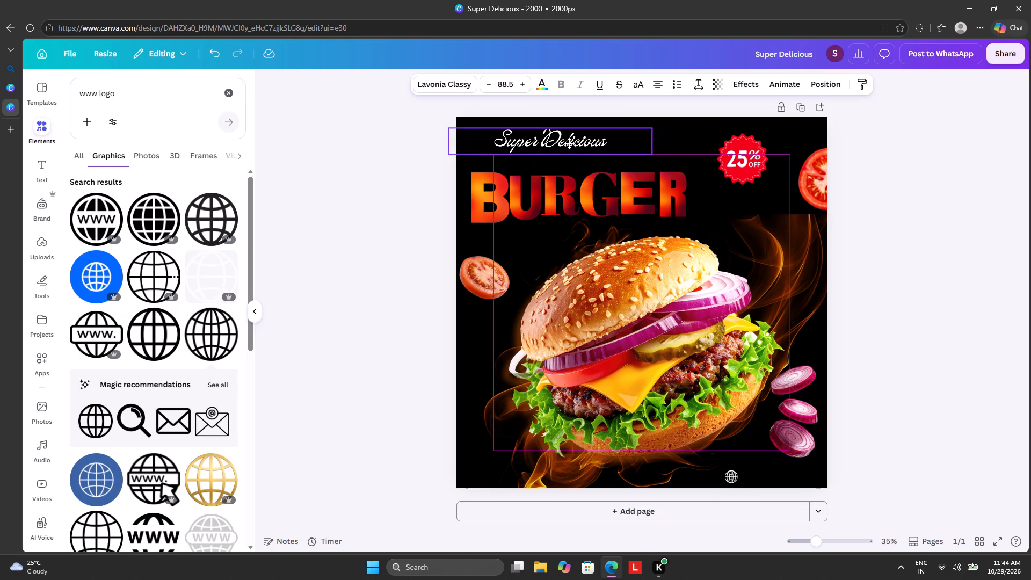
pyautogui.moveTo(569, 143); pyautogui.dragTo(557, 139)
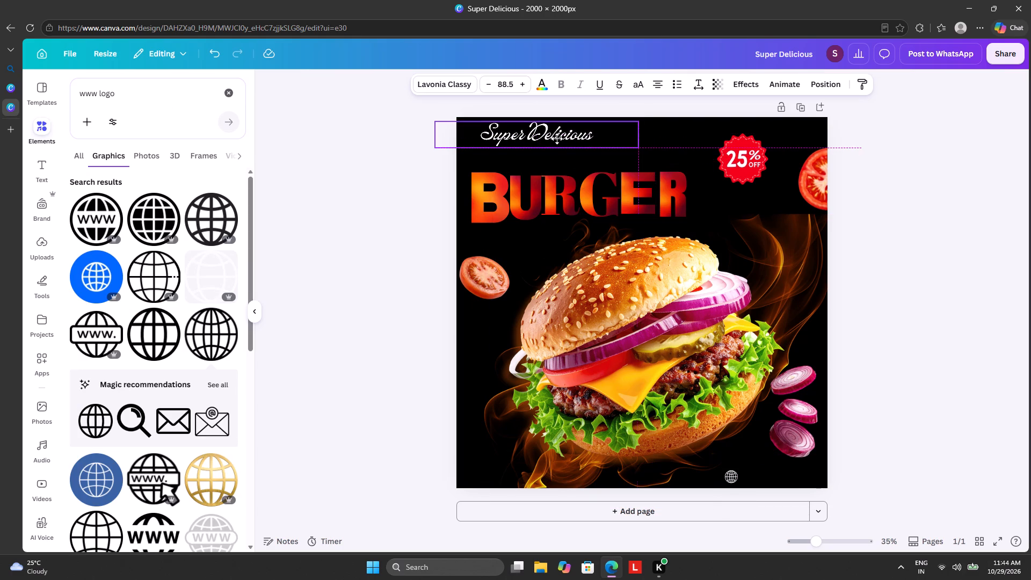
pyautogui.moveTo(557, 139); pyautogui.dragTo(553, 142)
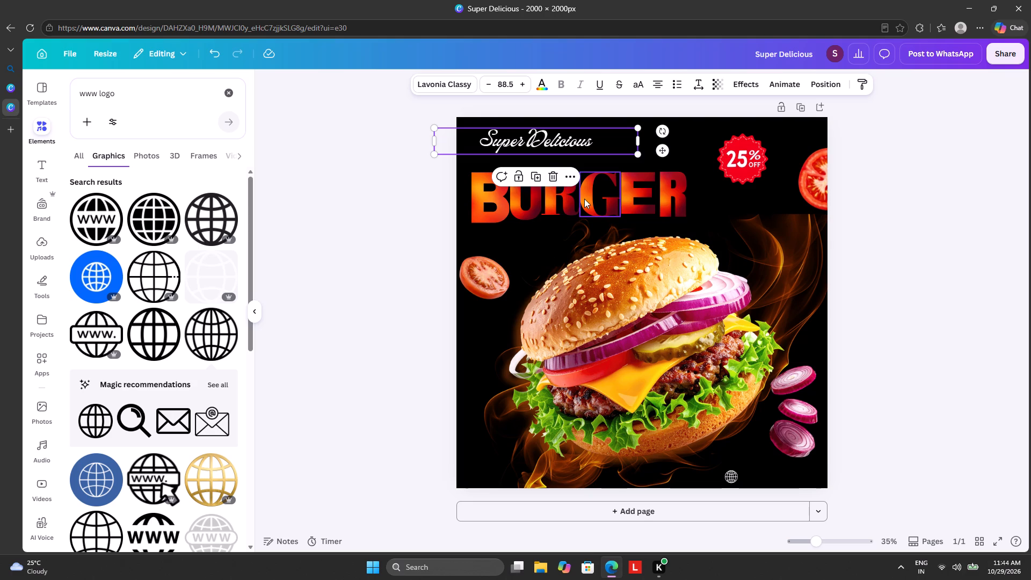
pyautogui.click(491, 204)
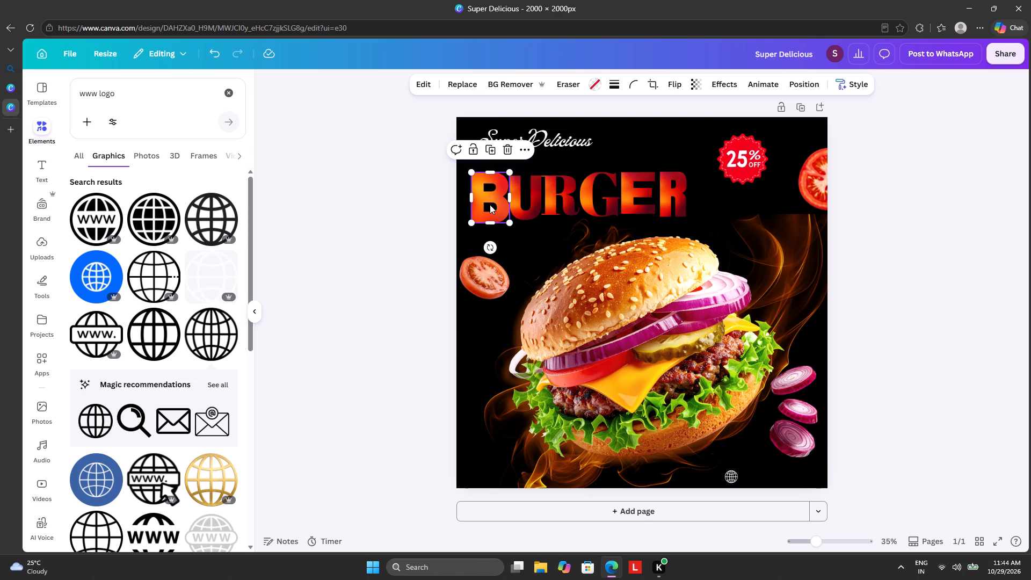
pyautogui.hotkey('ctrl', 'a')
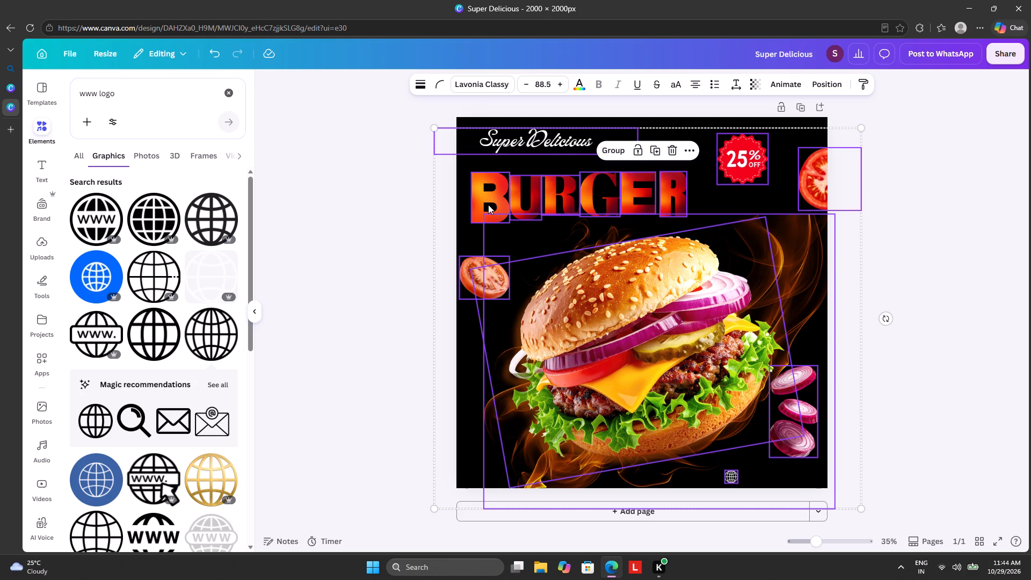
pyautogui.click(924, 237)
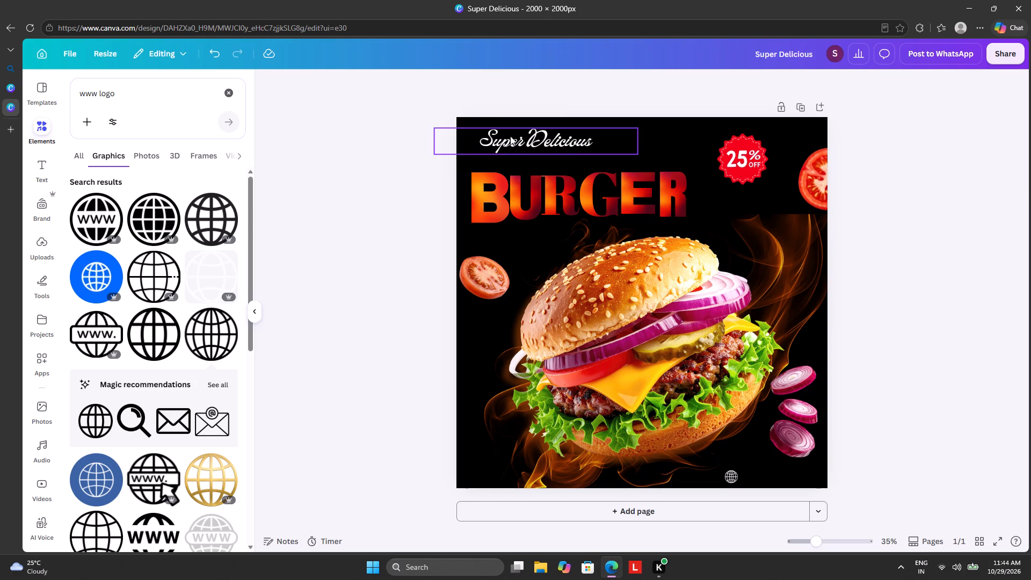
# Move the "Super Delicious" text straight down so it sits directly on top of the BURGER title.
pyautogui.moveTo(510, 136); pyautogui.dragTo(508, 154)
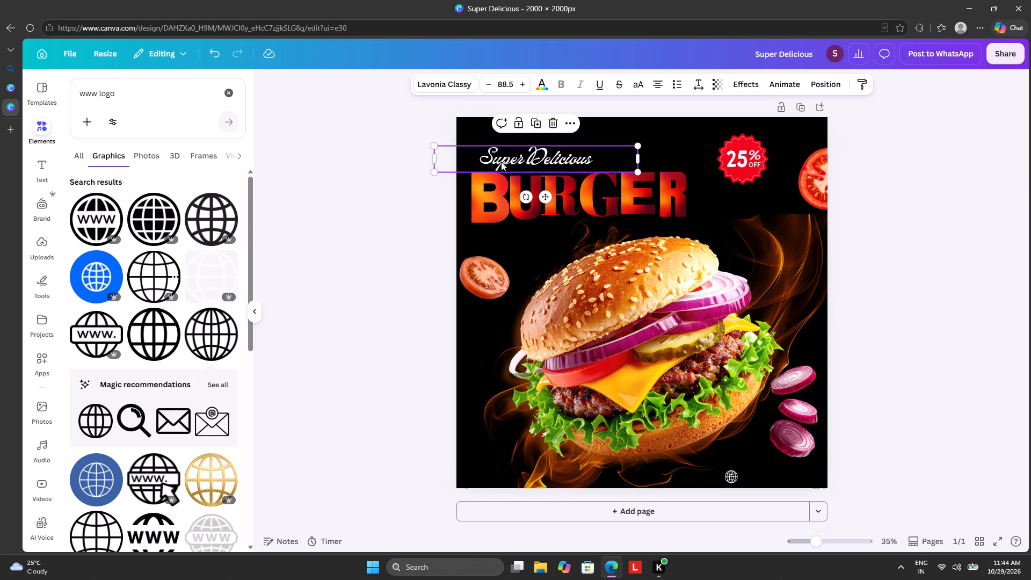
# Move all the page elements together up and left until the BURGER title starts at the page's left edge.
pyautogui.hotkey('ctrl', 'a')
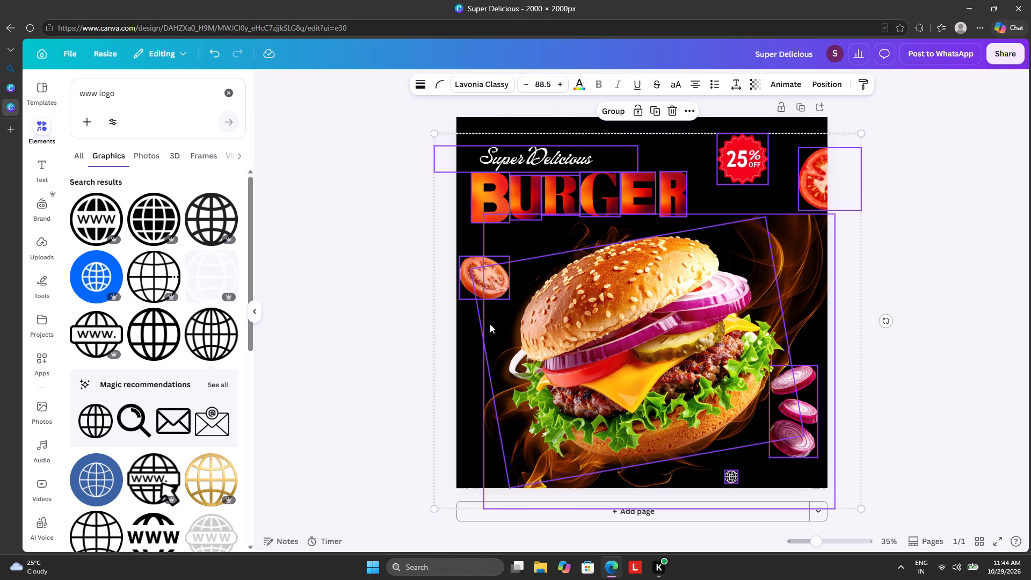
pyautogui.moveTo(834, 455); pyautogui.dragTo(832, 436)
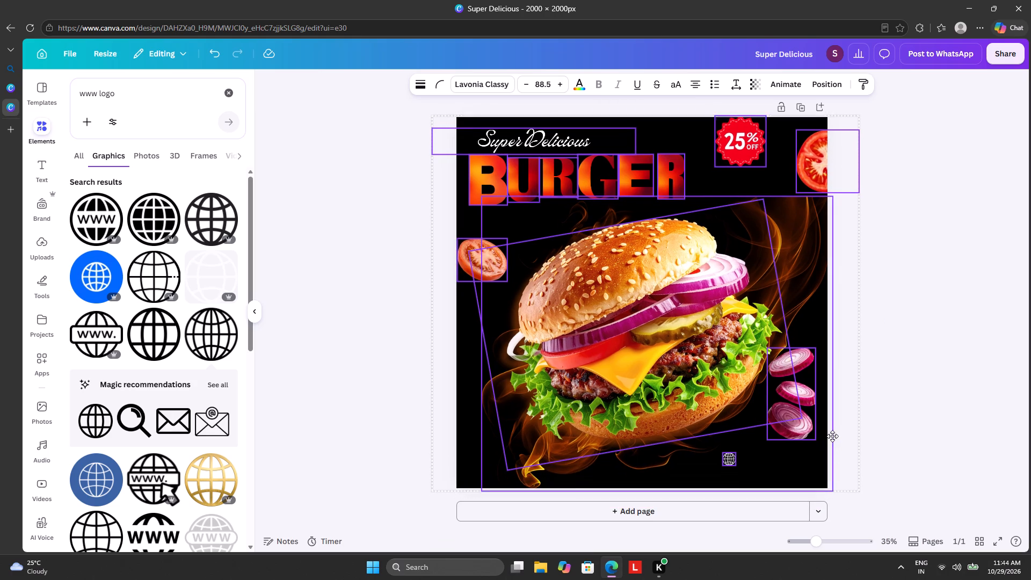
pyautogui.moveTo(832, 436); pyautogui.dragTo(826, 439)
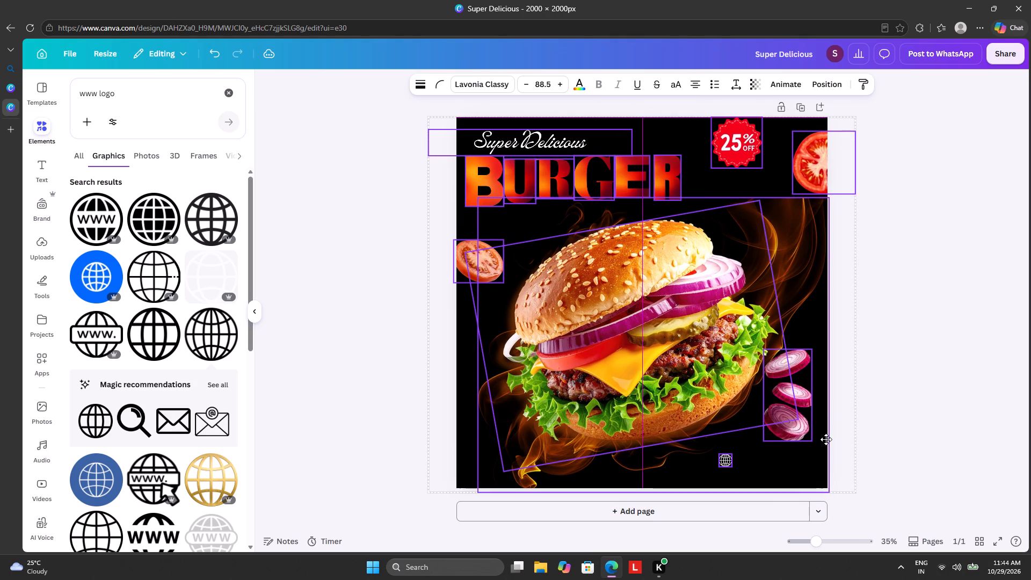
pyautogui.moveTo(826, 439); pyautogui.dragTo(822, 441)
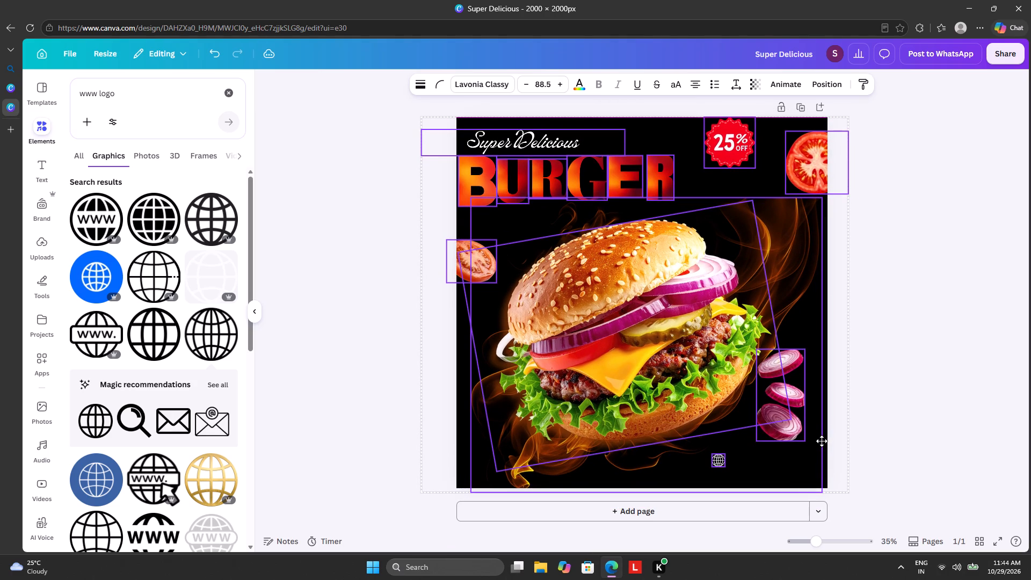
pyautogui.moveTo(822, 441); pyautogui.dragTo(822, 433)
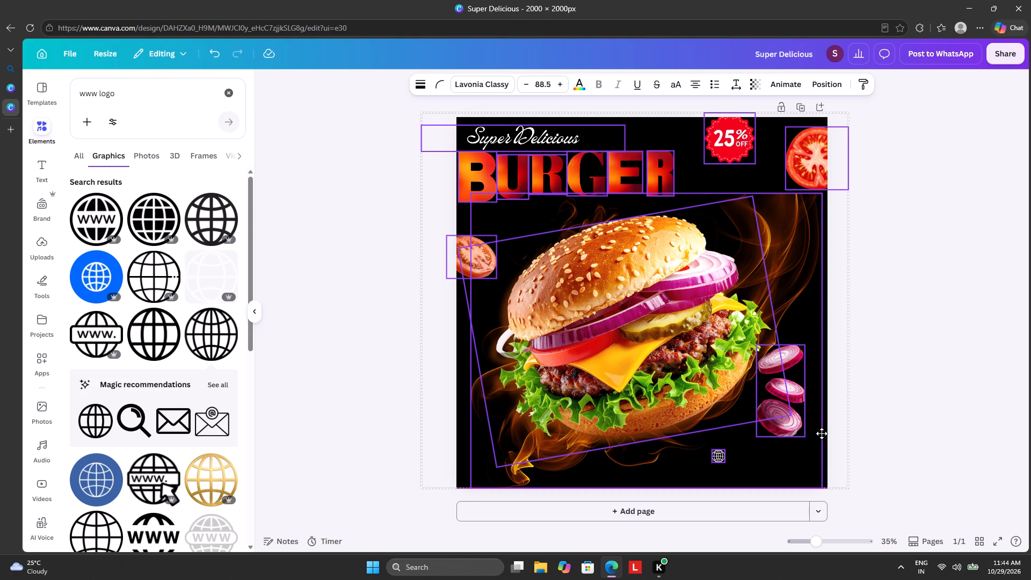
pyautogui.moveTo(822, 433); pyautogui.dragTo(822, 439)
pyautogui.click(1030, 380)
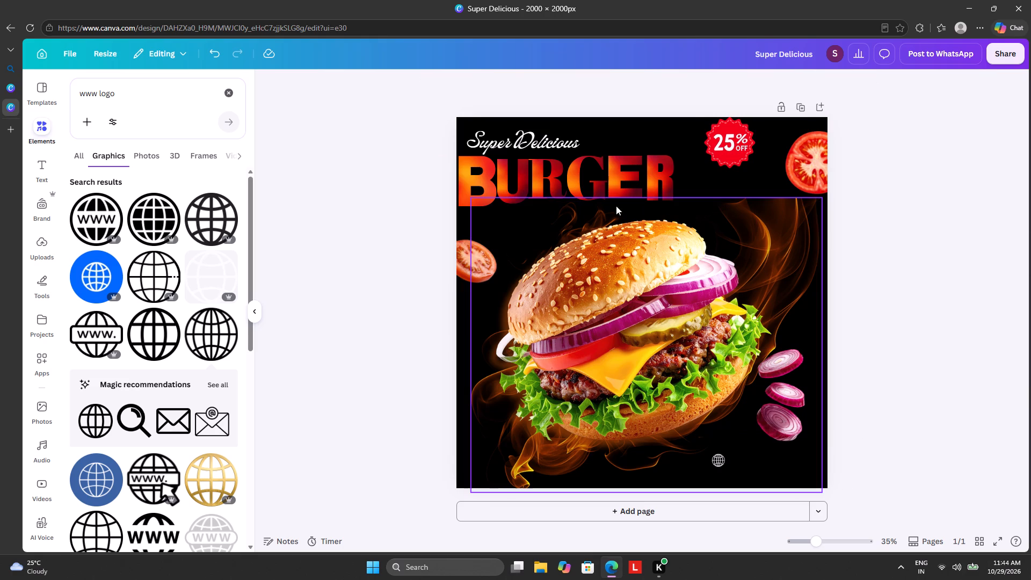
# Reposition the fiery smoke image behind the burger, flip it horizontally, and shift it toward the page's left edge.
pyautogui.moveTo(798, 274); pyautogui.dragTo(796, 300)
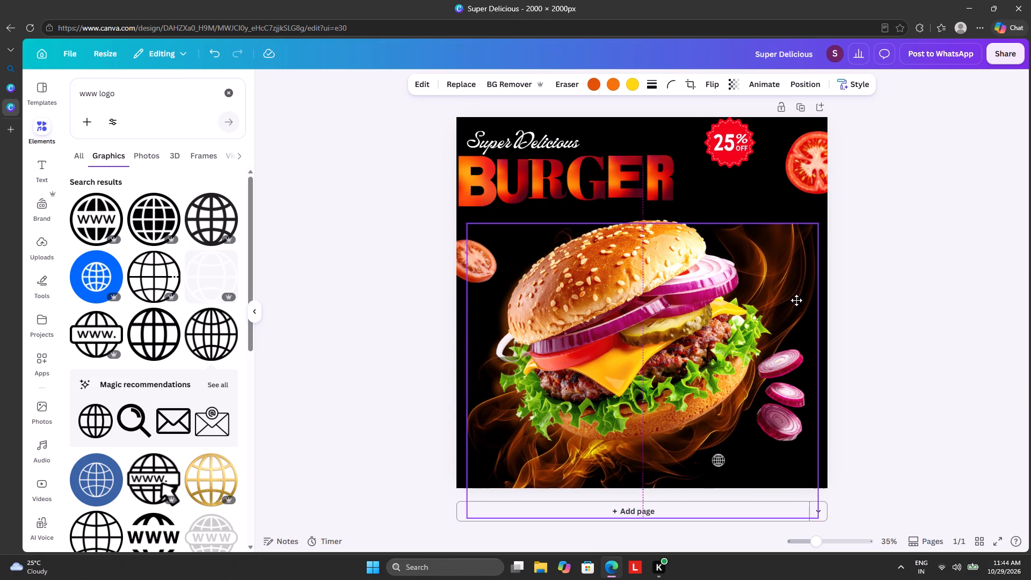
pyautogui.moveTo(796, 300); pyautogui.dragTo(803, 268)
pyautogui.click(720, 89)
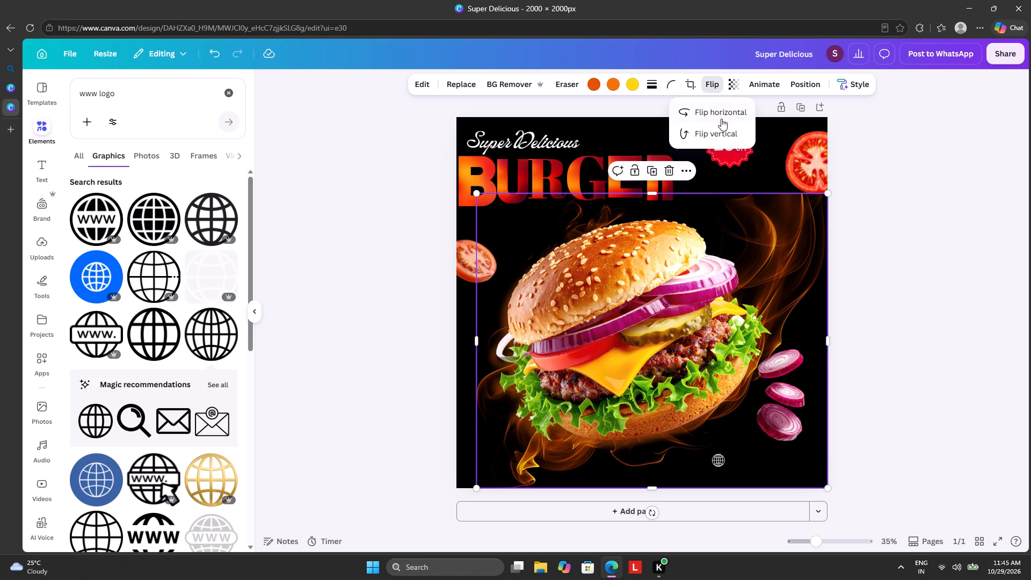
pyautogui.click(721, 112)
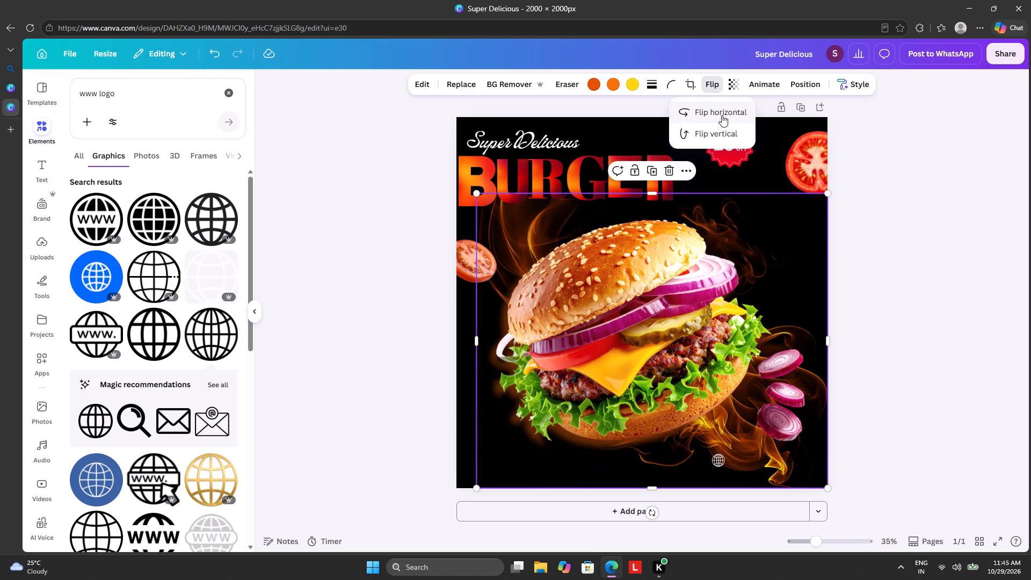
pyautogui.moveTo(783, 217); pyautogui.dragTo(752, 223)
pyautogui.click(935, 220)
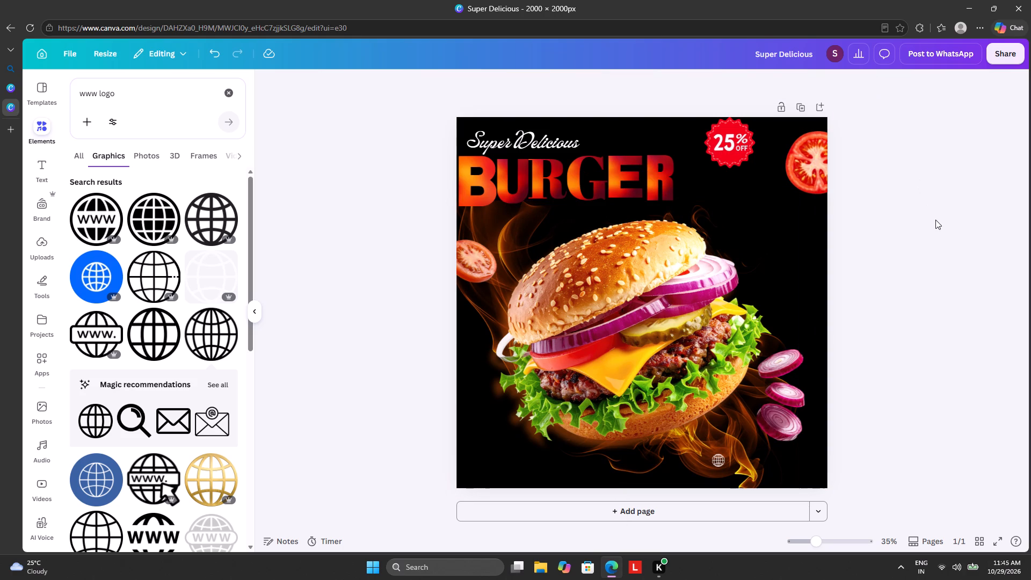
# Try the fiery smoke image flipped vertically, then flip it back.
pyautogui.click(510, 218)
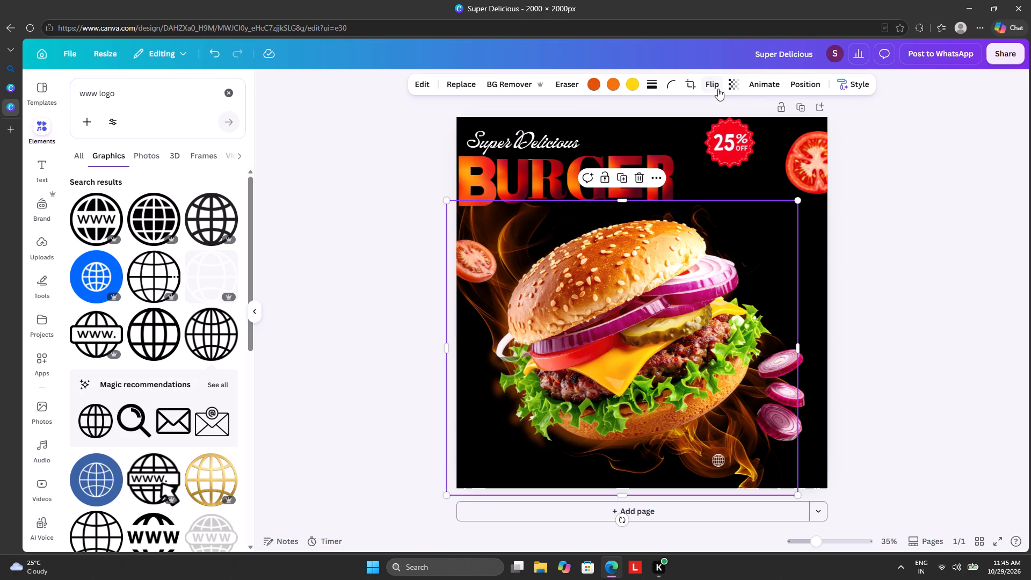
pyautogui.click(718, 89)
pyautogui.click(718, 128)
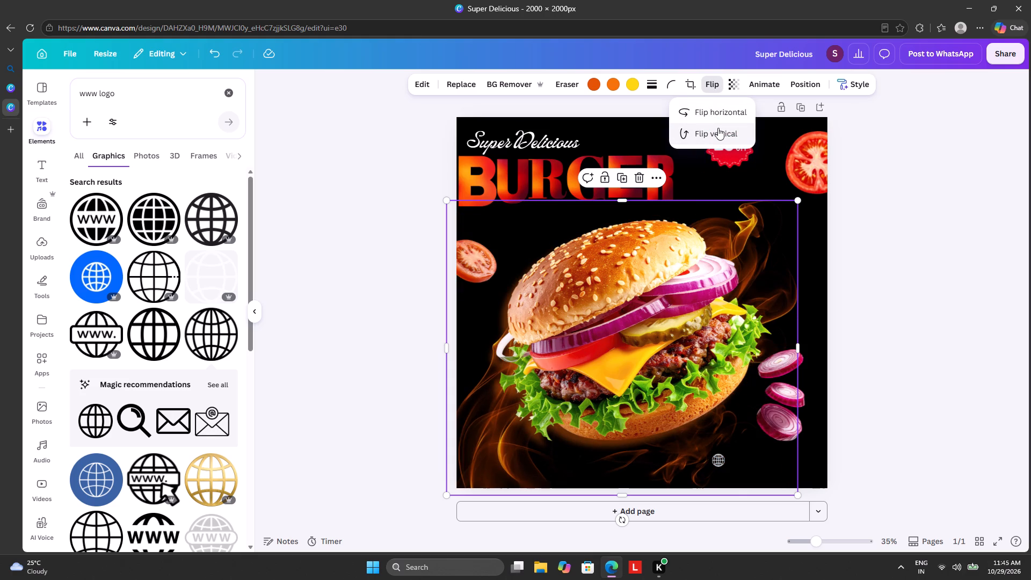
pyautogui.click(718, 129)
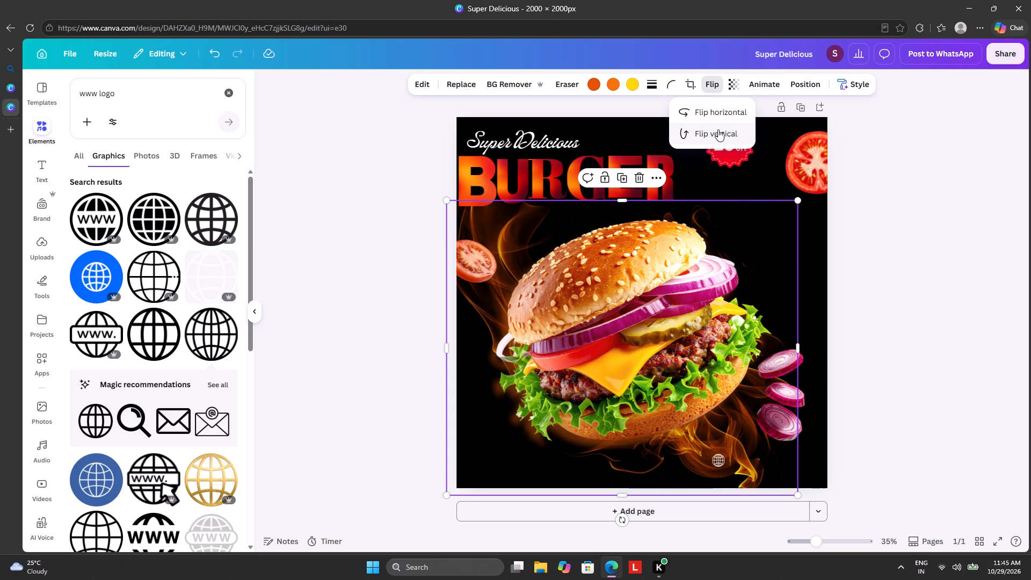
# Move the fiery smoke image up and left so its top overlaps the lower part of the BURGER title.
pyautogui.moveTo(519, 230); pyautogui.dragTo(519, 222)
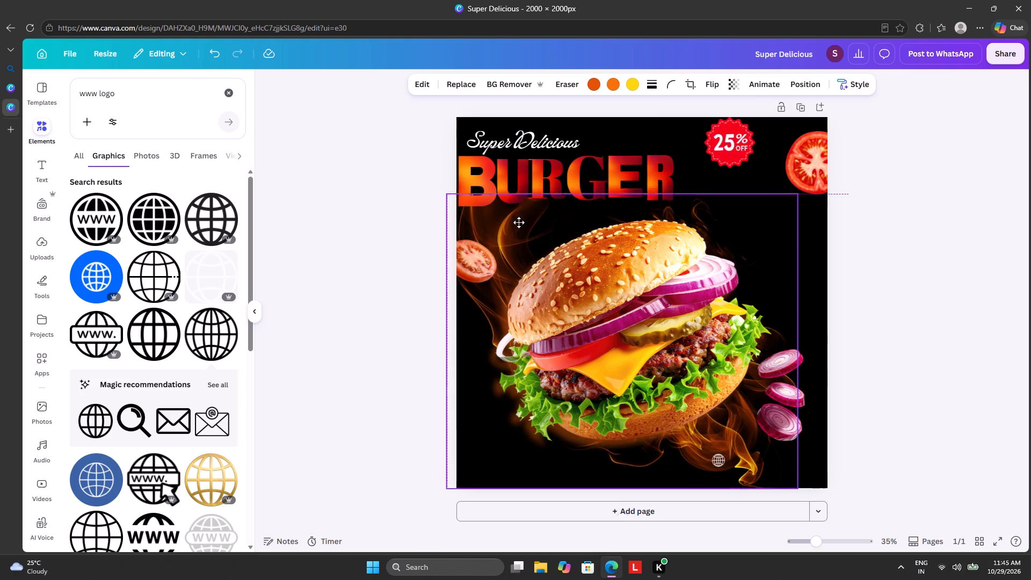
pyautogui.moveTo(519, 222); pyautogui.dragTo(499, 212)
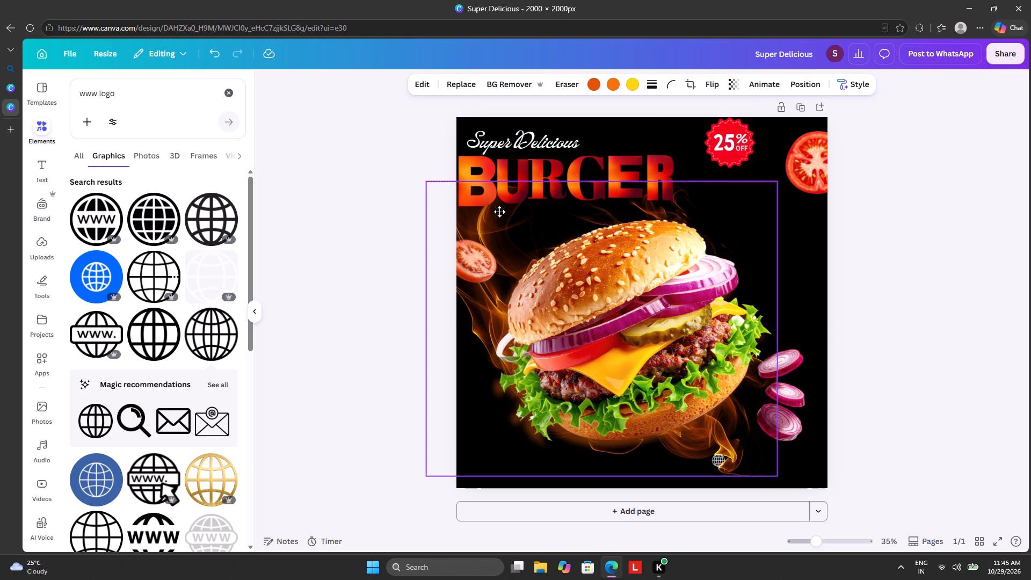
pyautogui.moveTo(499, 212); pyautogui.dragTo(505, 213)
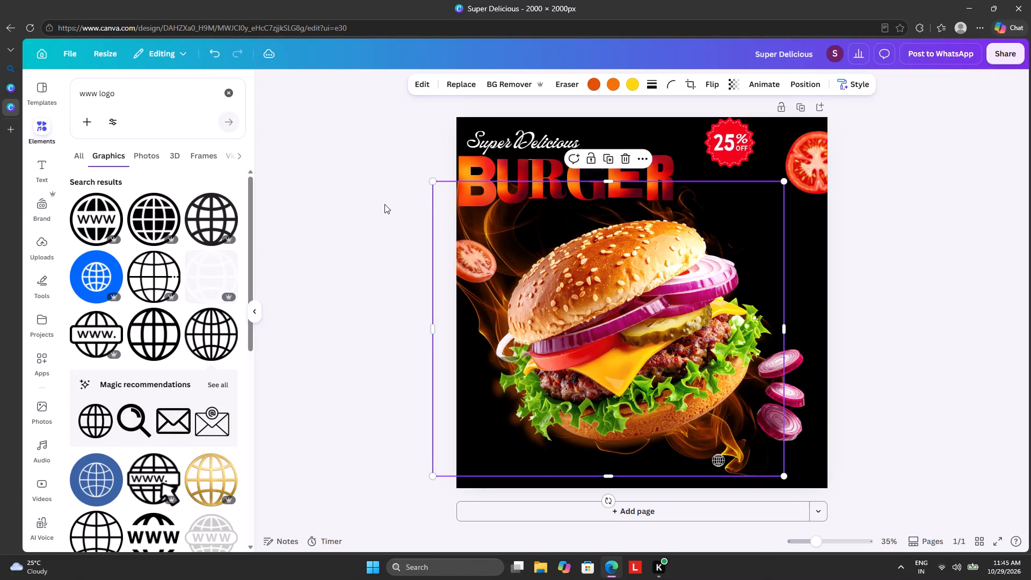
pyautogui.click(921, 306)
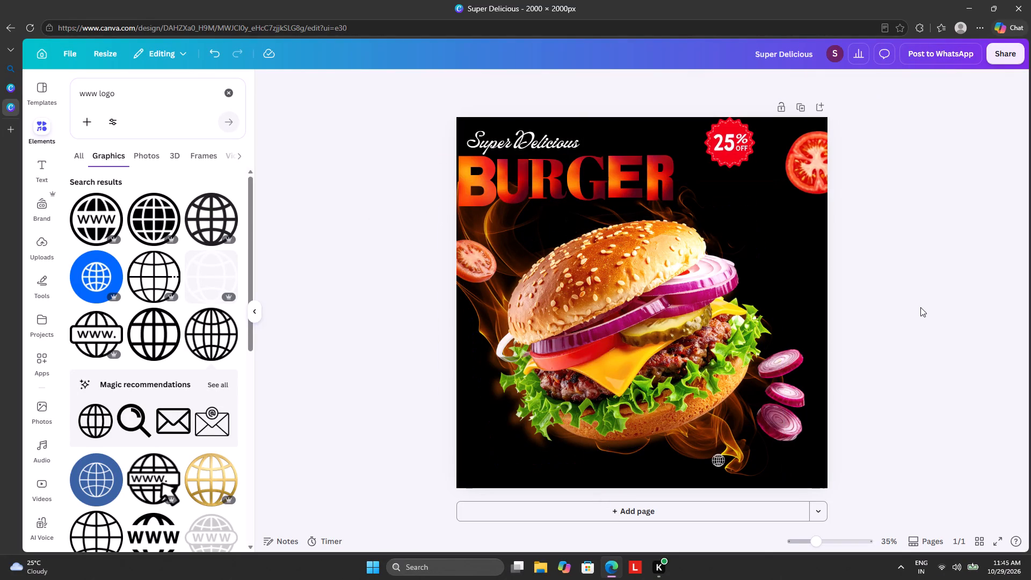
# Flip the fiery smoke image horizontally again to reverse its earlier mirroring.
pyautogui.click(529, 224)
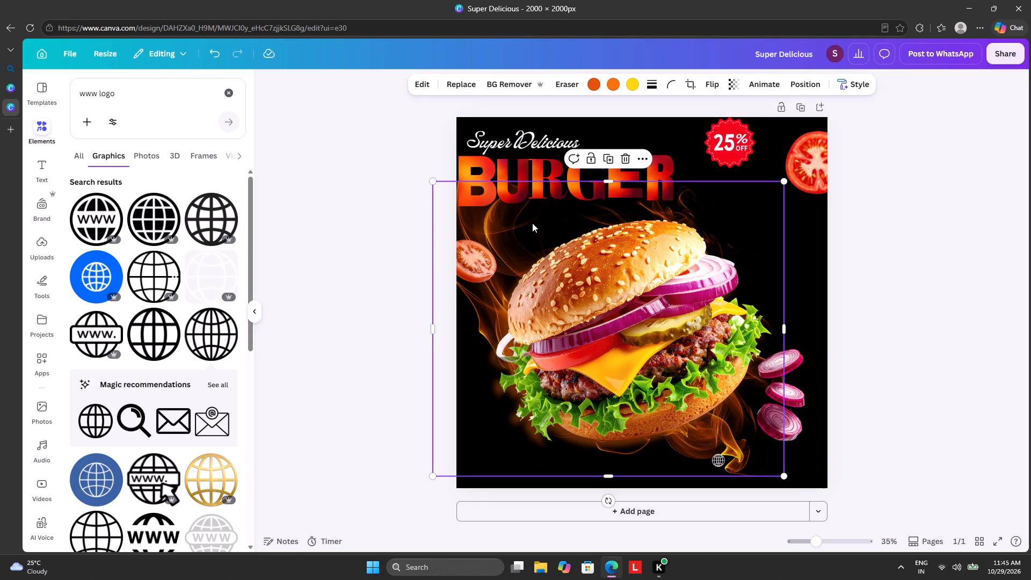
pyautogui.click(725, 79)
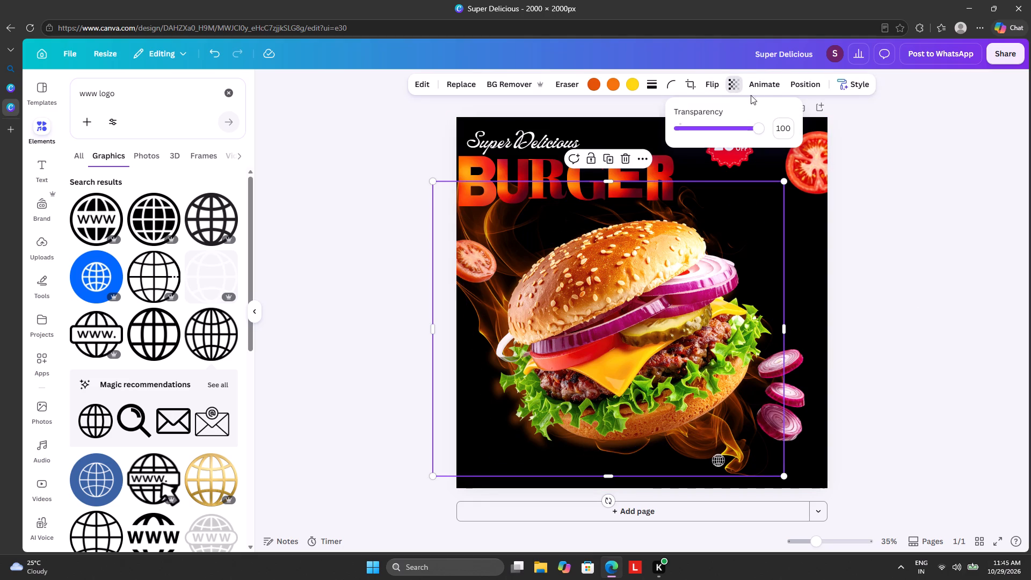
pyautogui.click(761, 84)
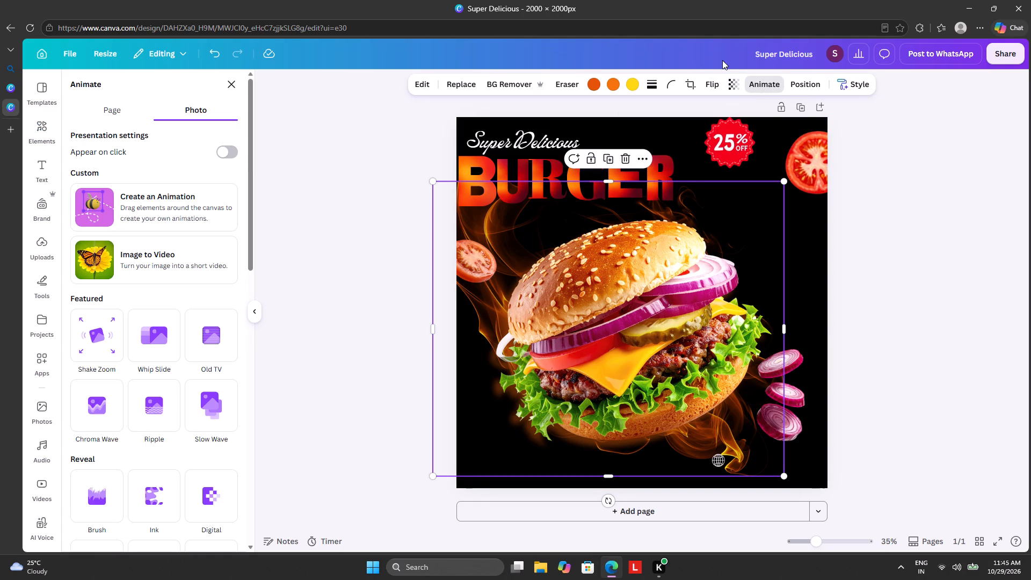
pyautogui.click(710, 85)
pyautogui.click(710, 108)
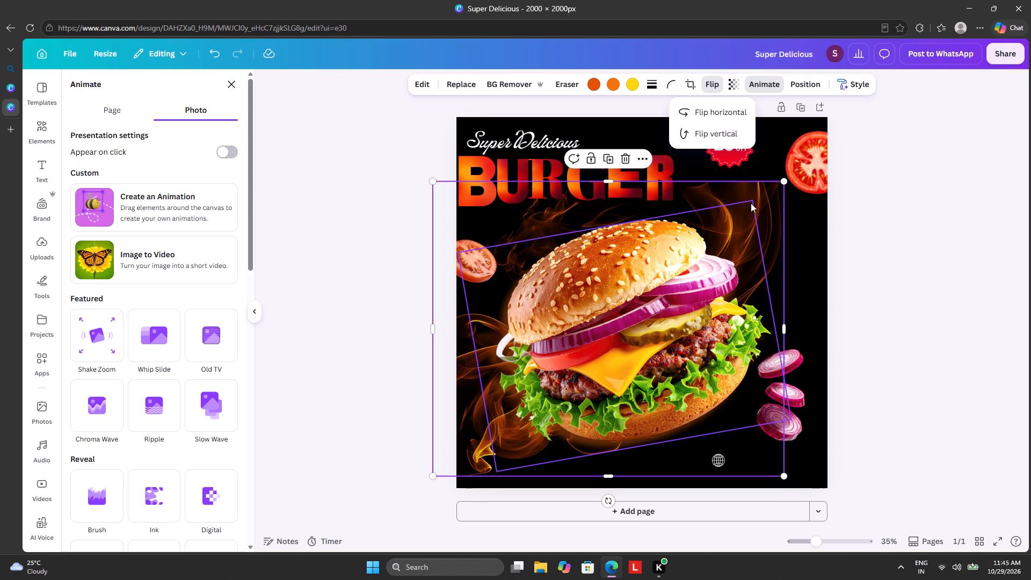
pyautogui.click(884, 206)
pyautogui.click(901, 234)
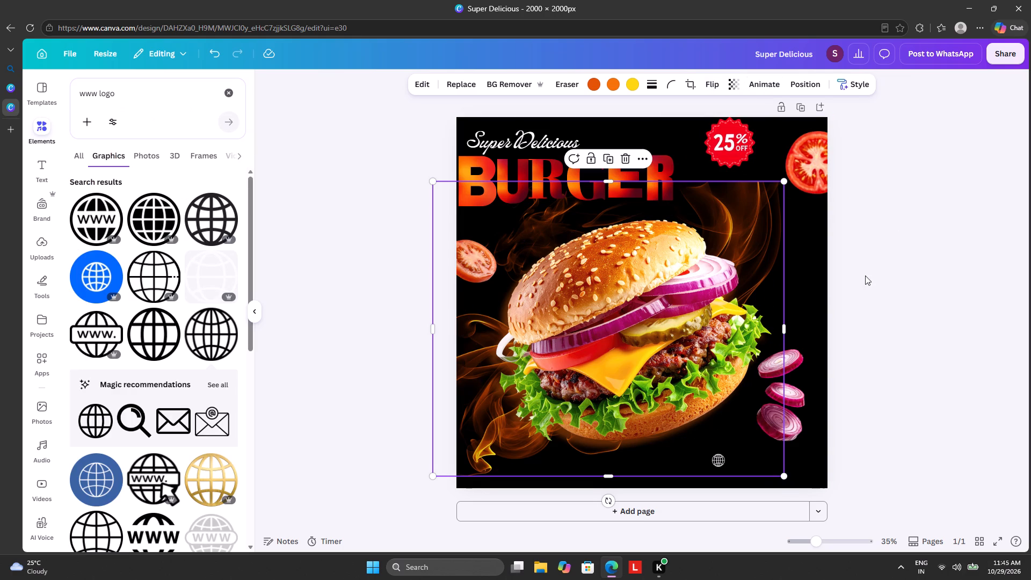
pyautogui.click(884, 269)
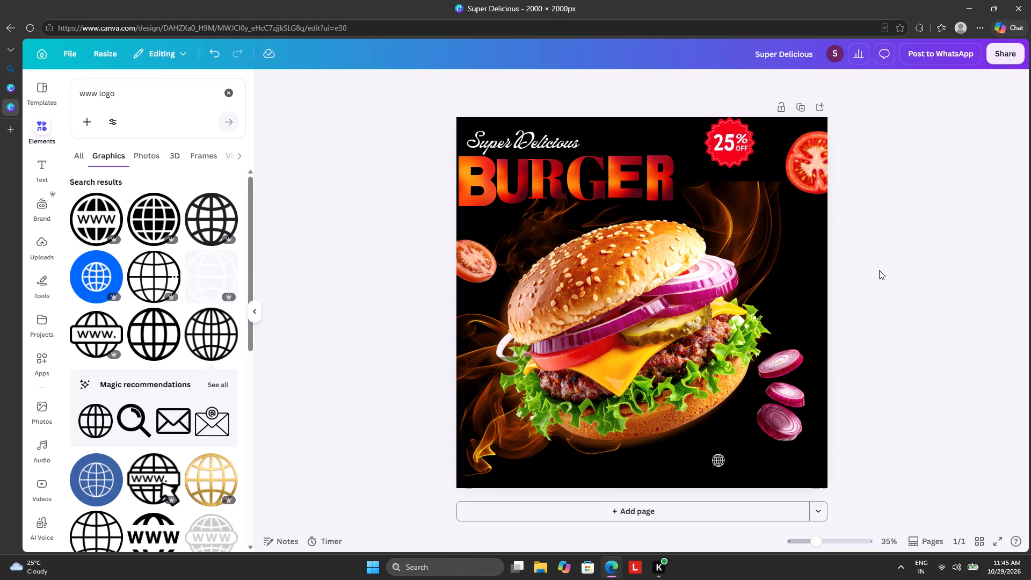
# Move the fiery smoke image down and right to meet the page's right edge, with its top level with the BURGER title's base.
pyautogui.moveTo(744, 196); pyautogui.dragTo(751, 206)
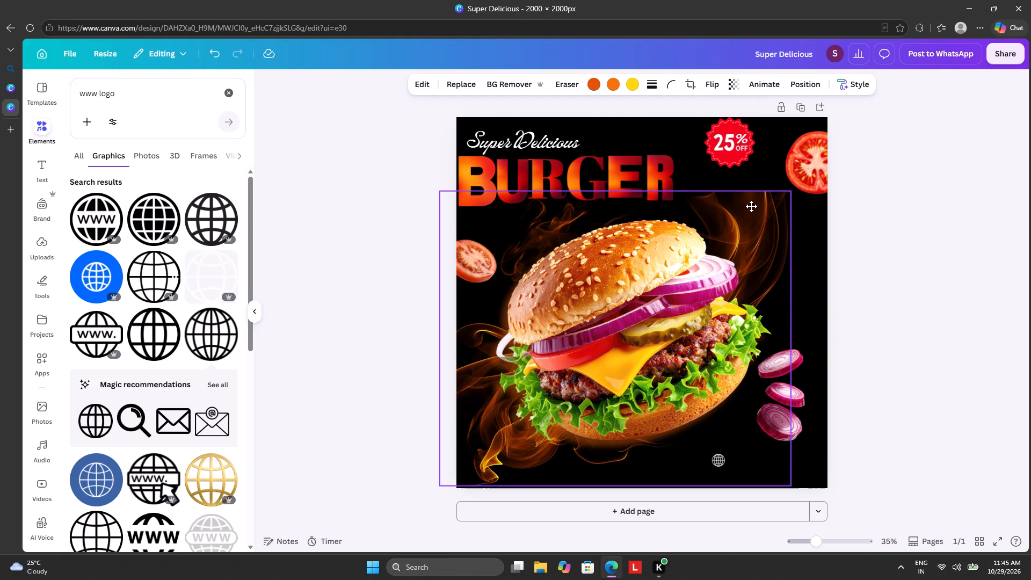
pyautogui.moveTo(751, 206); pyautogui.dragTo(786, 219)
pyautogui.click(921, 194)
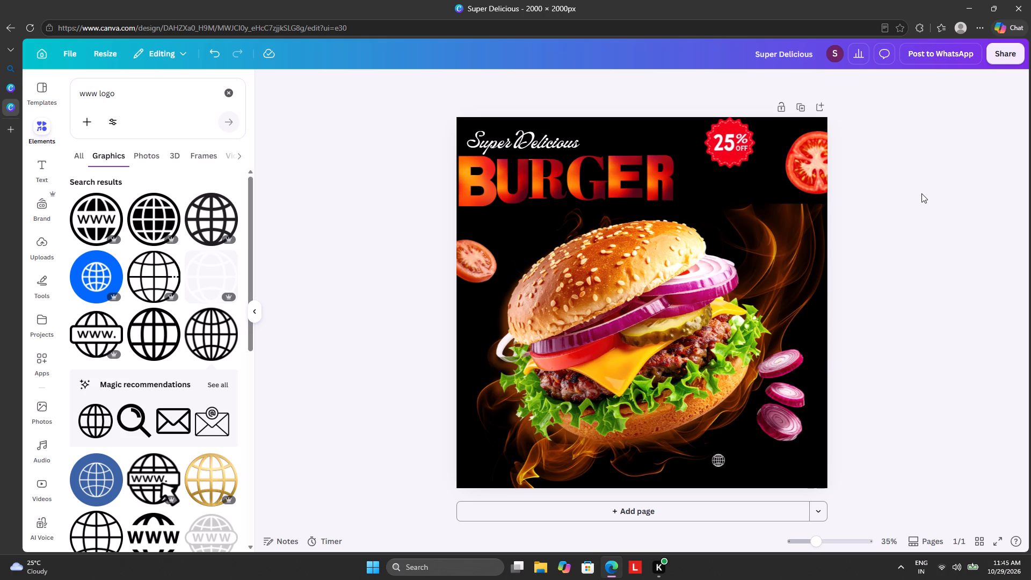
# Examine the image-editing options and the Pixel Enhancer app for the red onion slices.
pyautogui.click(789, 387)
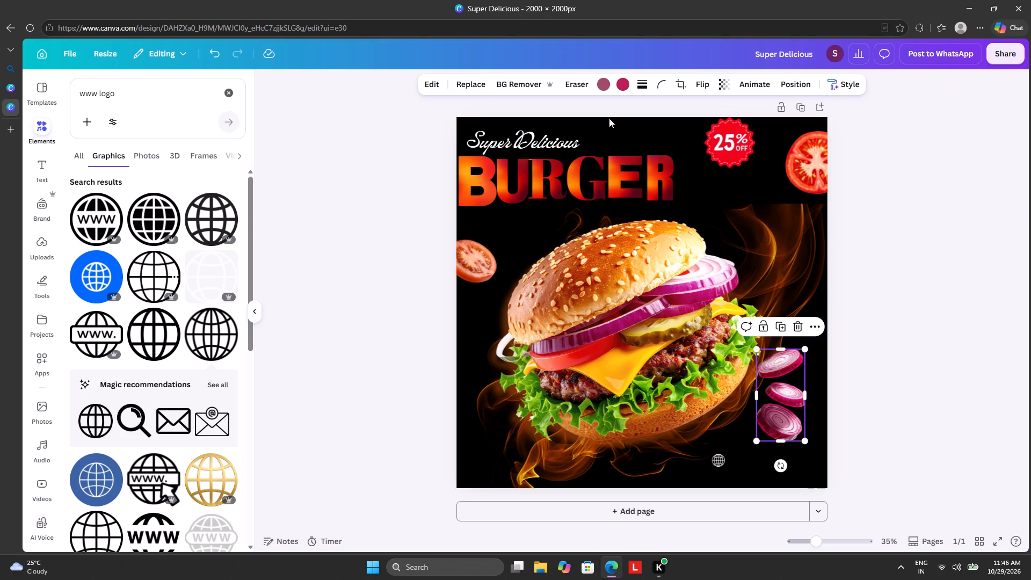
pyautogui.click(428, 84)
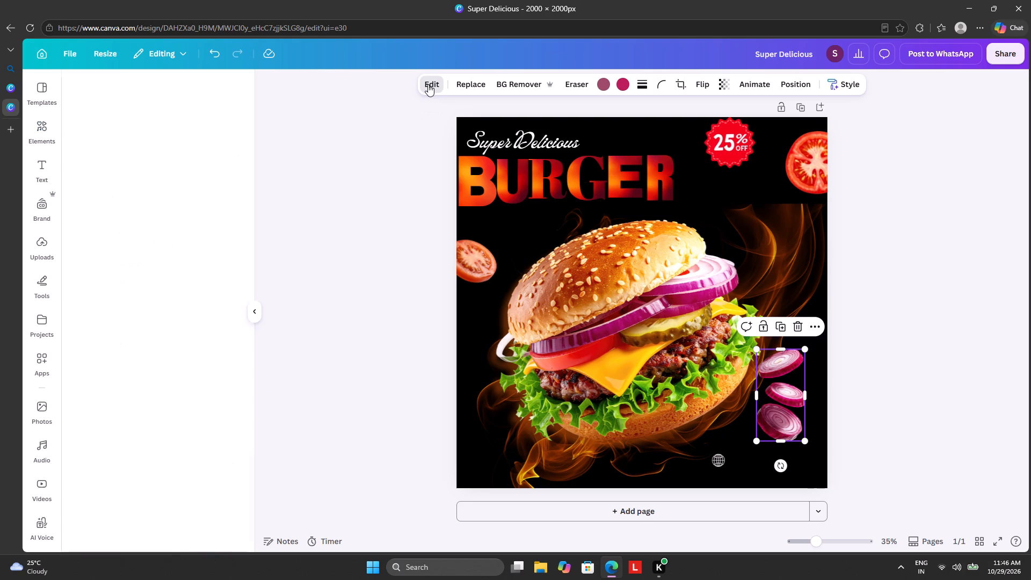
pyautogui.scroll(-5, 147, 364)
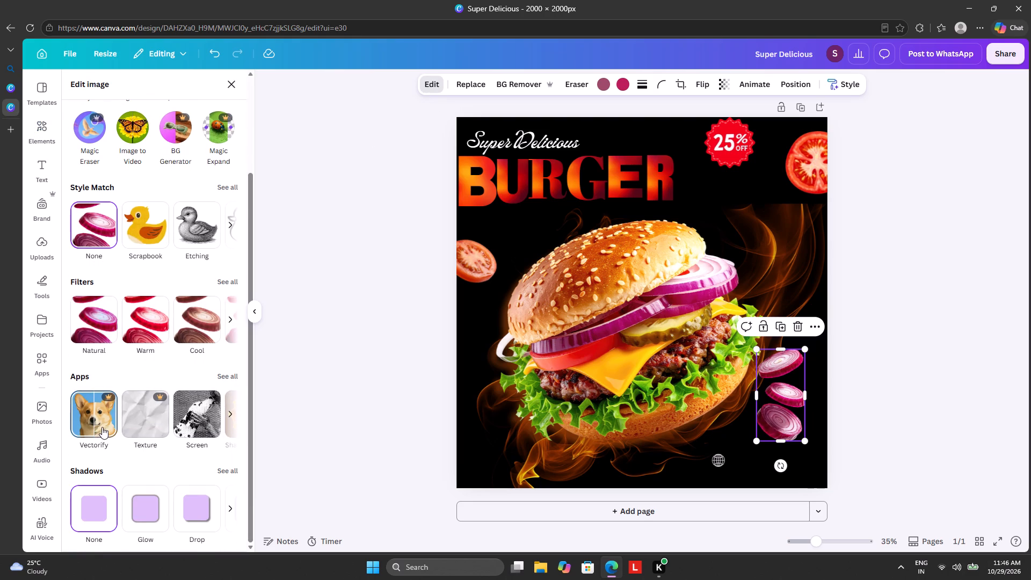
pyautogui.click(220, 380)
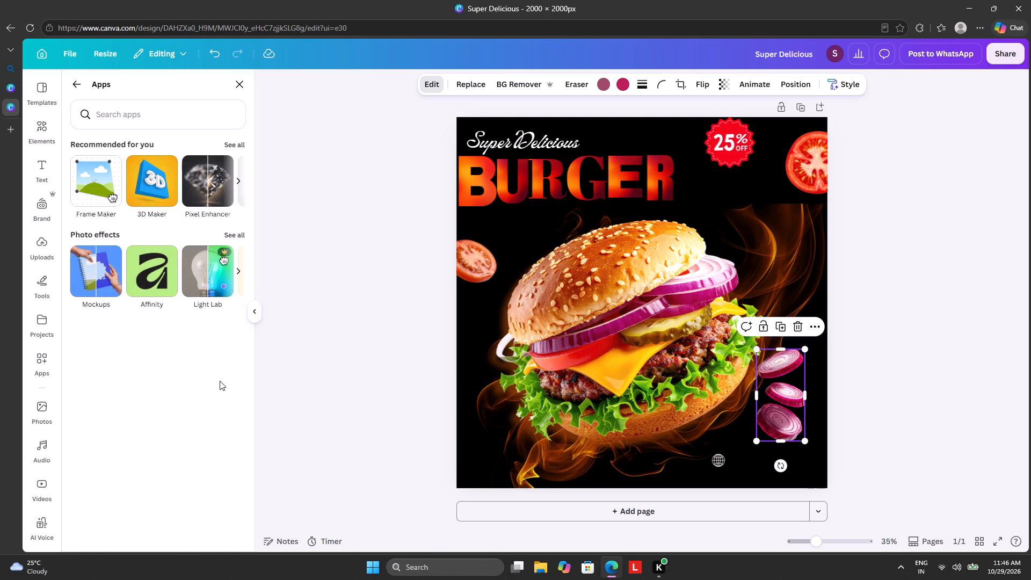
pyautogui.click(203, 191)
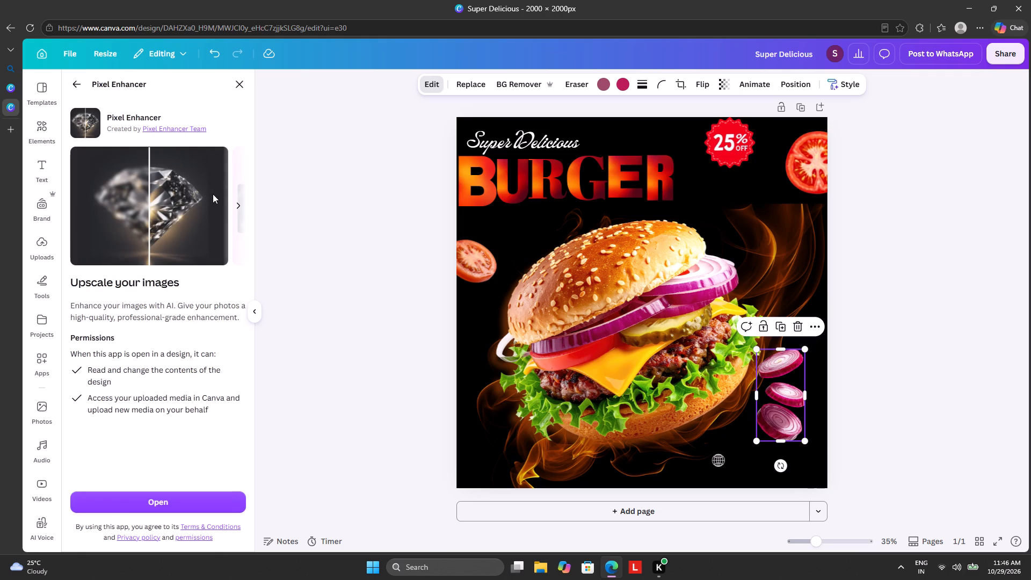
pyautogui.click(237, 81)
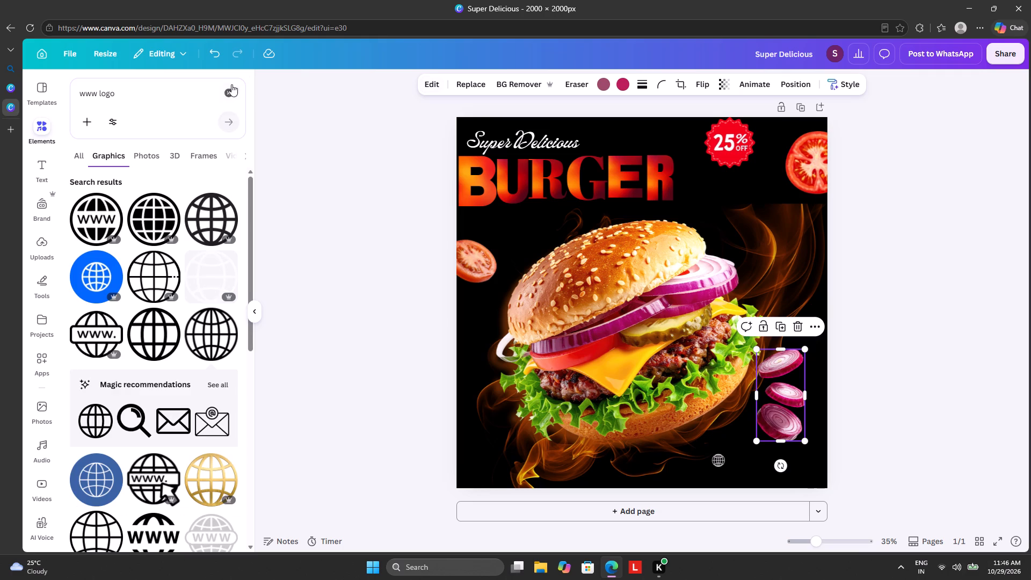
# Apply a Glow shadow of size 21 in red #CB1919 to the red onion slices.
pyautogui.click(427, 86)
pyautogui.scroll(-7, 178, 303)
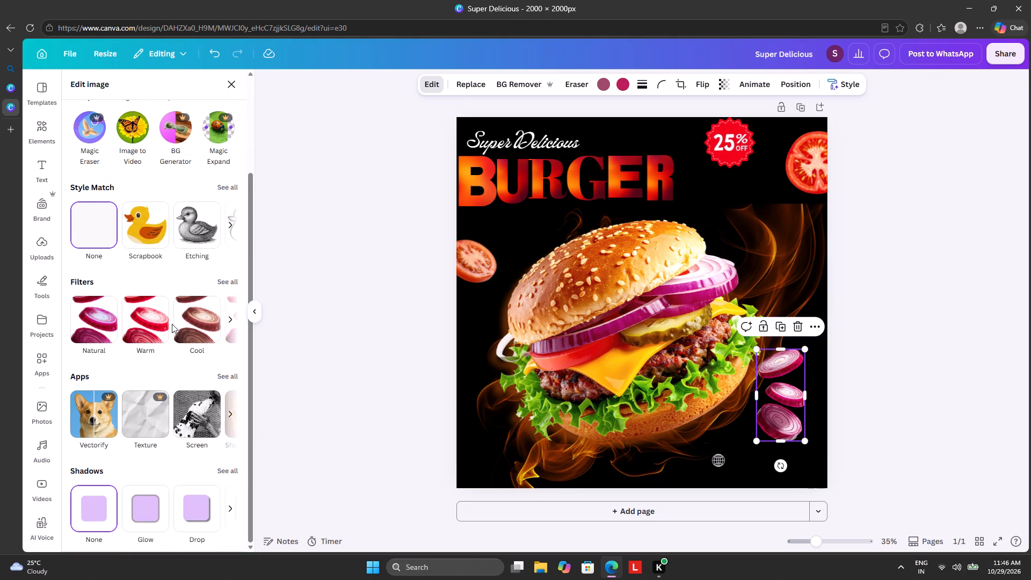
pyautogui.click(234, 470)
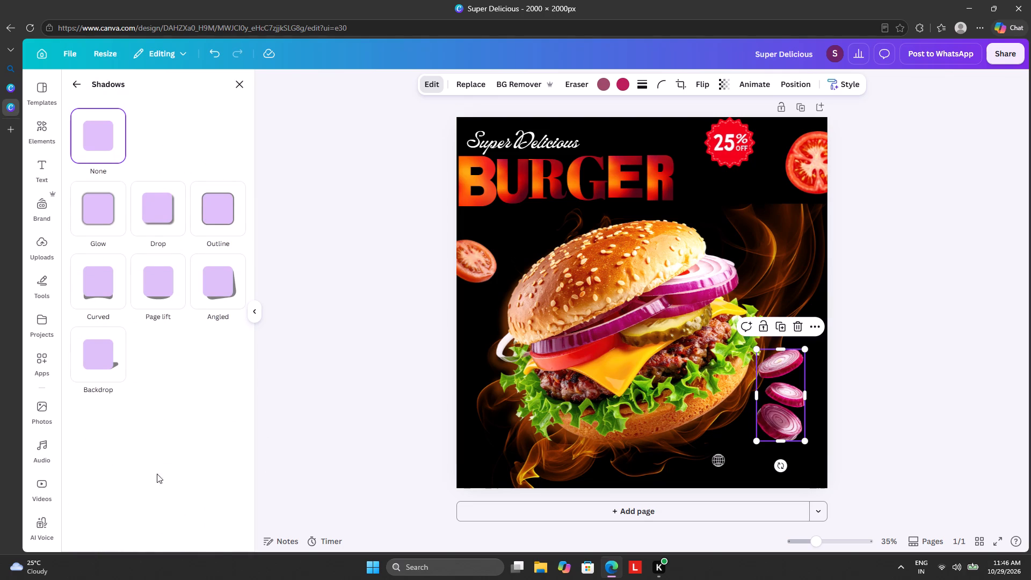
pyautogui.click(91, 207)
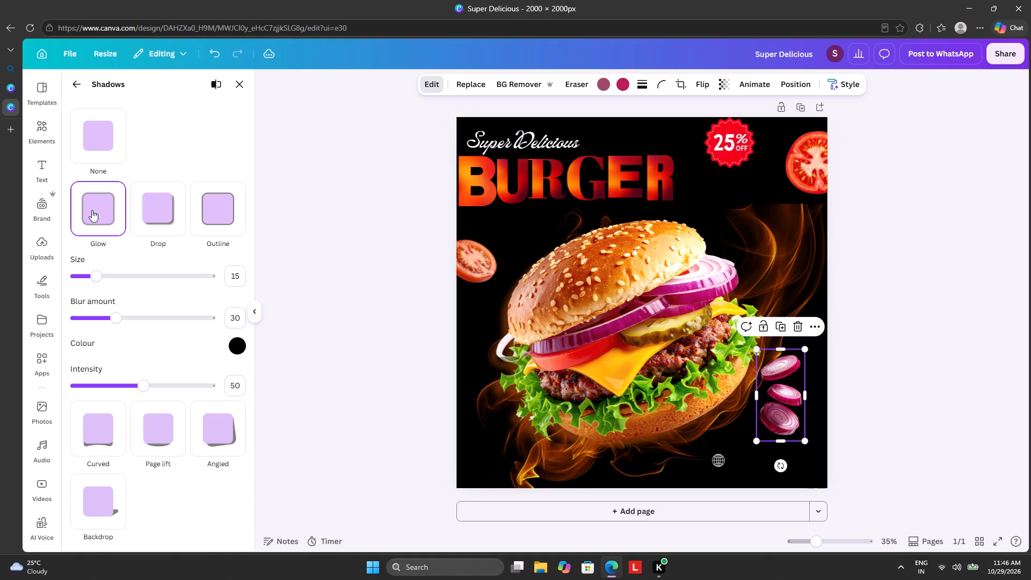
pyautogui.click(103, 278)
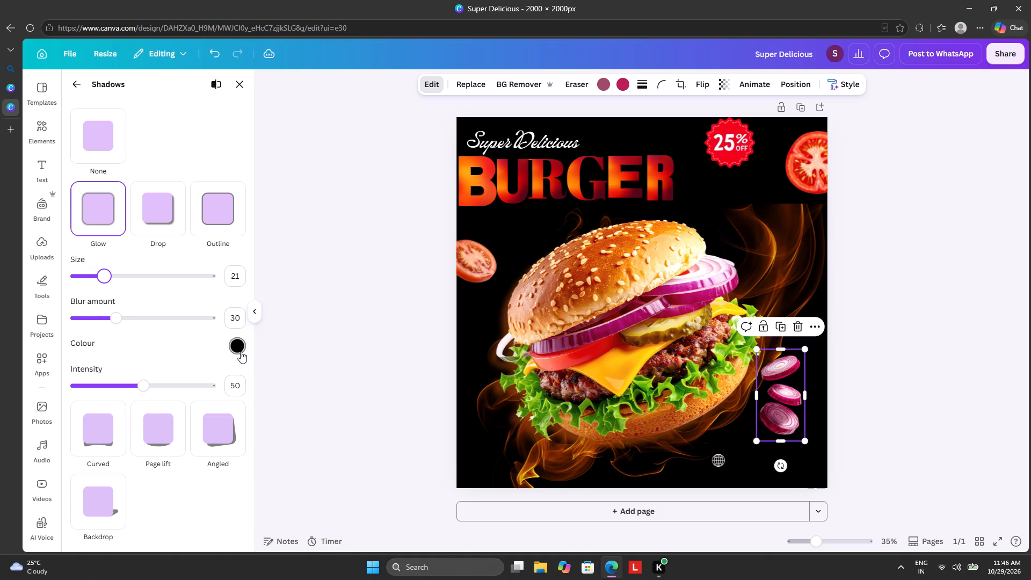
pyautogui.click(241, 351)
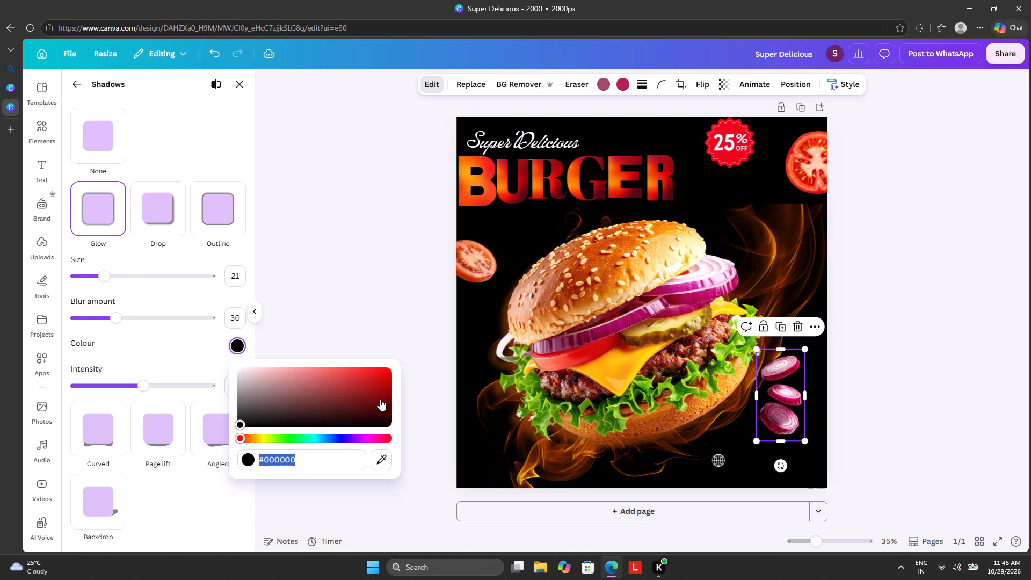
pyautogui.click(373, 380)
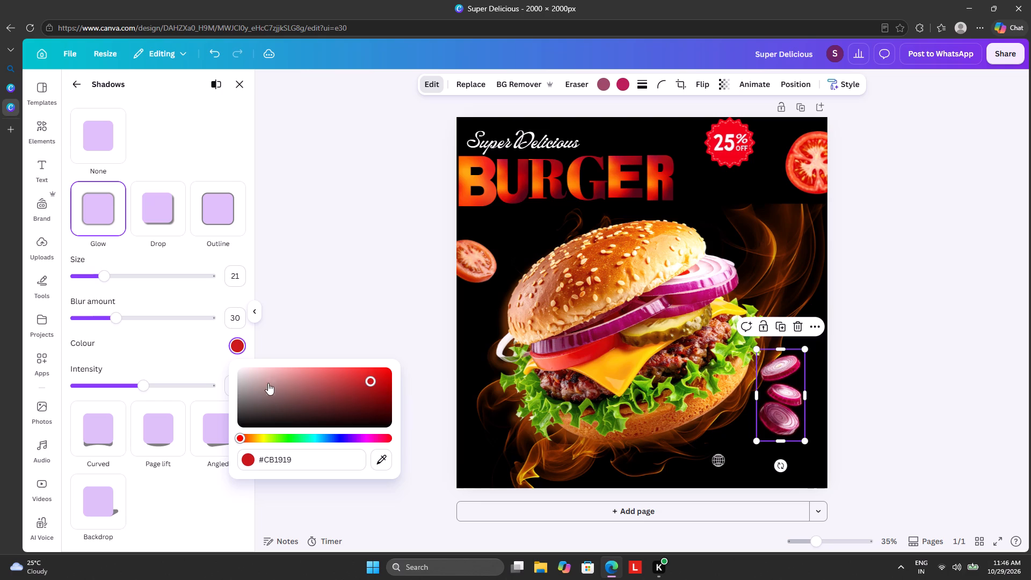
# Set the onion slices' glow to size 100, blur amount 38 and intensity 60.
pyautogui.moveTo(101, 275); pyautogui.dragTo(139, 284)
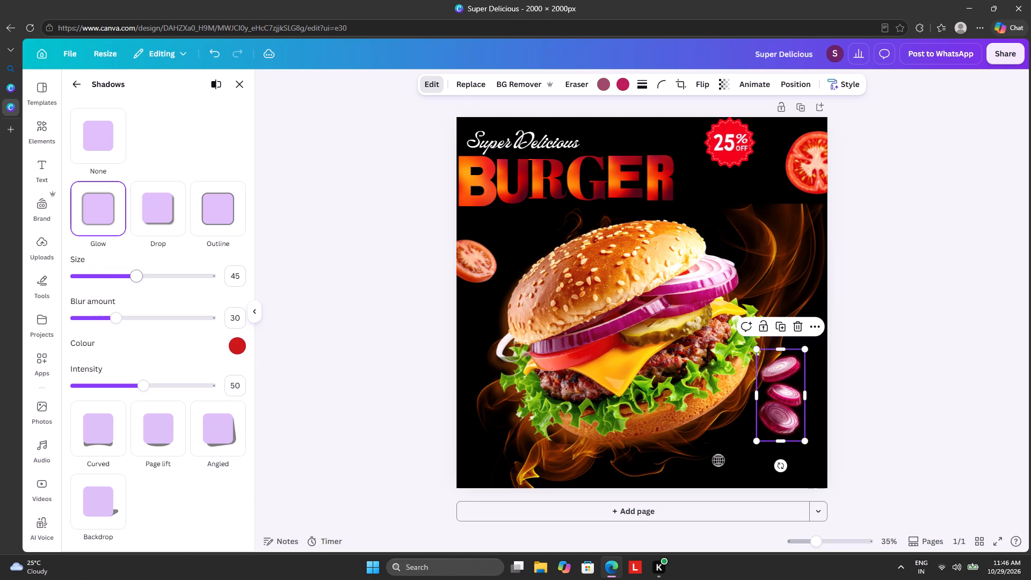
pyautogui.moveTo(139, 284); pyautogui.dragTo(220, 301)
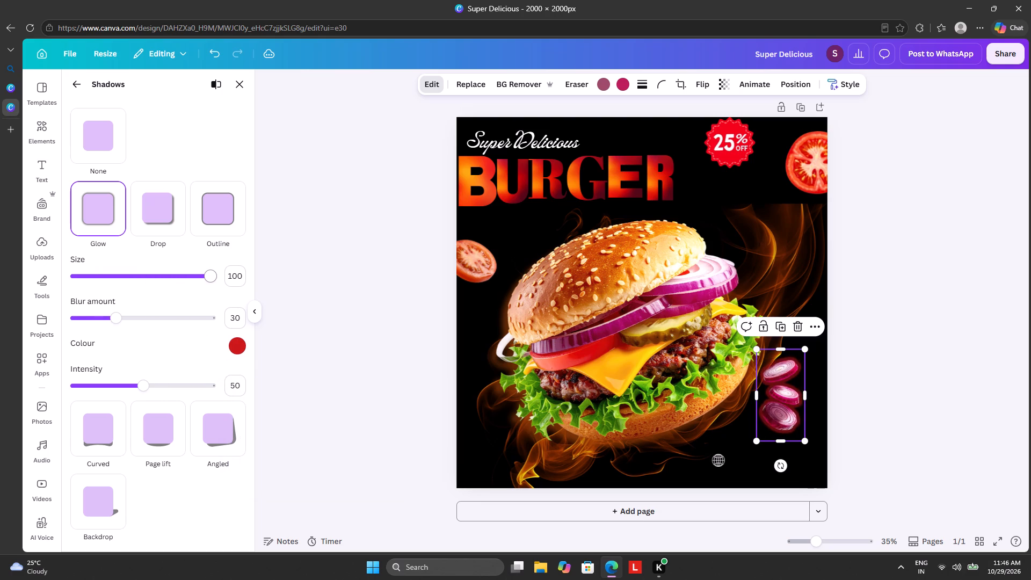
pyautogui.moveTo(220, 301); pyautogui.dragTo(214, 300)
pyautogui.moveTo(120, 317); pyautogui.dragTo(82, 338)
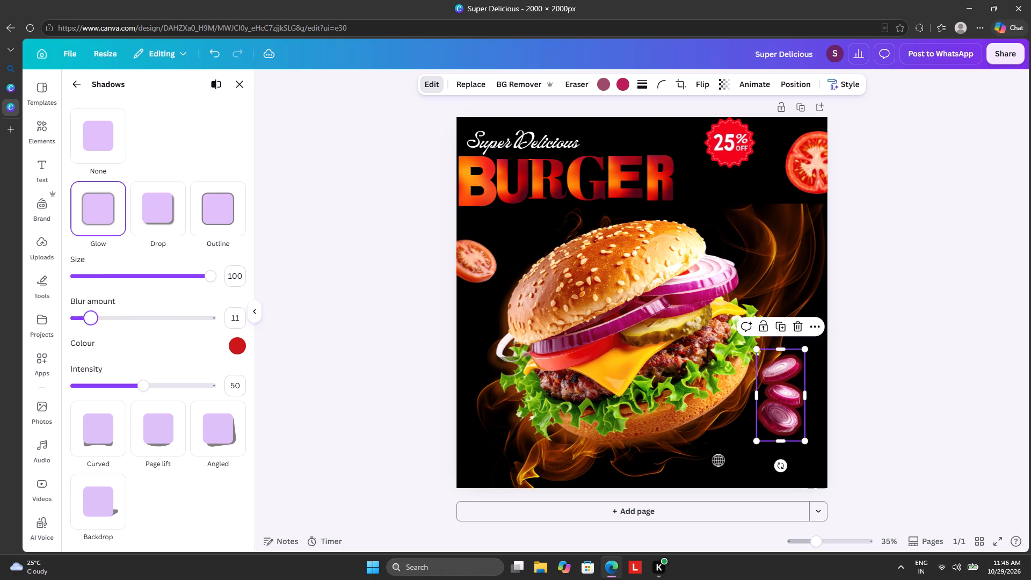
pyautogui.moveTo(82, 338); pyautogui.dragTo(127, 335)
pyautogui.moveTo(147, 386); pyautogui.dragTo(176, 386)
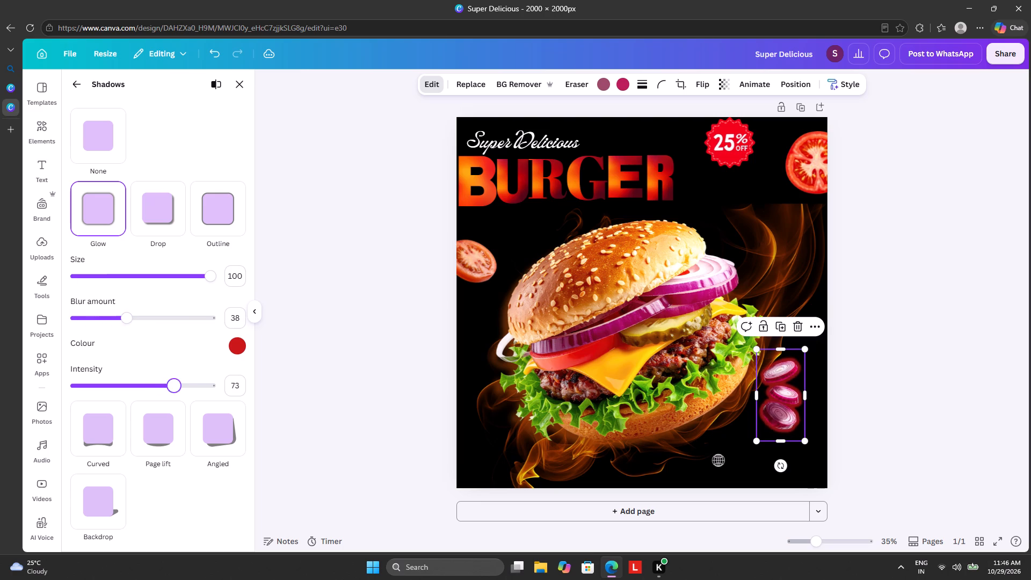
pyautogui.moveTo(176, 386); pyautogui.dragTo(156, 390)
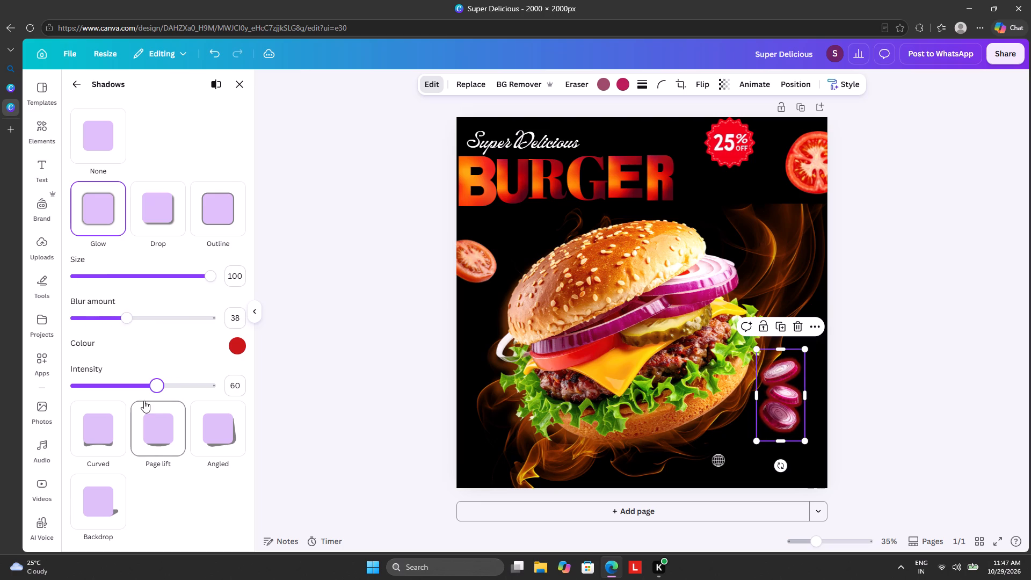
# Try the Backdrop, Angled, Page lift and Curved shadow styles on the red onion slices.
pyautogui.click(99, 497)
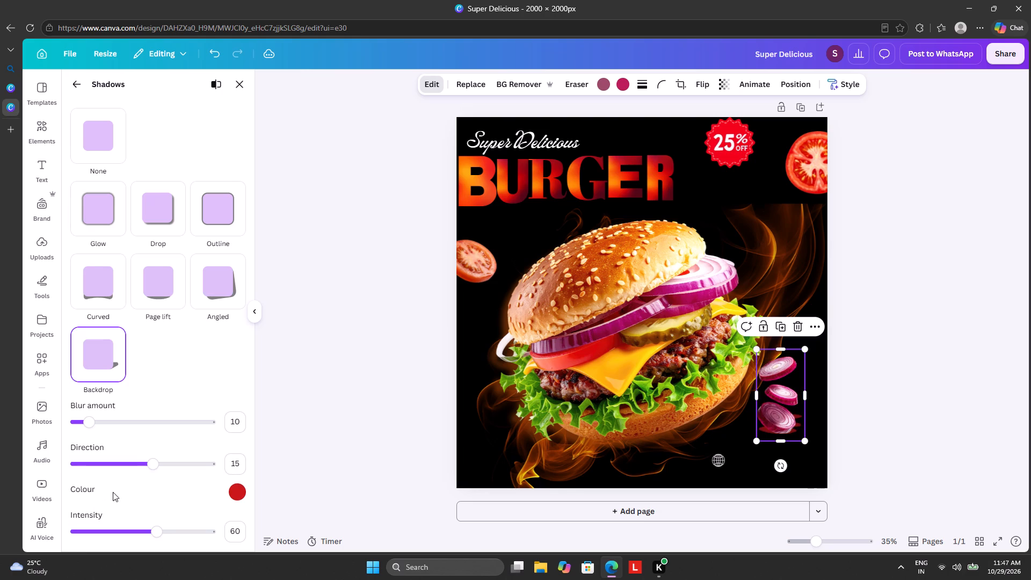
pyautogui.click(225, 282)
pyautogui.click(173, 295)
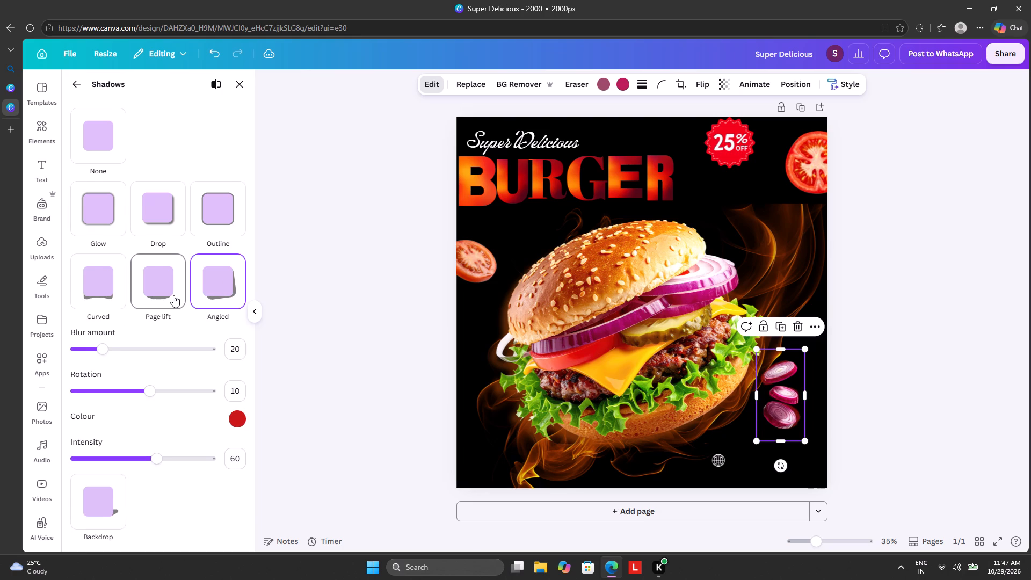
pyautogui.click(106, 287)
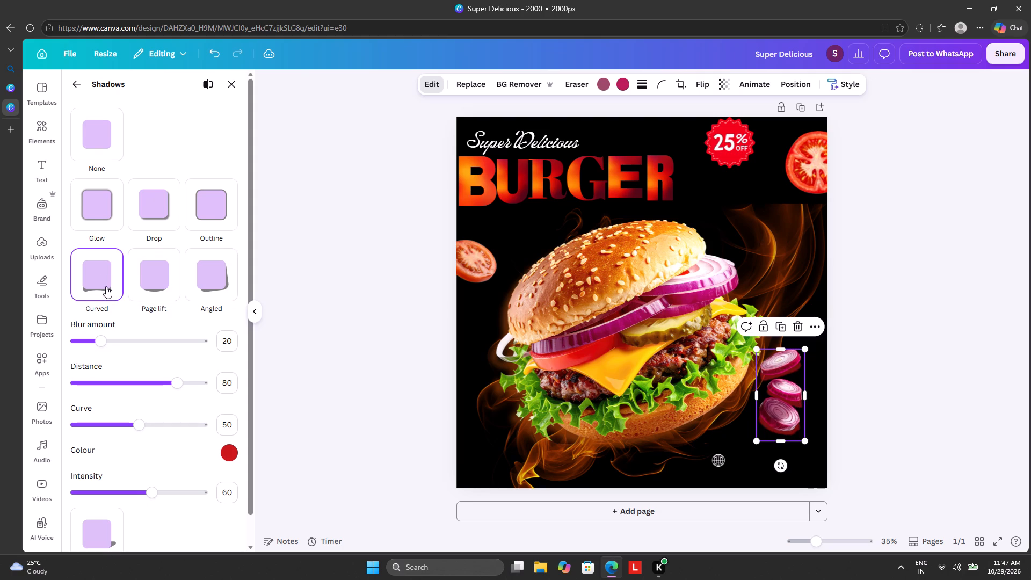
# Reapply the Glow shadow to the onion slices and sample the orange-brown #A84900 from the fiery smoke as its colour.
pyautogui.click(90, 219)
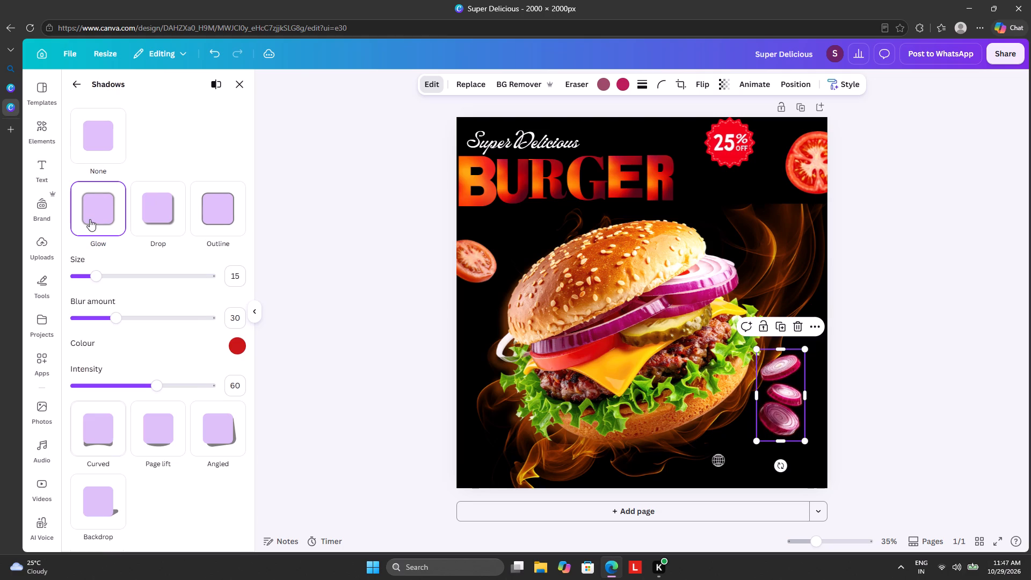
pyautogui.click(230, 340)
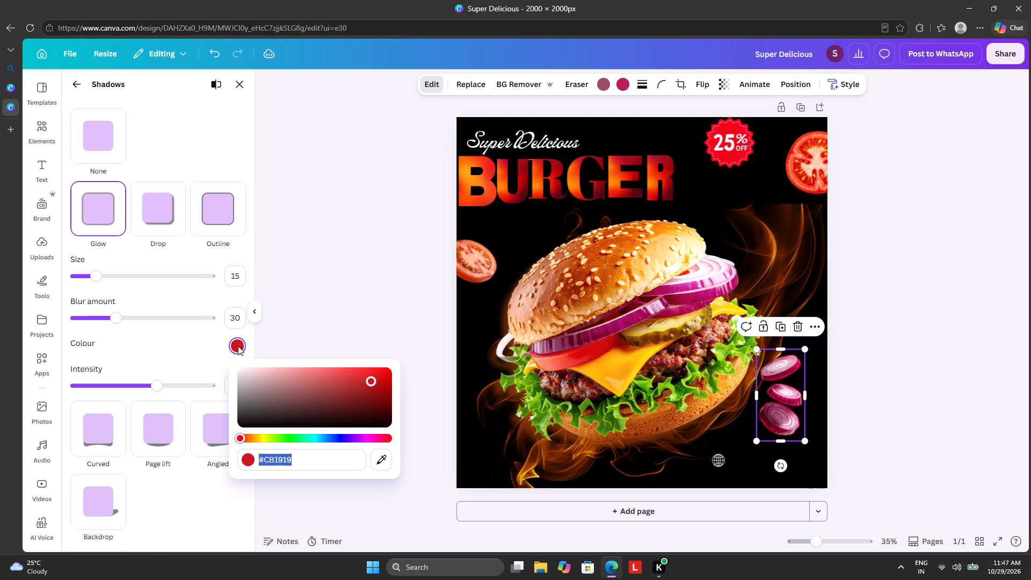
pyautogui.click(375, 458)
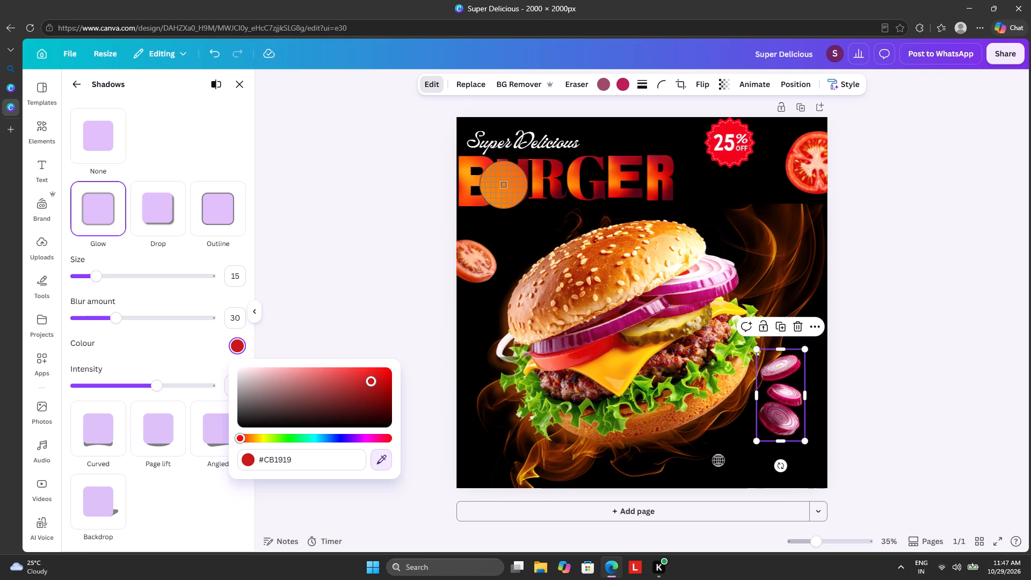
pyautogui.click(772, 255)
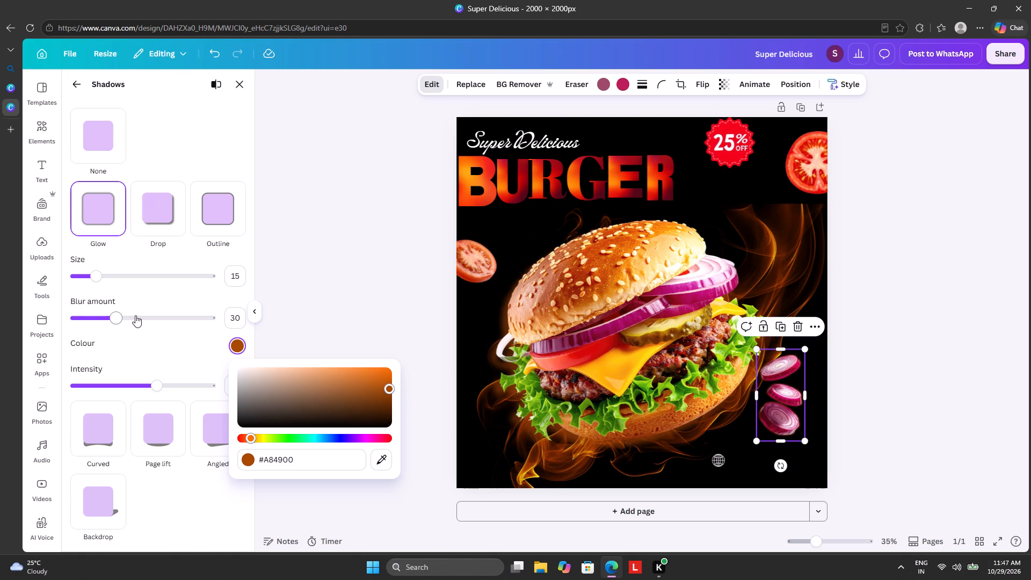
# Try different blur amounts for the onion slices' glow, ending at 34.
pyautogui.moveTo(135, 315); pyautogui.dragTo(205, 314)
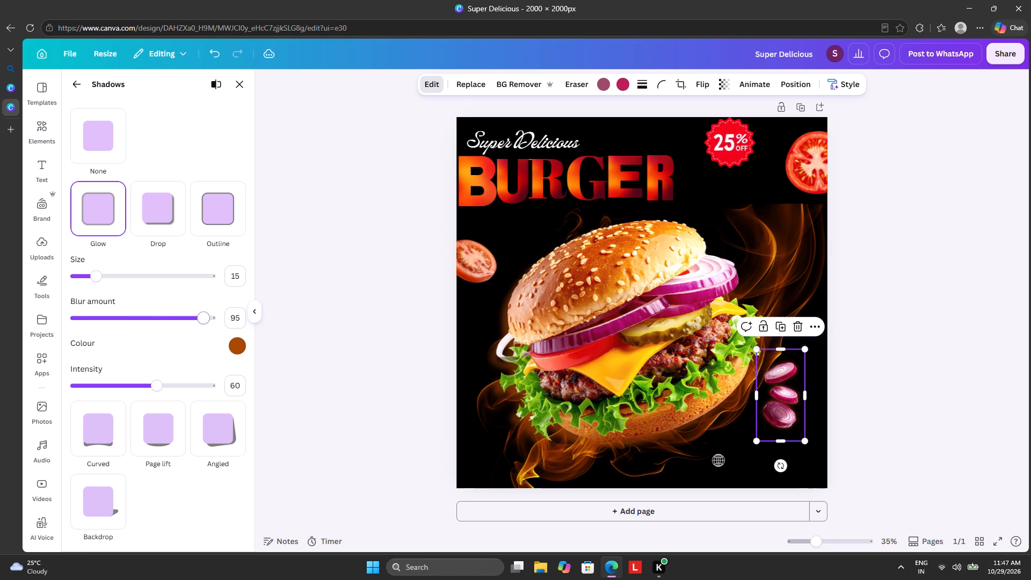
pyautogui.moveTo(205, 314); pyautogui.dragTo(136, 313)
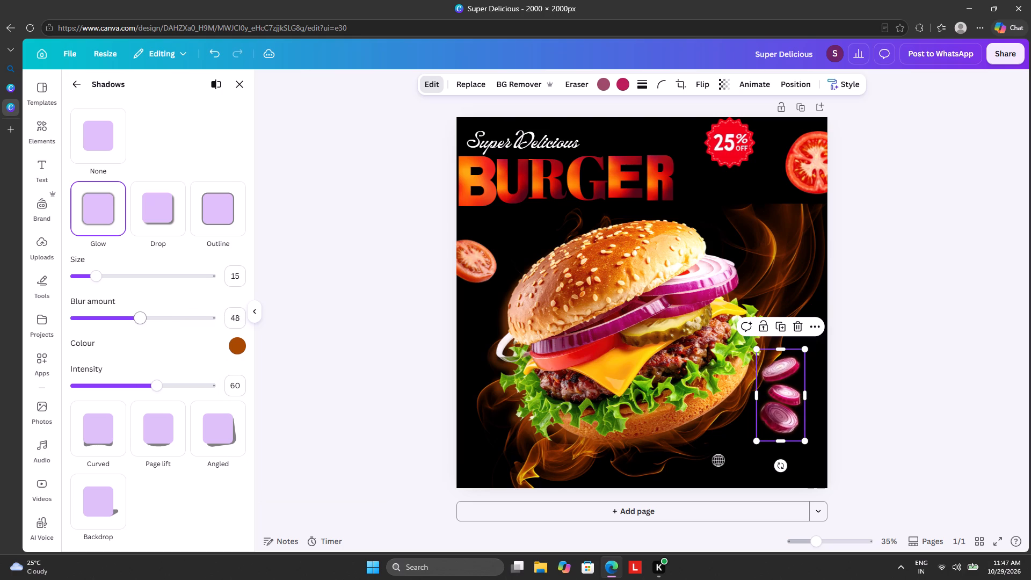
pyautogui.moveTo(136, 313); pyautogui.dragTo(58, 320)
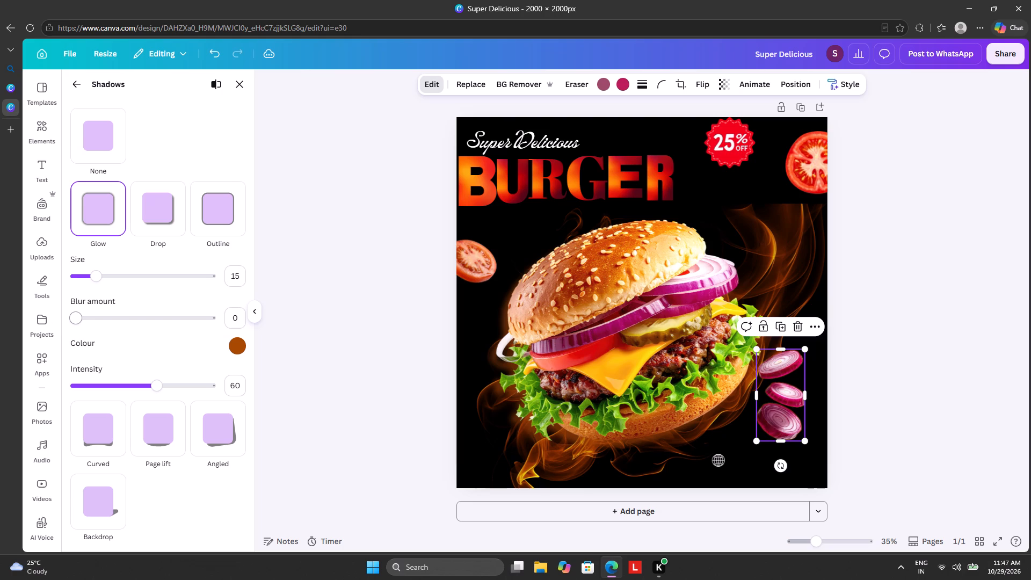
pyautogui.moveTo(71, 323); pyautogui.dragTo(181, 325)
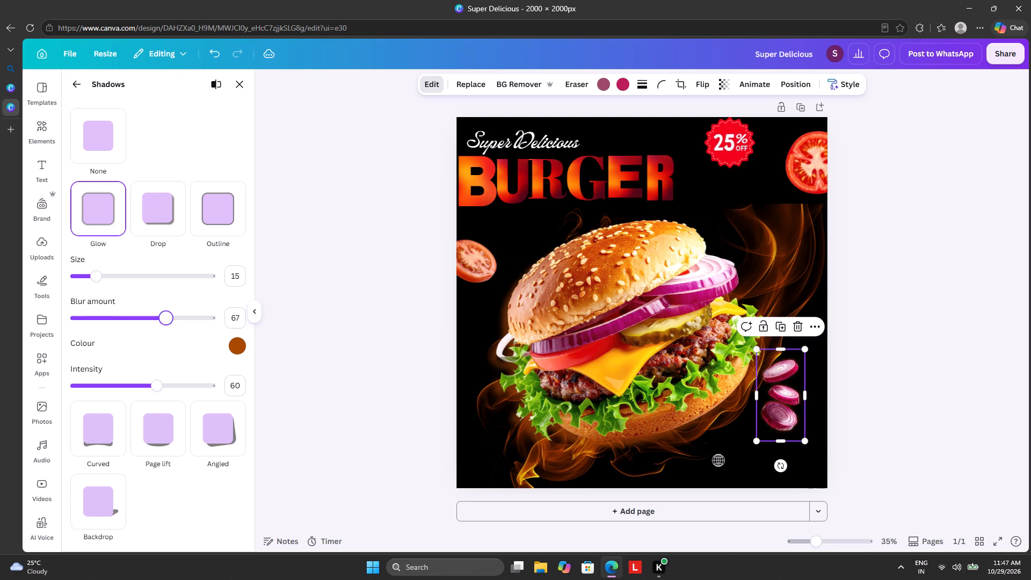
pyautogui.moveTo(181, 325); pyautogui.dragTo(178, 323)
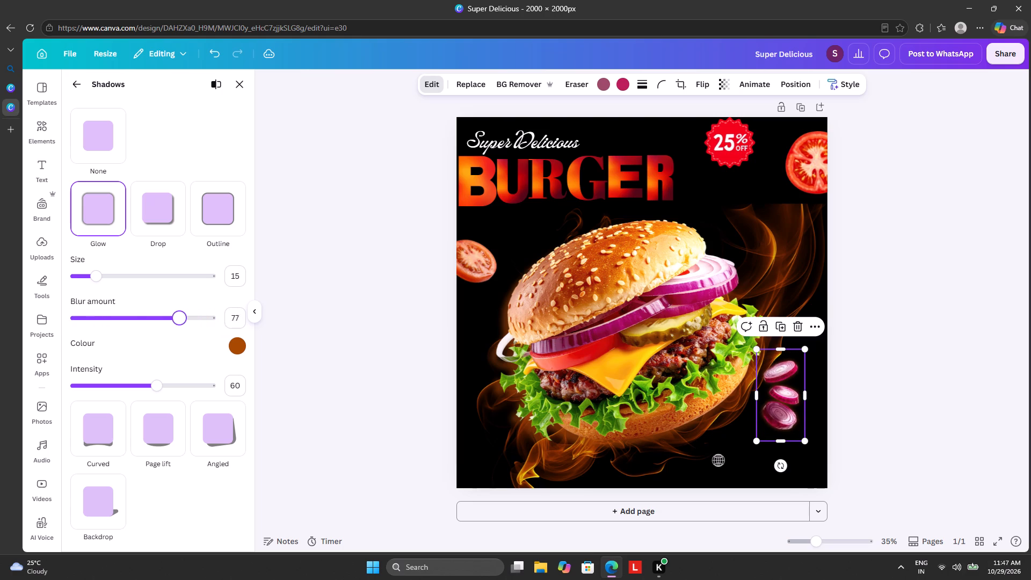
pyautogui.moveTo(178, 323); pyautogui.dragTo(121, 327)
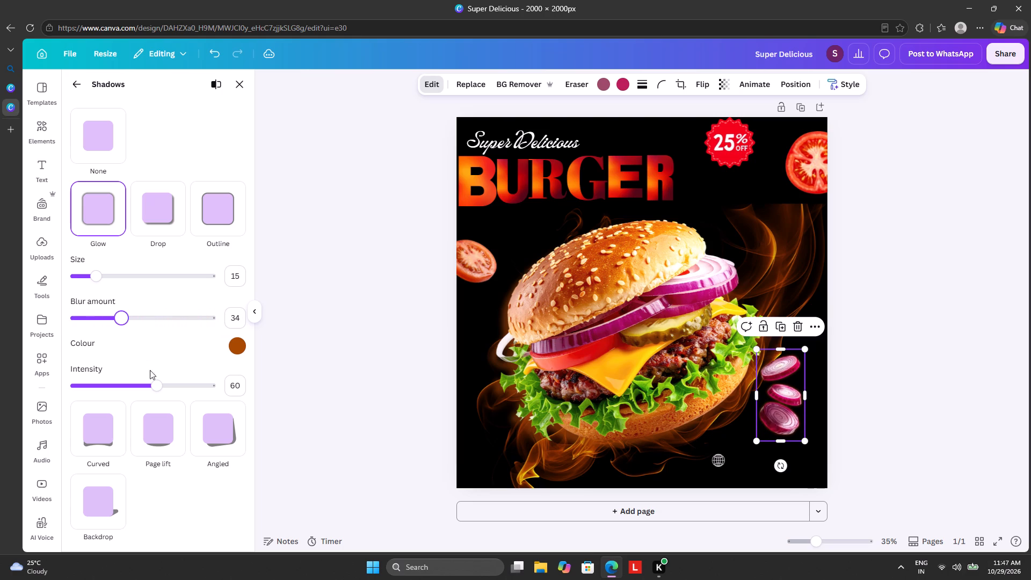
# Compare intensity extremes for the onion slices' glow and set the intensity to 100.
pyautogui.moveTo(164, 391); pyautogui.dragTo(261, 386)
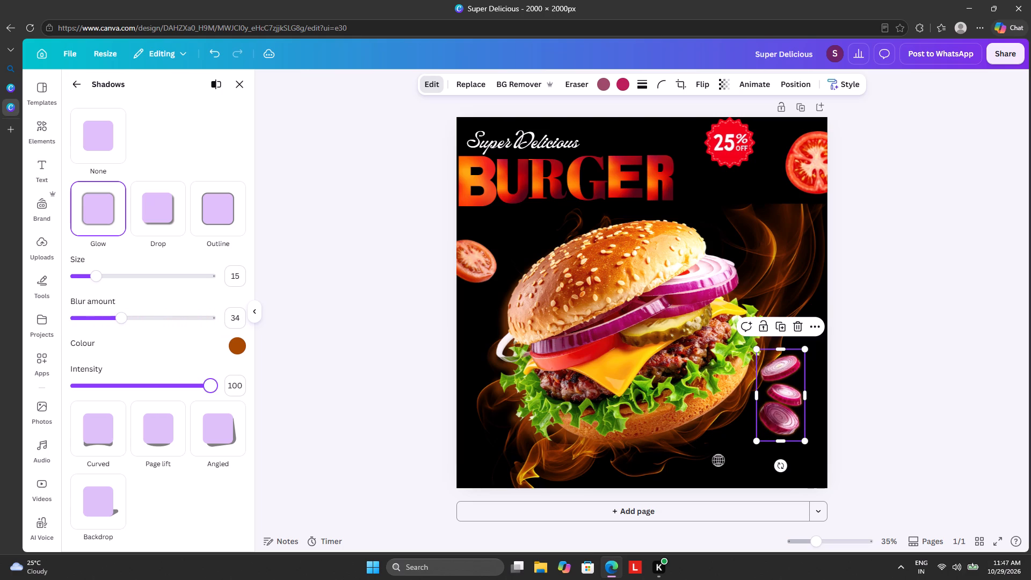
pyautogui.moveTo(261, 386); pyautogui.dragTo(76, 386)
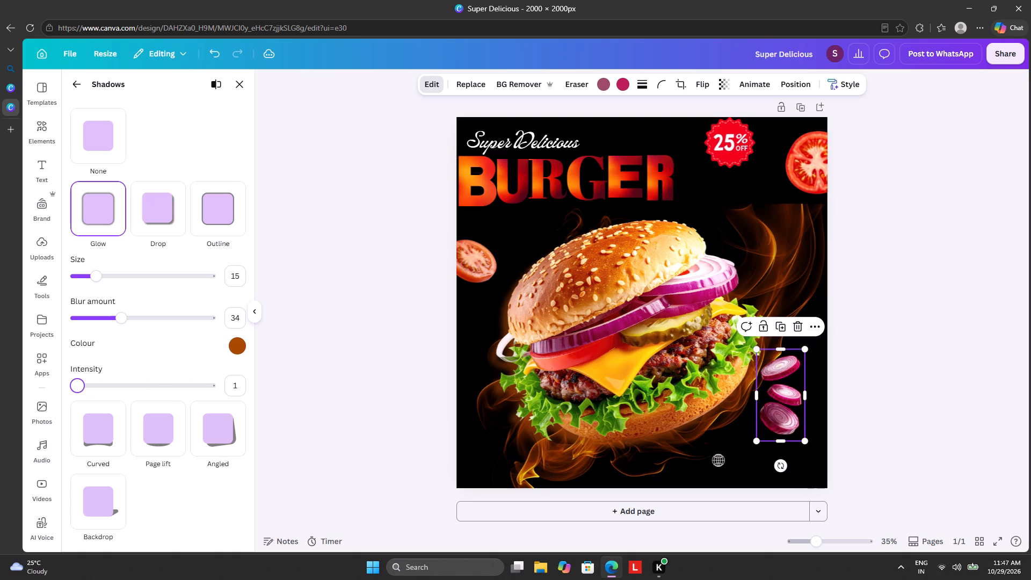
pyautogui.moveTo(76, 386); pyautogui.dragTo(261, 365)
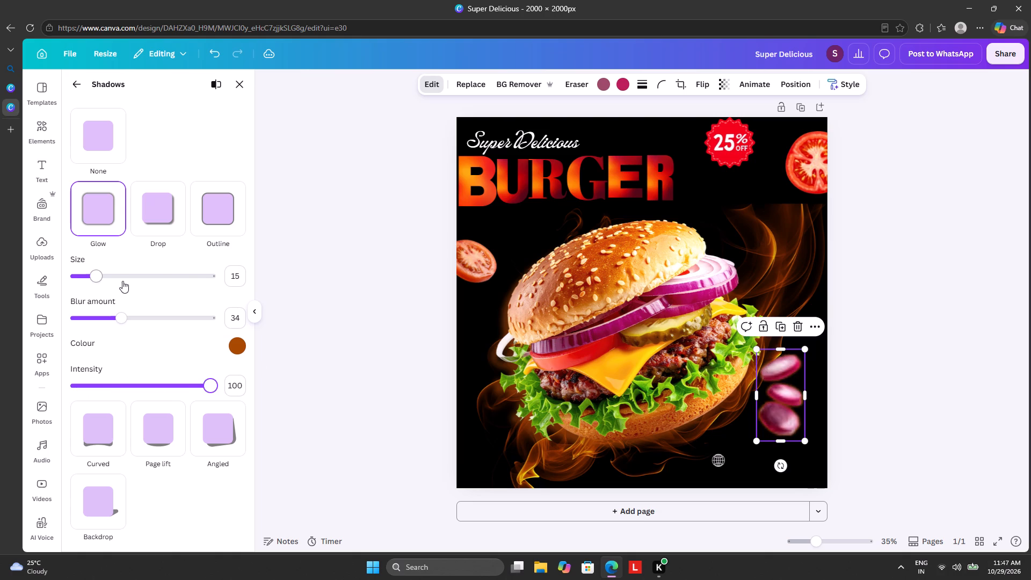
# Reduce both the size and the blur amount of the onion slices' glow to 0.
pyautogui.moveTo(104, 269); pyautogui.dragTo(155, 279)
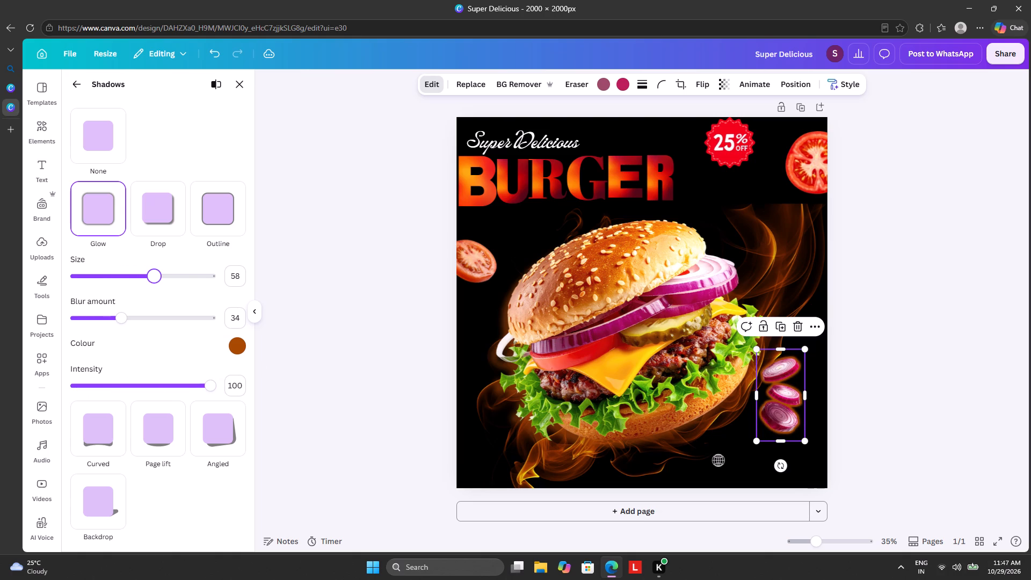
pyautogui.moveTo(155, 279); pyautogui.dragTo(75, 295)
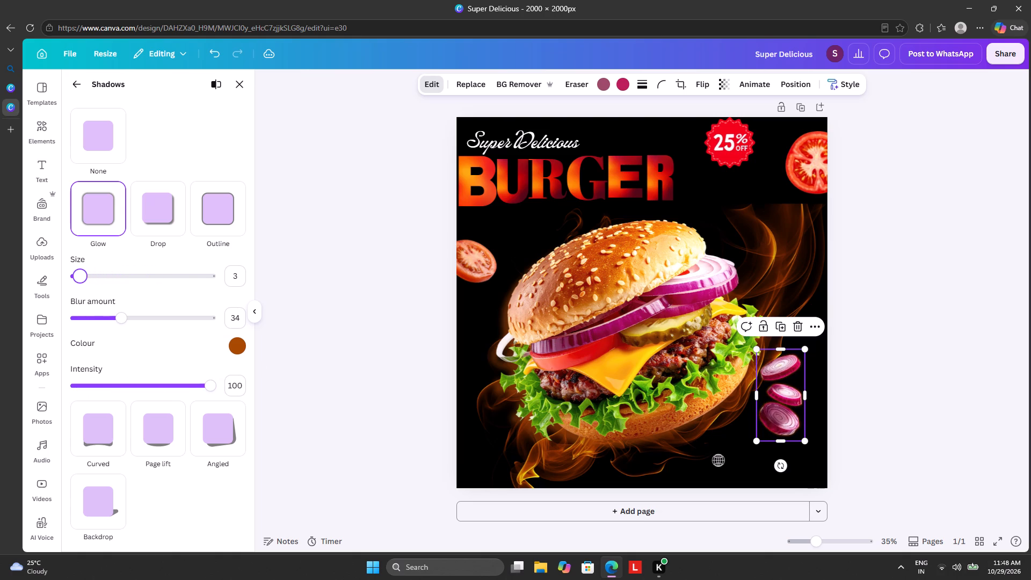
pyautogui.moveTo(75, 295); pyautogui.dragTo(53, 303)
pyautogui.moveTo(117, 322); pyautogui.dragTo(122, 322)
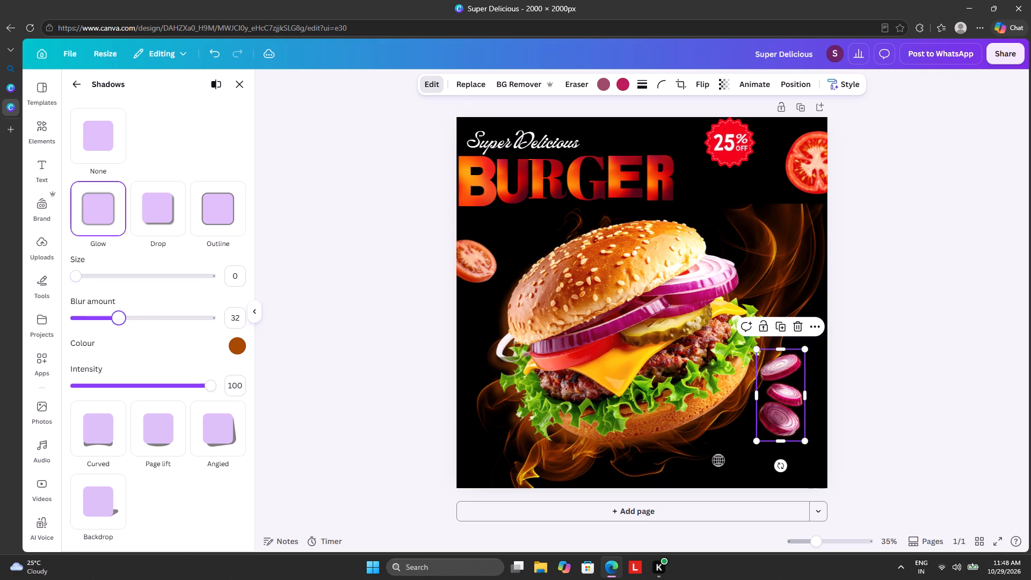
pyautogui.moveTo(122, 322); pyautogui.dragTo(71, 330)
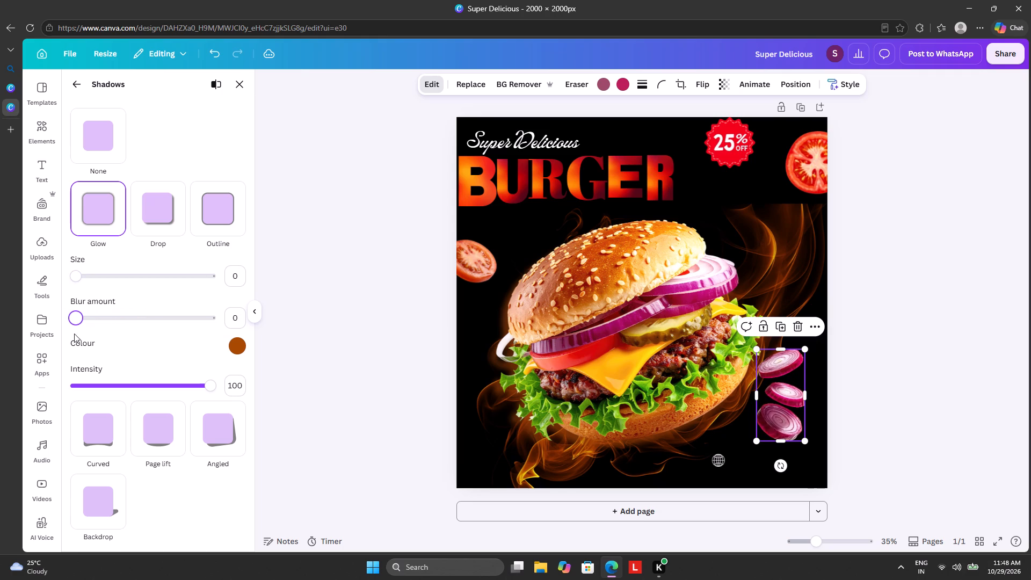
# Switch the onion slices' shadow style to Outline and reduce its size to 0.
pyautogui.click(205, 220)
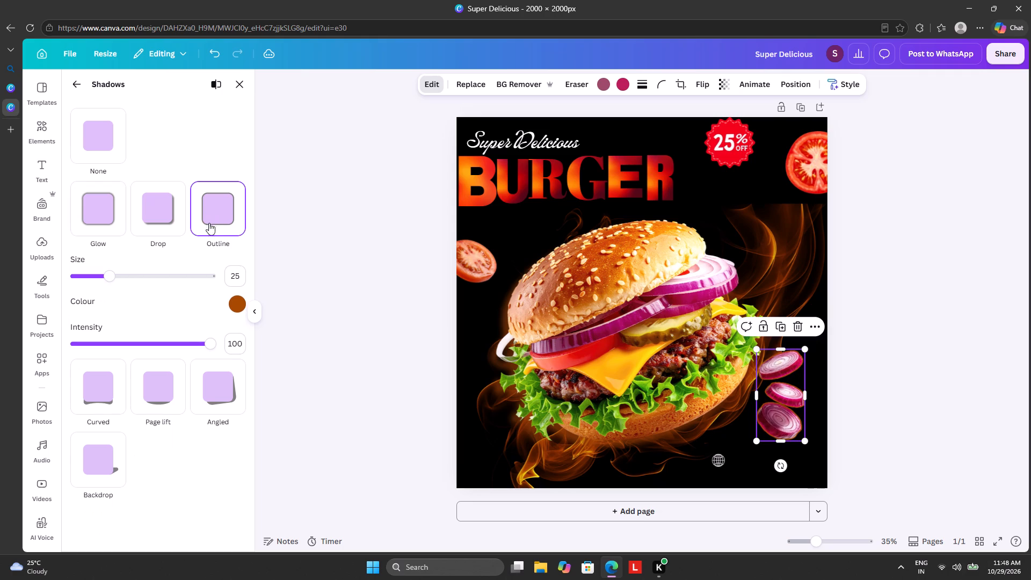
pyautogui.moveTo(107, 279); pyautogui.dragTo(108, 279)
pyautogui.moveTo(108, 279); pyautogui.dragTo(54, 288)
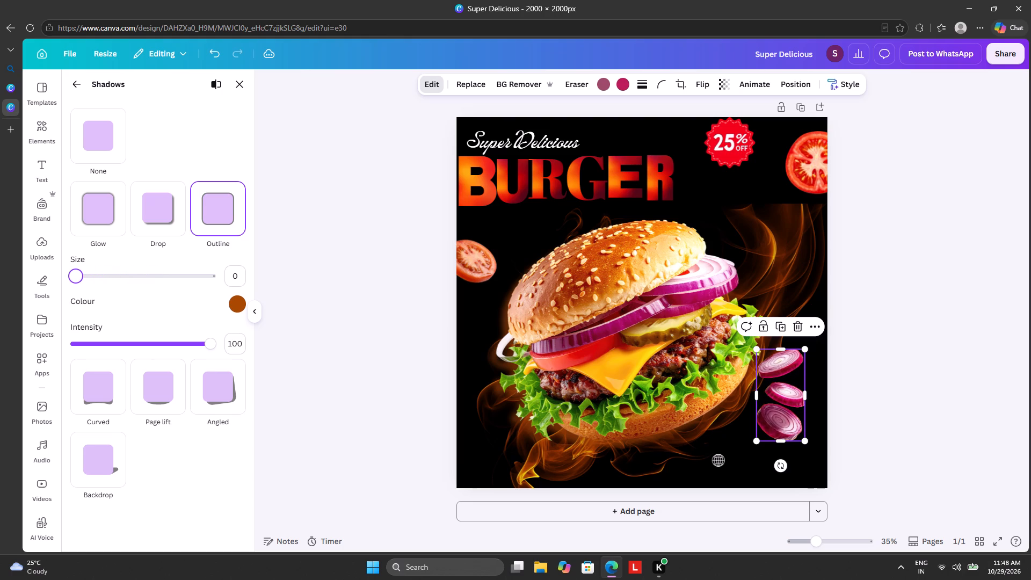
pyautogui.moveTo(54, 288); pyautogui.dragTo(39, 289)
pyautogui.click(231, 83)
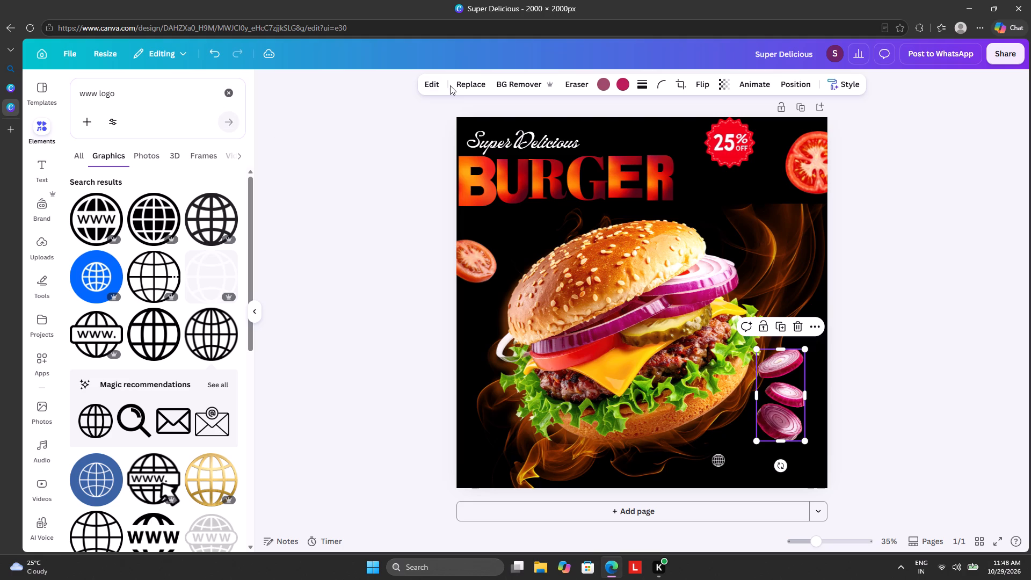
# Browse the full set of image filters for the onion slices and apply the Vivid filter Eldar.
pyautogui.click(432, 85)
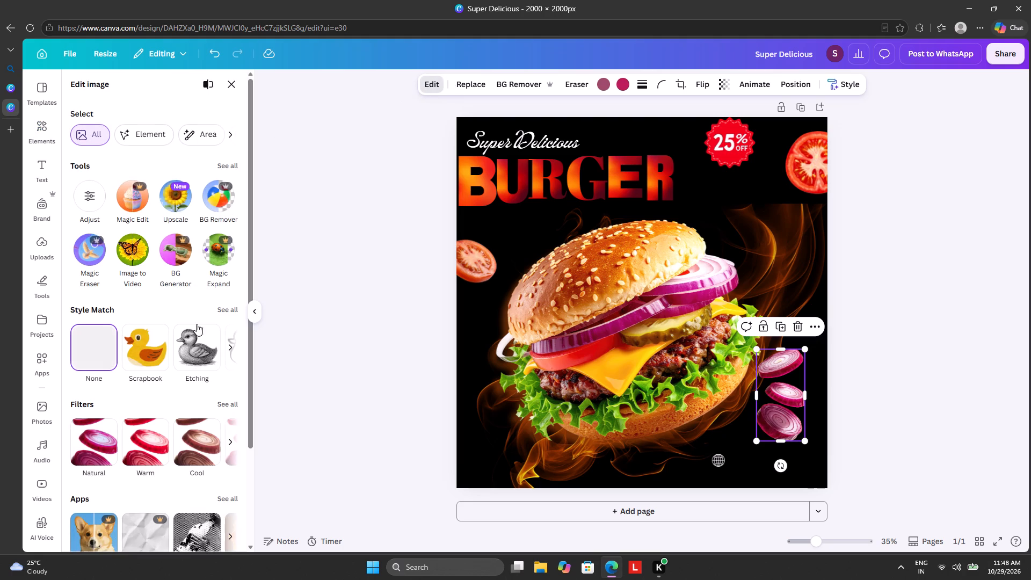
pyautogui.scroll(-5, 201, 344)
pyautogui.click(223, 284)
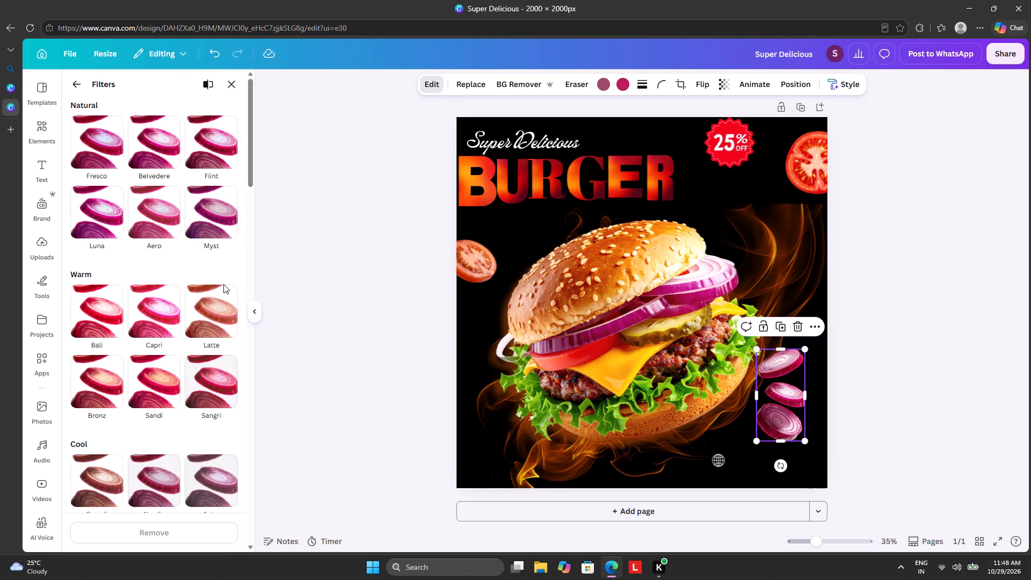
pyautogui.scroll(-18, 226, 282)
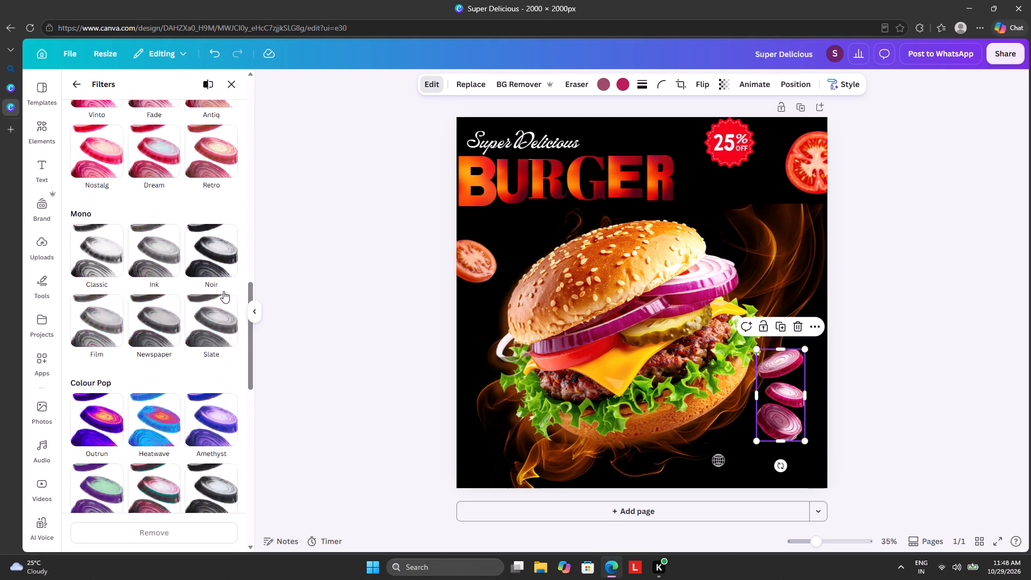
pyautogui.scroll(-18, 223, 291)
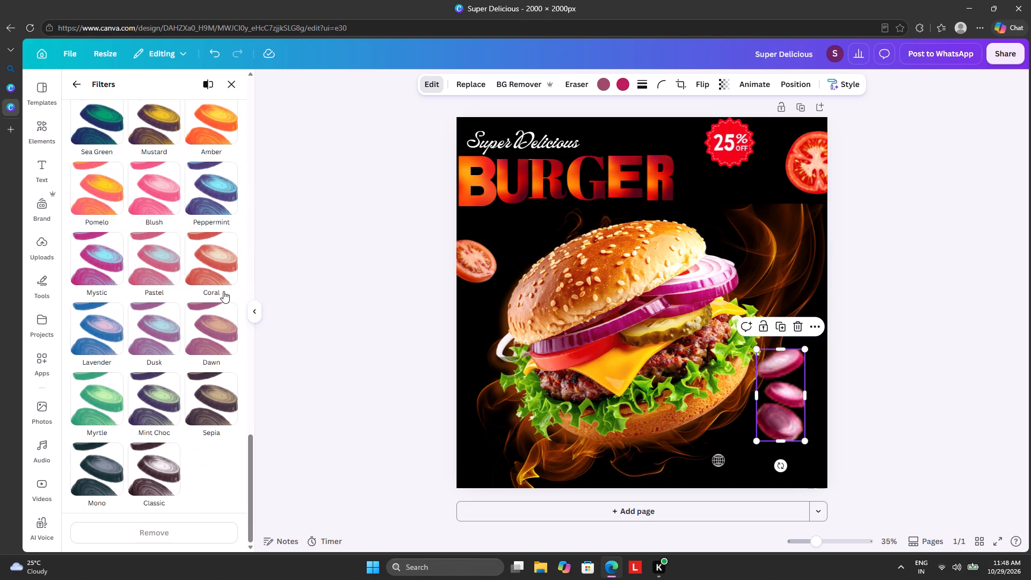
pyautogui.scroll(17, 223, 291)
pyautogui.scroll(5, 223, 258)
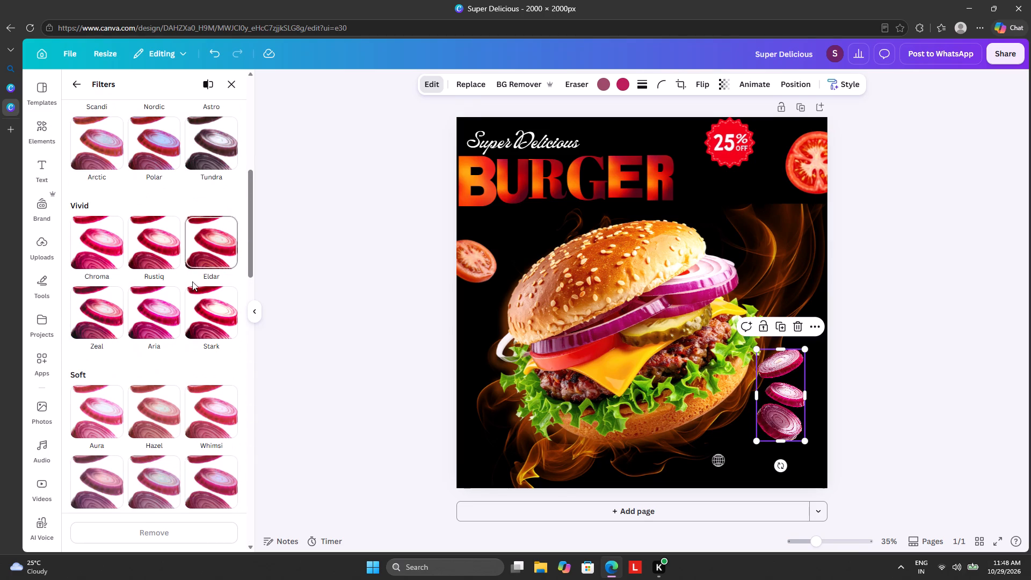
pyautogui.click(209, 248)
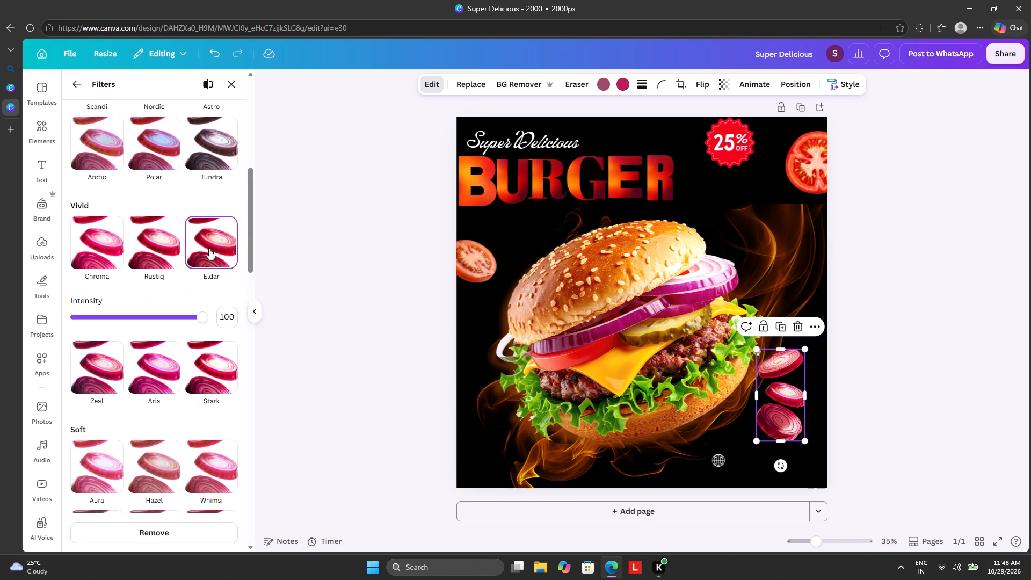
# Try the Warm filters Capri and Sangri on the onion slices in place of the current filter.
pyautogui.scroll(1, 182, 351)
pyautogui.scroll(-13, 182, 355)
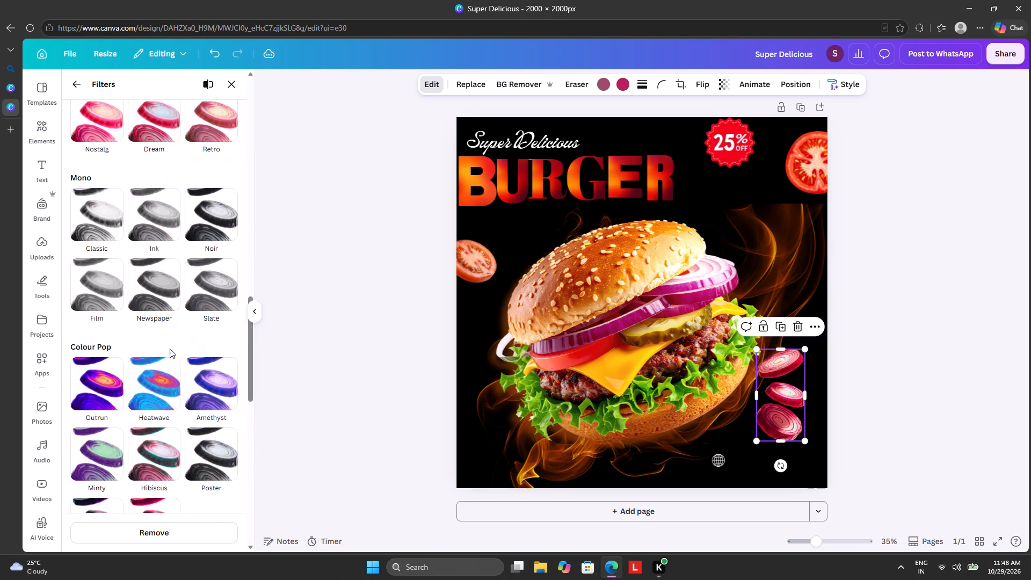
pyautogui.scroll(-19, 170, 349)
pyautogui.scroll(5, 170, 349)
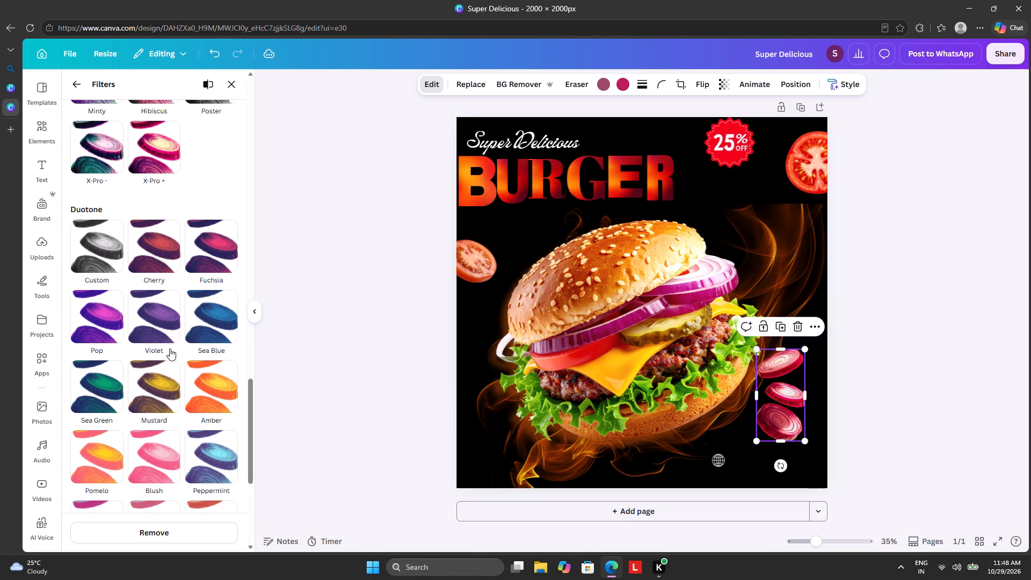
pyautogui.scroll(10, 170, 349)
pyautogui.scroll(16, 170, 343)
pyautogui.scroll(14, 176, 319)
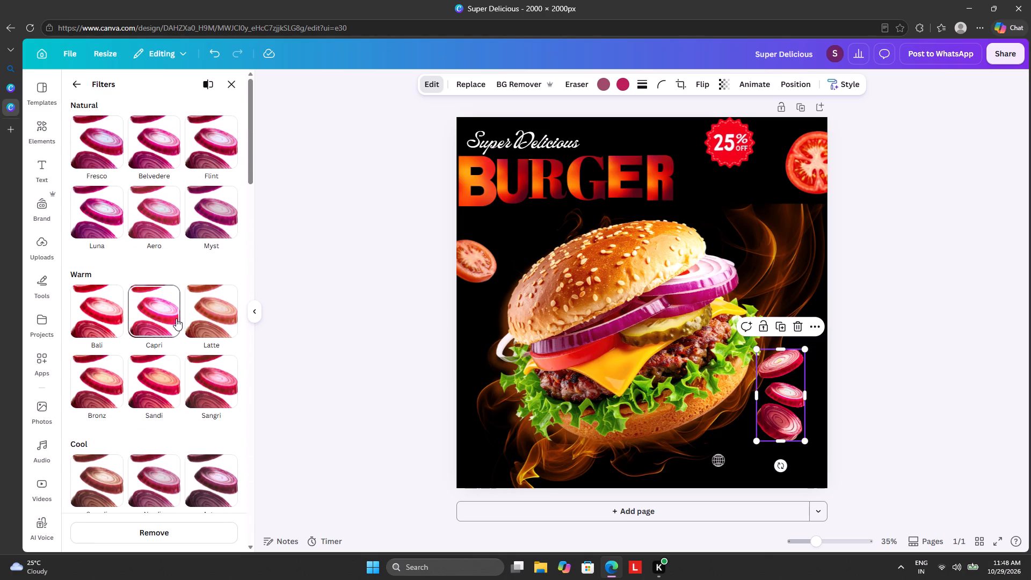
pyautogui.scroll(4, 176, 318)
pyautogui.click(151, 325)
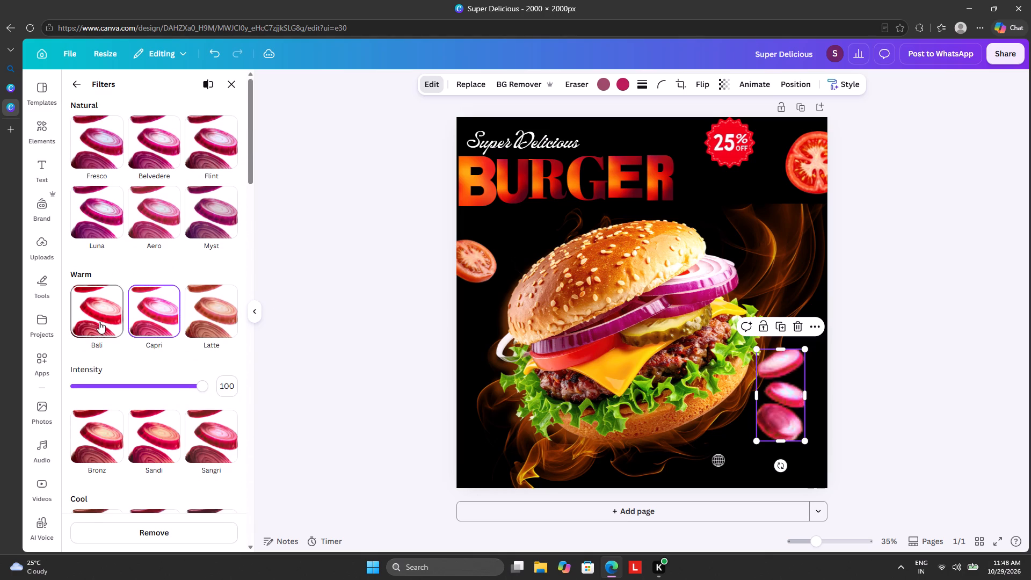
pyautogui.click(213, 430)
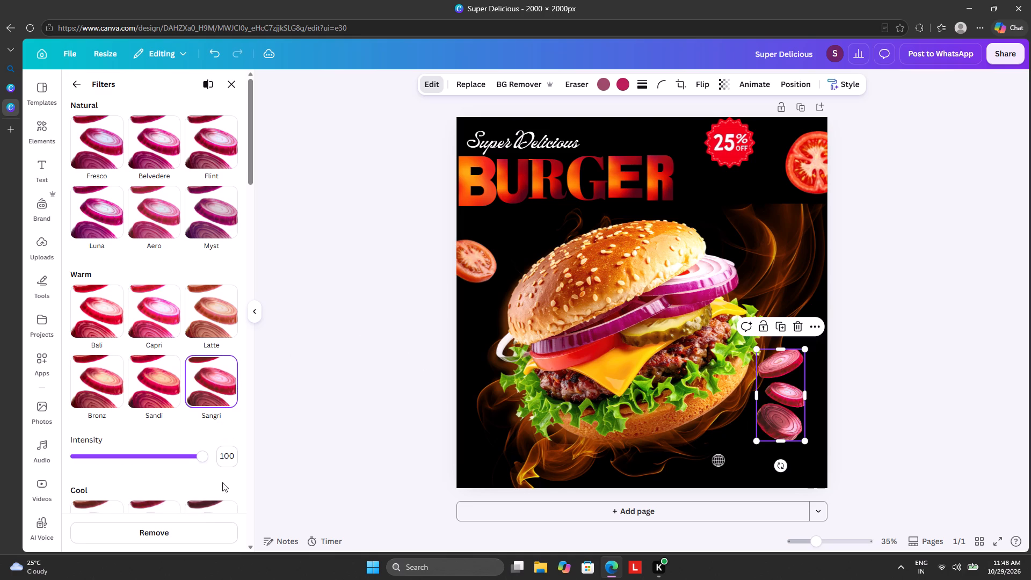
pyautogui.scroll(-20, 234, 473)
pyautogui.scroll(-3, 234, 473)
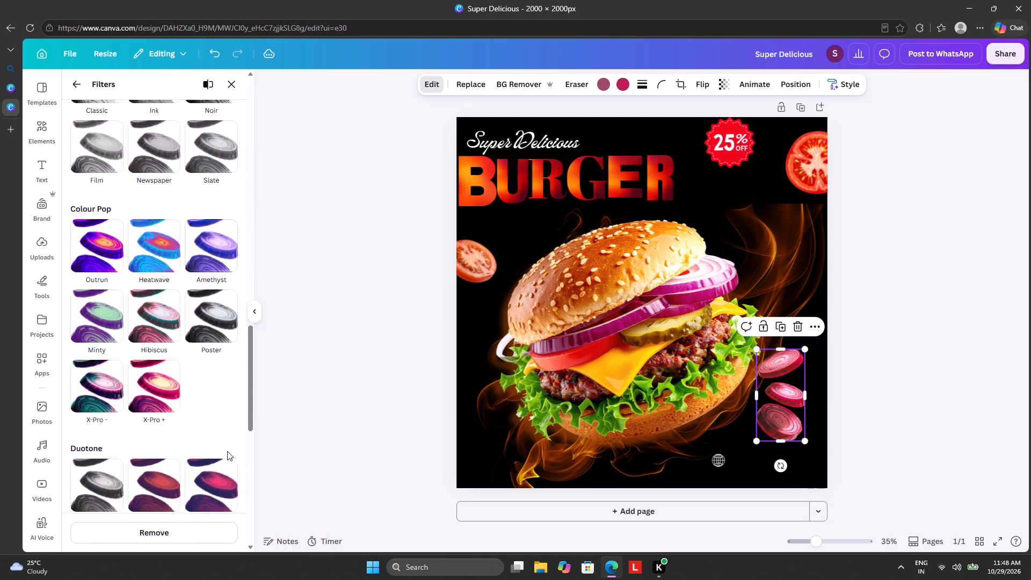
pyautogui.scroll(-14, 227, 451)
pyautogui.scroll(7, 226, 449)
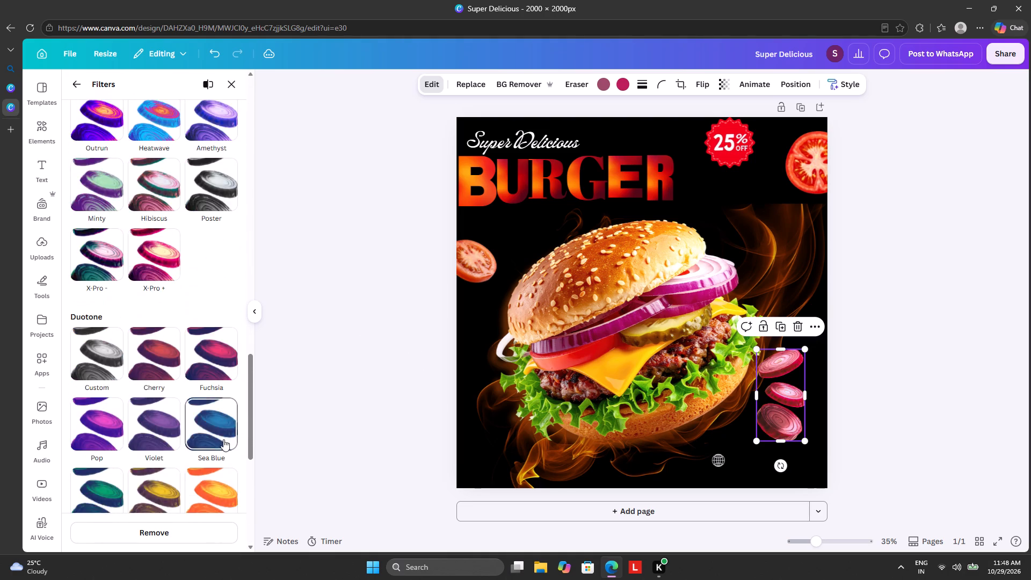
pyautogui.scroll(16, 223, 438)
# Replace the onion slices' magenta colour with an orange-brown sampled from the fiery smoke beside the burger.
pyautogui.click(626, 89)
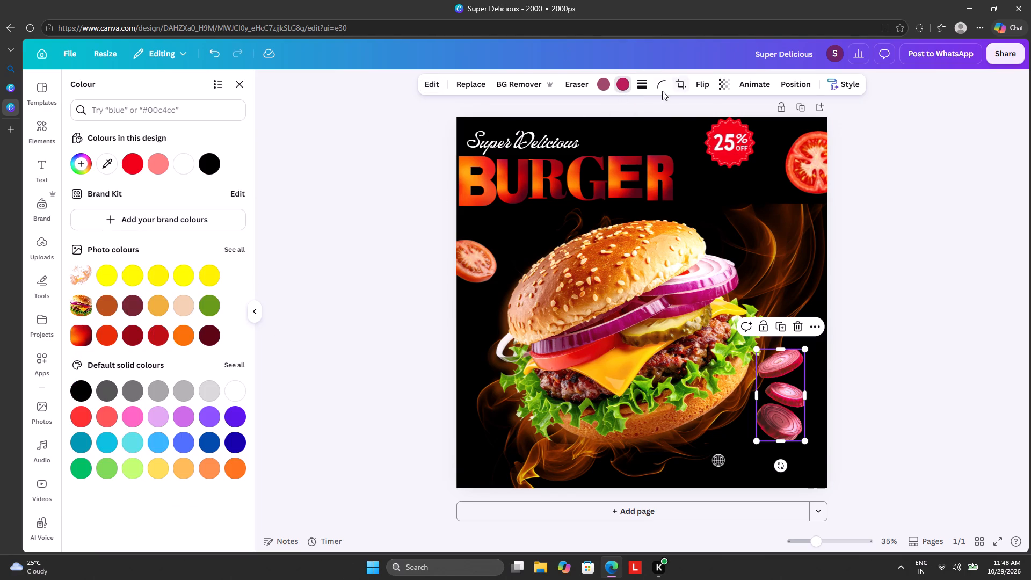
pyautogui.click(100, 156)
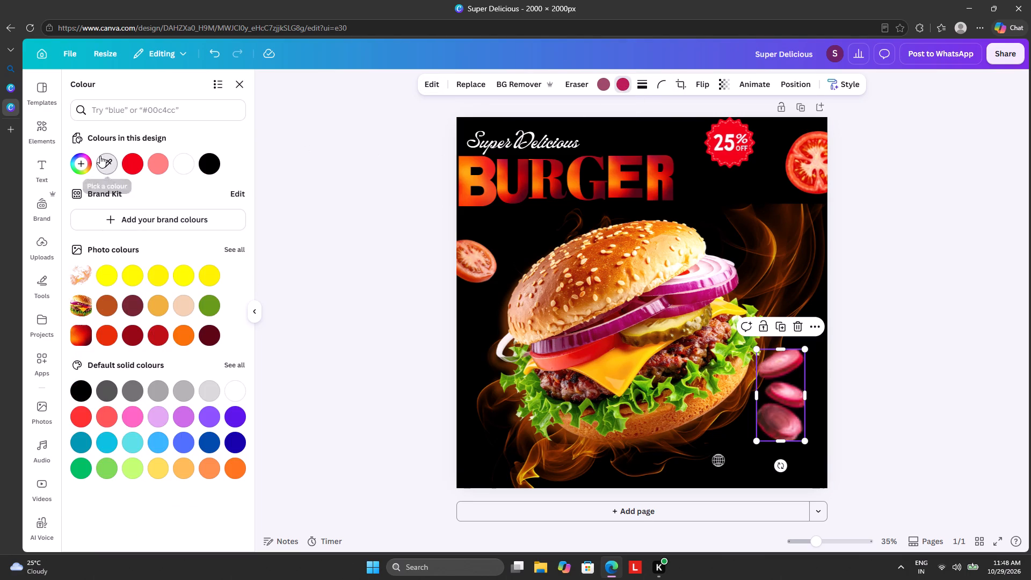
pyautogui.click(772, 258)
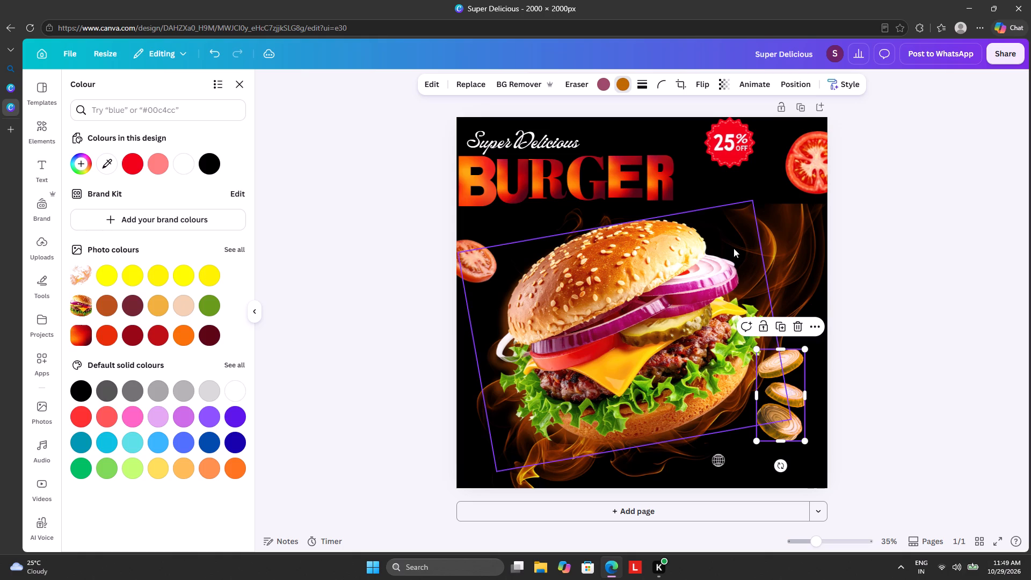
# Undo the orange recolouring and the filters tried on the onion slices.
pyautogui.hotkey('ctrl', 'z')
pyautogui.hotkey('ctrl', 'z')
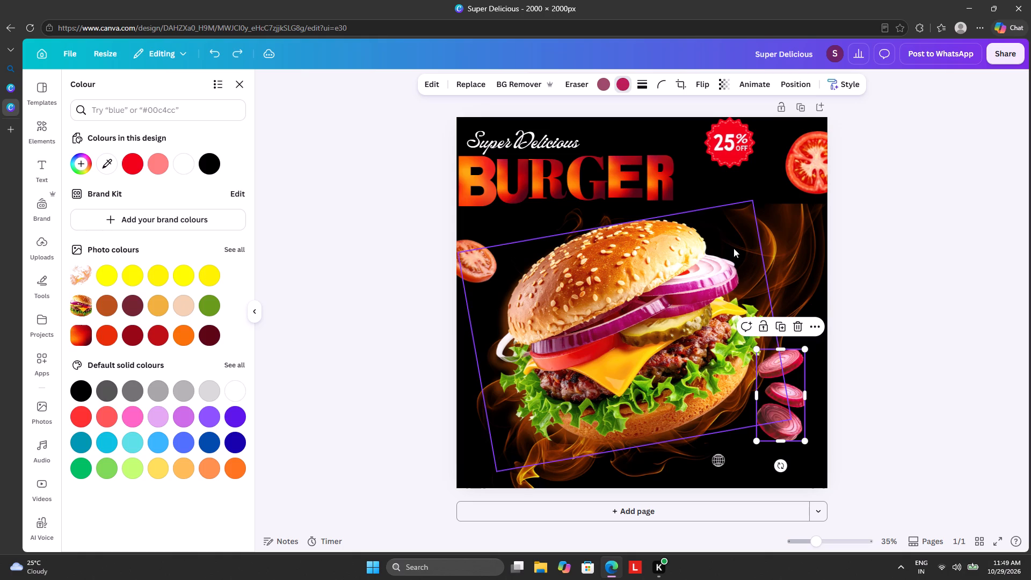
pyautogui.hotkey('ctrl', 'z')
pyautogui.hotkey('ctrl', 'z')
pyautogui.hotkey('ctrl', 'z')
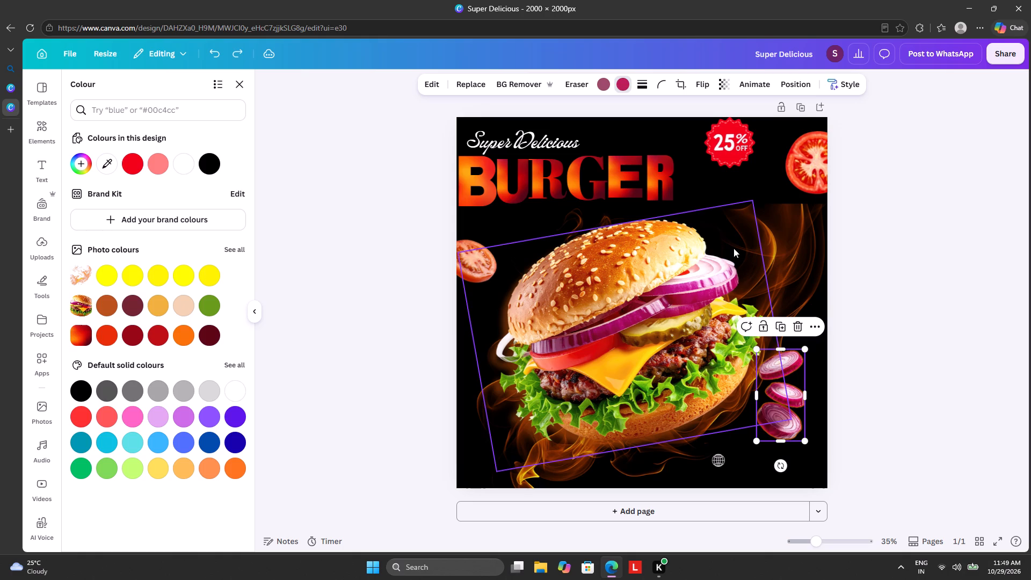
# Undo the onion slices' shadow edits and the last repositioning of the fiery smoke.
pyautogui.hotkey('ctrl', 'z')
pyautogui.hotkey('ctrl', 'z')
pyautogui.hotkey('ctrl', 'z')
pyautogui.hotkey('ctrl', 'z')
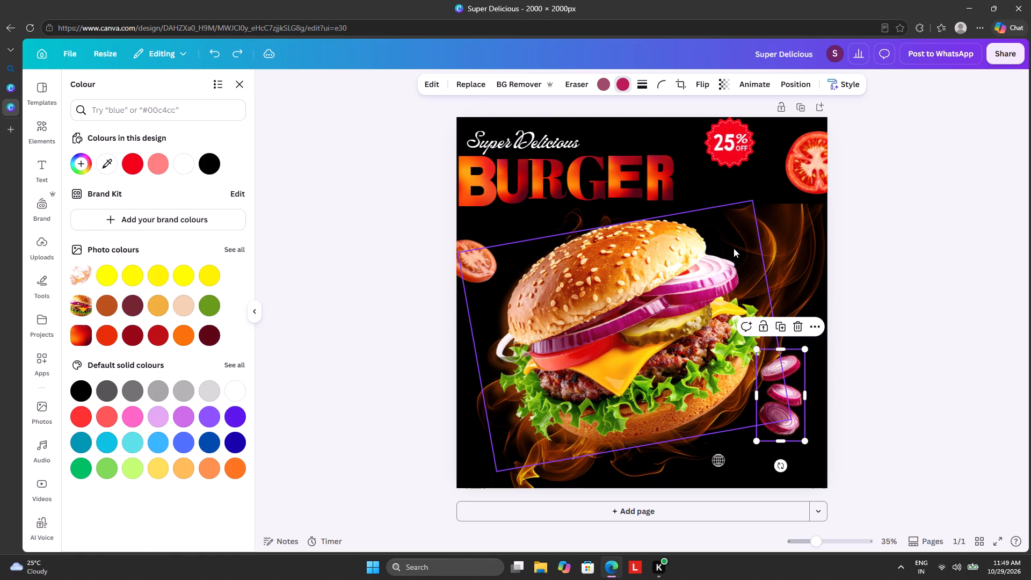
pyautogui.hotkey('ctrl', 'z')
pyautogui.hotkey('ctrl', 'z')
pyautogui.hotkey('ctrl', 'z')
pyautogui.hotkey('ctrl', 'z')
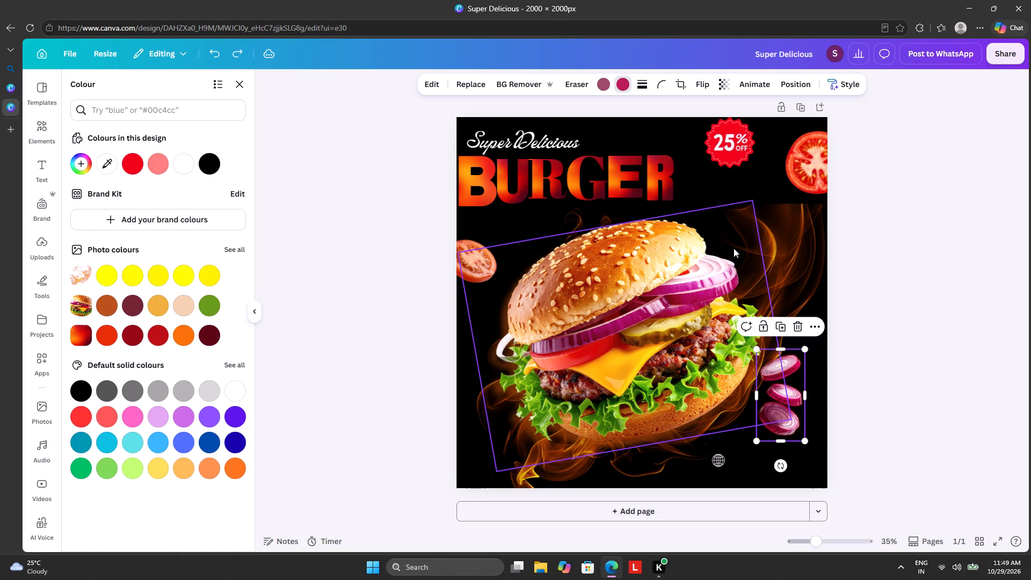
pyautogui.hotkey('ctrl', 'z')
pyautogui.hotkey('ctrl', 'z')
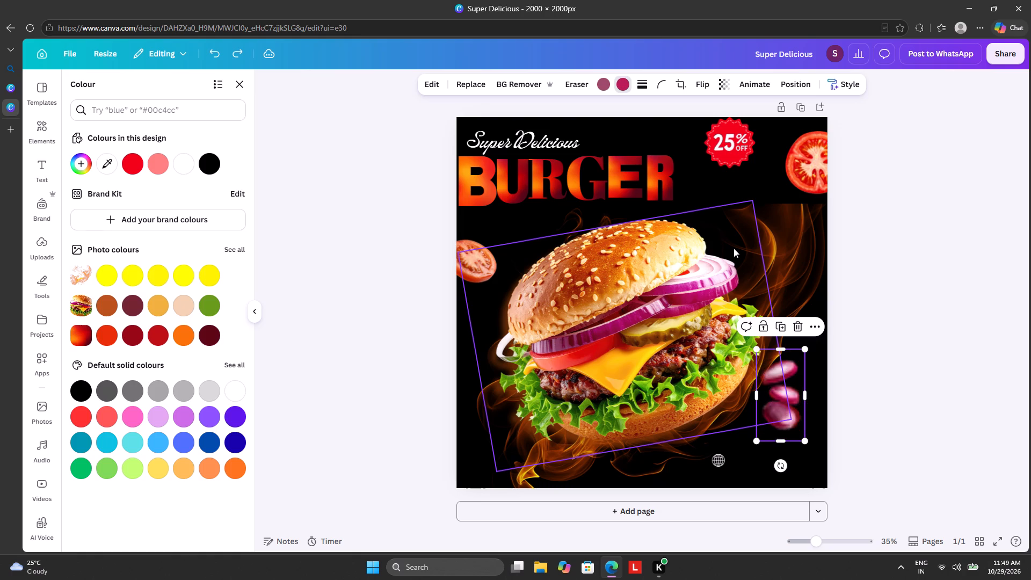
pyautogui.hotkey('ctrl', 'z')
pyautogui.hotkey('ctrl', 'z')
pyautogui.hotkey('ctrl', 'z')
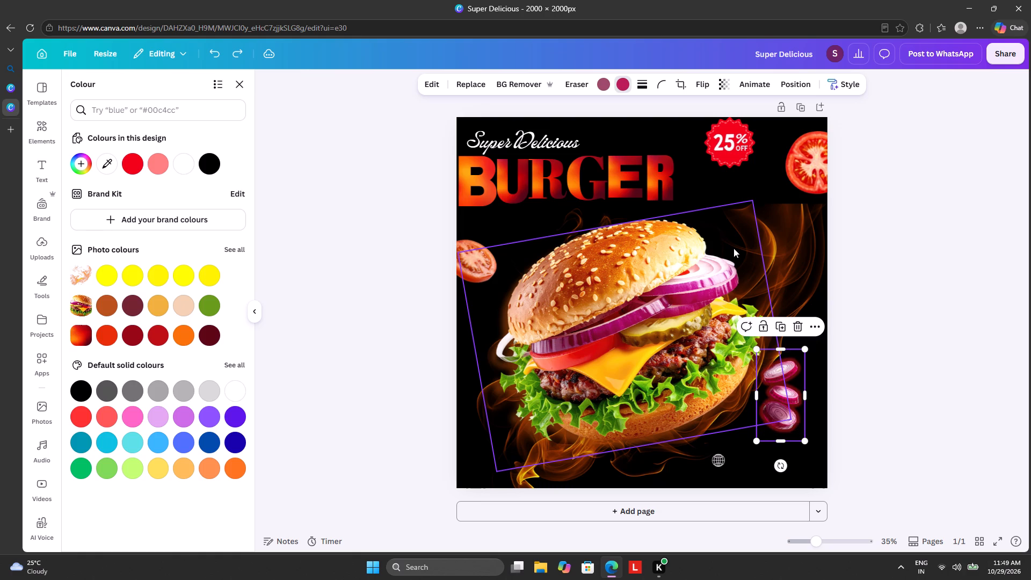
pyautogui.hotkey('ctrl', 'z')
pyautogui.hotkey('ctrl', 'z')
pyautogui.hotkey('ctrl', 'z')
pyautogui.hotkey('ctrl', 'z')
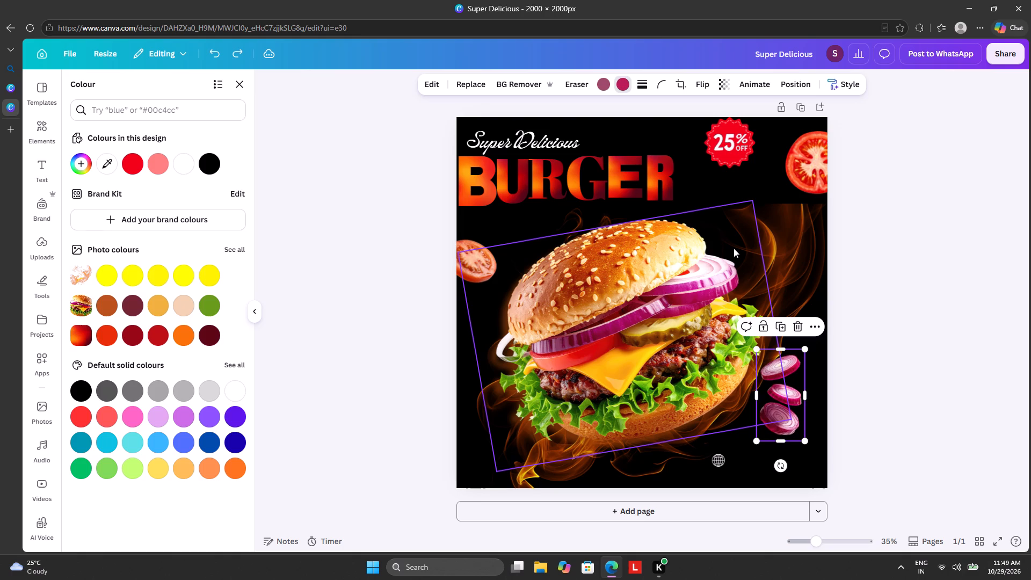
pyautogui.hotkey('ctrl', 'z')
pyautogui.hotkey('ctrl', 'z')
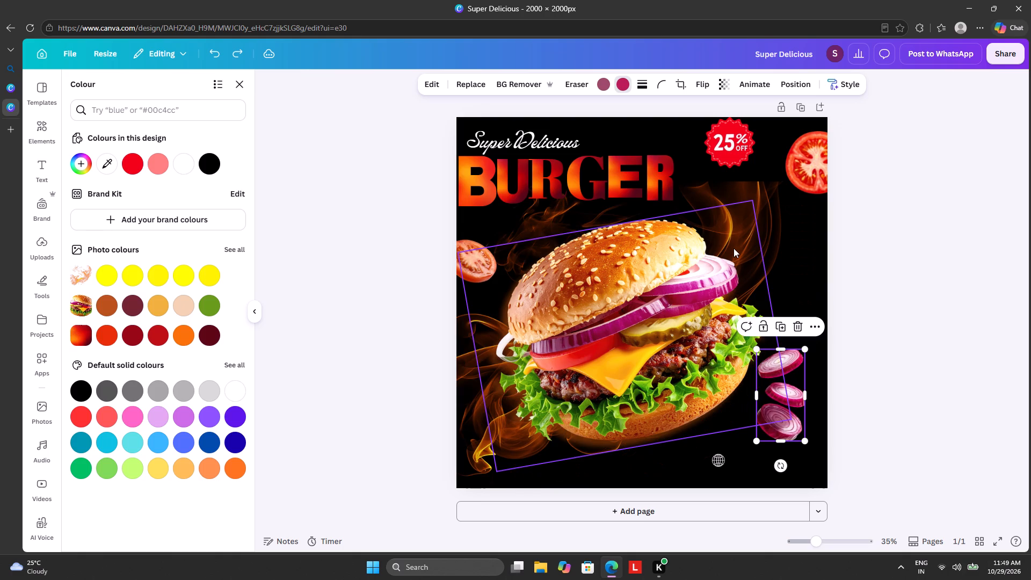
# Move the fiery smoke slightly down and to the right behind the burger, its lower edge at the page's bottom edge.
pyautogui.moveTo(764, 196); pyautogui.dragTo(782, 206)
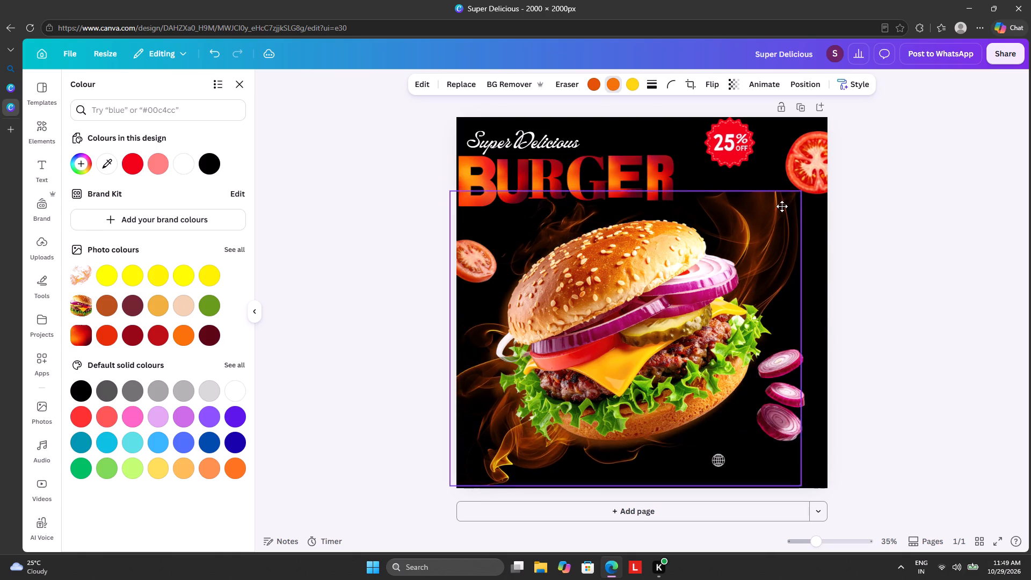
pyautogui.moveTo(782, 206); pyautogui.dragTo(794, 208)
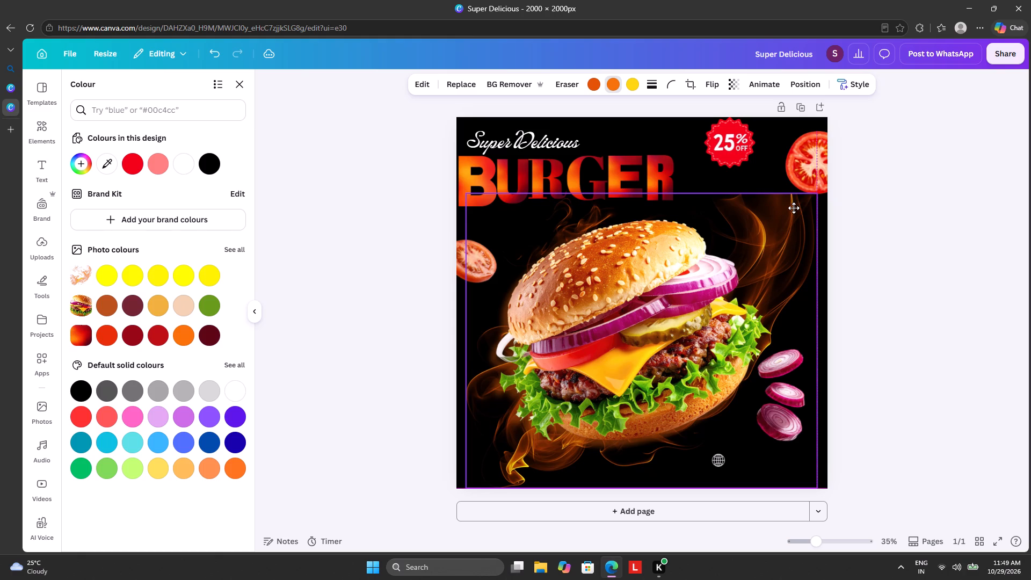
pyautogui.moveTo(794, 208); pyautogui.dragTo(790, 209)
pyautogui.click(948, 175)
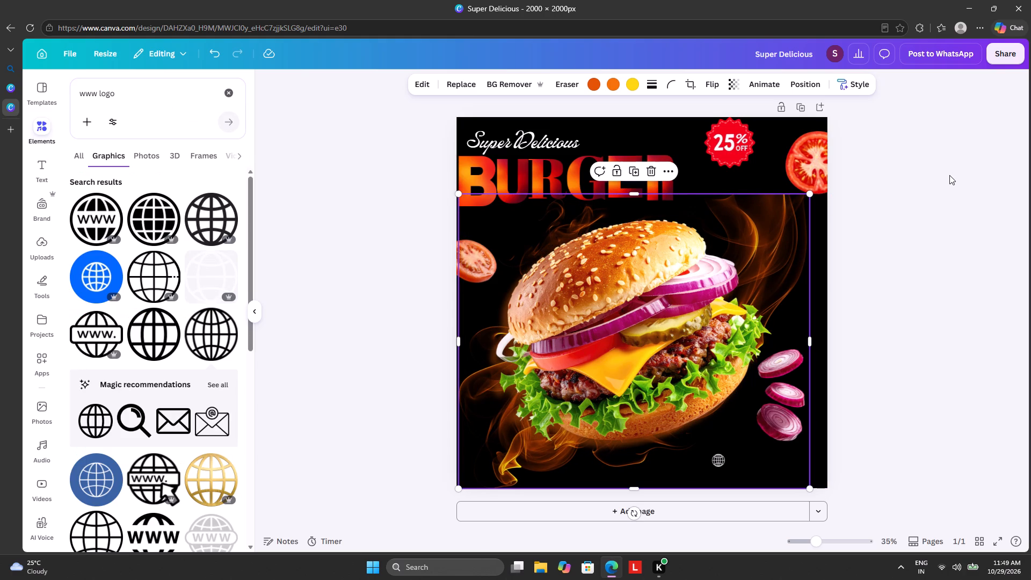
# Shift the upper-right tomato slice slightly up and farther over the page's right edge so more of it is cropped.
pyautogui.moveTo(807, 166); pyautogui.dragTo(808, 166)
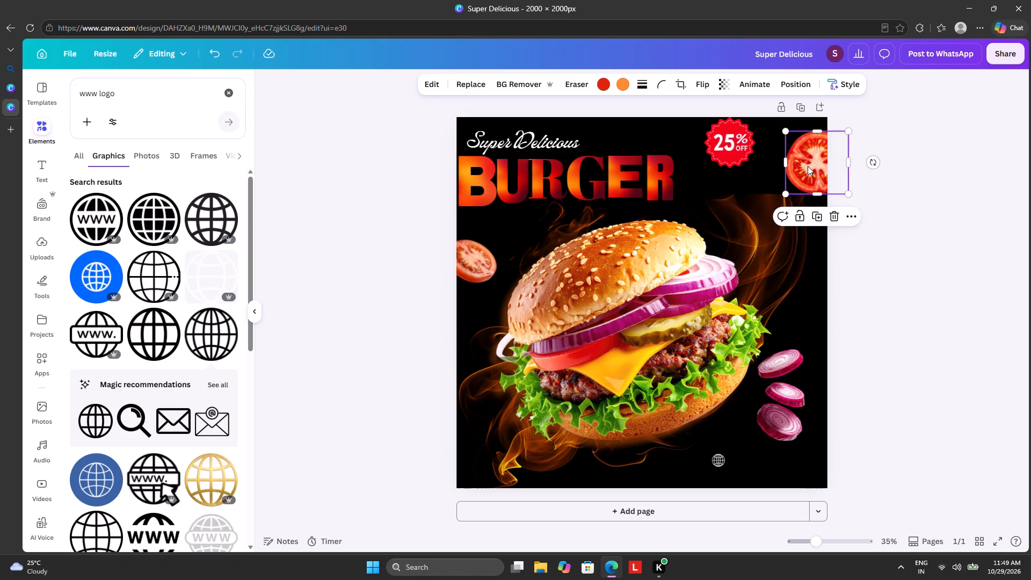
pyautogui.moveTo(808, 166); pyautogui.dragTo(817, 163)
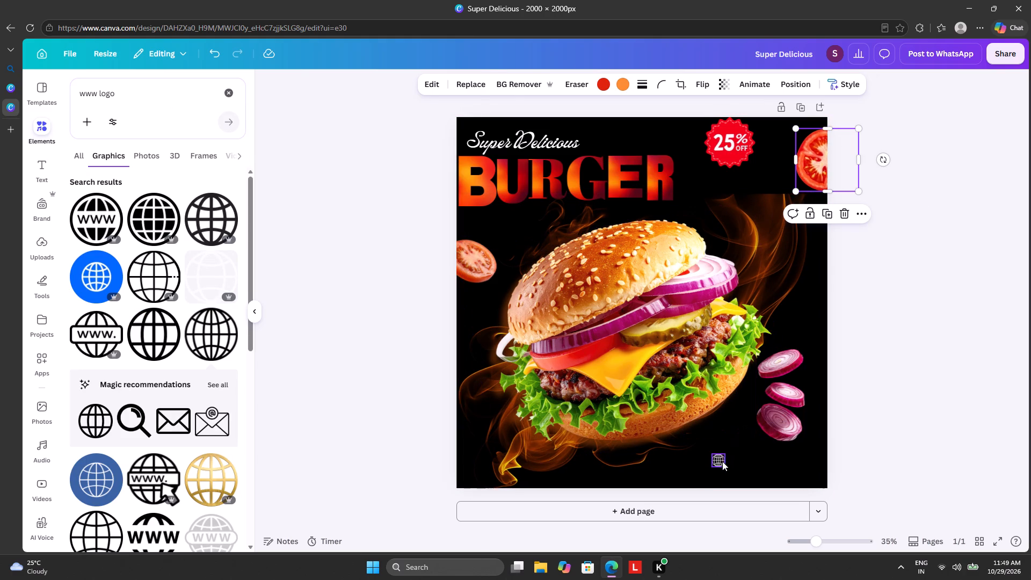
# Move the website globe icon down to the bottom of the page, just left of its horizontal centre.
pyautogui.moveTo(722, 461); pyautogui.dragTo(624, 479)
pyautogui.click(933, 384)
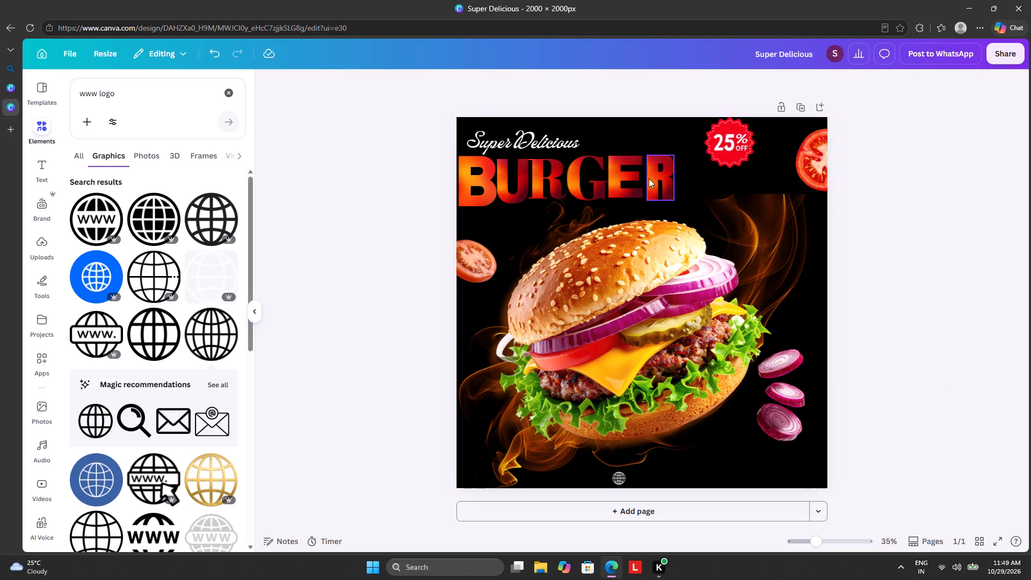
# Shift the R, E, G, R and U letters of BURGER slightly right, keeping the word evenly spaced.
pyautogui.moveTo(652, 179); pyautogui.dragTo(660, 178)
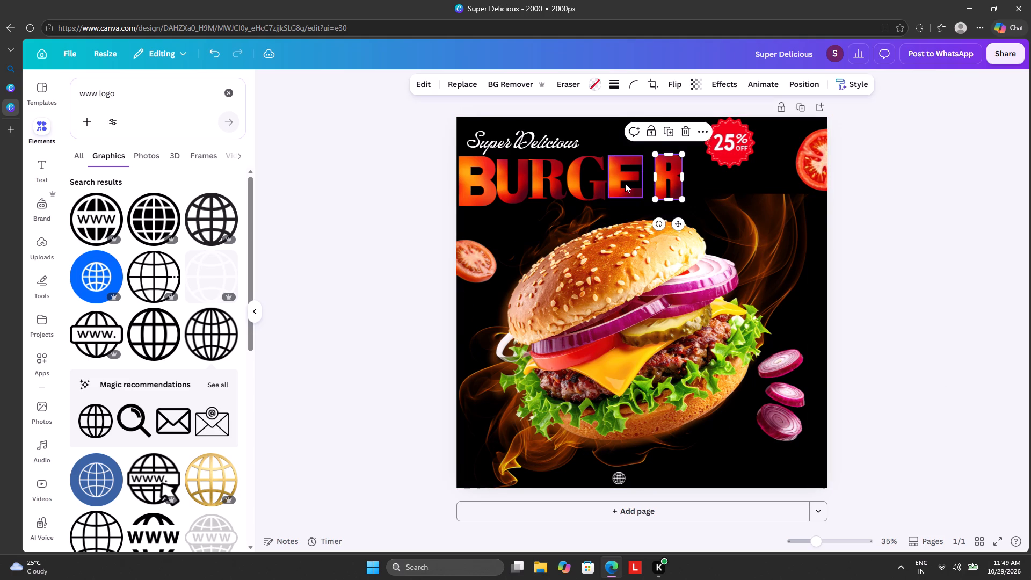
pyautogui.moveTo(625, 183); pyautogui.dragTo(632, 183)
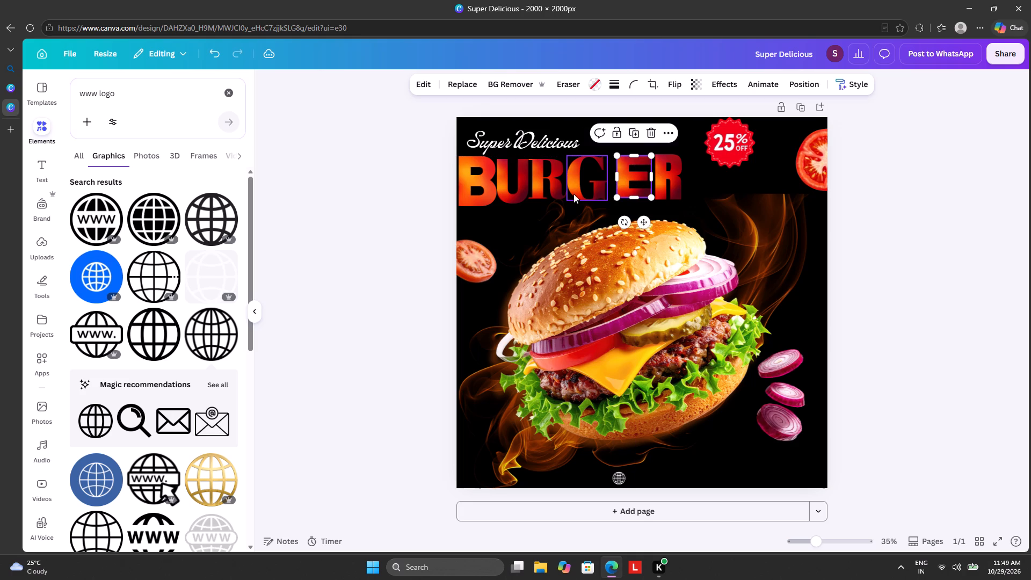
pyautogui.moveTo(593, 184); pyautogui.dragTo(598, 184)
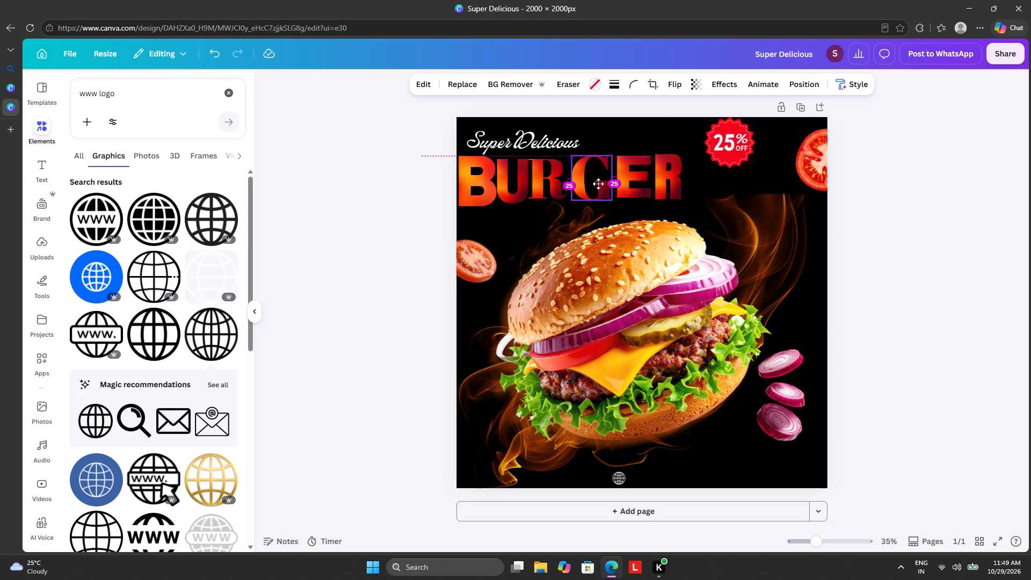
pyautogui.moveTo(598, 184); pyautogui.dragTo(602, 183)
pyautogui.moveTo(550, 187); pyautogui.dragTo(560, 184)
pyautogui.moveTo(512, 191); pyautogui.dragTo(519, 189)
# Move the letter B in from the page's left edge and shrink it to match the height of the other BURGER letters.
pyautogui.moveTo(462, 191); pyautogui.dragTo(471, 189)
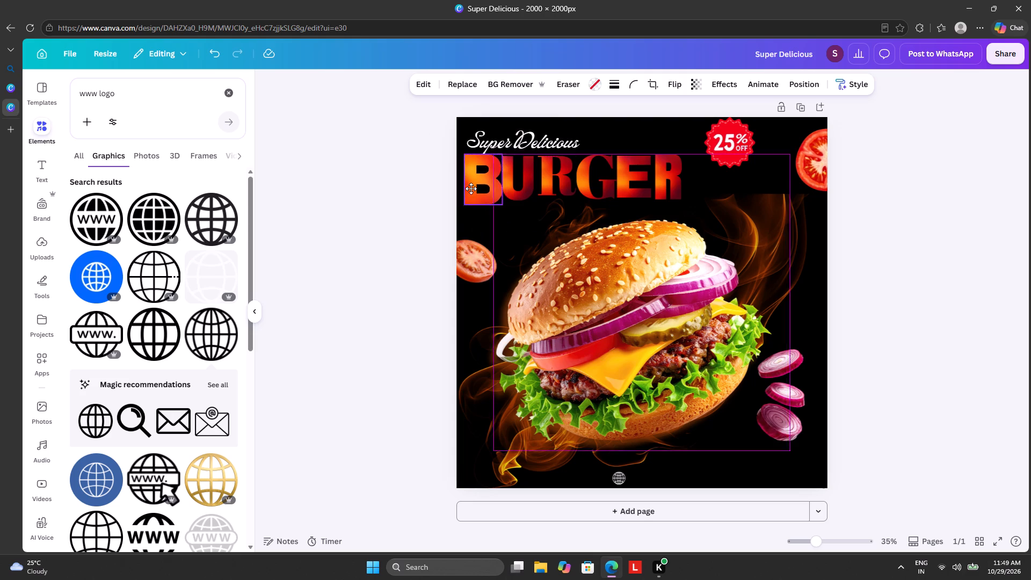
pyautogui.moveTo(471, 189); pyautogui.dragTo(469, 188)
pyautogui.moveTo(464, 156); pyautogui.dragTo(465, 156)
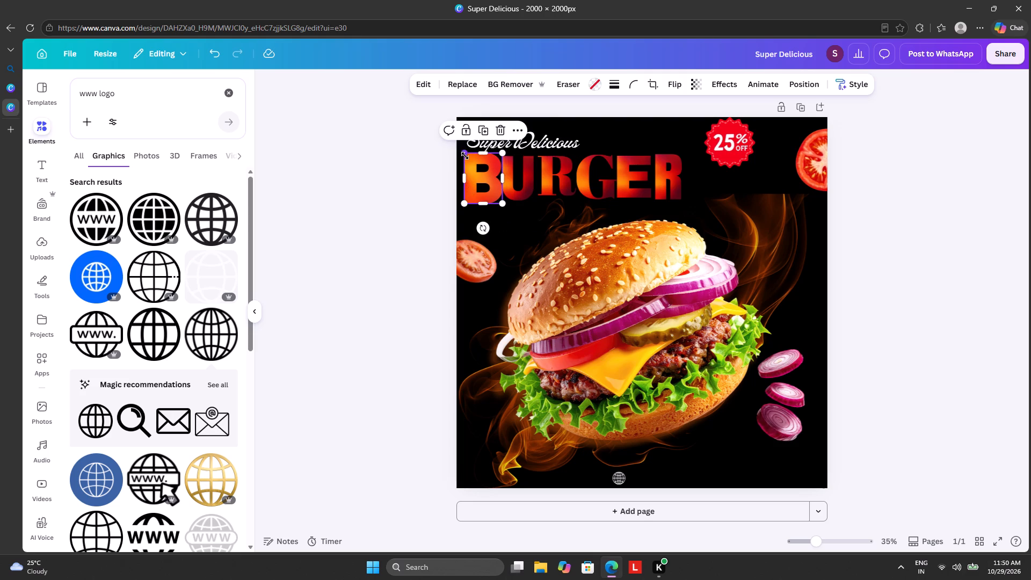
pyautogui.moveTo(465, 156); pyautogui.dragTo(470, 163)
pyautogui.click(480, 179)
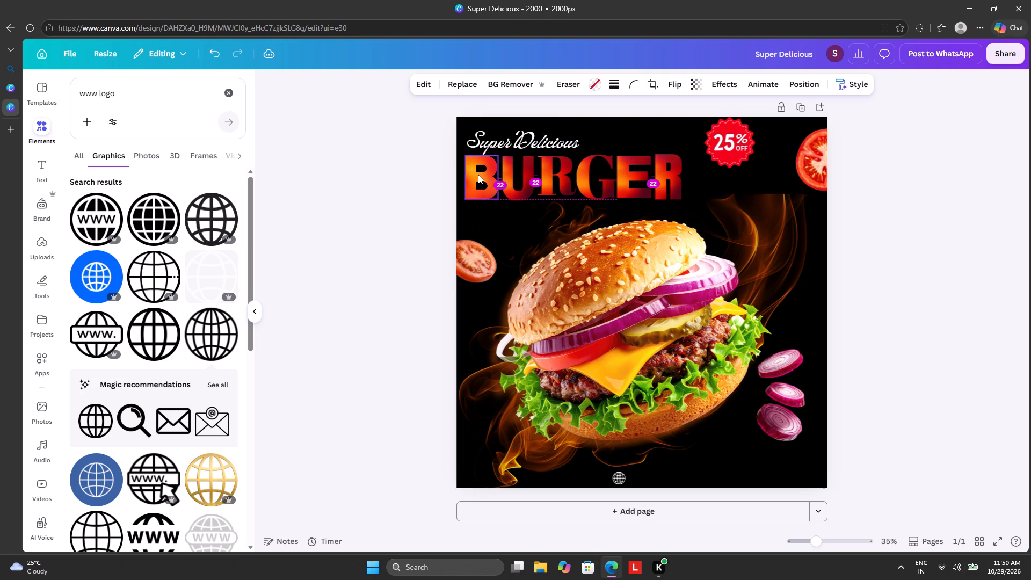
# Search the elements for "glow" and add the first yellow radial glow graphic over the middle of the burger.
pyautogui.click(233, 92)
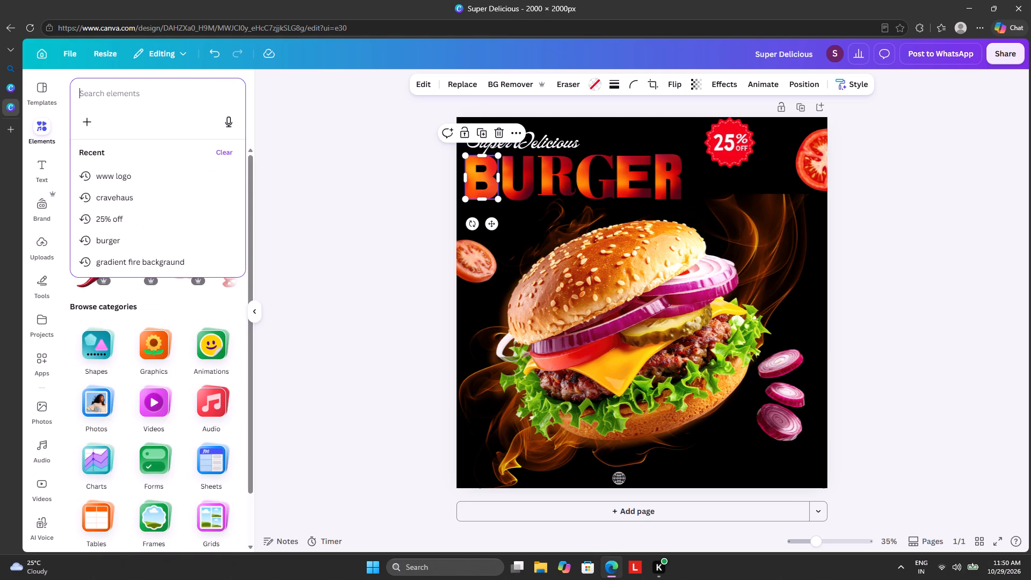
pyautogui.write('glow')
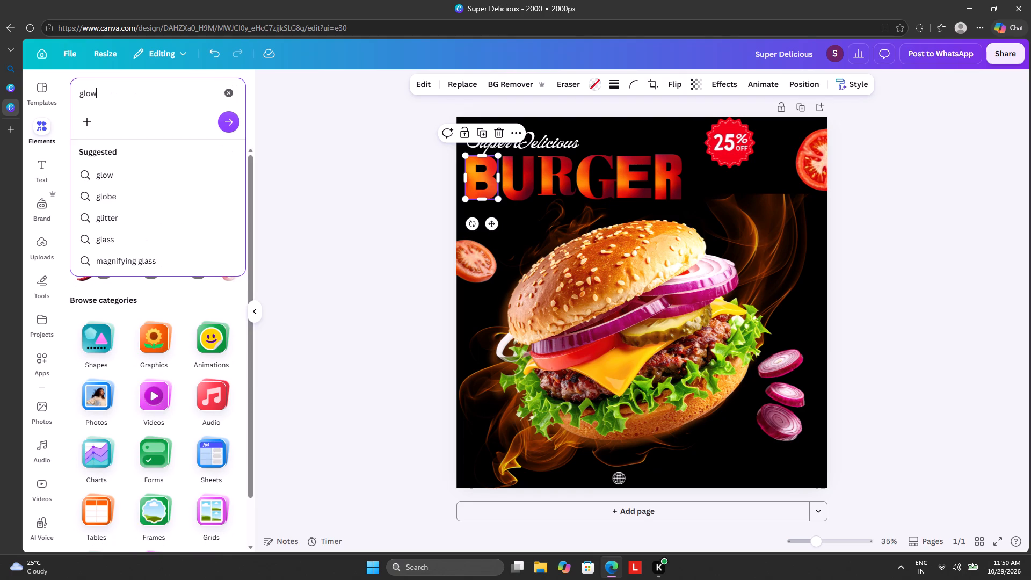
pyautogui.press('Return')
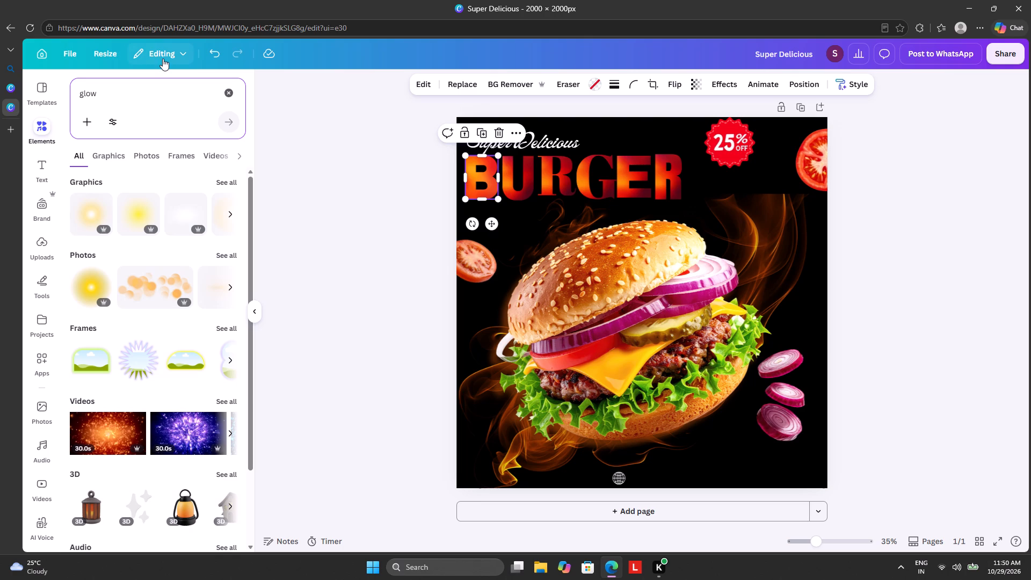
pyautogui.click(225, 188)
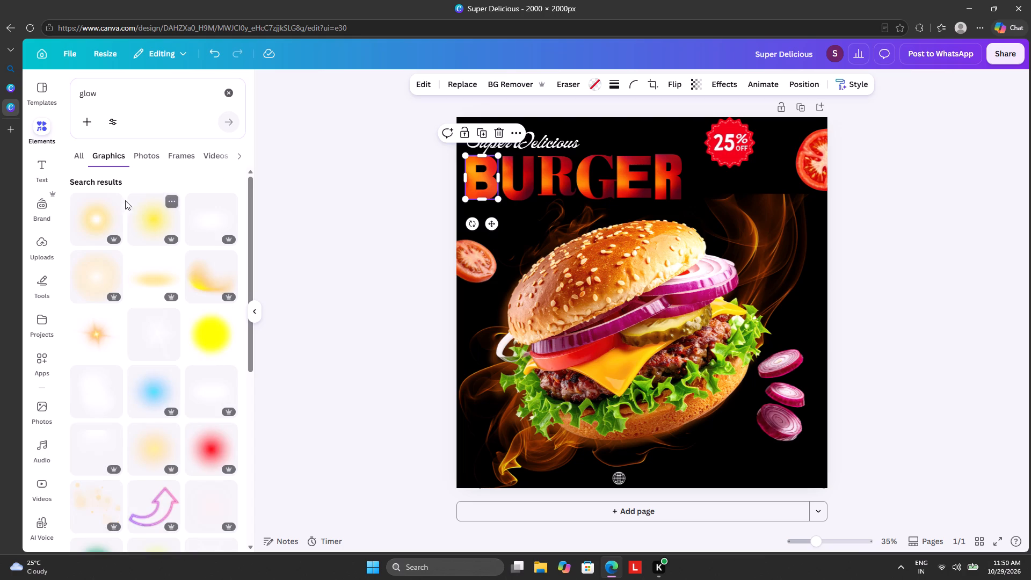
pyautogui.click(91, 222)
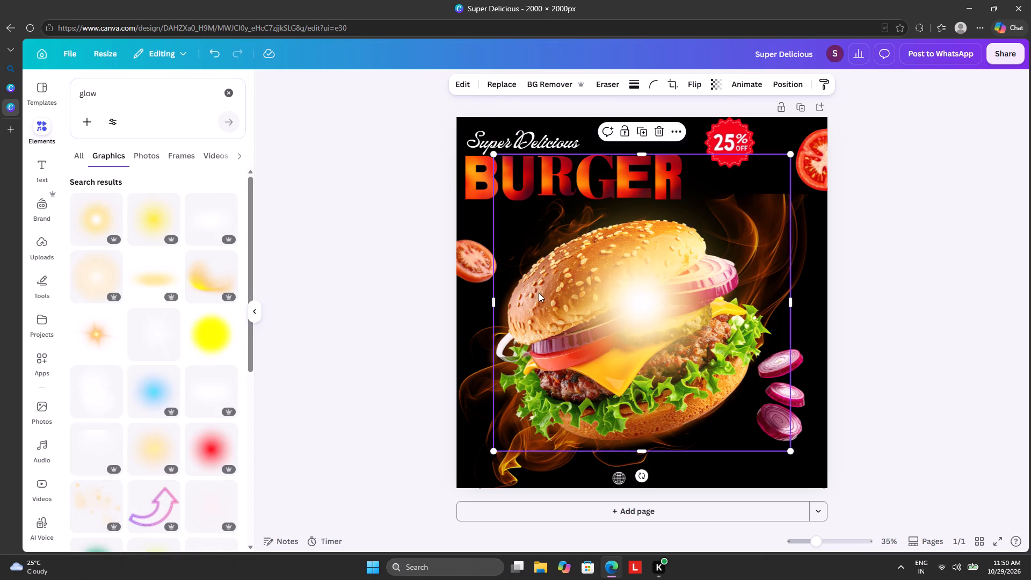
pyautogui.moveTo(720, 331); pyautogui.dragTo(837, 380)
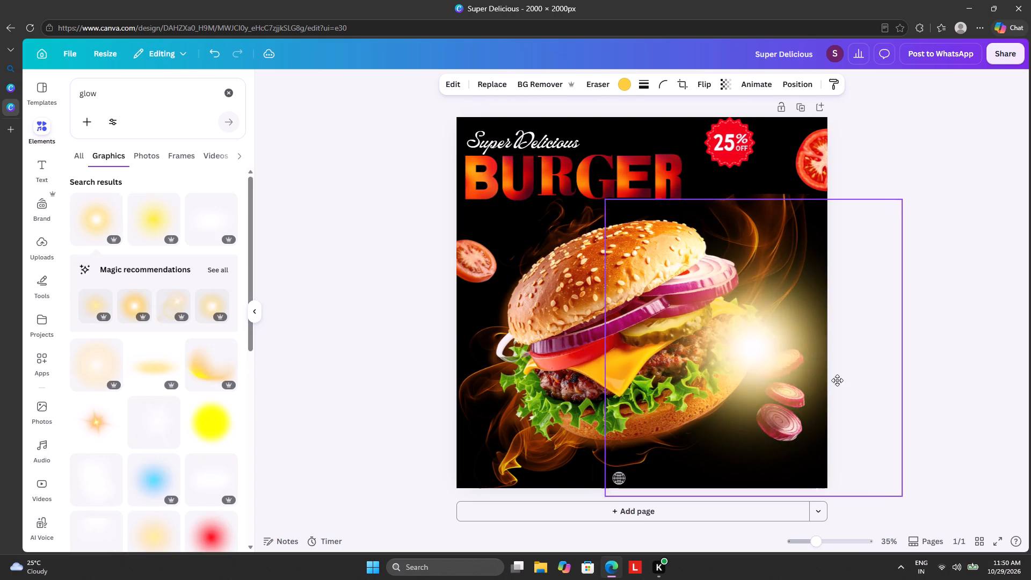
pyautogui.moveTo(837, 380); pyautogui.dragTo(713, 351)
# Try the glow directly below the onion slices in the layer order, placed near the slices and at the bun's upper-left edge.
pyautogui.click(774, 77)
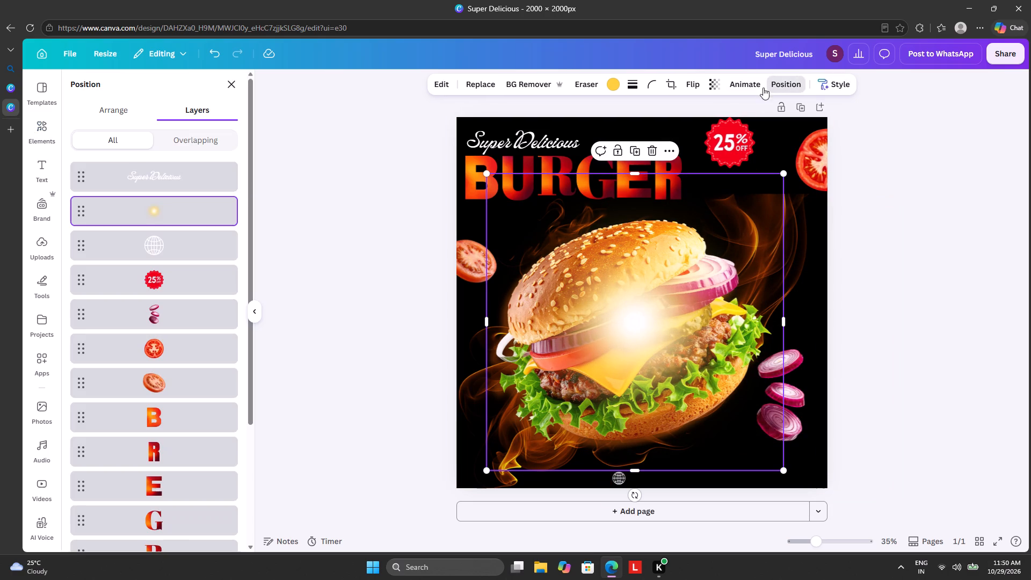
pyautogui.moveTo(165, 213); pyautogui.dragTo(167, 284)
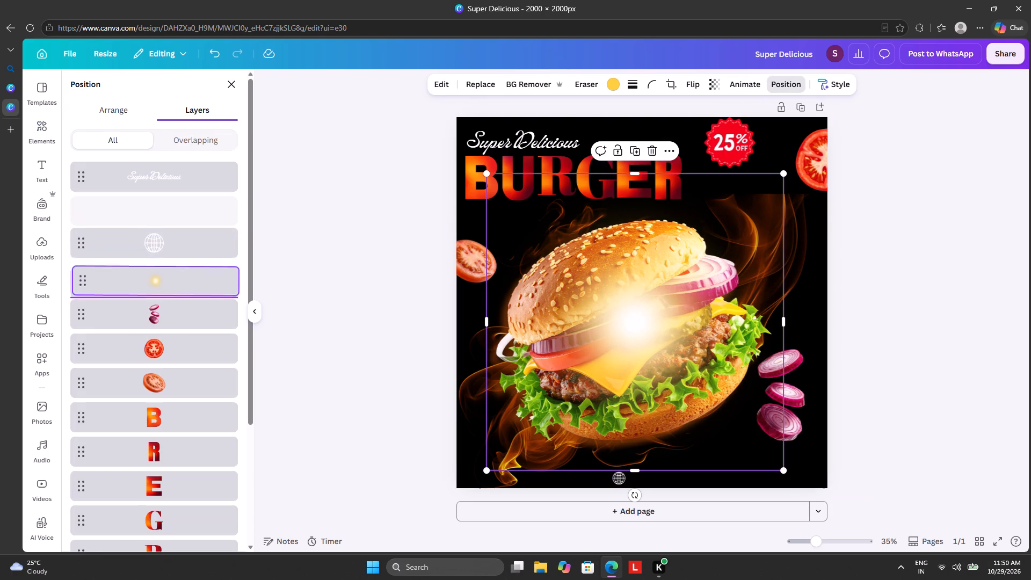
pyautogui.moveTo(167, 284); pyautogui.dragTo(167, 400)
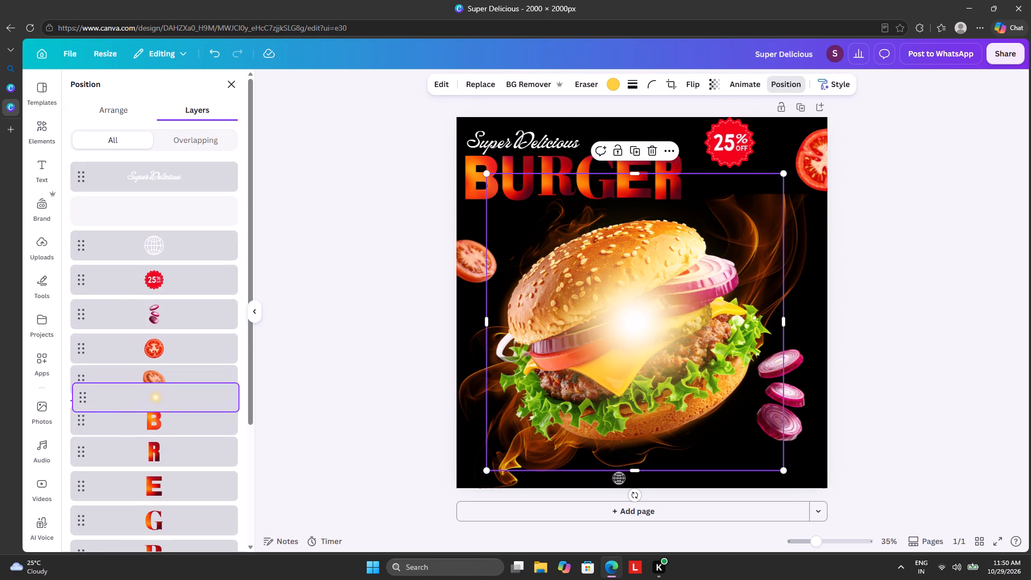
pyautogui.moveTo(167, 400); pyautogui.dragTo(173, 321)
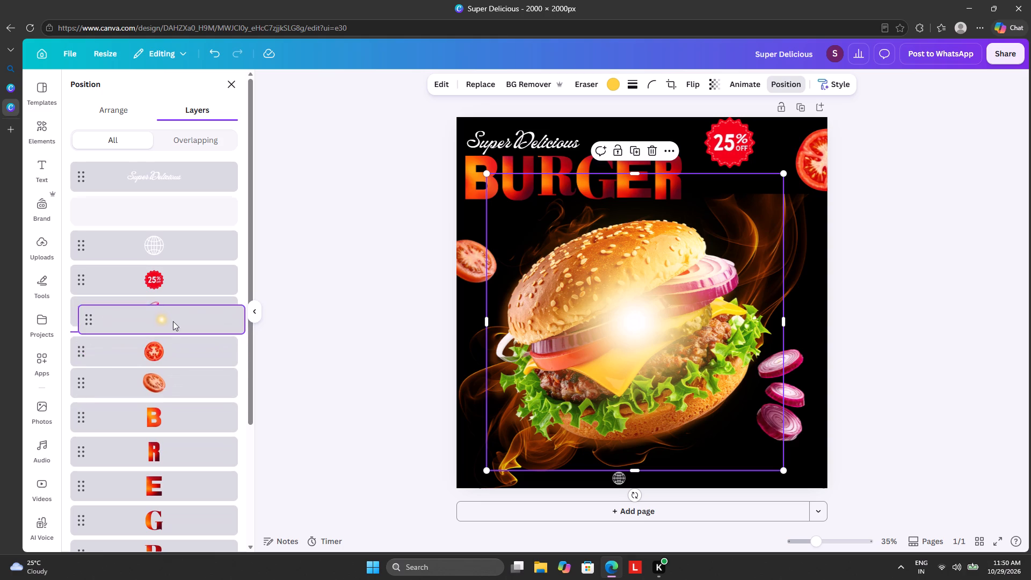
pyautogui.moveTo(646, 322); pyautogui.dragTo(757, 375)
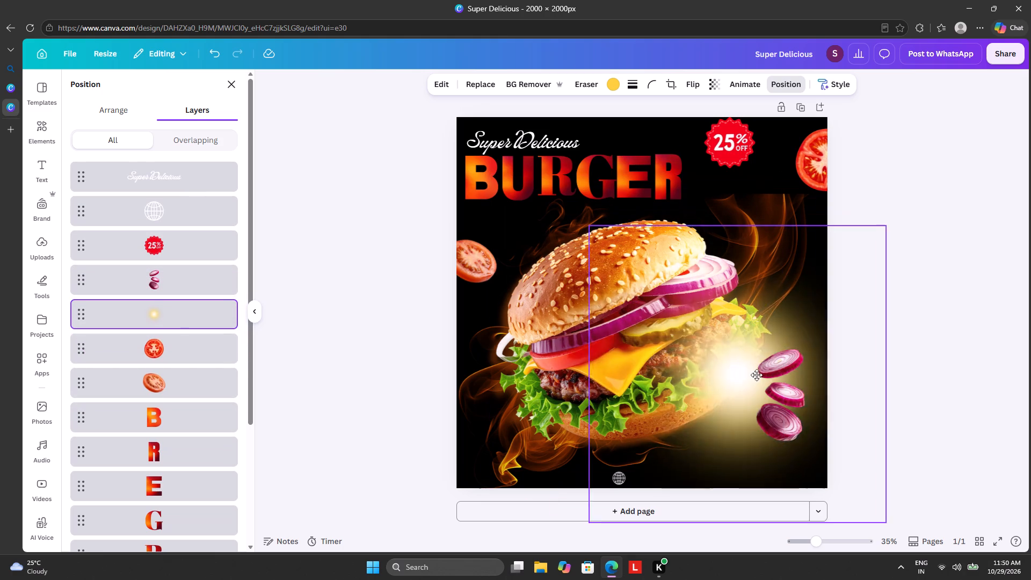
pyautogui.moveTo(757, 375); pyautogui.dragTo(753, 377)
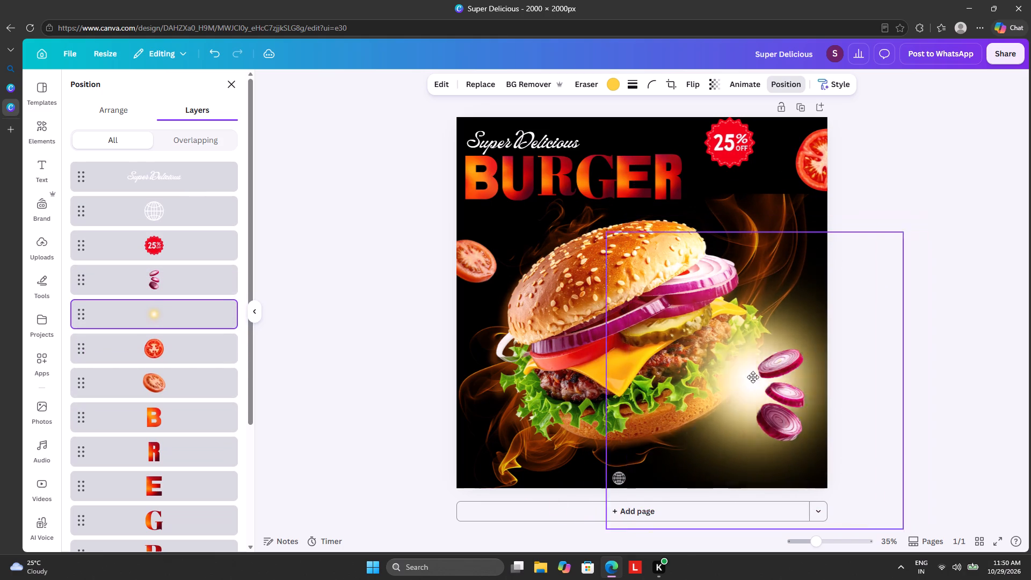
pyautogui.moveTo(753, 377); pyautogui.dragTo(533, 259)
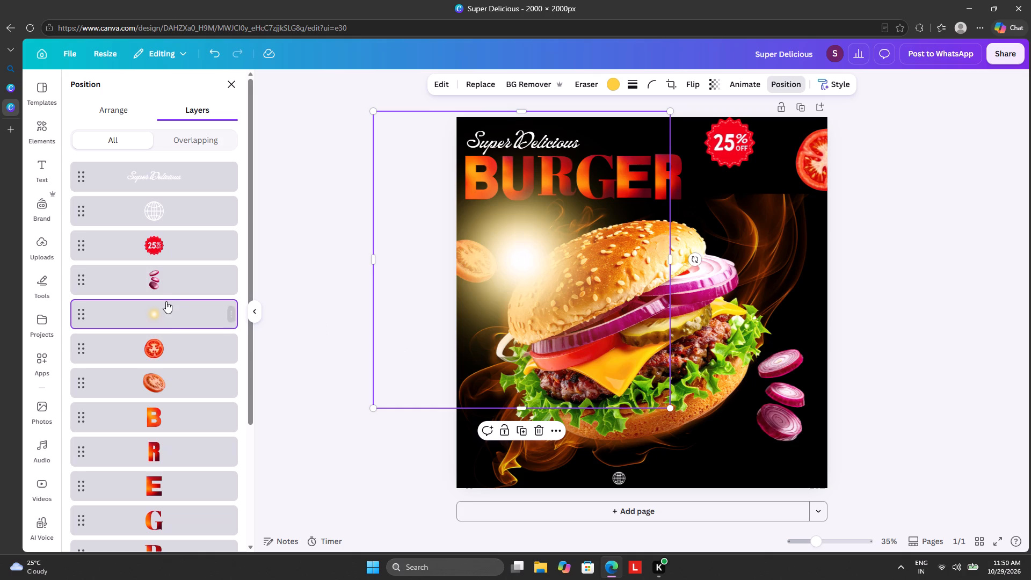
# Lower the glow in the layer order to between the letter U and the burger.
pyautogui.moveTo(166, 302); pyautogui.dragTo(178, 454)
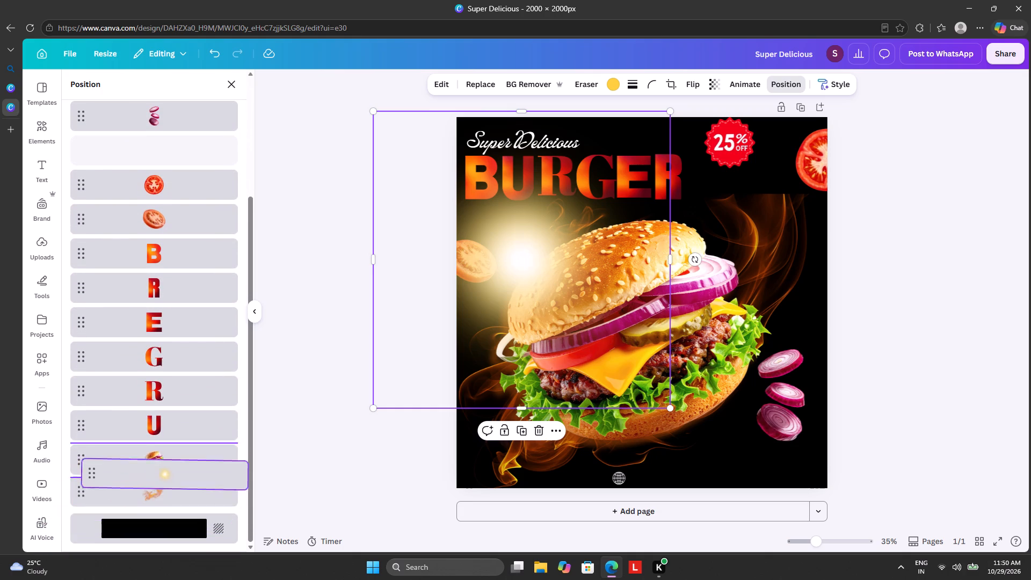
pyautogui.moveTo(178, 454); pyautogui.dragTo(164, 445)
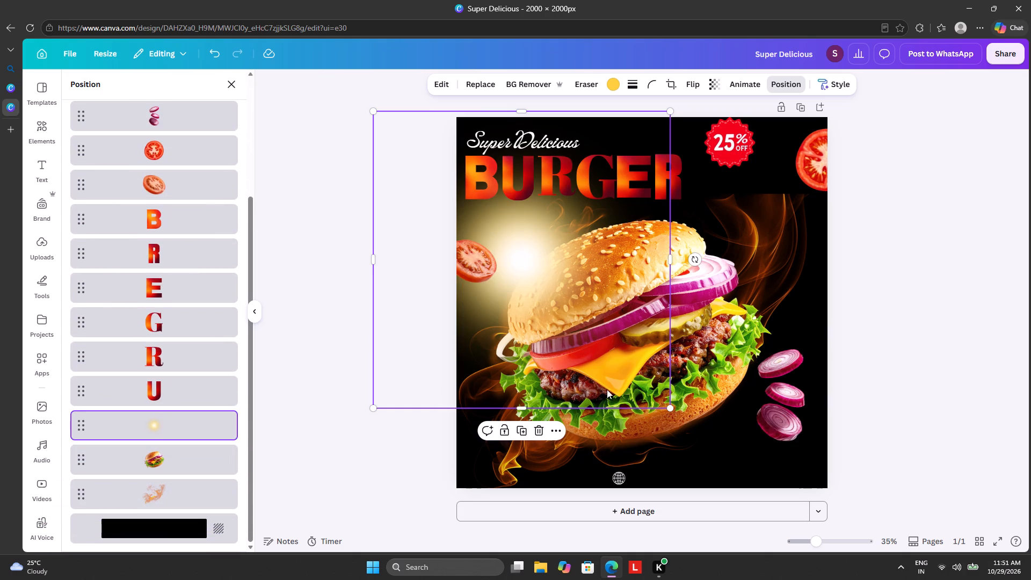
# Enlarge the glow beyond the page's width and move it so its bright core sits over the burger's centre.
pyautogui.moveTo(670, 404); pyautogui.dragTo(1015, 467)
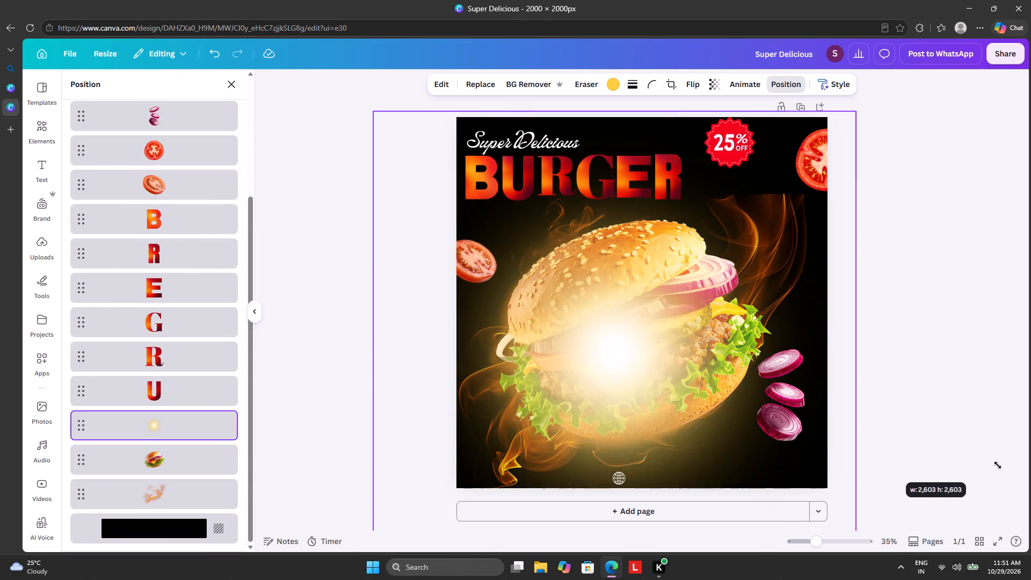
pyautogui.moveTo(1015, 467); pyautogui.dragTo(1020, 467)
pyautogui.moveTo(848, 374); pyautogui.dragTo(842, 339)
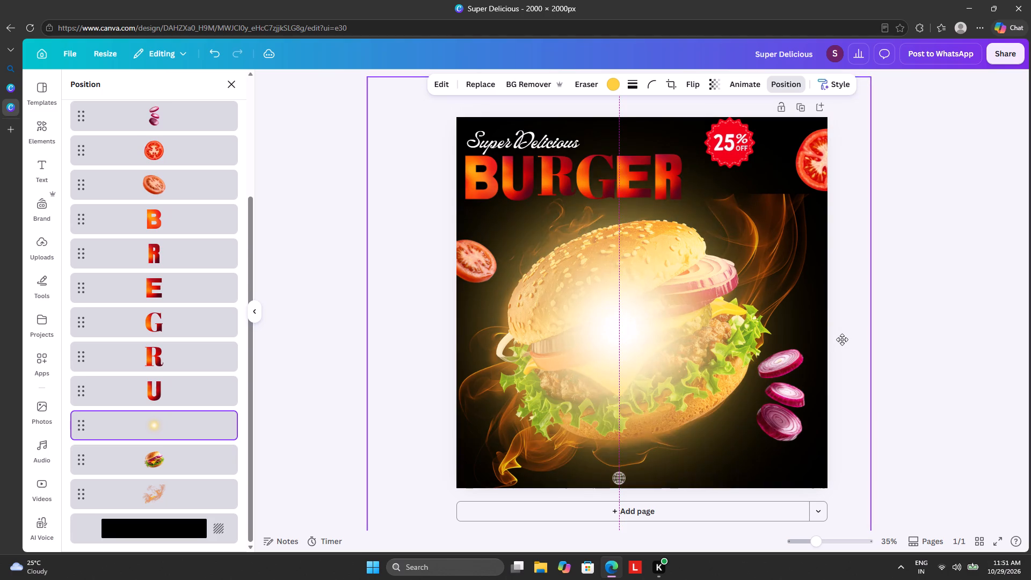
pyautogui.moveTo(842, 339); pyautogui.dragTo(842, 344)
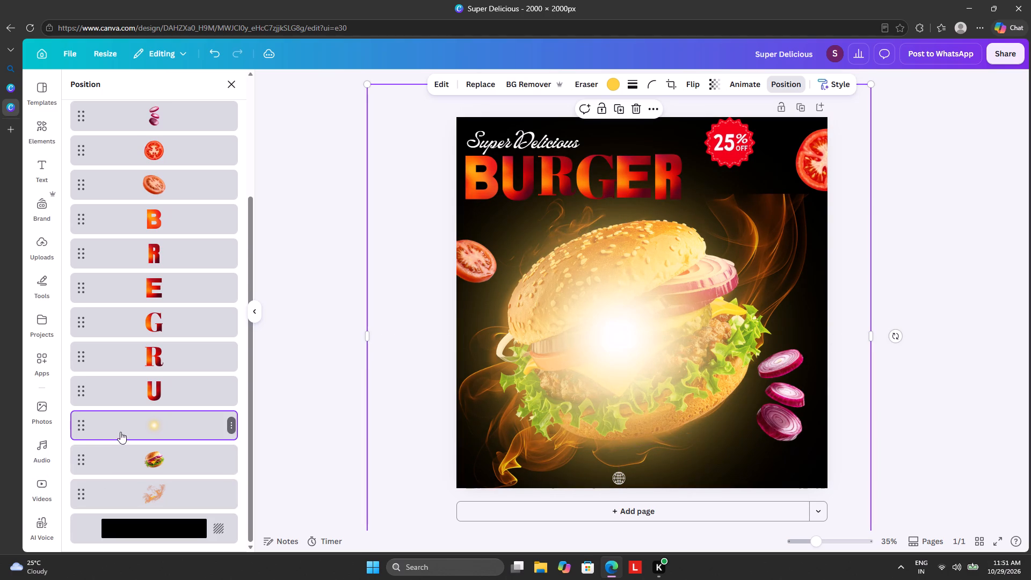
# Place the glow layer behind the burger, directly above the fiery smoke layer.
pyautogui.moveTo(124, 423); pyautogui.dragTo(122, 463)
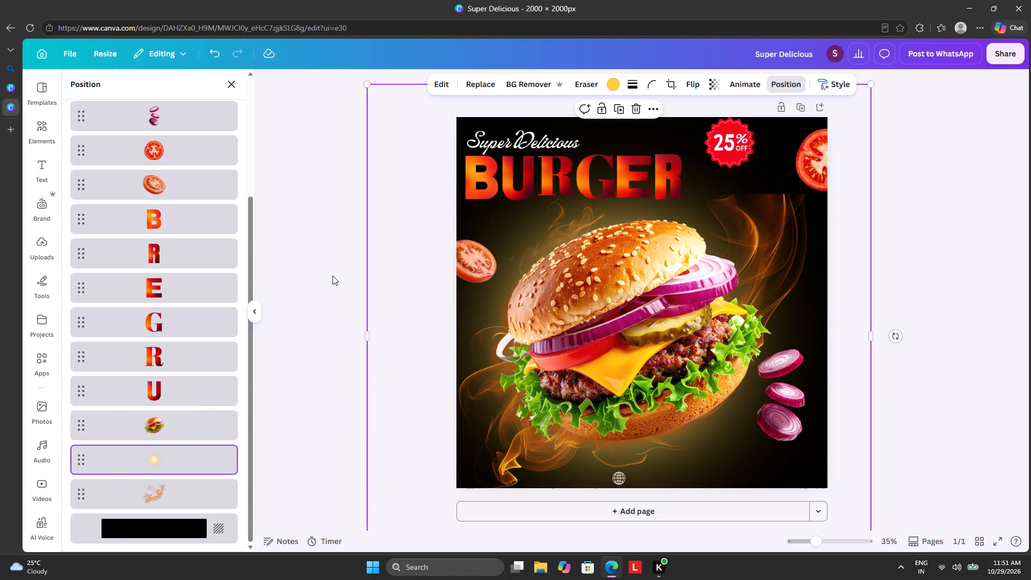
# Recolour the glow with the burnt-orange photo colour taken from the burger image.
pyautogui.click(186, 463)
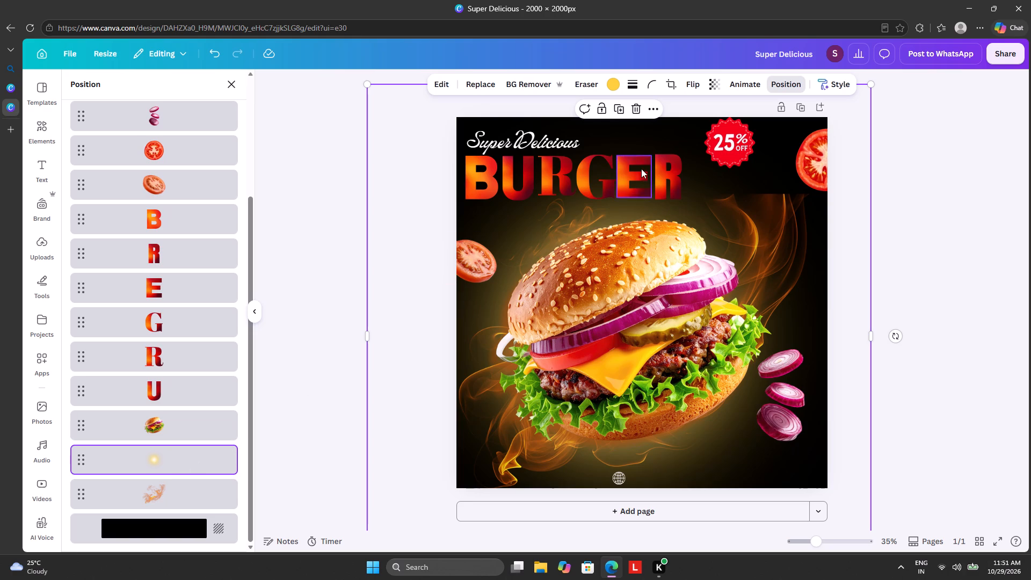
pyautogui.click(613, 81)
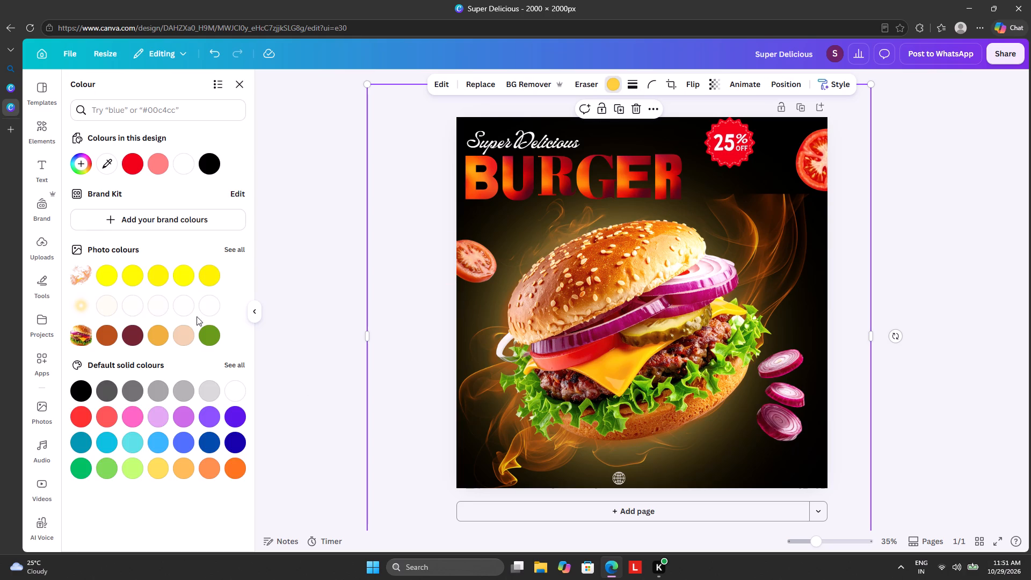
pyautogui.click(105, 333)
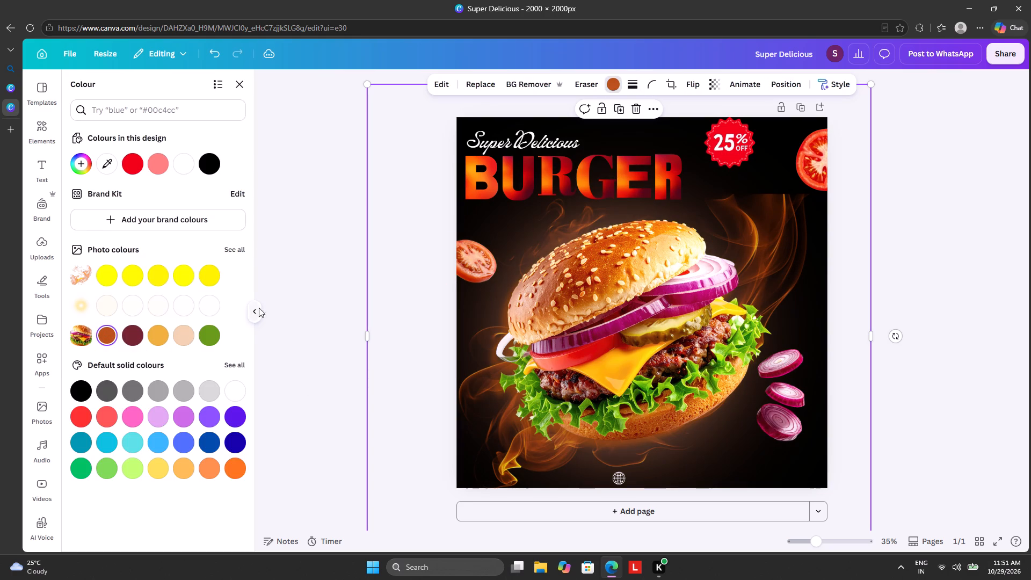
pyautogui.click(313, 222)
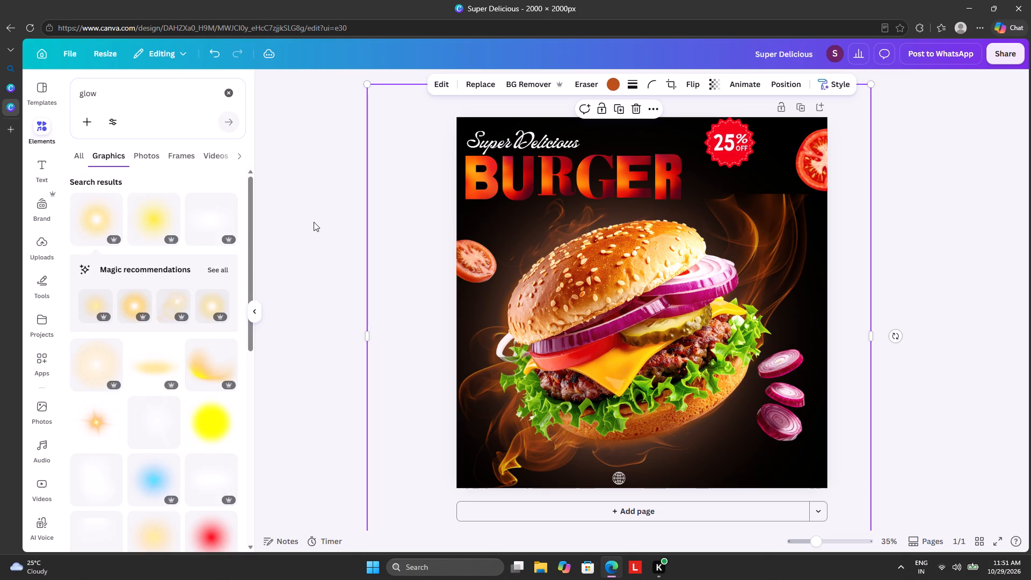
pyautogui.click(332, 201)
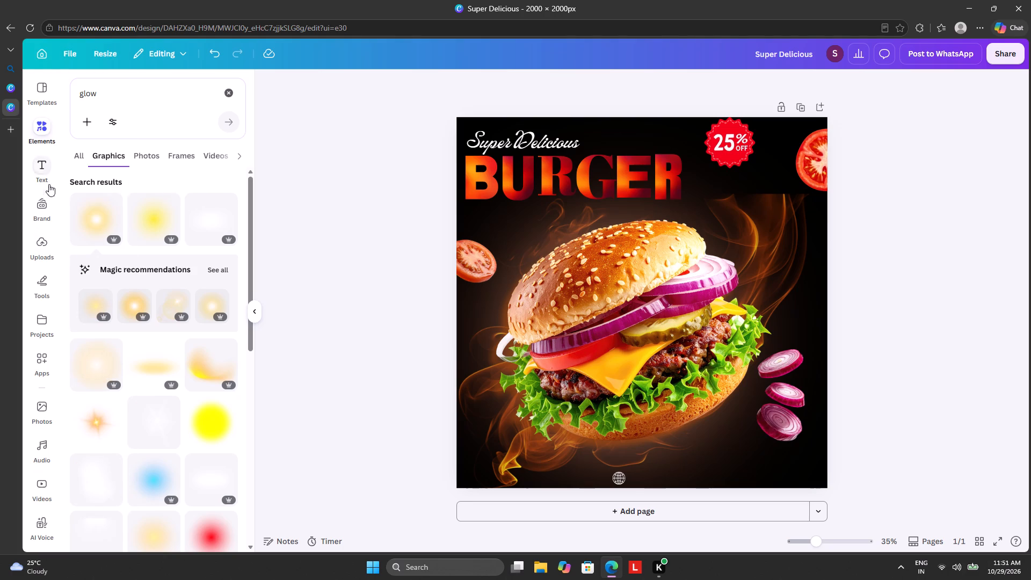
# Add a new text box to the page and clear its placeholder text.
pyautogui.click(37, 168)
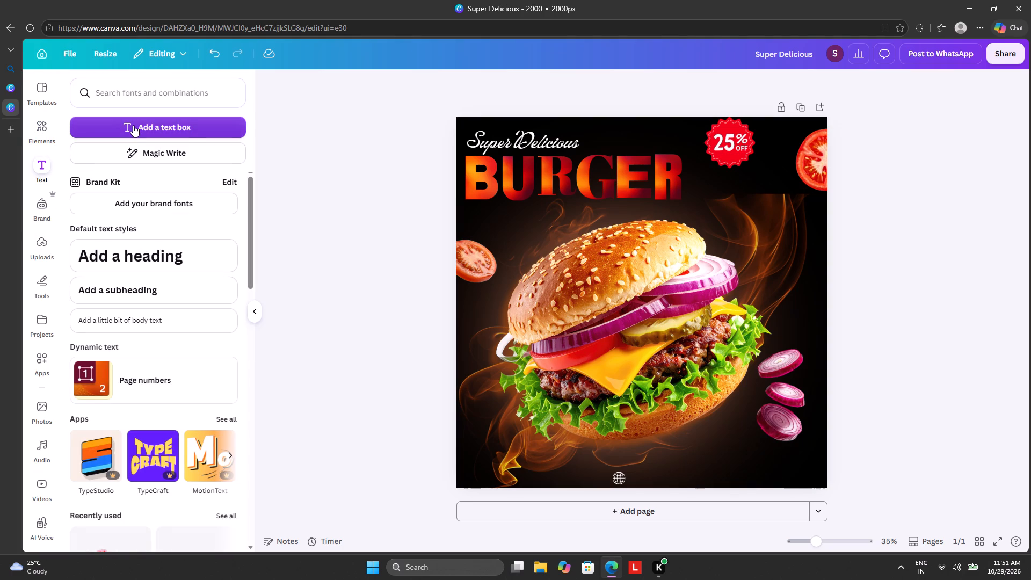
pyautogui.click(133, 125)
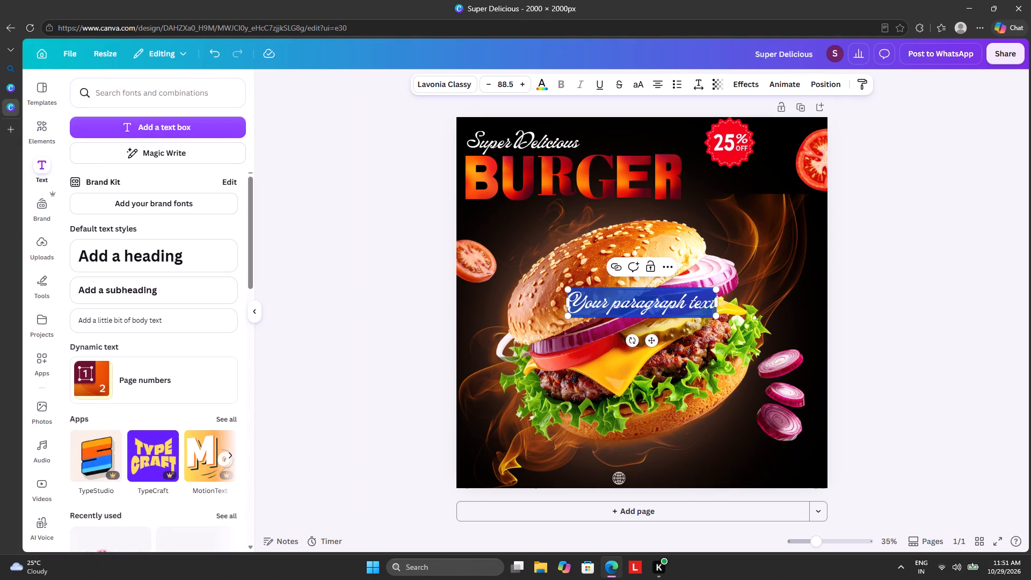
pyautogui.click(715, 304)
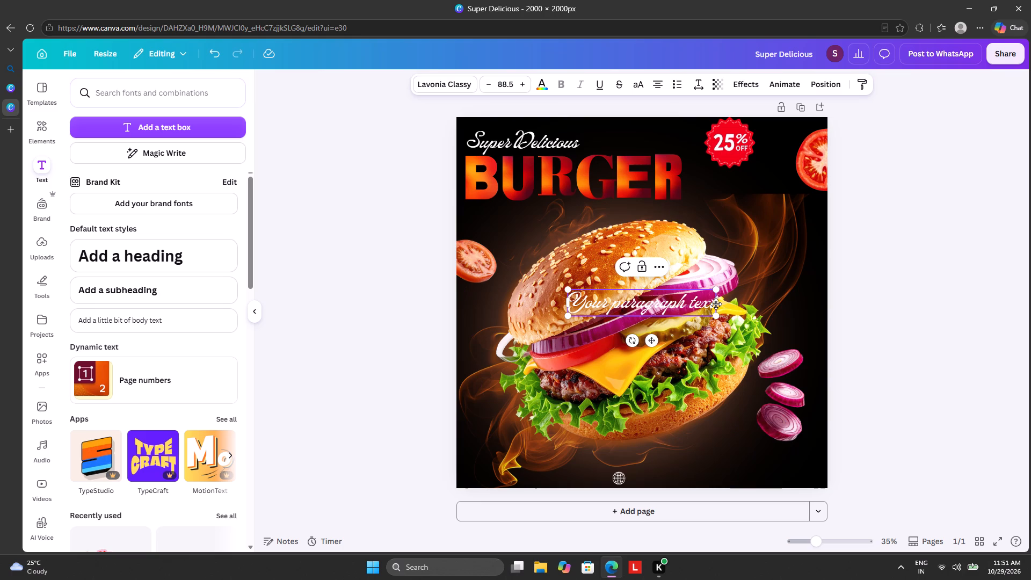
pyautogui.press('BackSpace')
pyautogui.press('BackSpace')
pyautogui.press('BackSpace')
pyautogui.press('BackSpace')
pyautogui.press('BackSpace')
pyautogui.press('BackSpace')
pyautogui.press('BackSpace')
pyautogui.press('BackSpace')
pyautogui.press('BackSpace')
pyautogui.press('BackSpace')
pyautogui.press('BackSpace')
pyautogui.press('BackSpace')
pyautogui.press('BackSpace')
pyautogui.press('BackSpace')
pyautogui.press('BackSpace')
pyautogui.press('BackSpace')
pyautogui.press('BackSpace')
pyautogui.press('BackSpace')
pyautogui.press('BackSpace')
pyautogui.press('BackSpace')
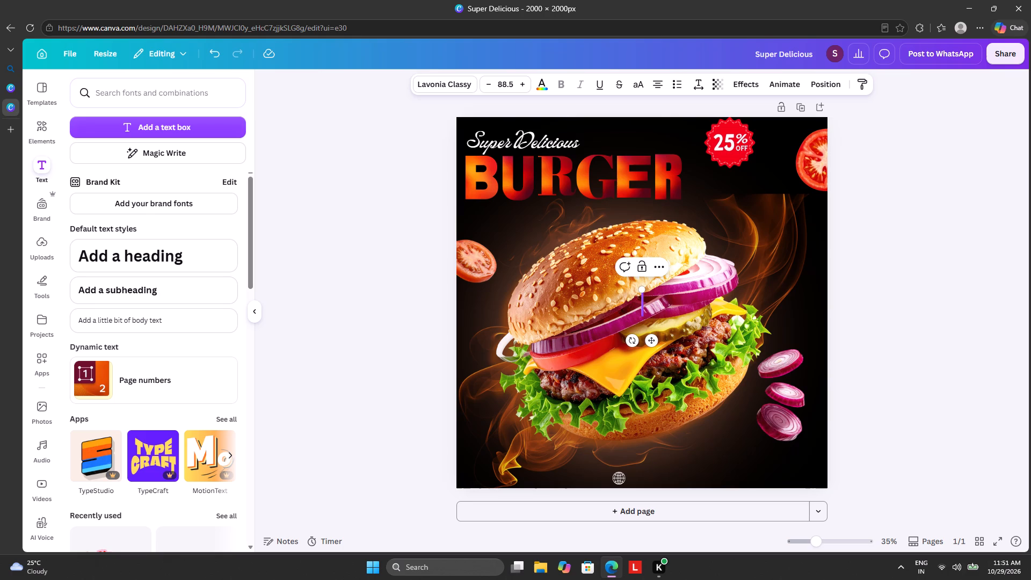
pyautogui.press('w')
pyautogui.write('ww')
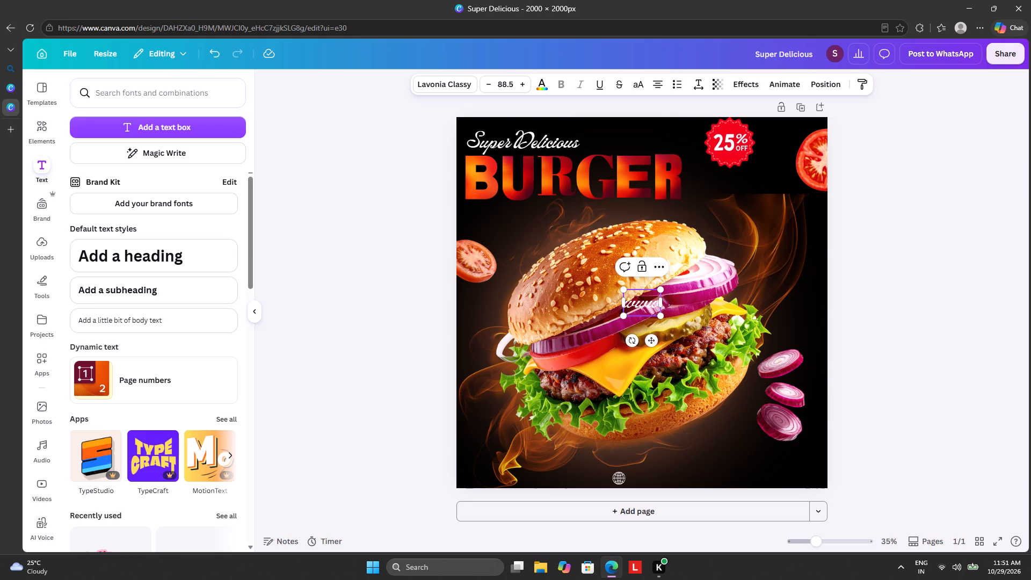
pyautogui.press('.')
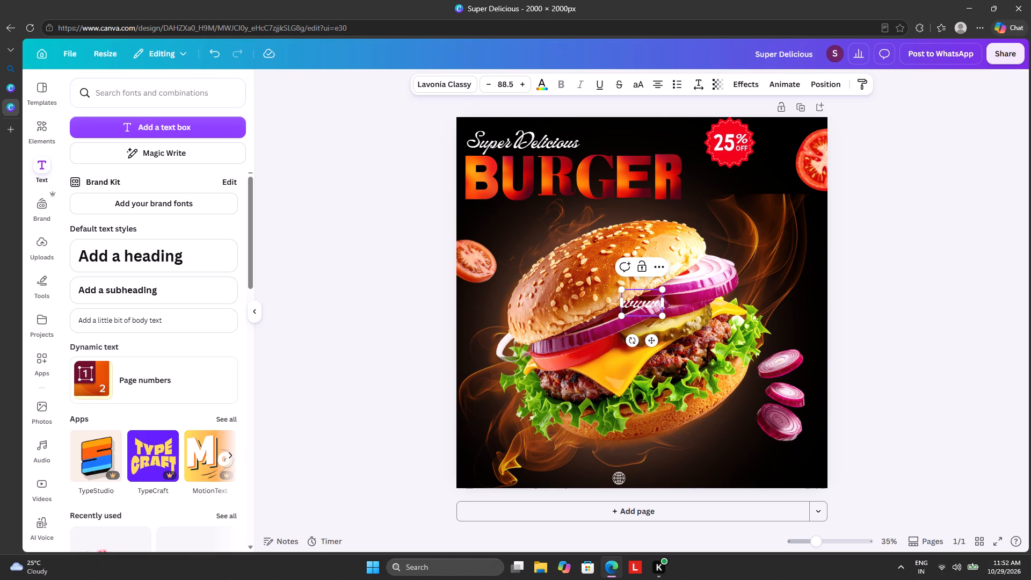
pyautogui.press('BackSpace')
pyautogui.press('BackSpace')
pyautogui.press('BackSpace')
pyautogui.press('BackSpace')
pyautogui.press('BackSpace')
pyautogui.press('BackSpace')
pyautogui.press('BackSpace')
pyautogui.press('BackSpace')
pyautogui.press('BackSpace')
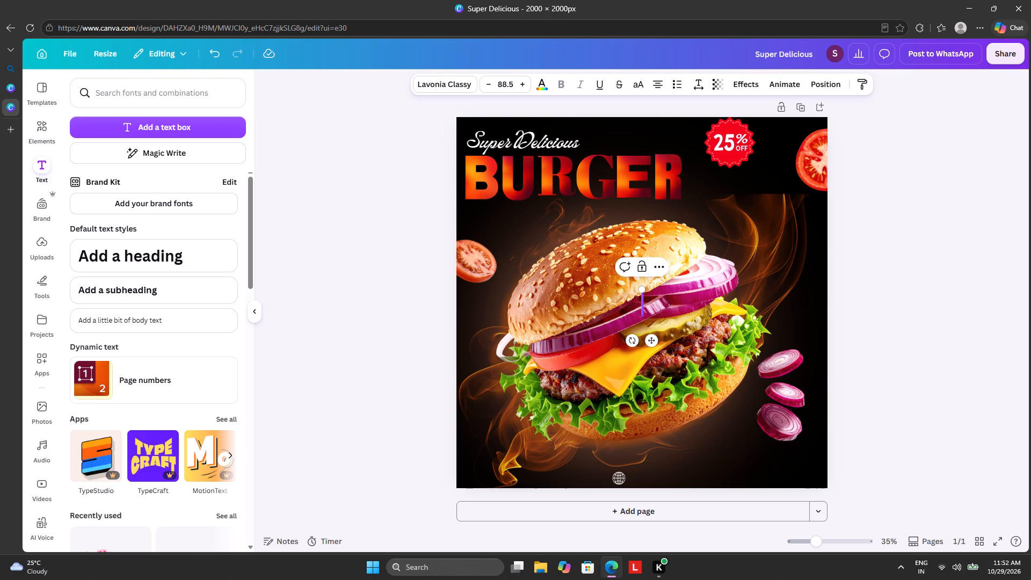
pyautogui.write('www')
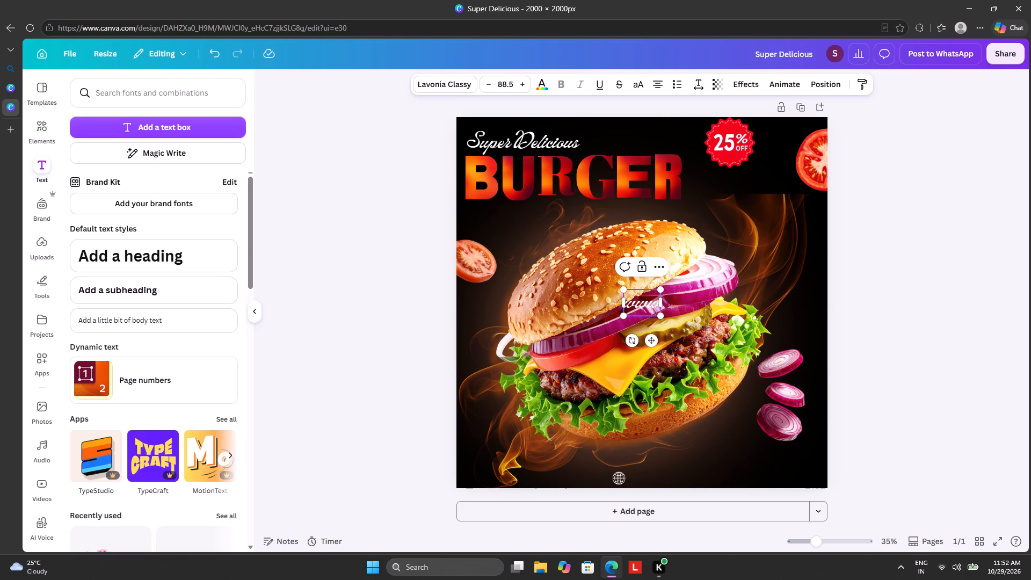
pyautogui.press('.')
pyautogui.write('aliya')
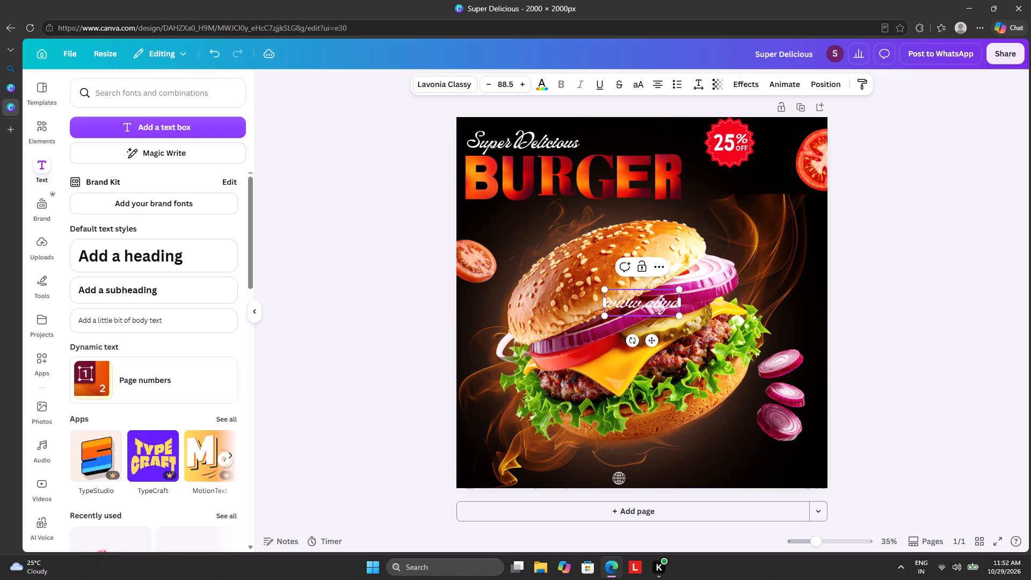
pyautogui.write('hau')
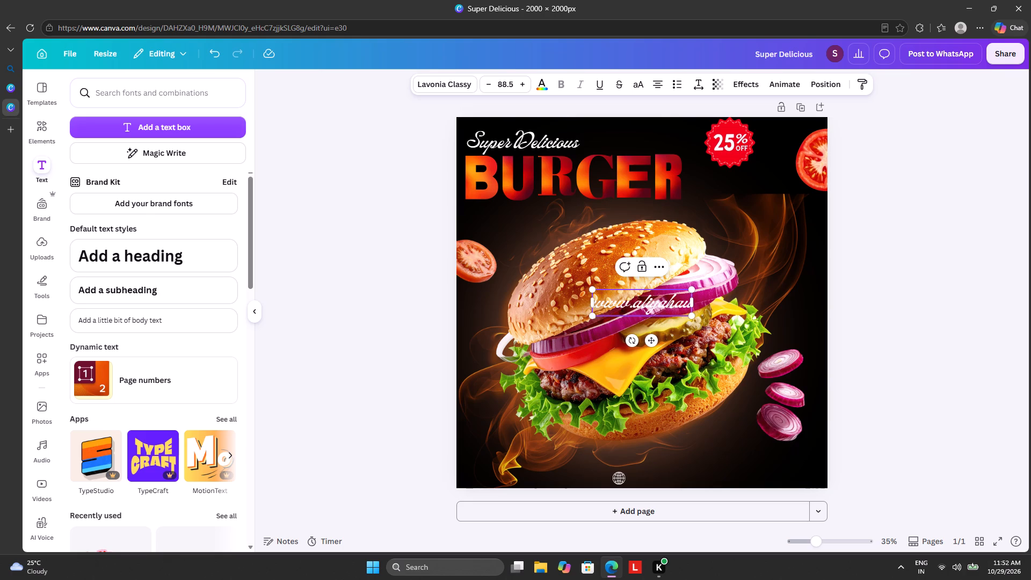
pyautogui.press('s')
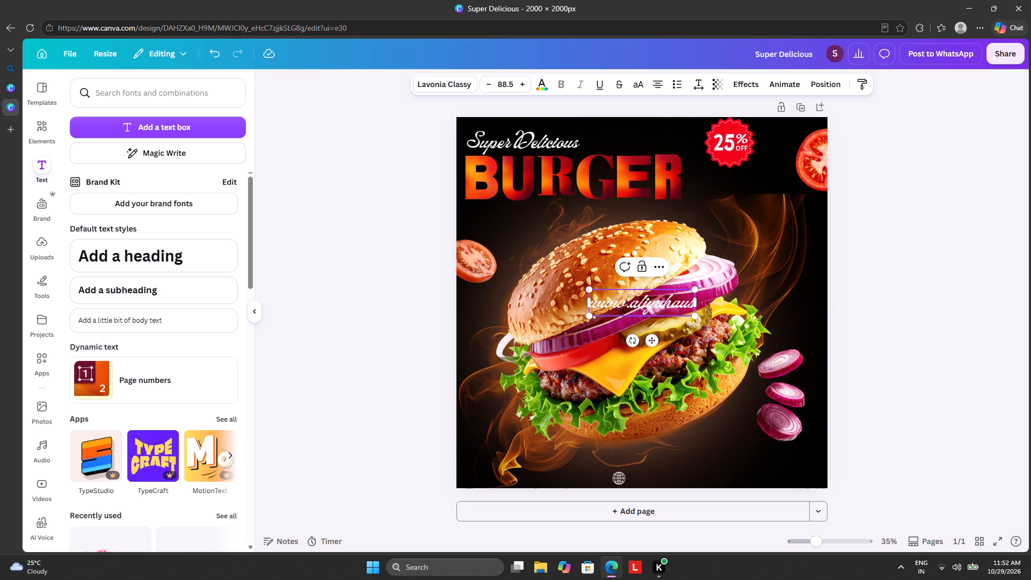
pyautogui.press('.')
pyautogui.write('com')
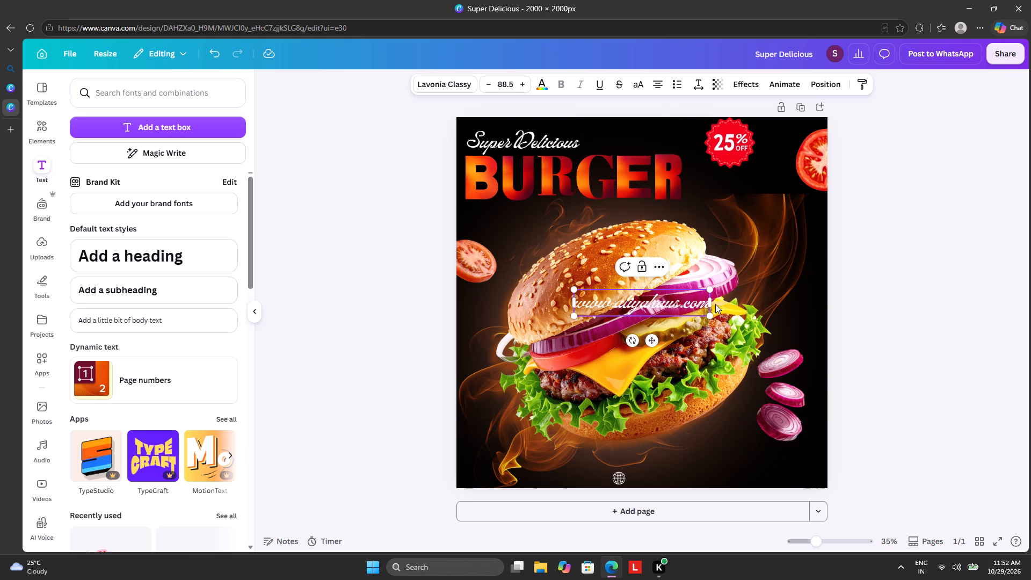
# Try Style Script and Ahsing on the website text and settle on the Codex font.
pyautogui.moveTo(705, 305); pyautogui.dragTo(579, 309)
pyautogui.click(465, 78)
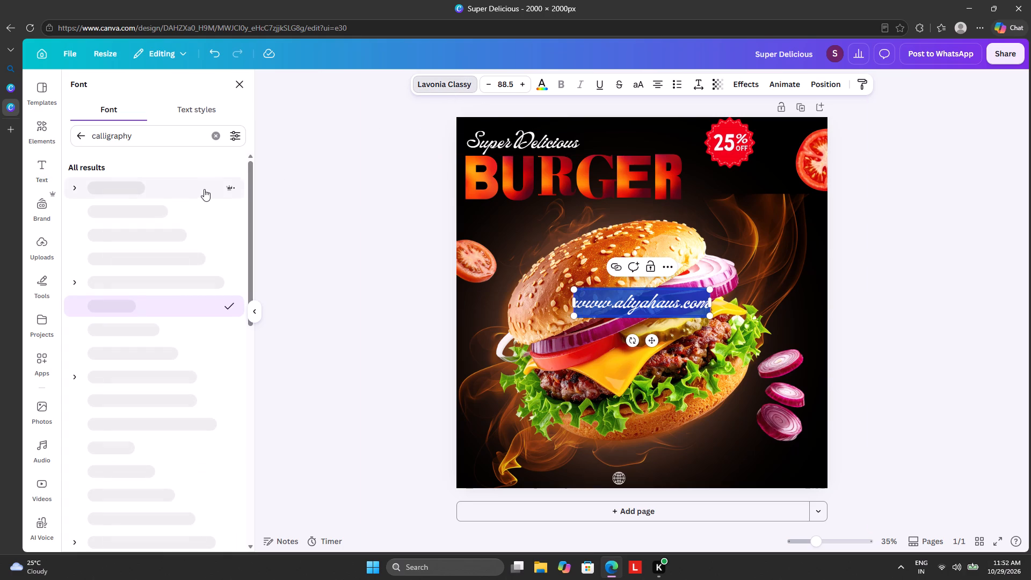
pyautogui.click(219, 135)
pyautogui.click(153, 210)
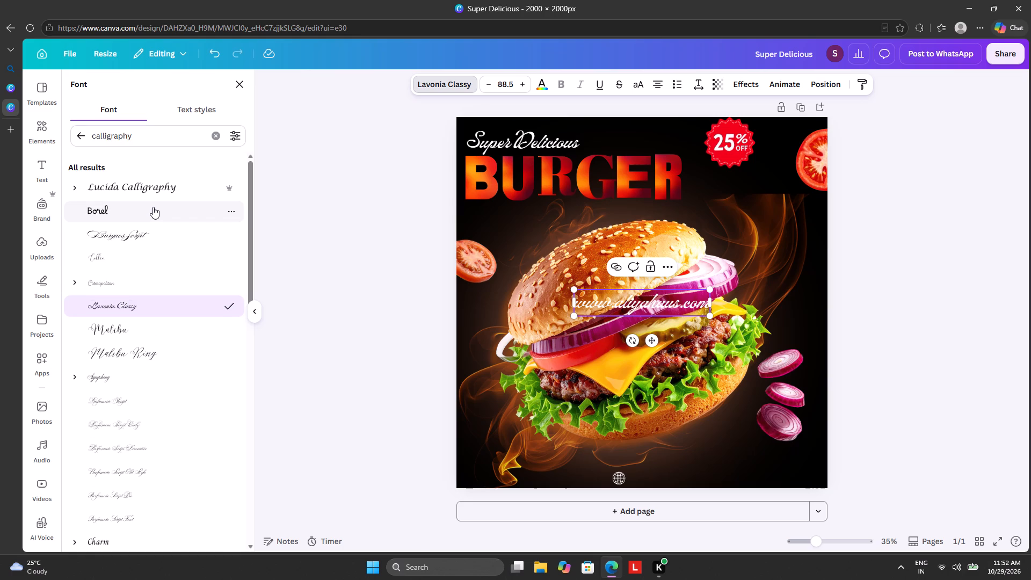
pyautogui.scroll(-10, 172, 406)
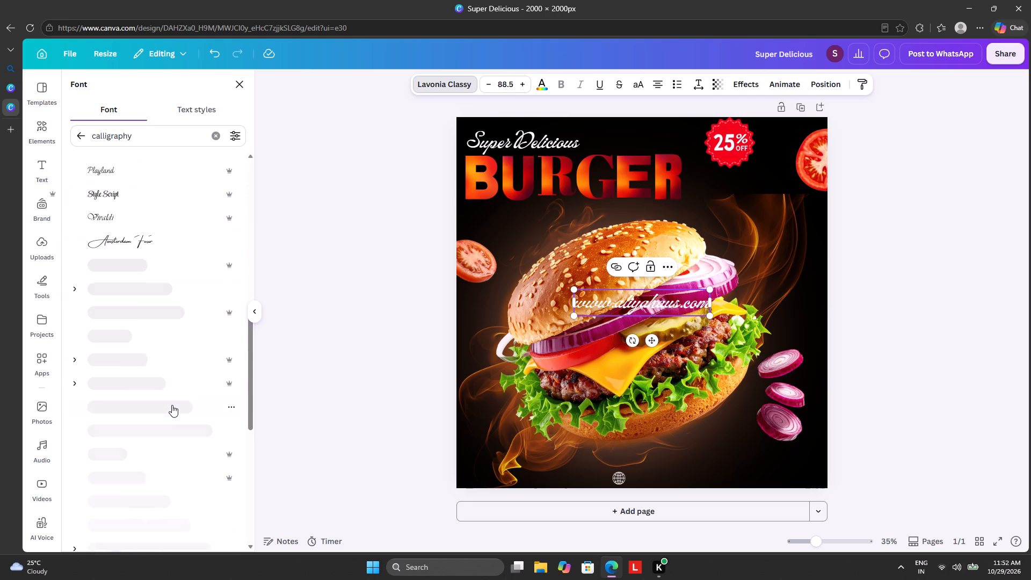
pyautogui.click(161, 187)
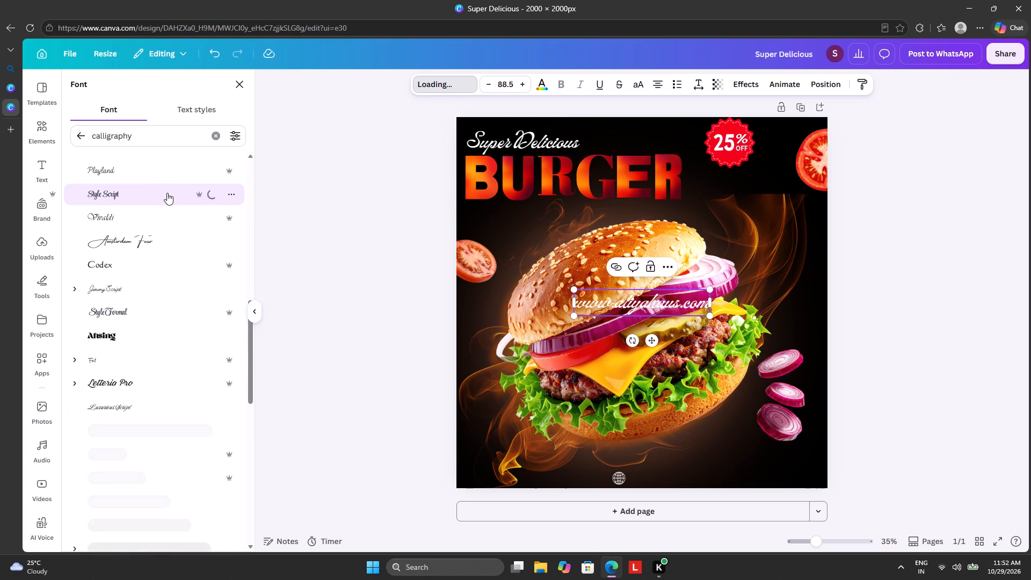
pyautogui.click(133, 329)
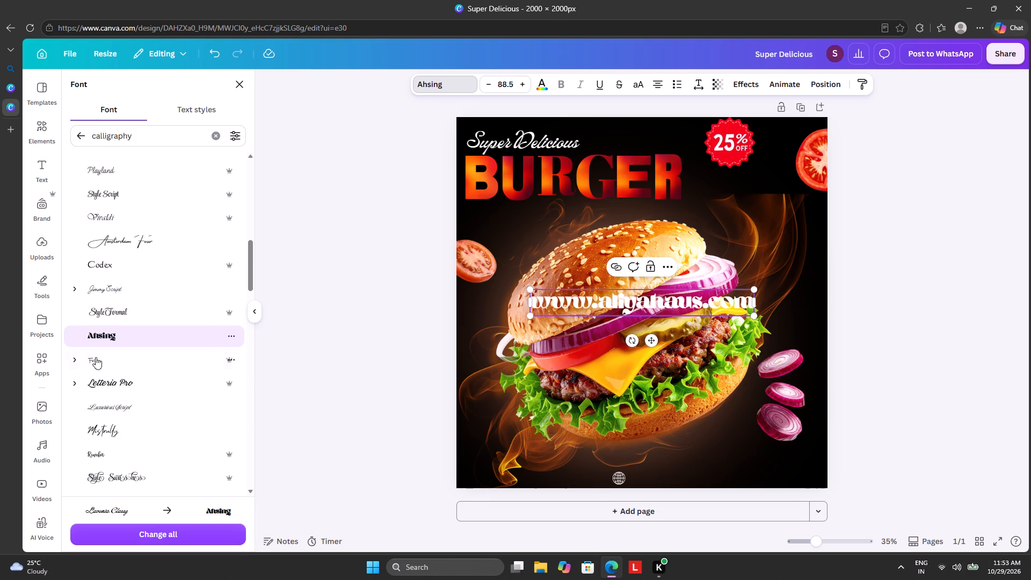
pyautogui.scroll(-1, 97, 379)
pyautogui.click(122, 207)
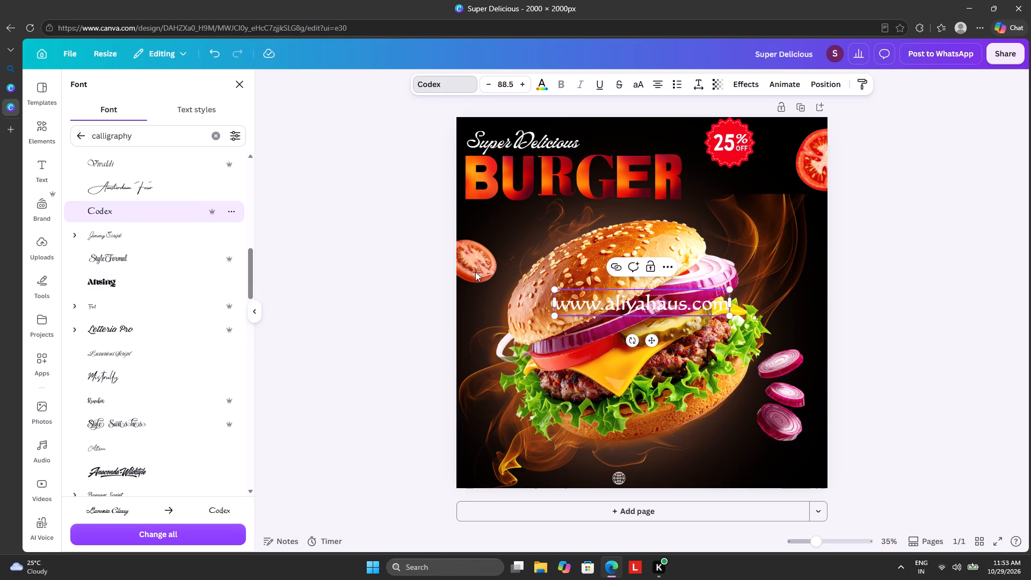
# Shrink the website text to about size 44.3 and place it just right of the globe icon at the page's bottom.
pyautogui.moveTo(554, 286); pyautogui.dragTo(628, 301)
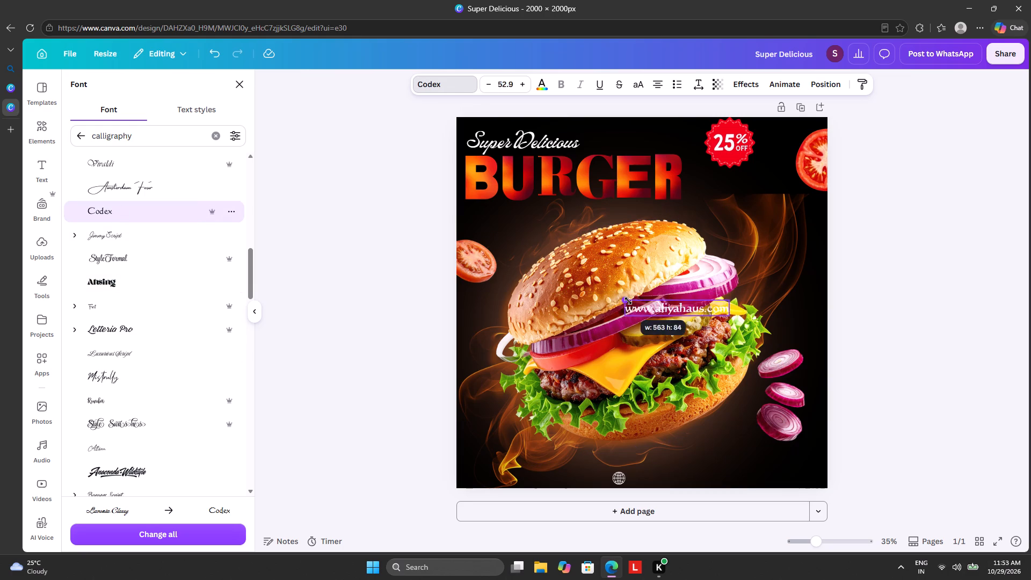
pyautogui.moveTo(628, 301); pyautogui.dragTo(640, 301)
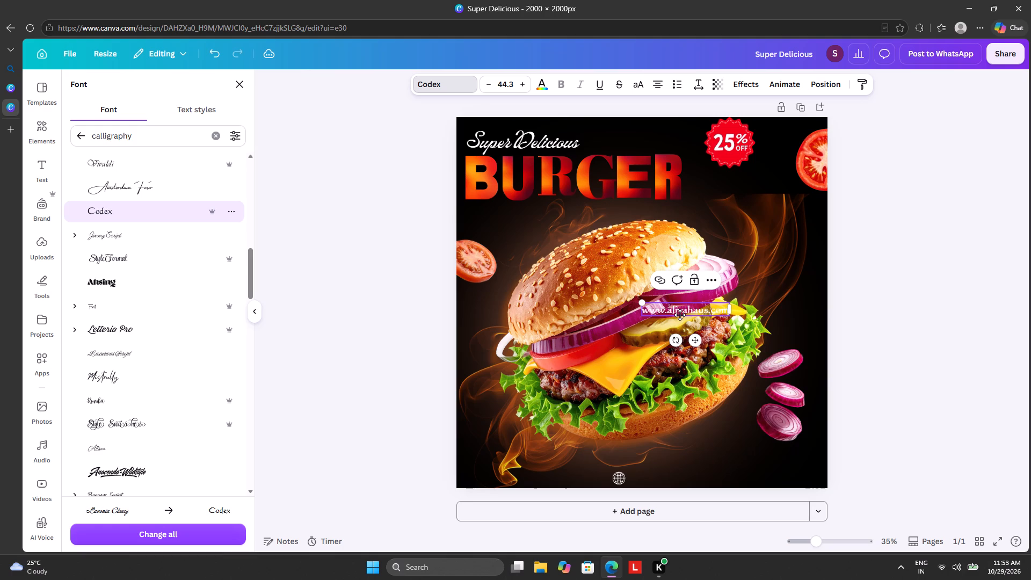
pyautogui.moveTo(693, 336); pyautogui.dragTo(693, 506)
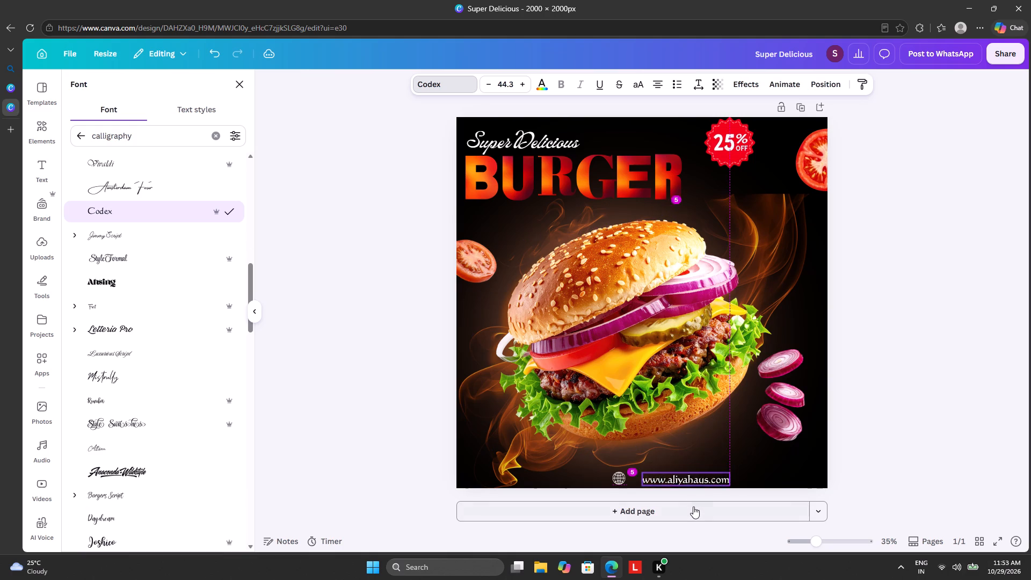
pyautogui.moveTo(693, 506); pyautogui.dragTo(678, 502)
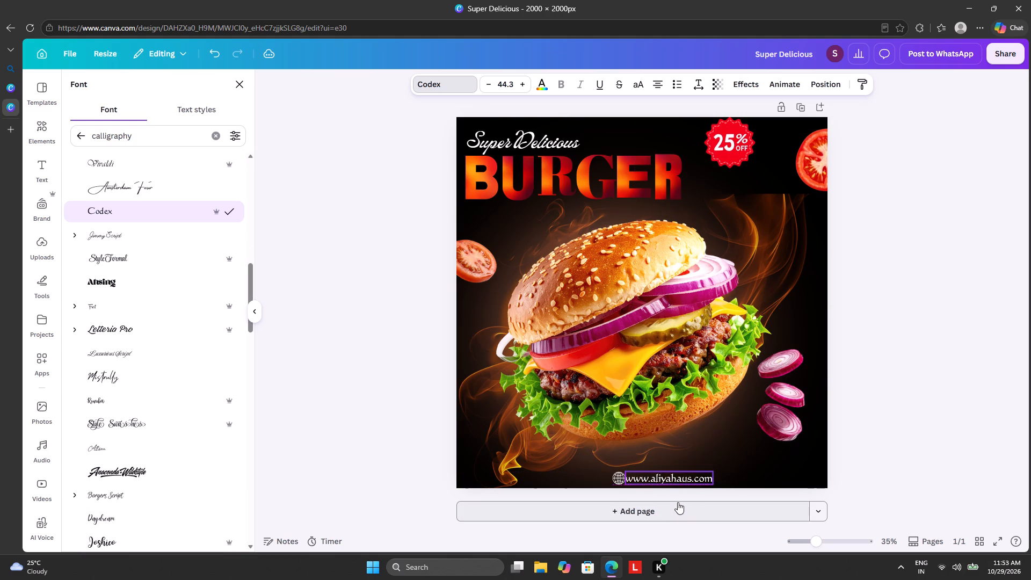
pyautogui.moveTo(678, 502); pyautogui.dragTo(680, 503)
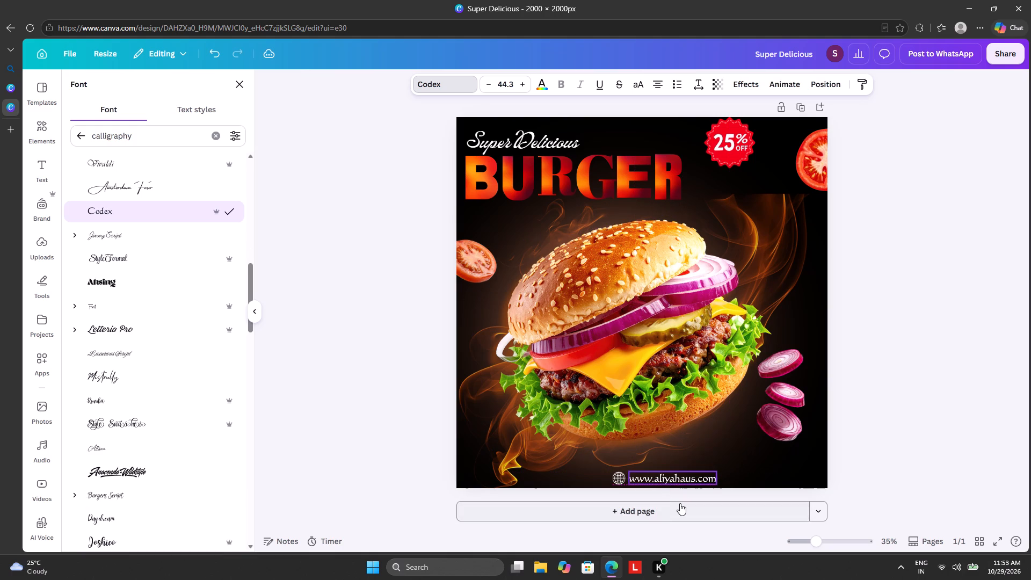
pyautogui.moveTo(680, 503); pyautogui.dragTo(680, 504)
pyautogui.moveTo(680, 504); pyautogui.dragTo(680, 503)
pyautogui.click(425, 431)
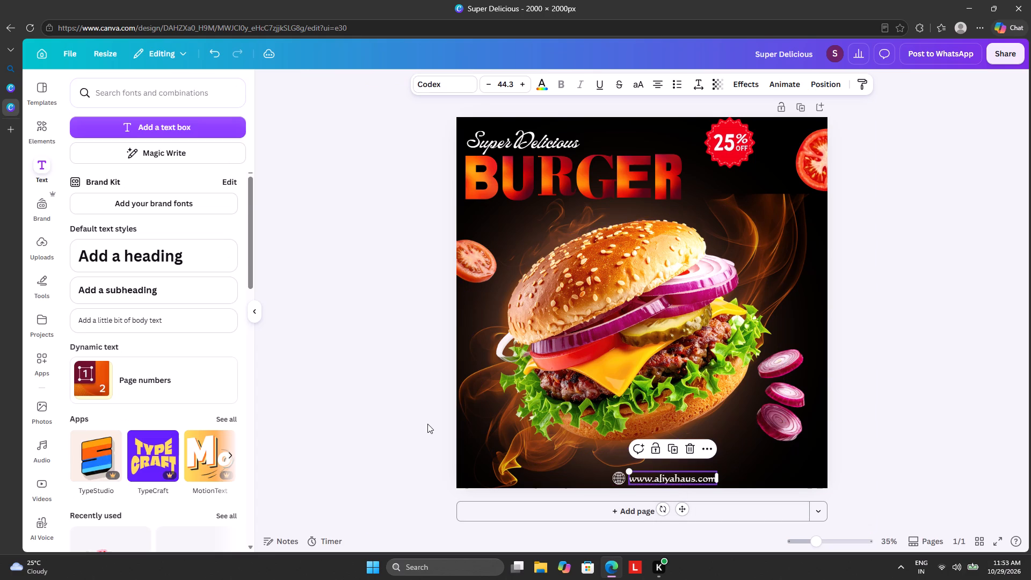
pyautogui.click(431, 416)
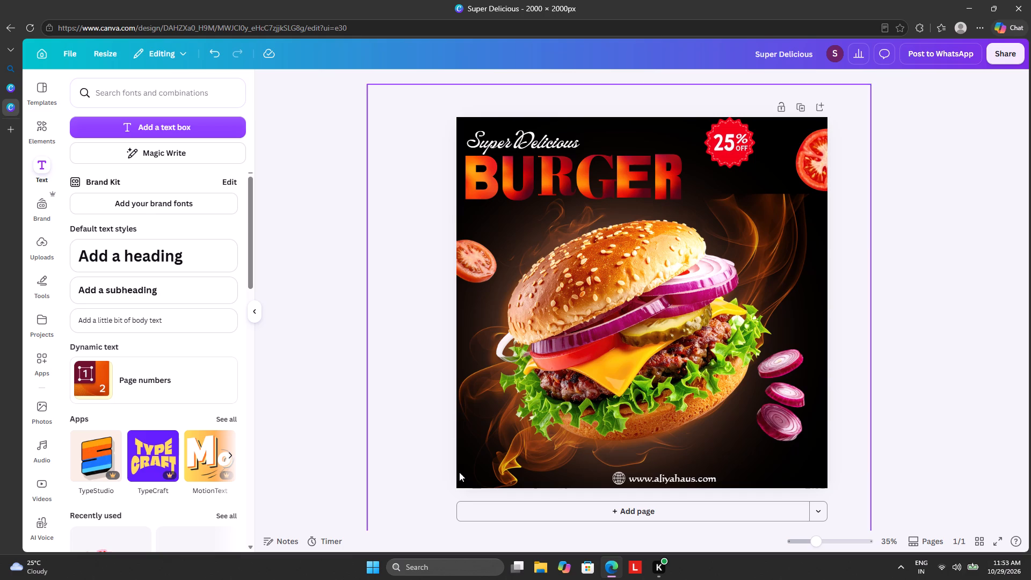
# Move the globe icon left and slightly up along the page's bottom, clear of the website text.
pyautogui.moveTo(618, 475); pyautogui.dragTo(571, 472)
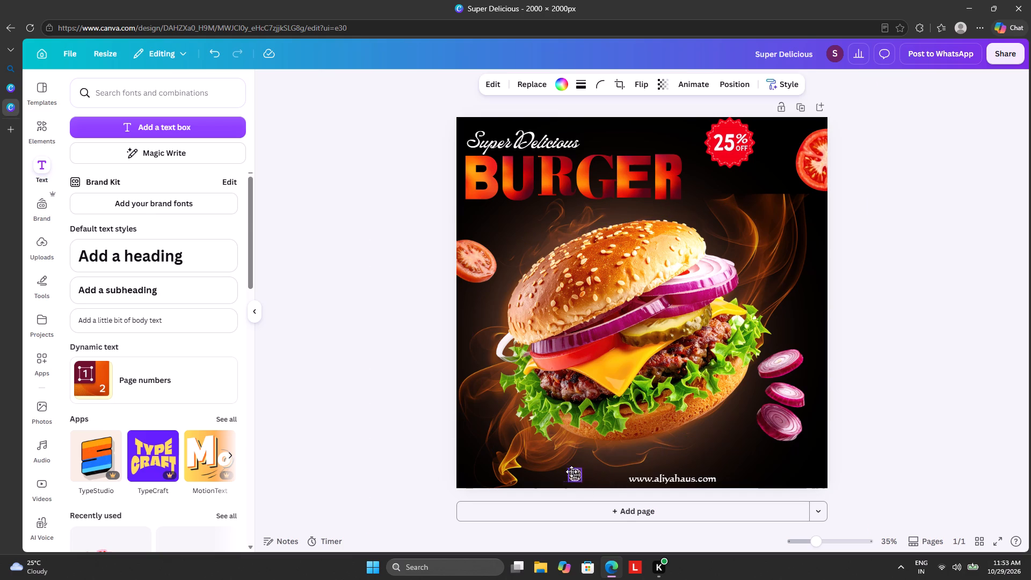
pyautogui.moveTo(571, 472); pyautogui.dragTo(563, 465)
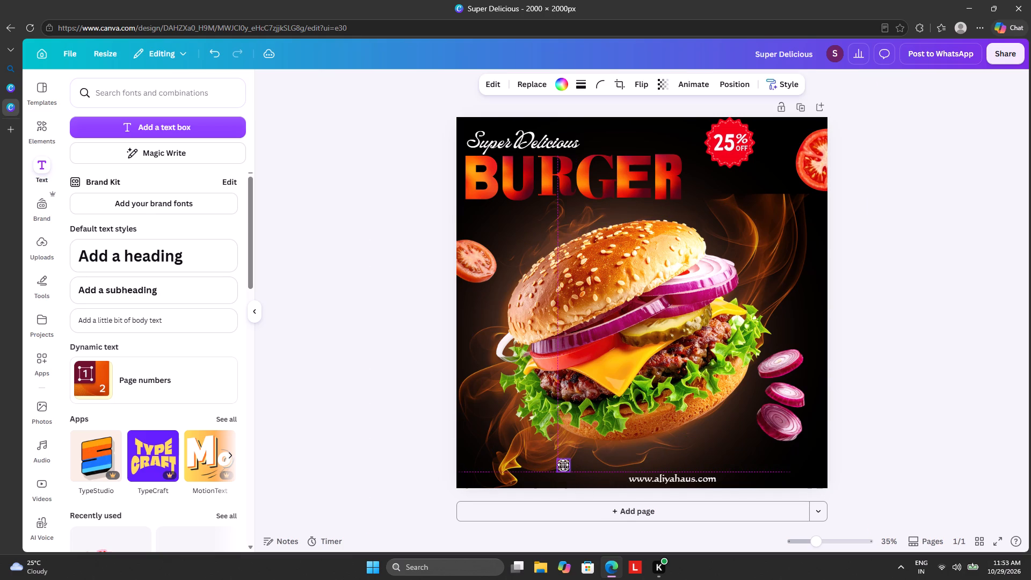
pyautogui.moveTo(563, 465); pyautogui.dragTo(563, 470)
pyautogui.moveTo(560, 465); pyautogui.dragTo(561, 469)
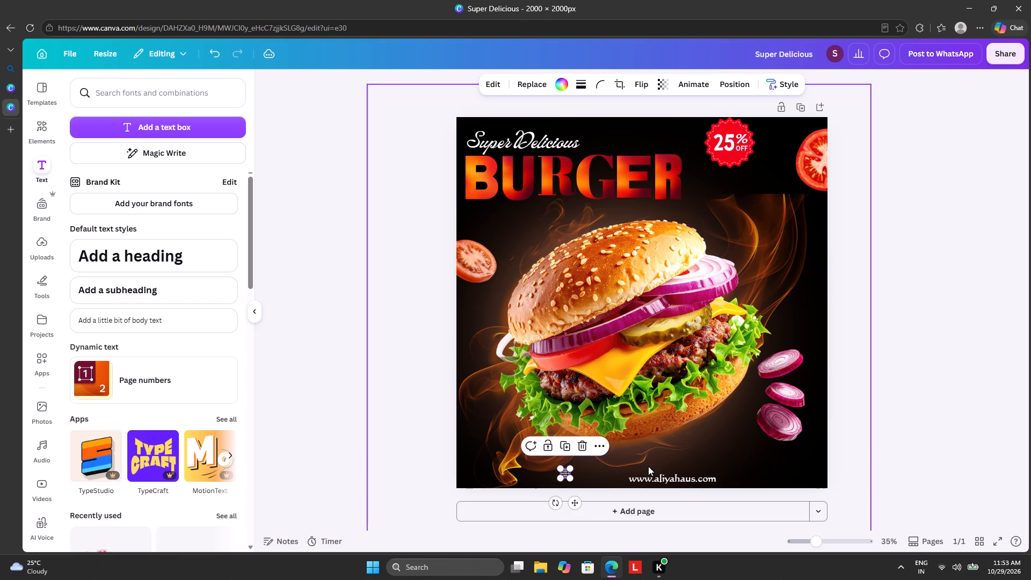
# Move the website text directly beside the relocated globe icon, reducing it to about size 38.7 and closing the gap.
pyautogui.moveTo(650, 476); pyautogui.dragTo(593, 470)
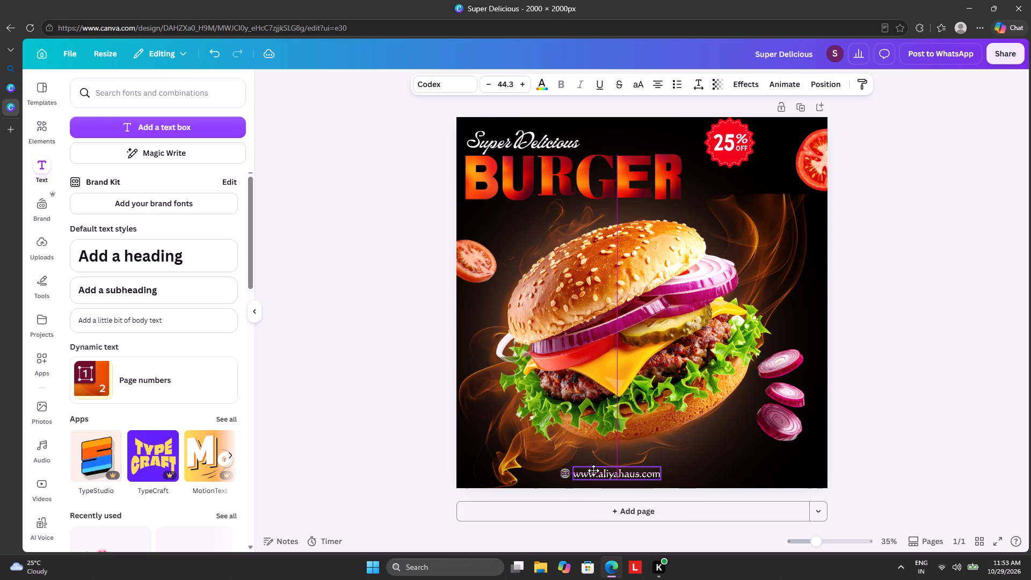
pyautogui.moveTo(593, 470); pyautogui.dragTo(590, 468)
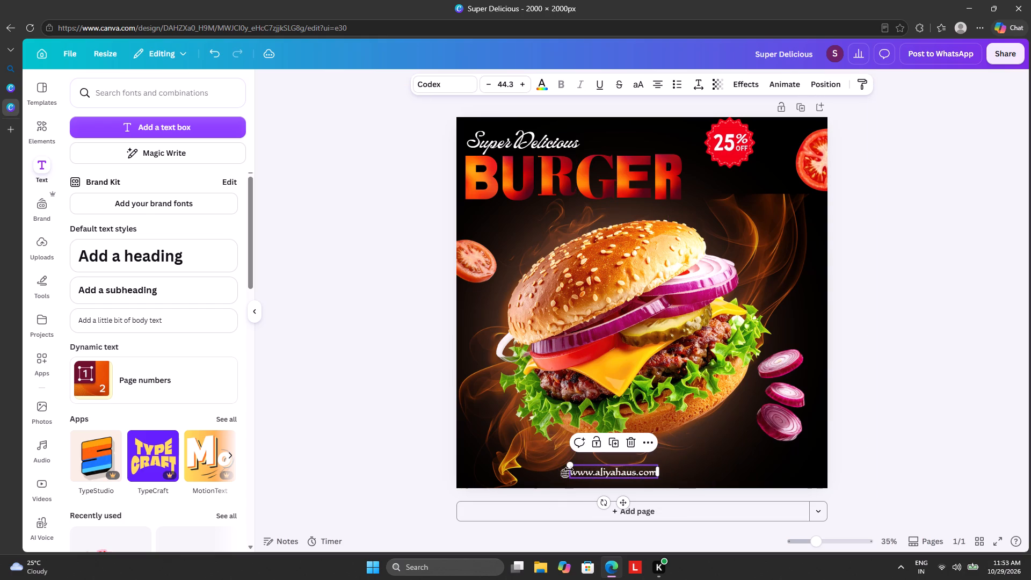
pyautogui.moveTo(569, 466); pyautogui.dragTo(579, 469)
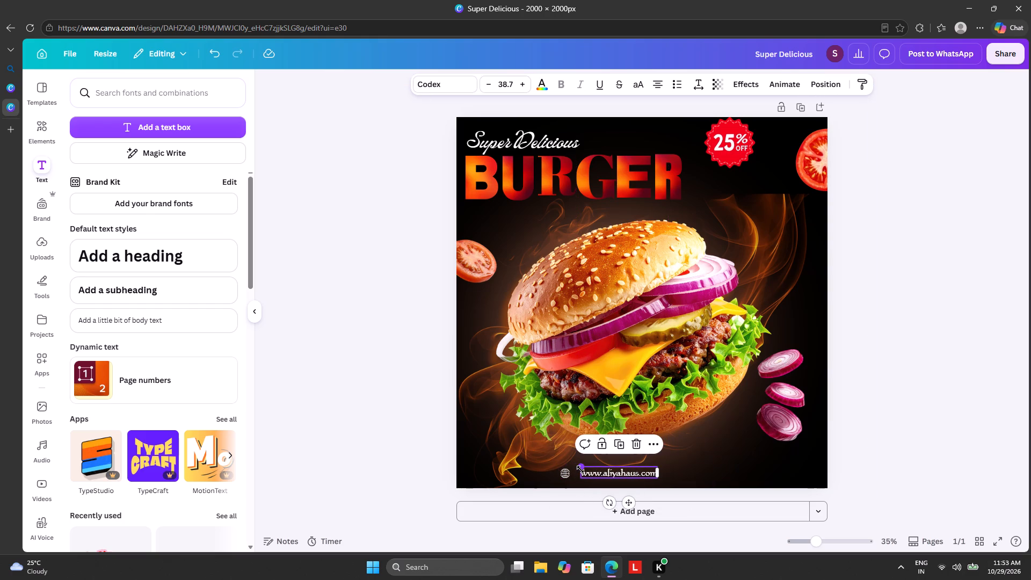
pyautogui.press('Left')
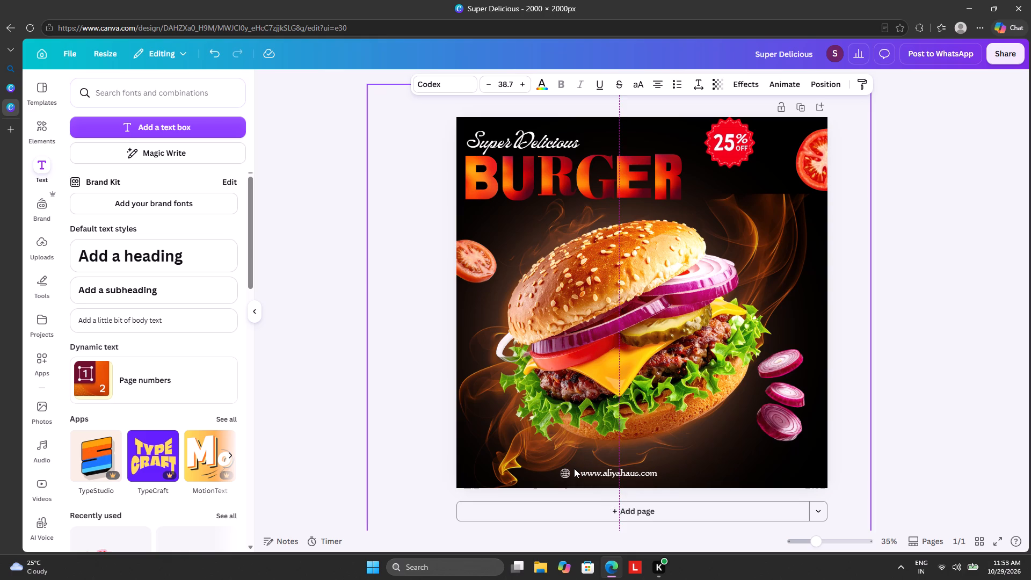
pyautogui.press('Left')
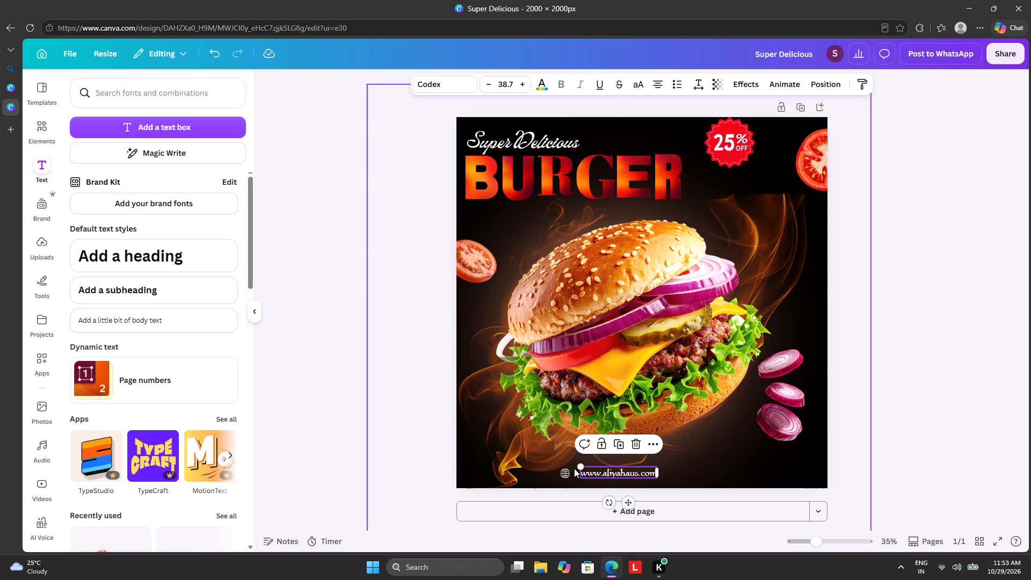
pyautogui.moveTo(612, 470); pyautogui.dragTo(603, 471)
pyautogui.click(933, 380)
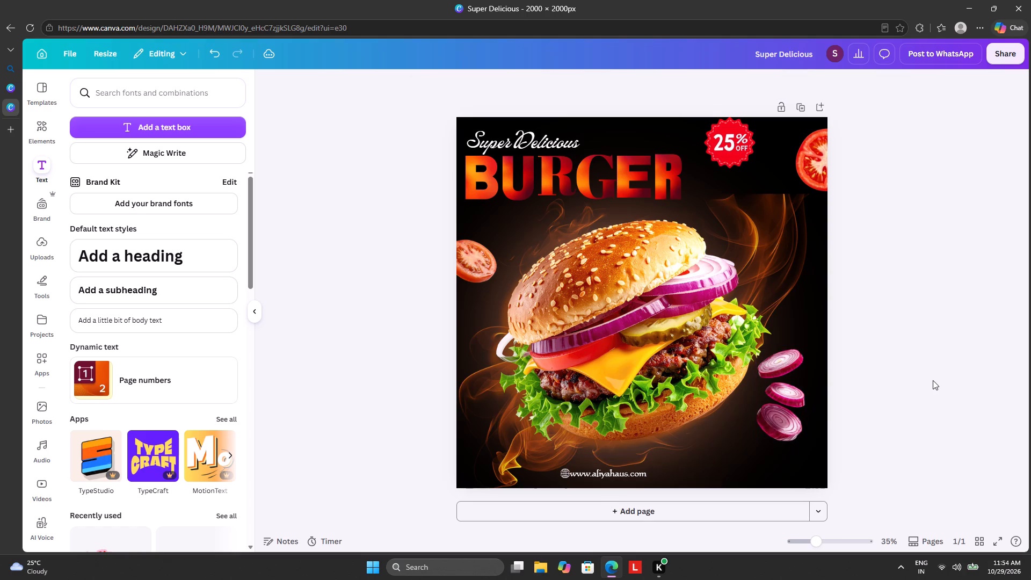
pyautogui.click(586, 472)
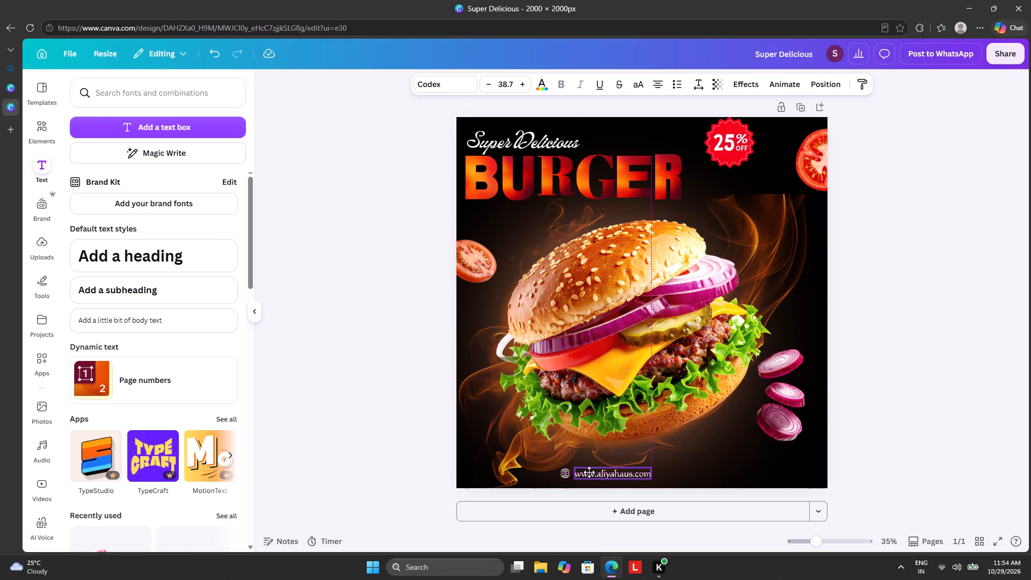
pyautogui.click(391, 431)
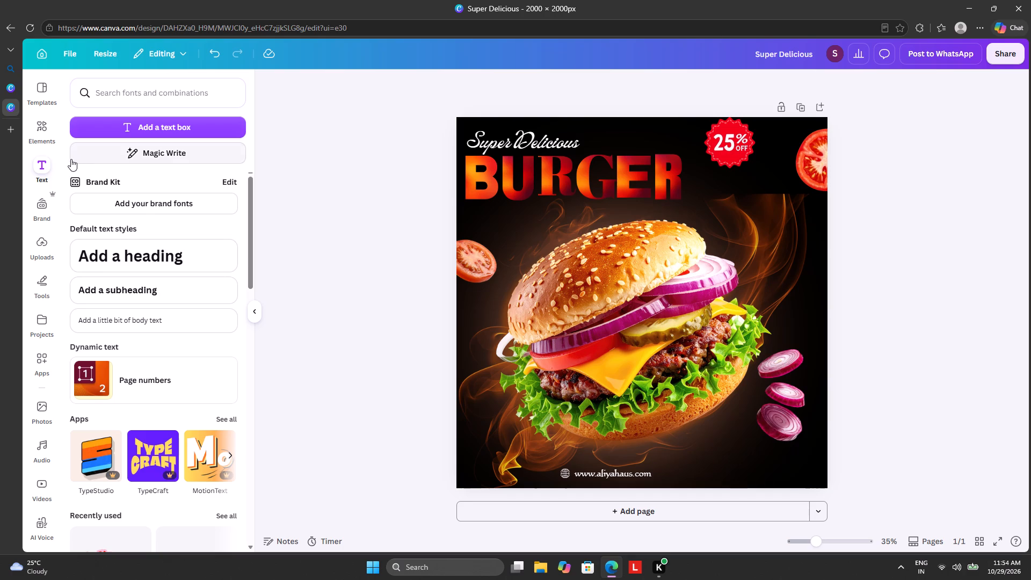
# Search the elements for "inshtagram" and add the black outlined Instagram icon to the page.
pyautogui.click(39, 98)
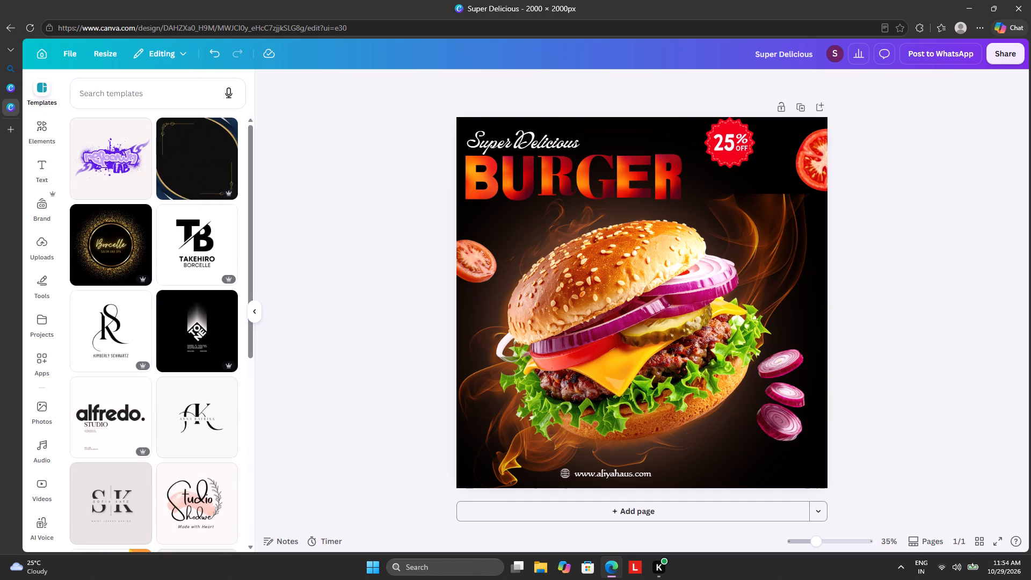
pyautogui.click(33, 124)
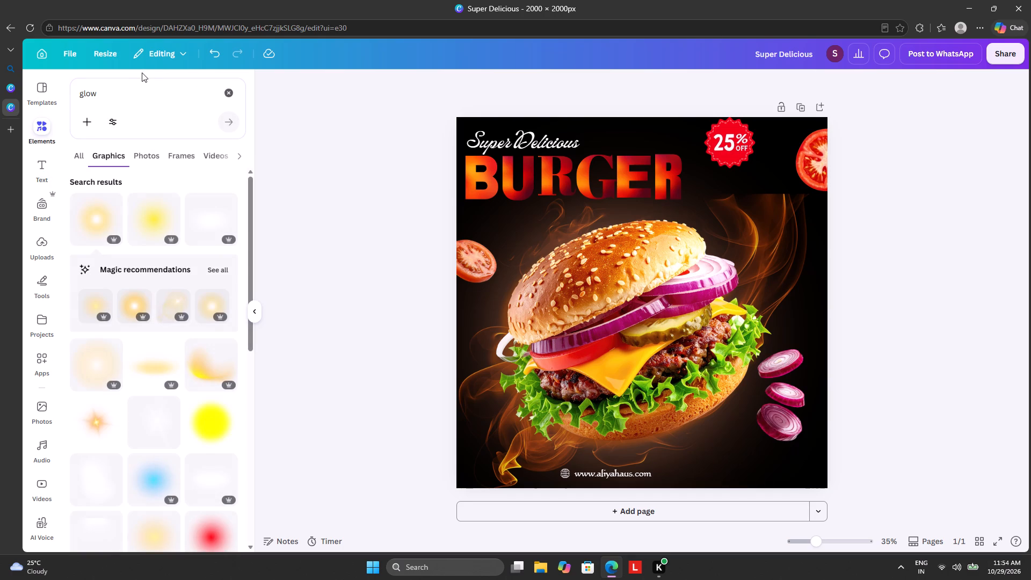
pyautogui.click(233, 96)
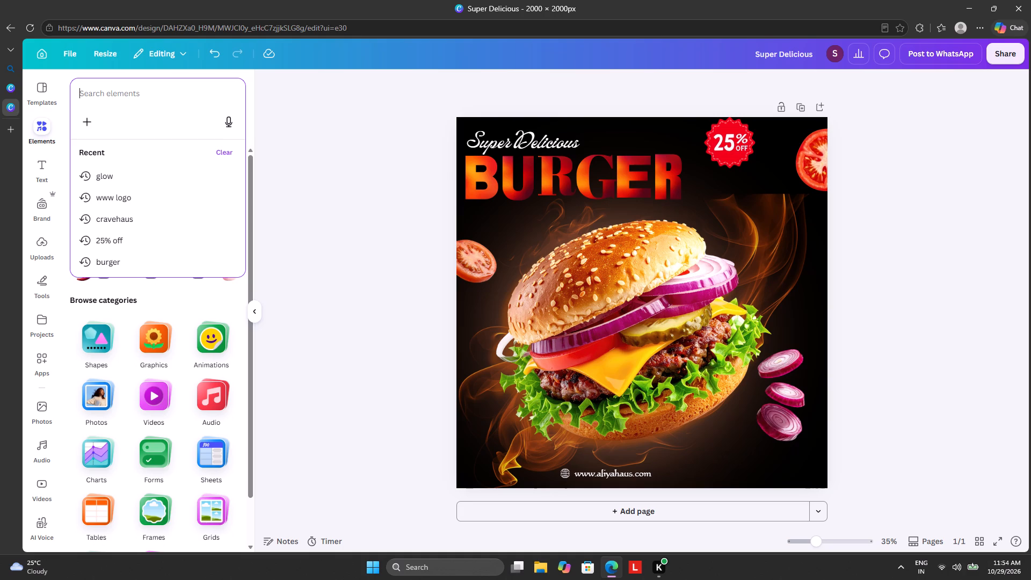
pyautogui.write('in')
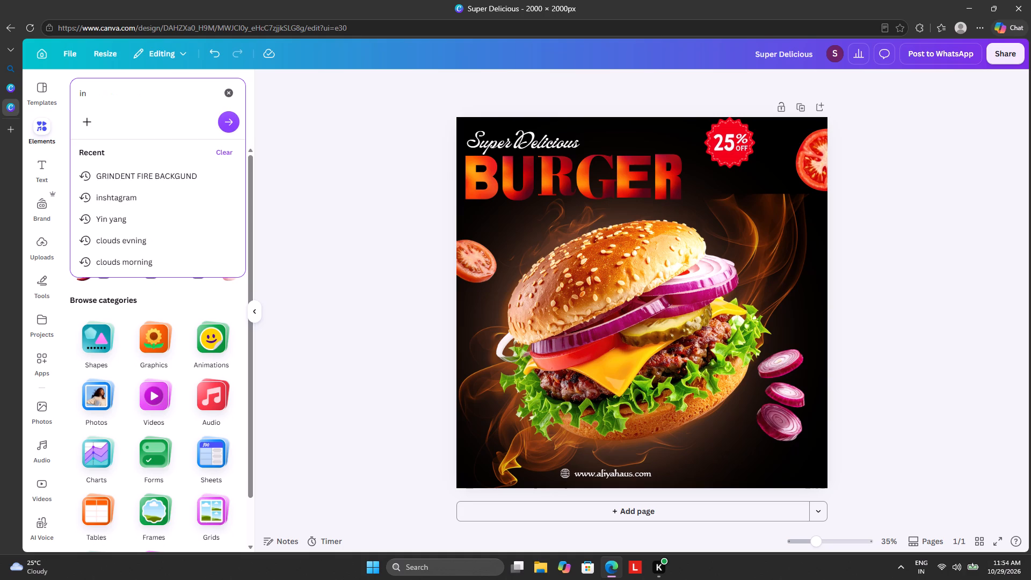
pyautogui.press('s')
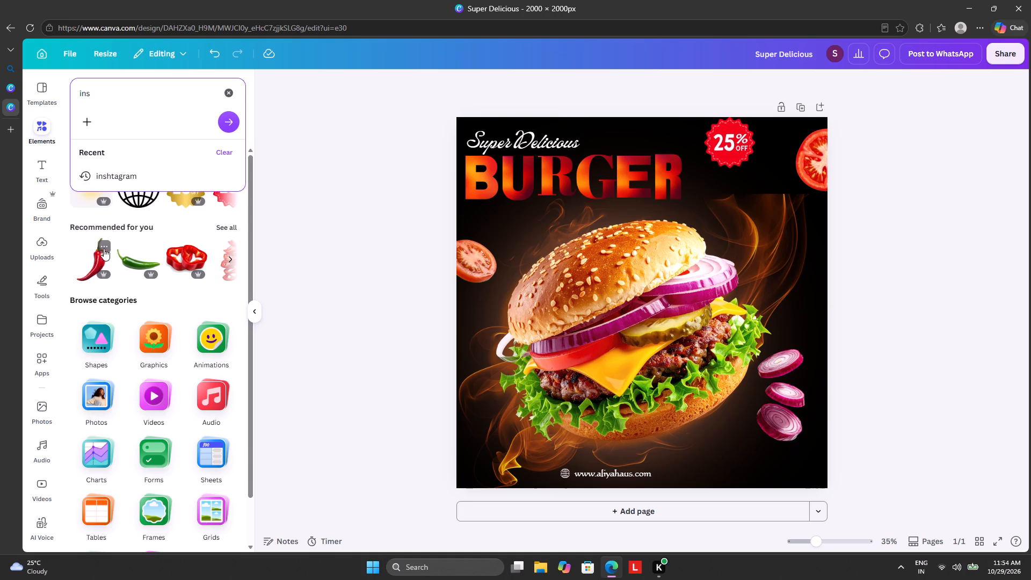
pyautogui.click(135, 179)
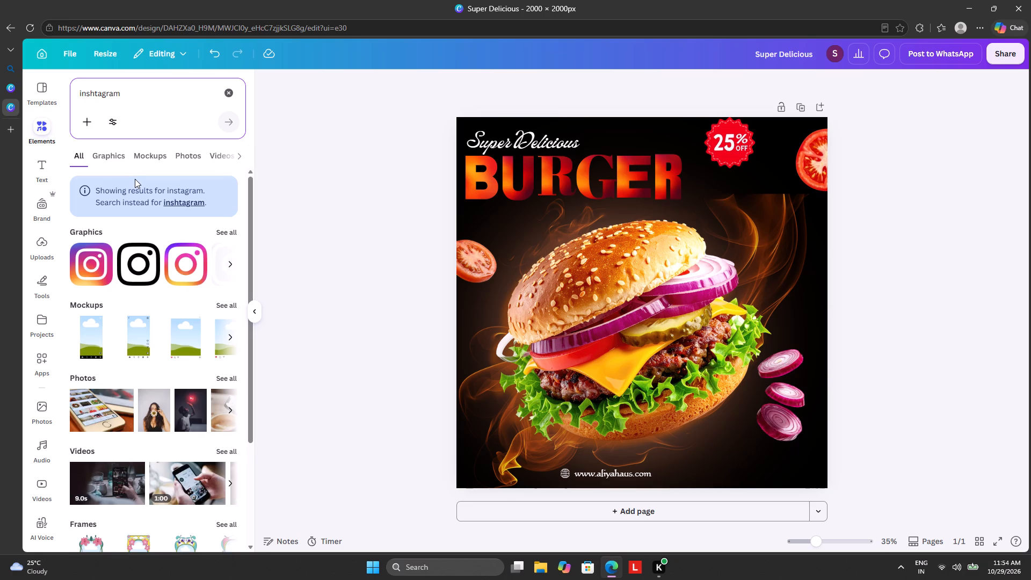
pyautogui.click(144, 248)
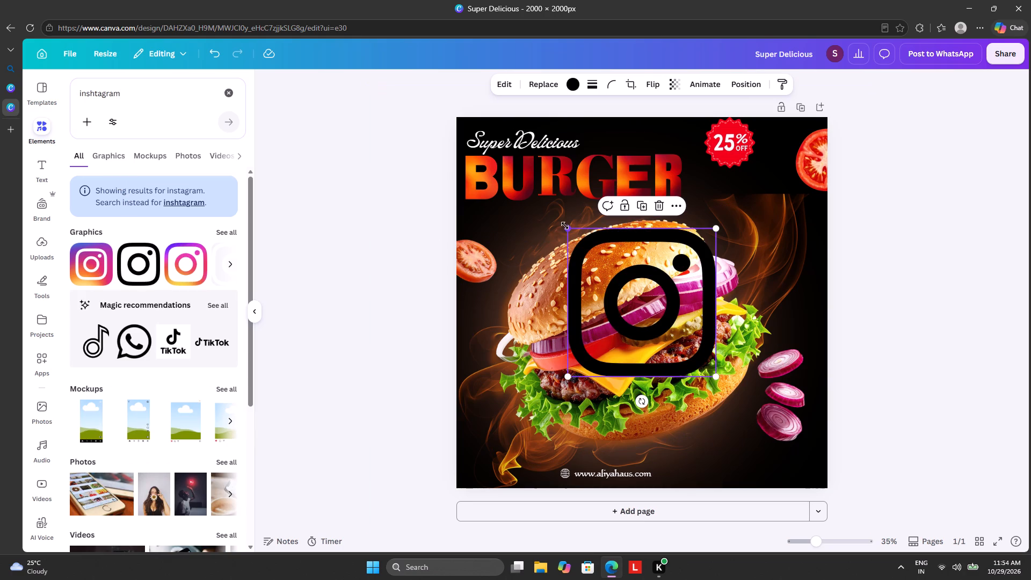
# Shrink the Instagram icon to a small size and place it just right of the website text at the page's bottom.
pyautogui.moveTo(565, 226); pyautogui.dragTo(694, 357)
pyautogui.moveTo(706, 367); pyautogui.dragTo(676, 471)
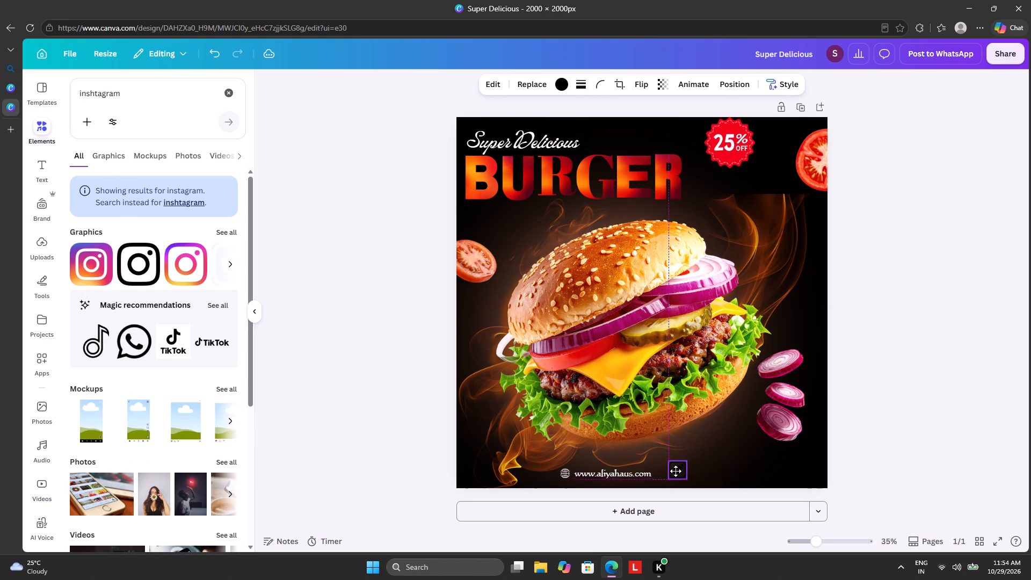
pyautogui.moveTo(676, 471); pyautogui.dragTo(672, 473)
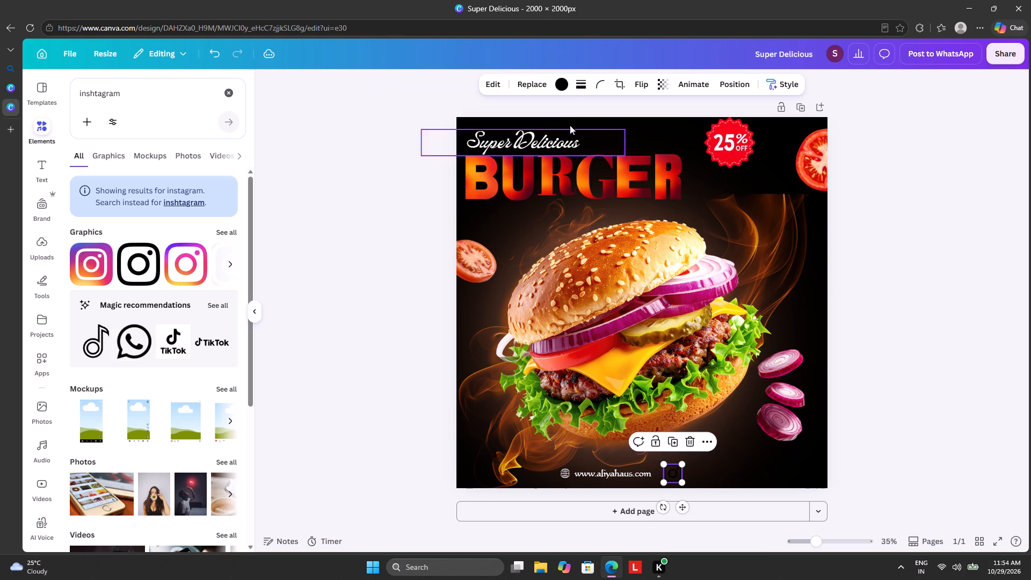
# Change the Instagram icon's colour to white.
pyautogui.click(563, 85)
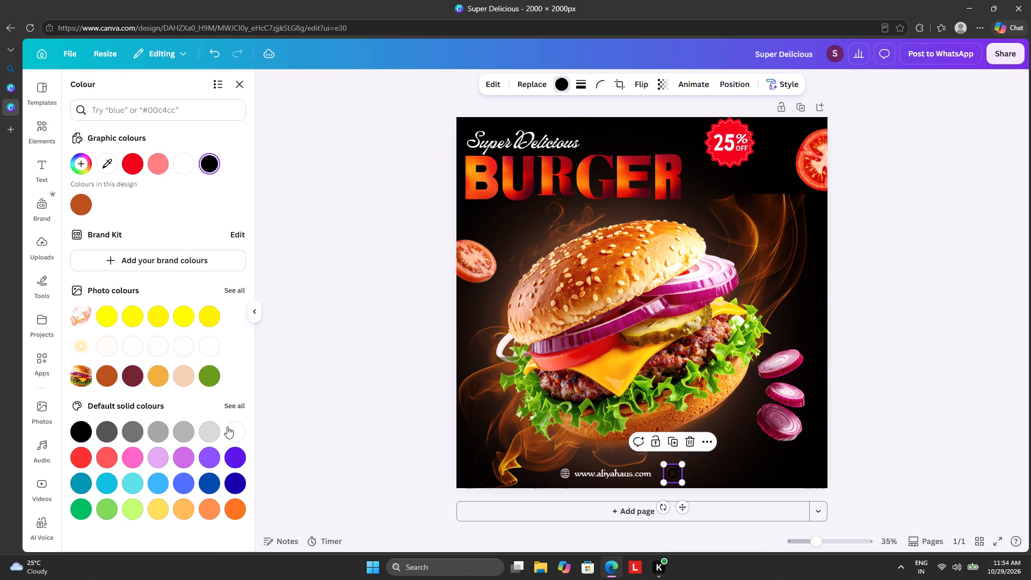
pyautogui.click(232, 430)
pyautogui.click(320, 367)
pyautogui.click(340, 353)
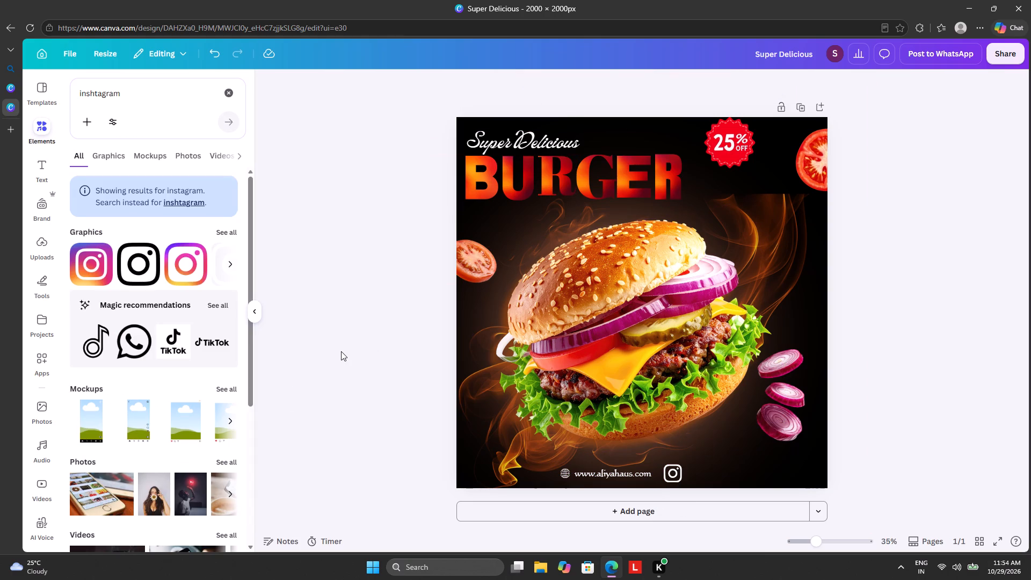
# Shrink the Instagram icon further and align it level with the website text along the page's bottom.
pyautogui.click(669, 473)
pyautogui.moveTo(664, 464); pyautogui.dragTo(670, 471)
pyautogui.moveTo(689, 513); pyautogui.dragTo(687, 507)
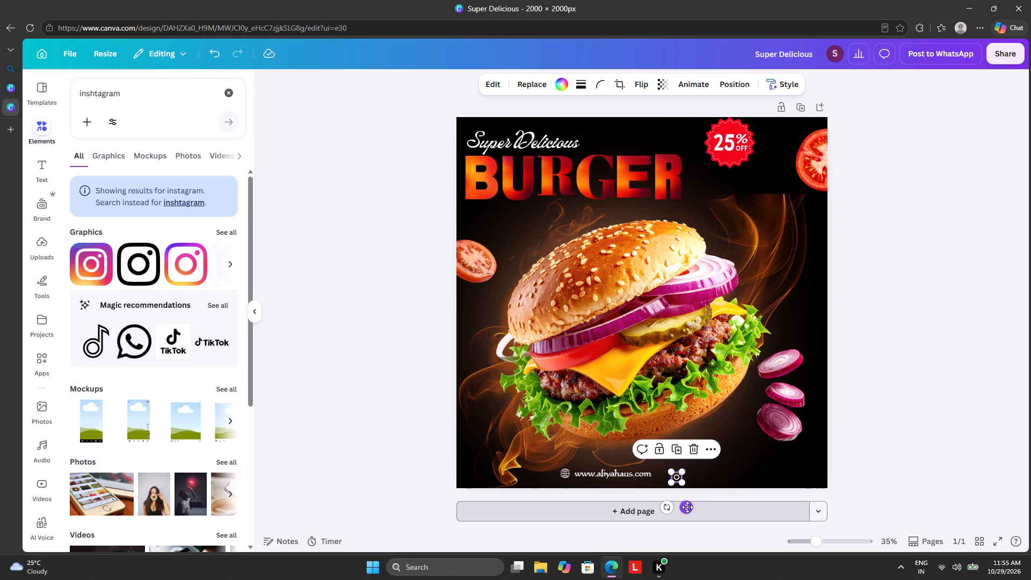
pyautogui.moveTo(687, 507); pyautogui.dragTo(684, 504)
pyautogui.click(686, 508)
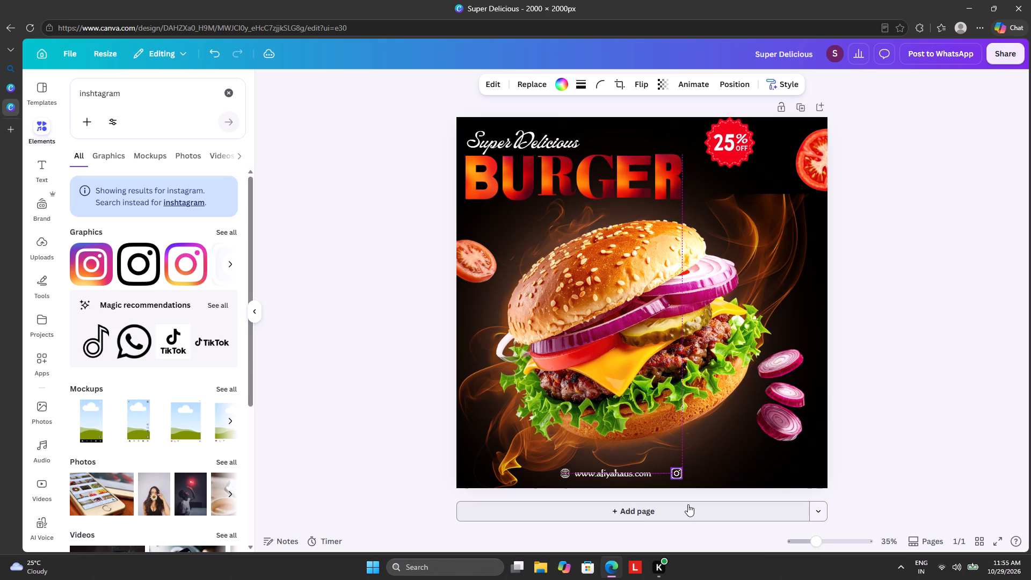
pyautogui.click(431, 419)
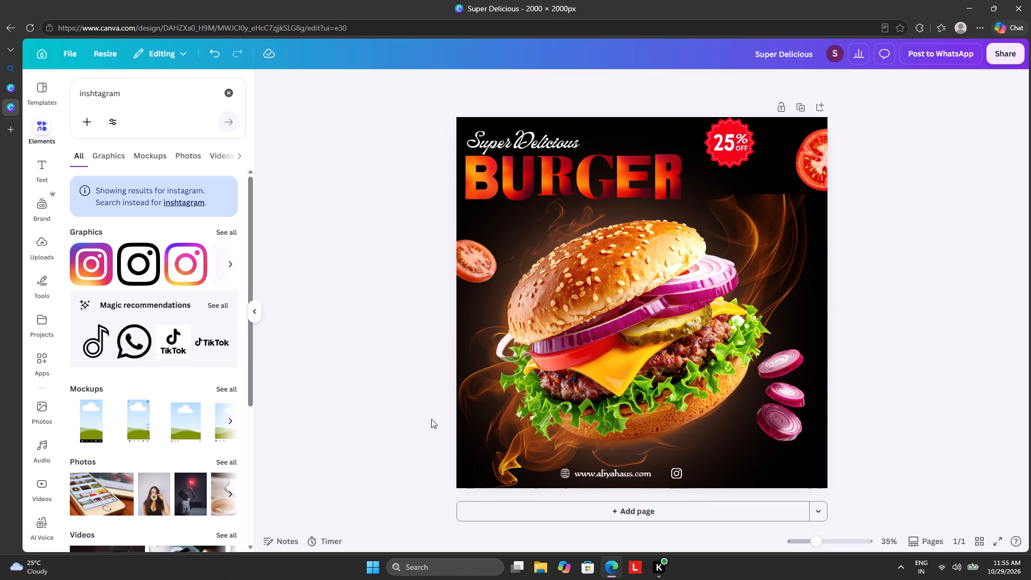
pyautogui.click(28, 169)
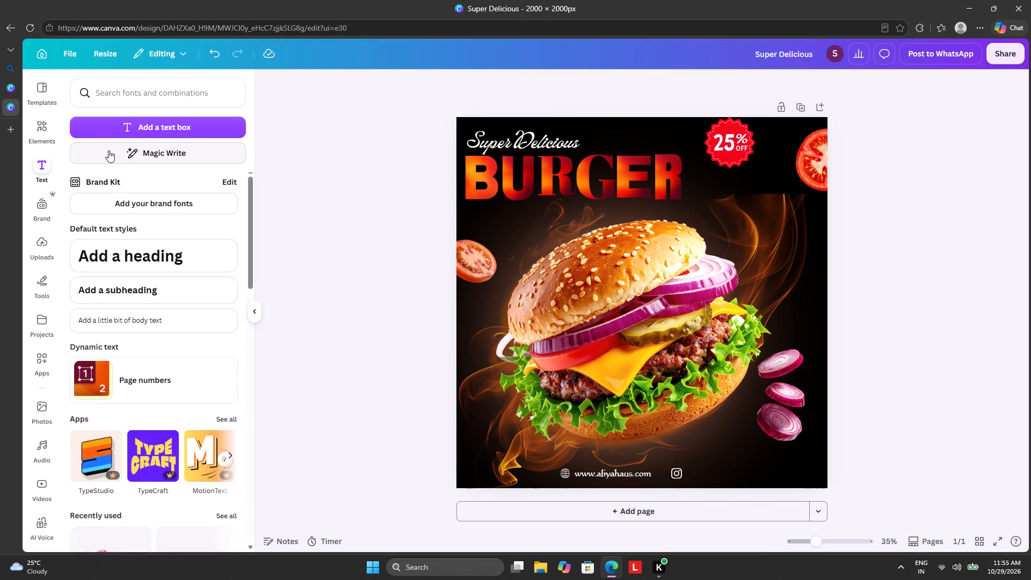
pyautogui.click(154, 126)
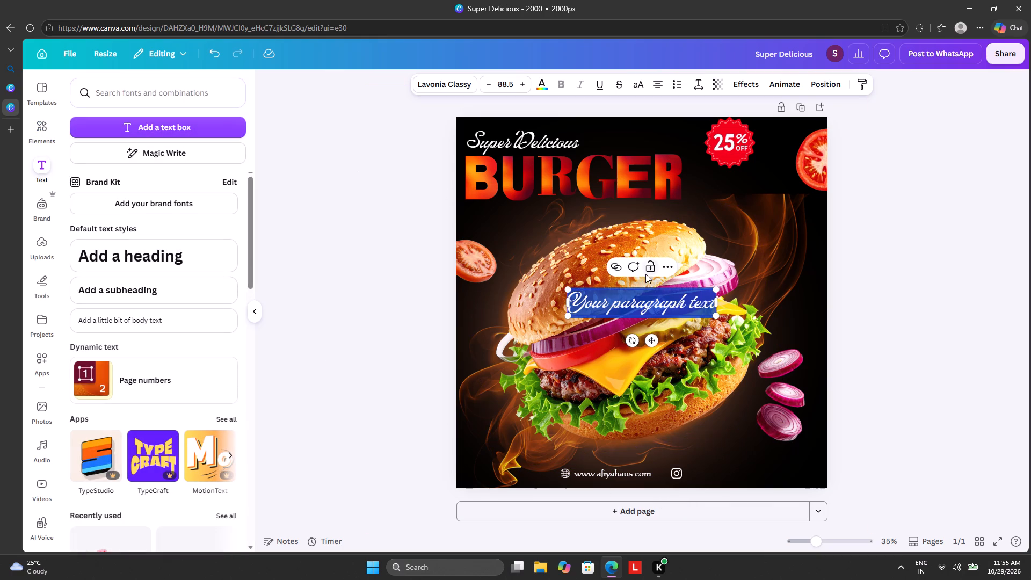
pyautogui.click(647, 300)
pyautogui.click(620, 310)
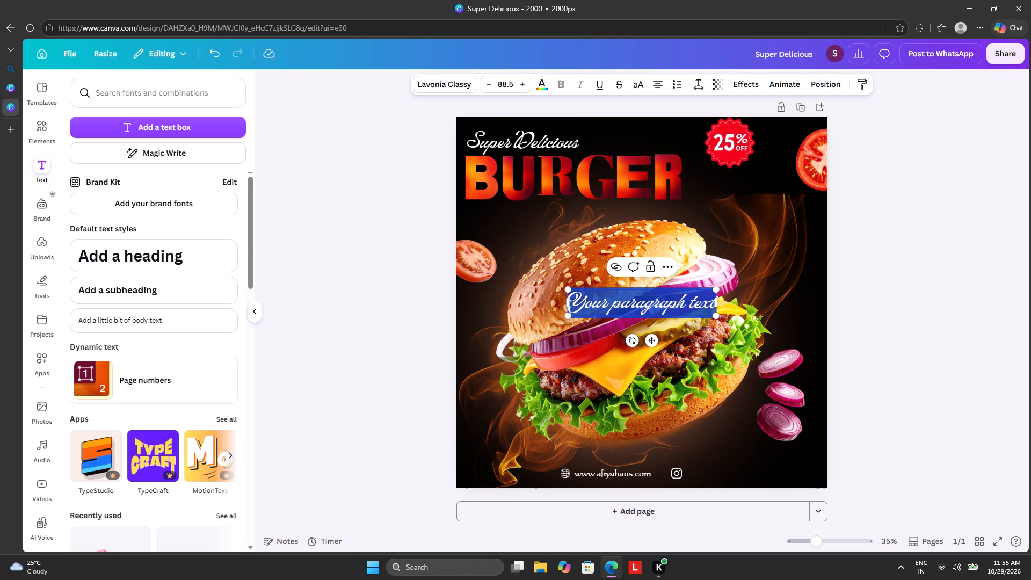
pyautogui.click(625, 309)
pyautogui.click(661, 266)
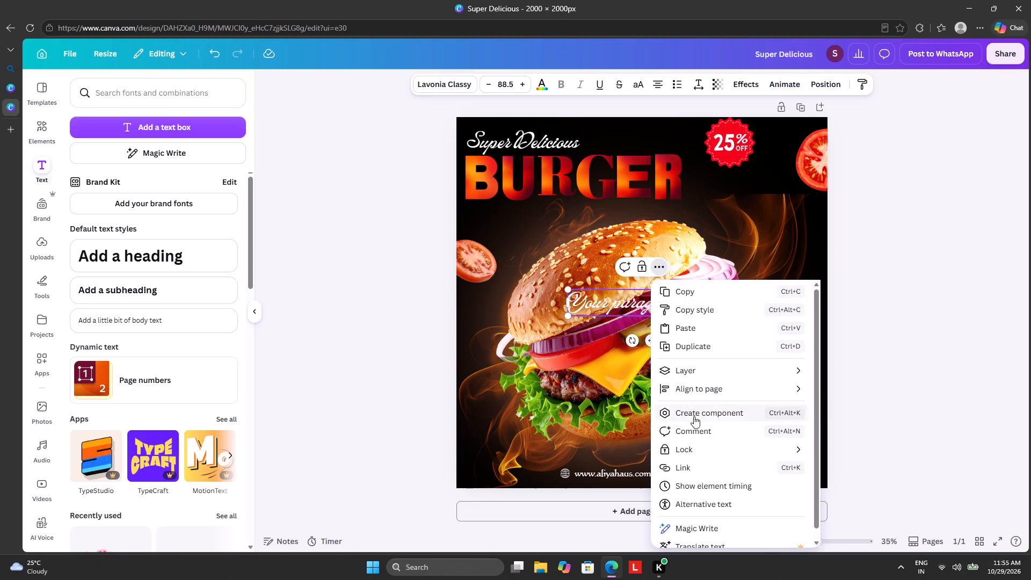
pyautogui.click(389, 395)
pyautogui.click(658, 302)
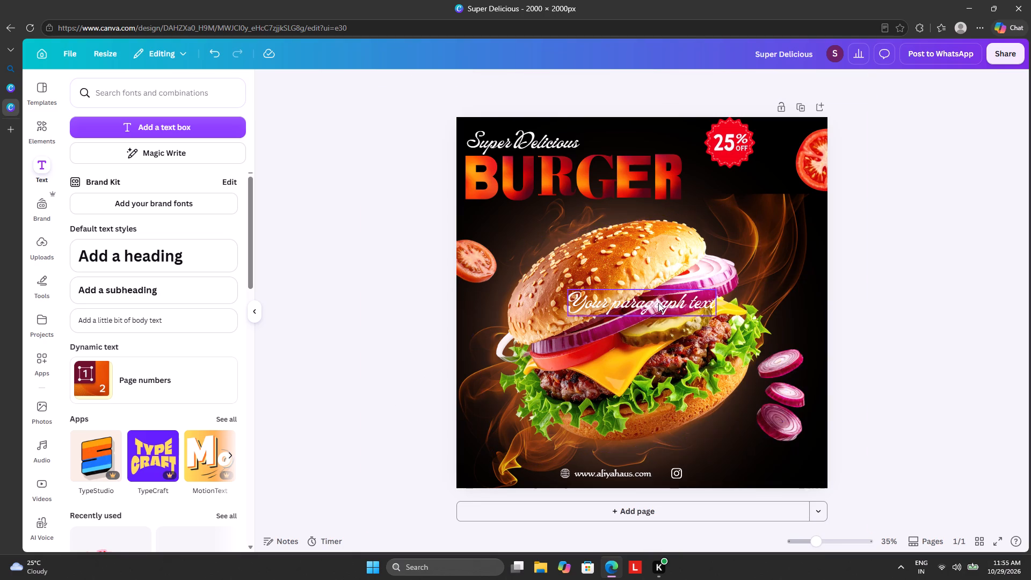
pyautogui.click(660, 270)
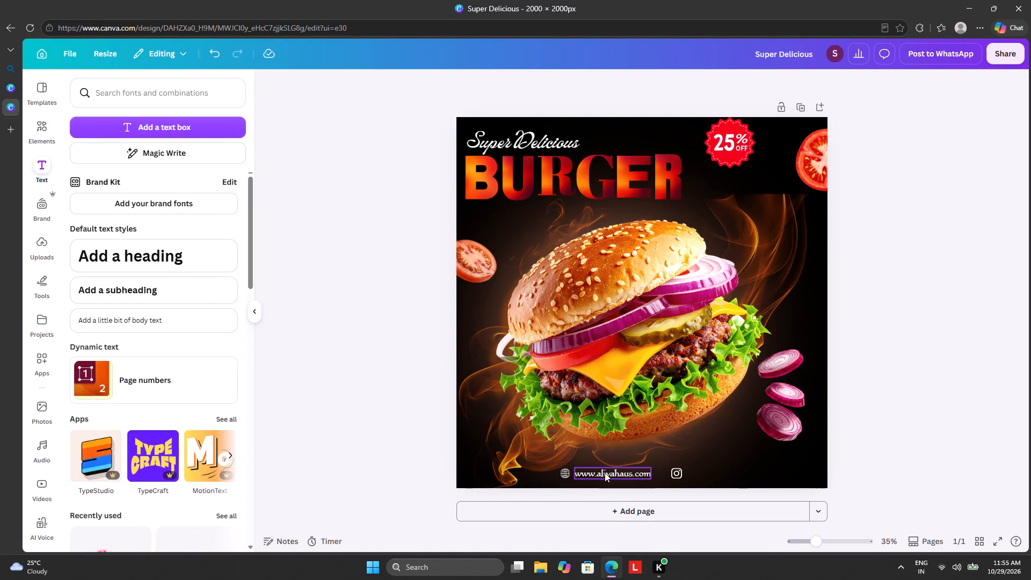
# Duplicate the website text and place the copy to the right of the Instagram icon.
pyautogui.click(605, 473)
pyautogui.click(615, 443)
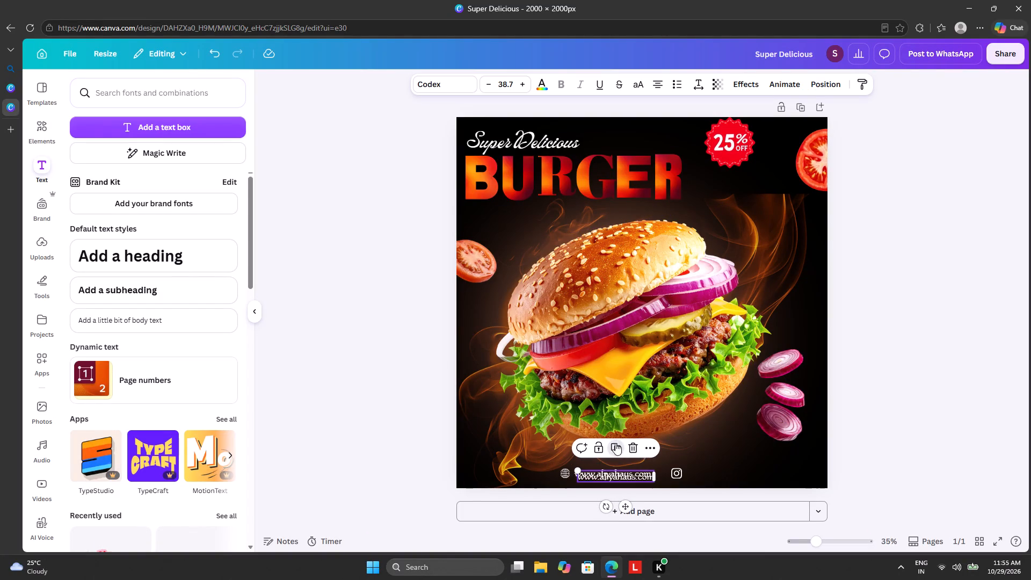
pyautogui.moveTo(627, 471); pyautogui.dragTo(740, 465)
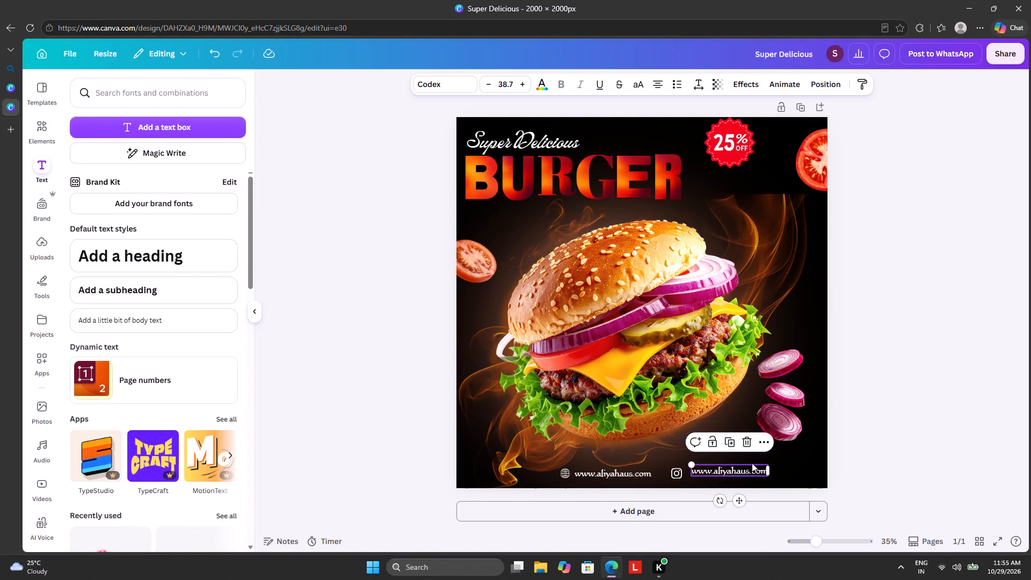
pyautogui.click(764, 469)
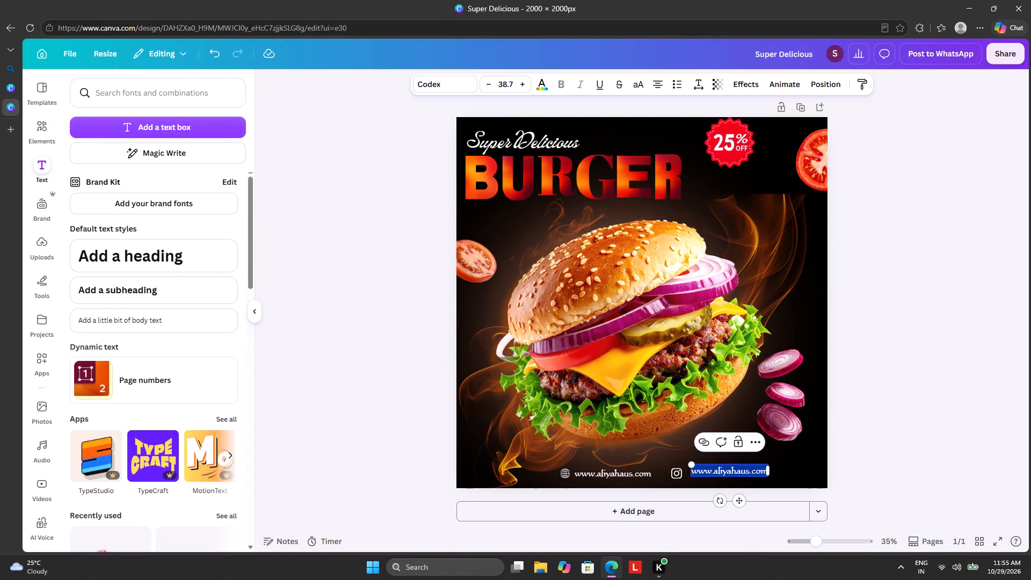
pyautogui.press('BackSpace')
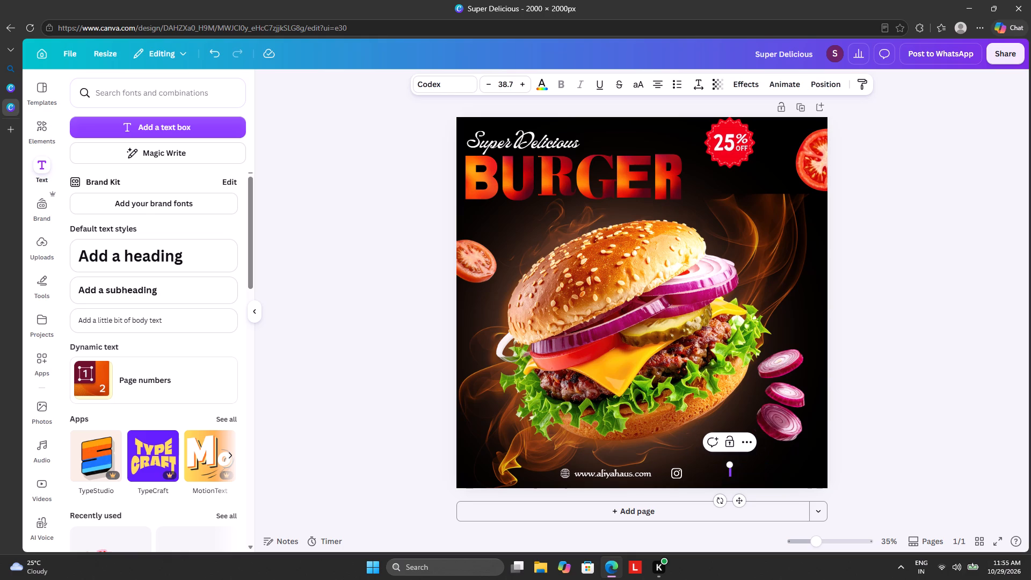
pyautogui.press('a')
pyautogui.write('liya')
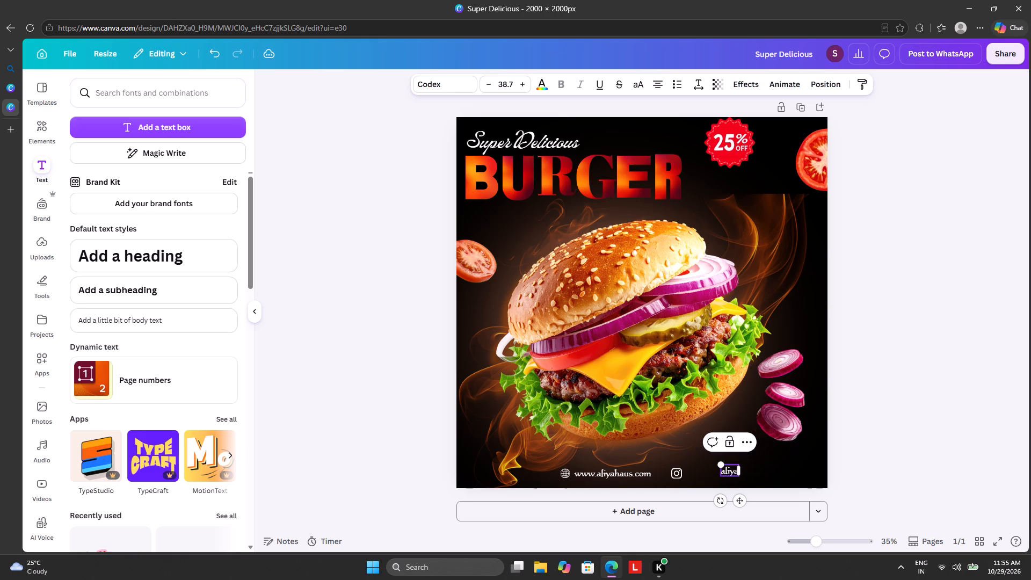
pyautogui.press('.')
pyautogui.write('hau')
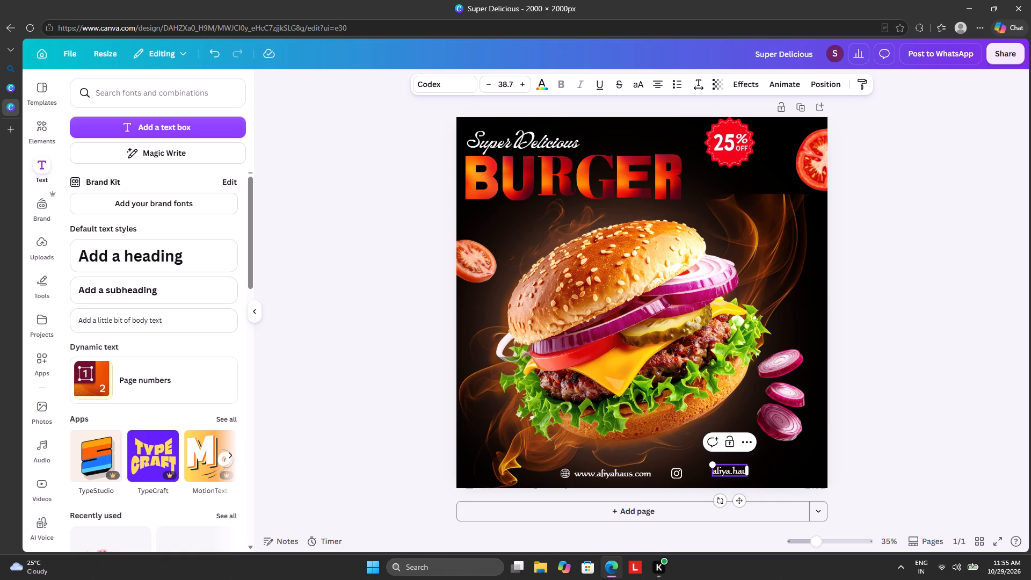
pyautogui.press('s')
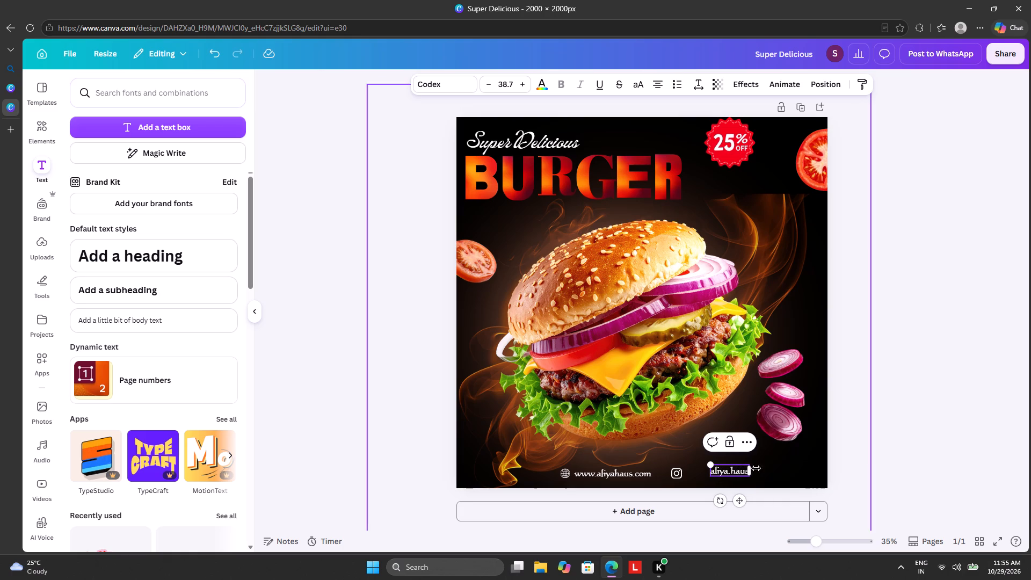
# Reduce the aliya.haus text to about size 28.8 and place it directly right of the Instagram icon, level with it.
pyautogui.moveTo(712, 466); pyautogui.dragTo(716, 466)
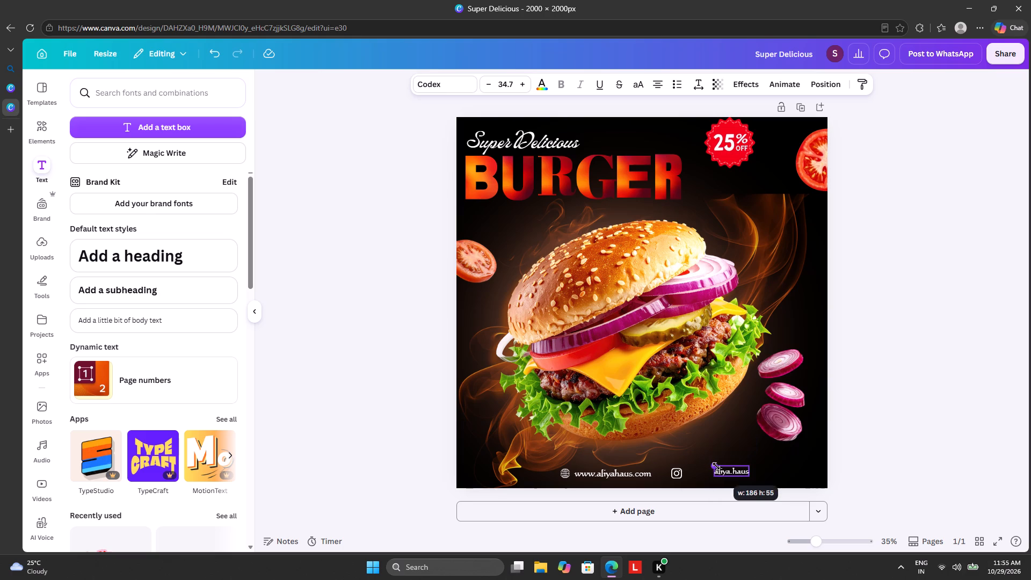
pyautogui.moveTo(716, 466); pyautogui.dragTo(721, 468)
pyautogui.moveTo(743, 497); pyautogui.dragTo(707, 499)
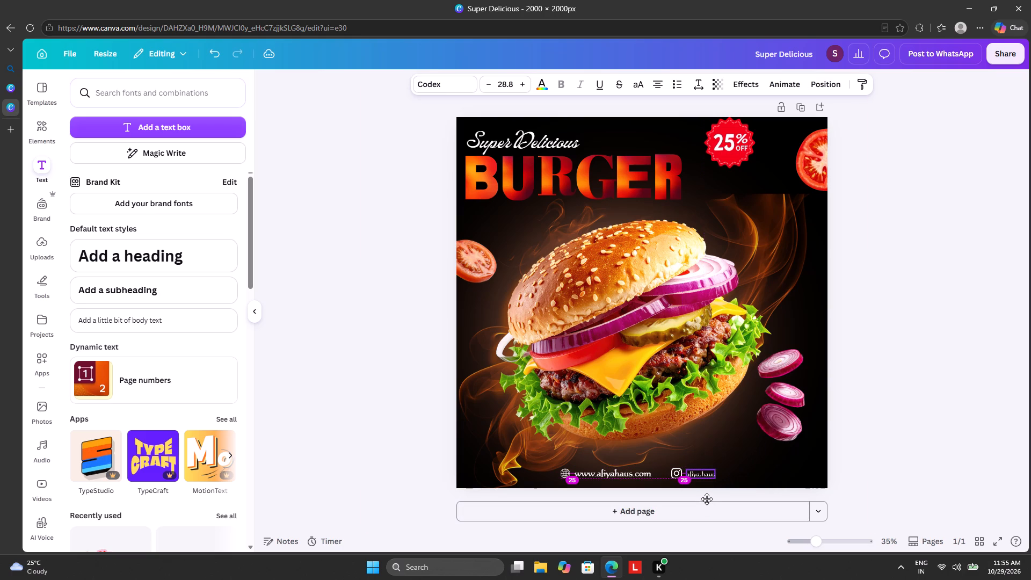
pyautogui.moveTo(707, 499); pyautogui.dragTo(707, 498)
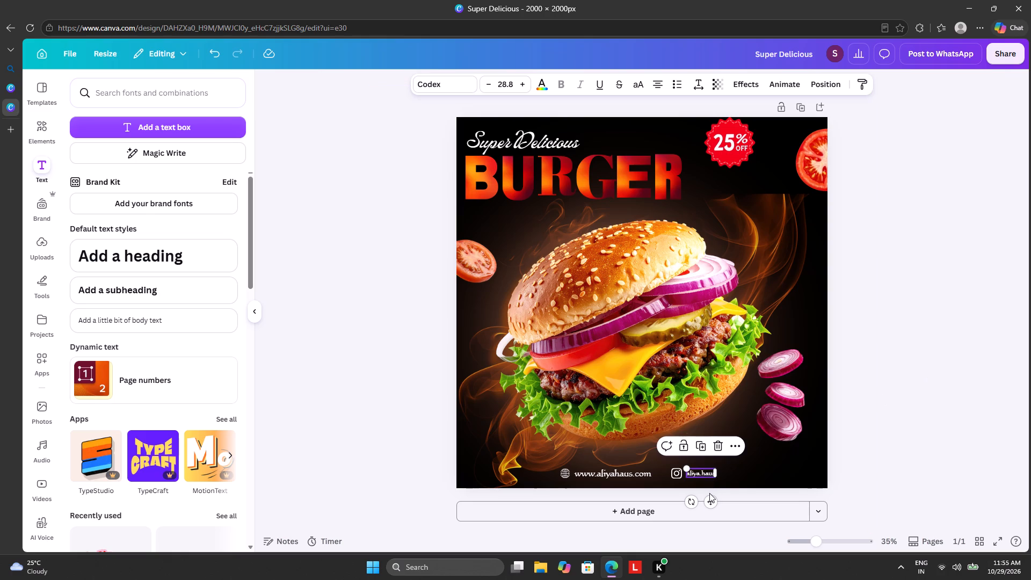
pyautogui.click(708, 502)
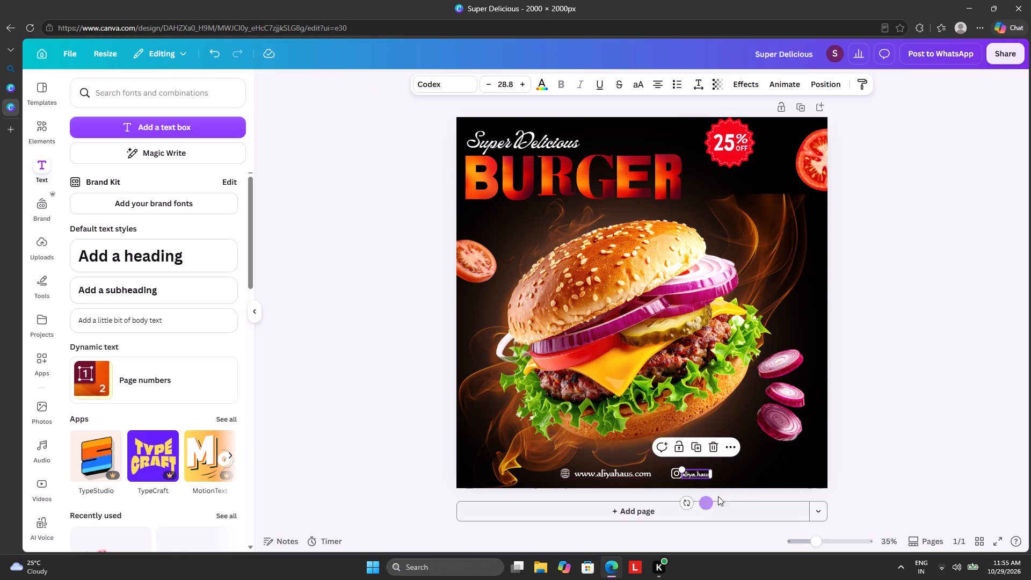
pyautogui.click(938, 409)
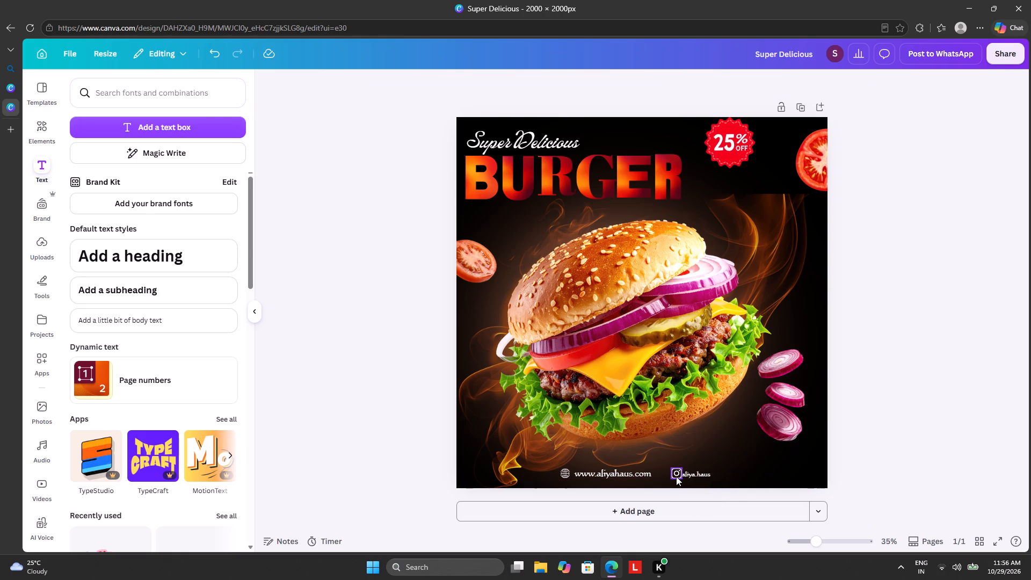
# Nudge the Instagram icon slightly left to open a small gap before the aliya.haus text.
pyautogui.click(676, 476)
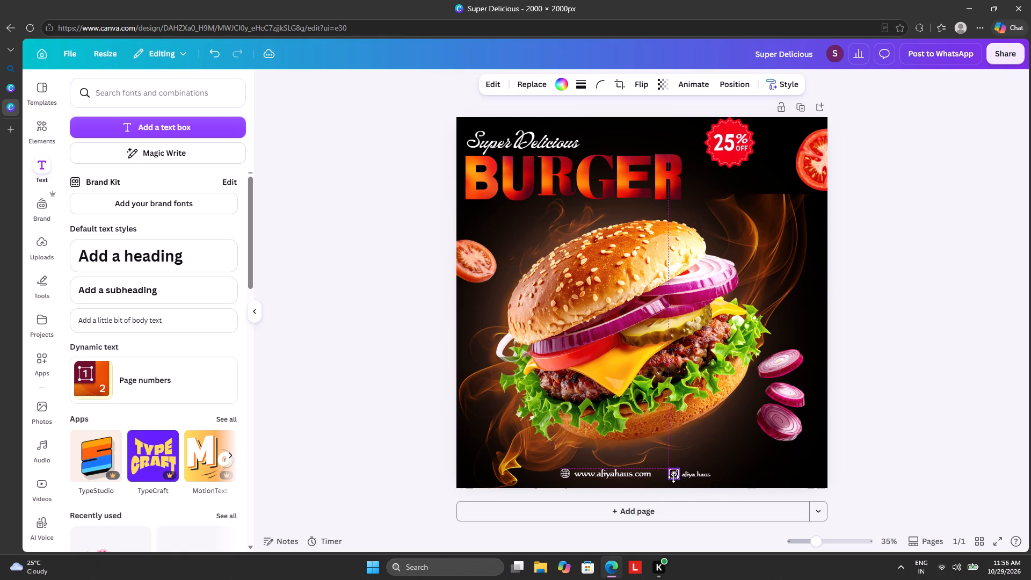
pyautogui.click(993, 398)
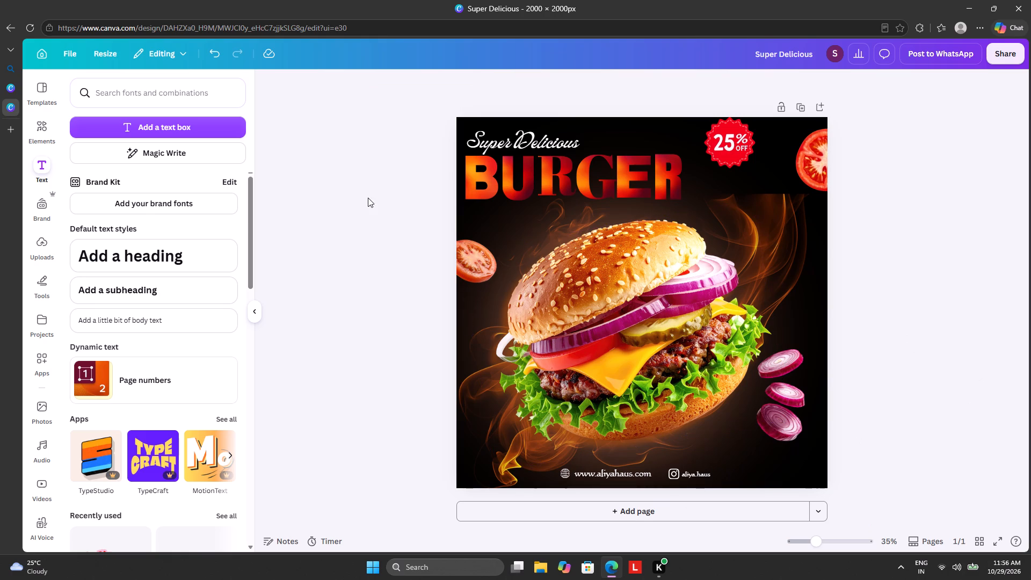
# Clear the previous Instagram query from the elements search.
pyautogui.click(33, 141)
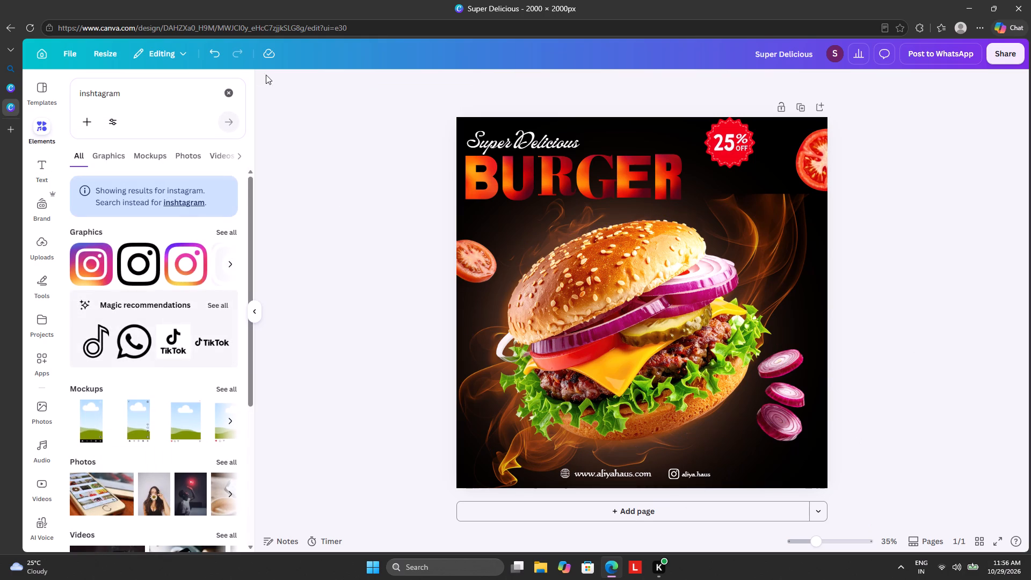
pyautogui.click(231, 89)
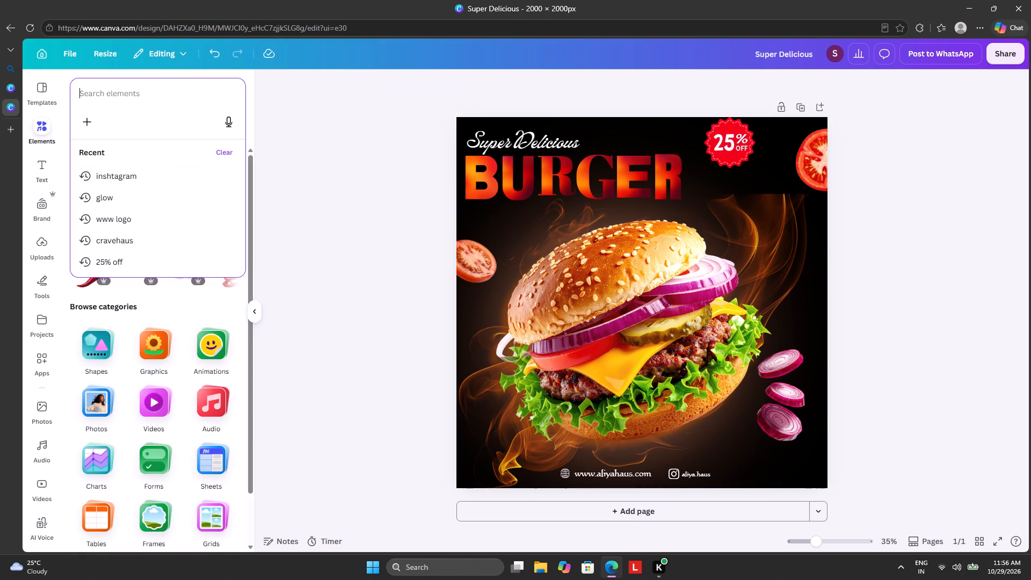
# Search the element graphics for PHONE and add the circled ringing-handset icon to the page.
pyautogui.press('p')
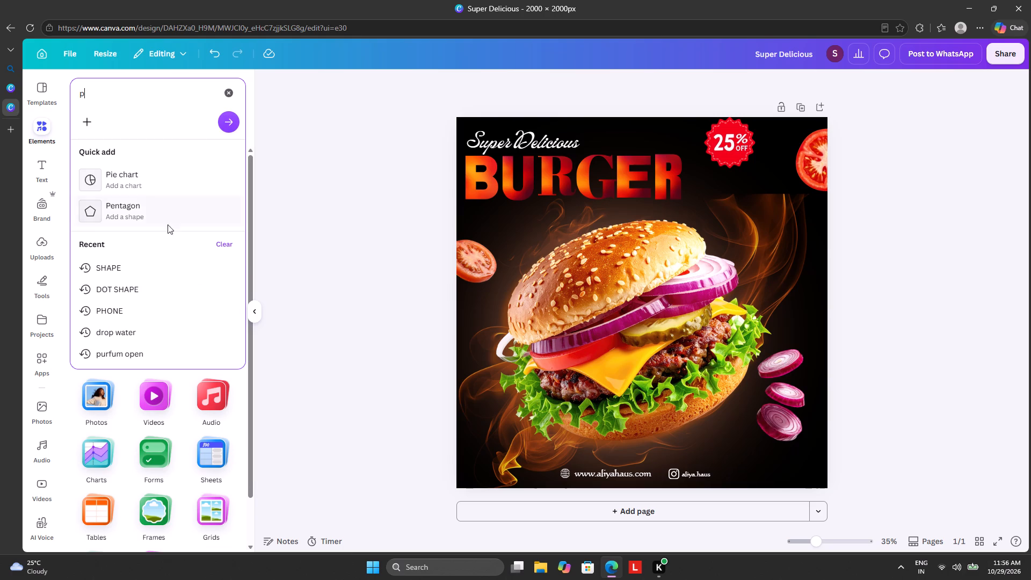
pyautogui.click(120, 307)
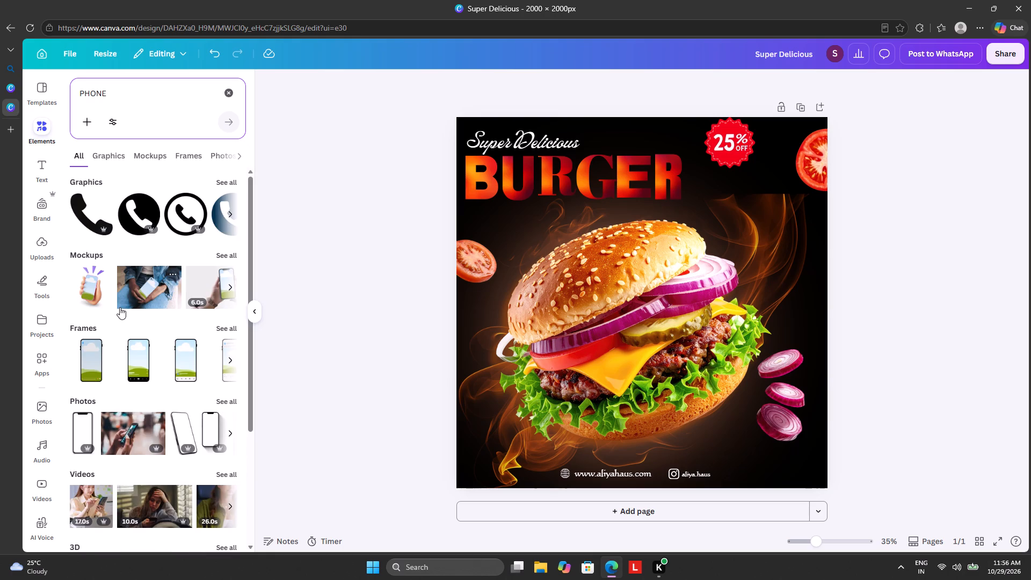
pyautogui.click(223, 183)
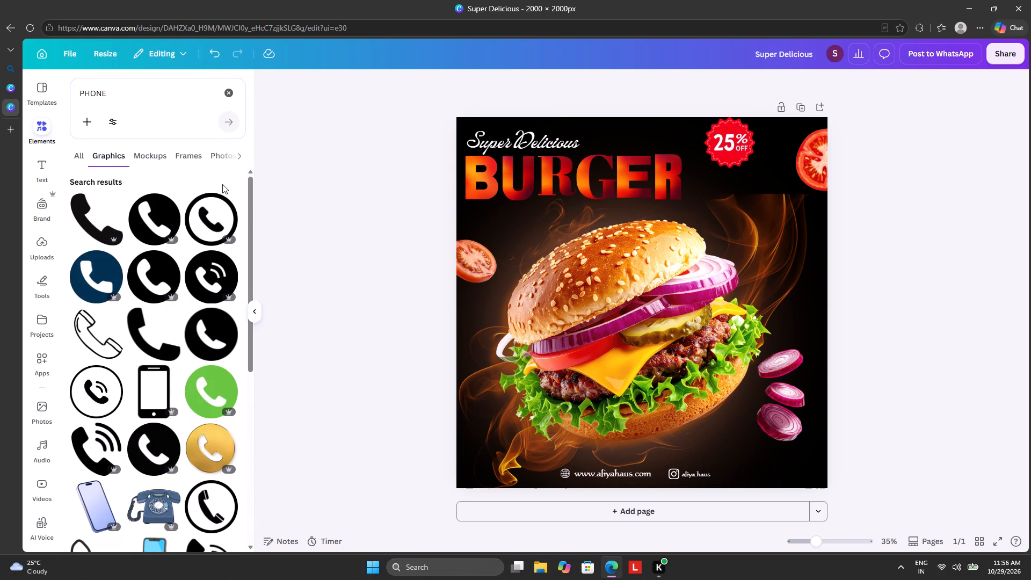
pyautogui.click(92, 393)
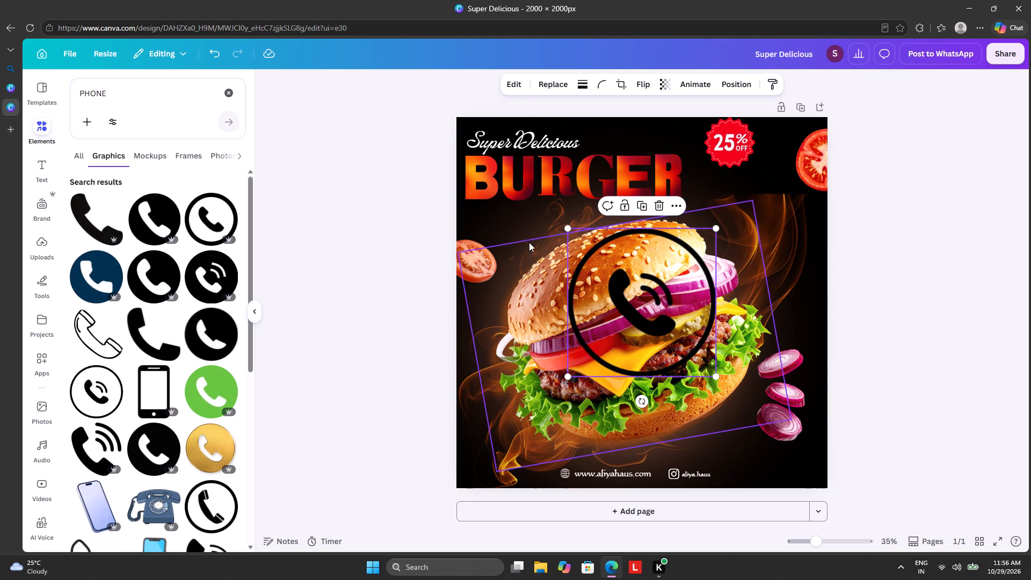
# Shrink the phone icon and move it off the burger to the page's bottom, right of the Instagram handle.
pyautogui.moveTo(567, 226); pyautogui.dragTo(654, 320)
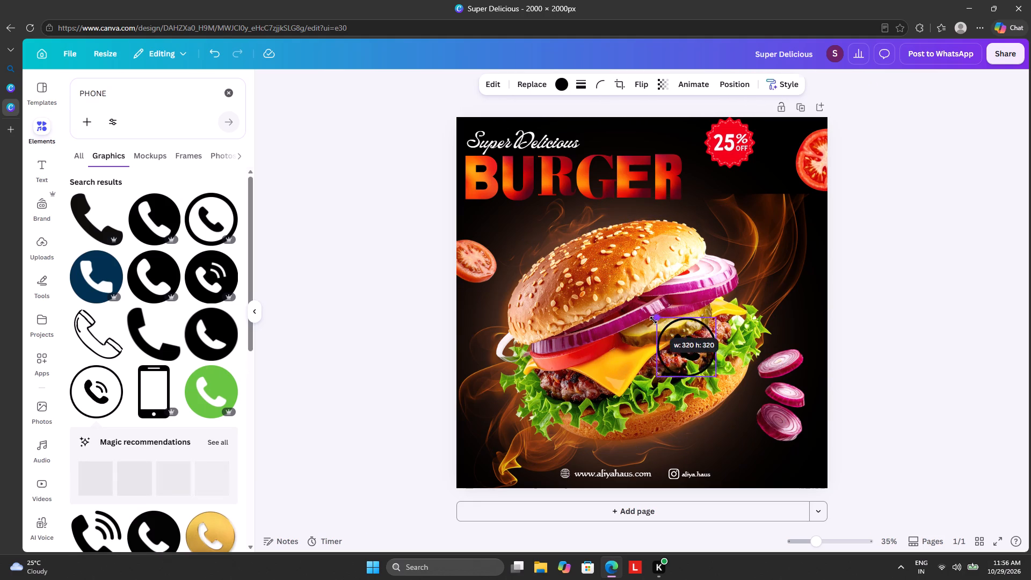
pyautogui.moveTo(654, 320); pyautogui.dragTo(674, 350)
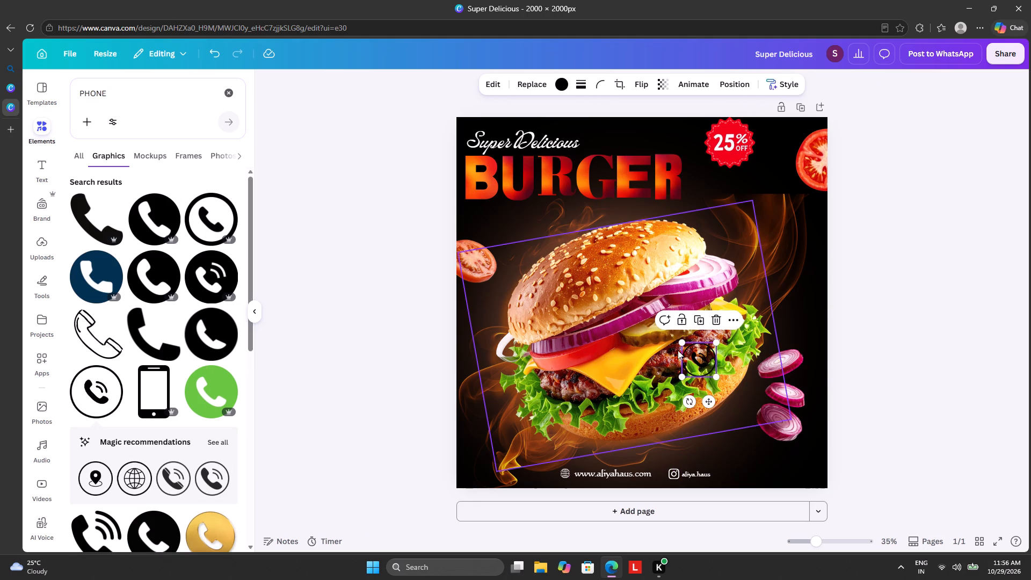
pyautogui.moveTo(696, 359); pyautogui.dragTo(736, 453)
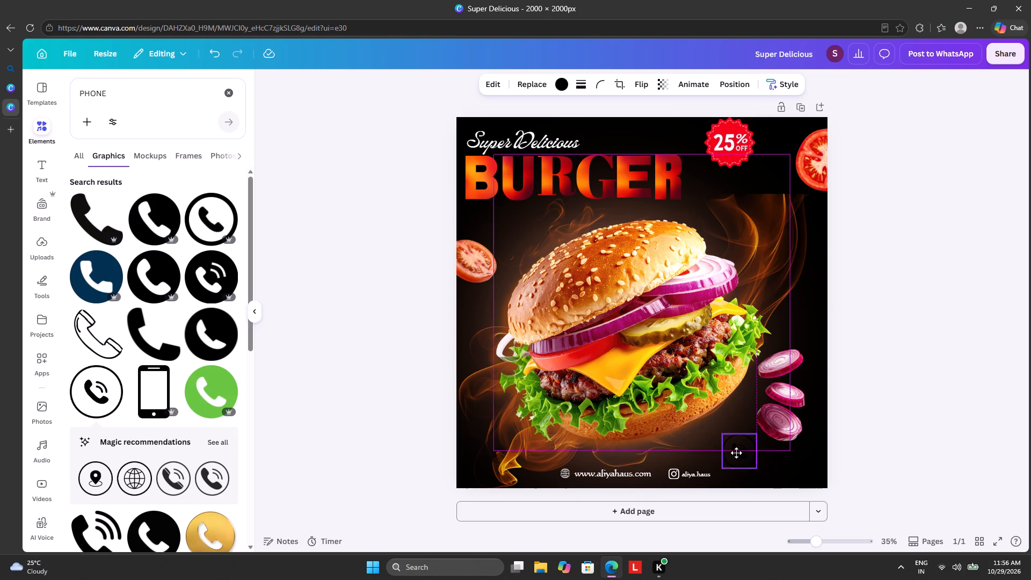
pyautogui.moveTo(736, 453); pyautogui.dragTo(736, 465)
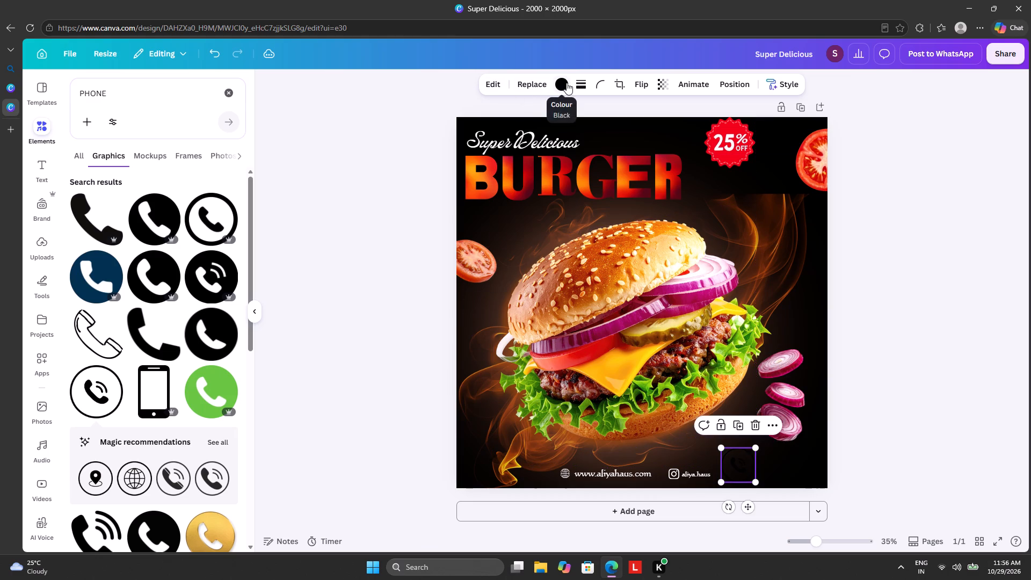
# Recolour the phone icon white.
pyautogui.click(567, 83)
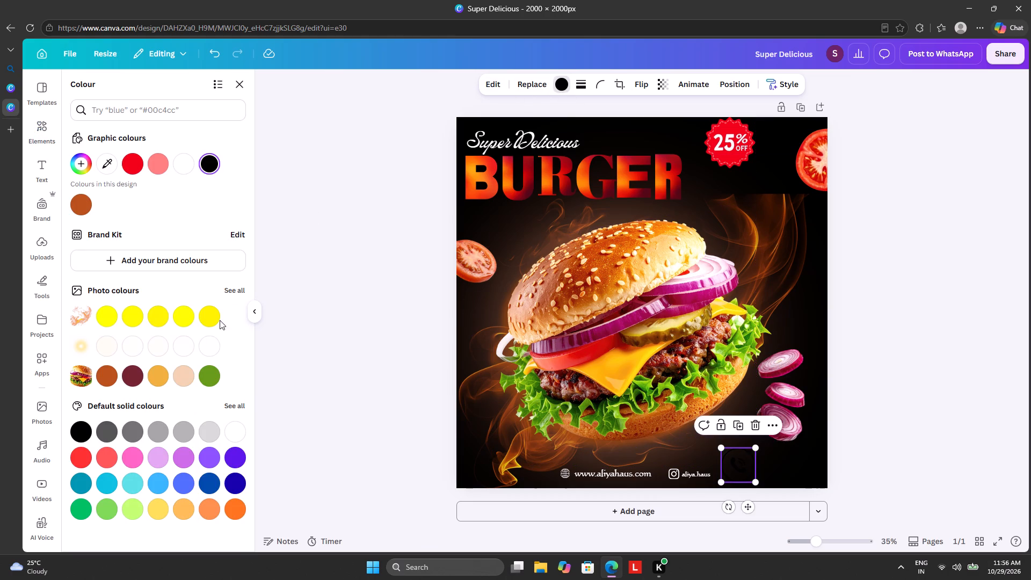
pyautogui.click(183, 164)
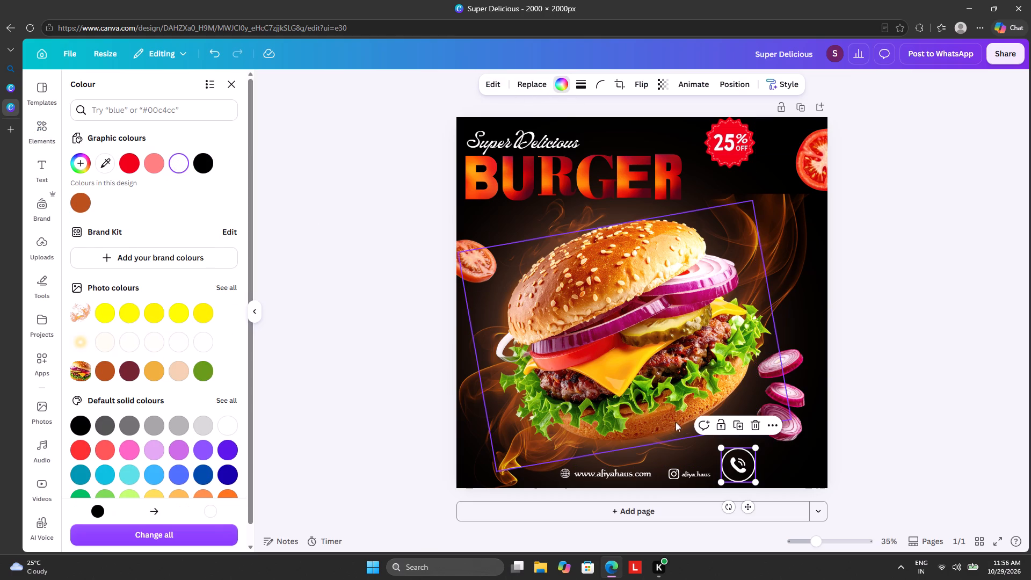
# Reduce the white phone icon to about 78 × 78 px, level with the Instagram handle in the bottom contact line.
pyautogui.moveTo(724, 448); pyautogui.dragTo(724, 452)
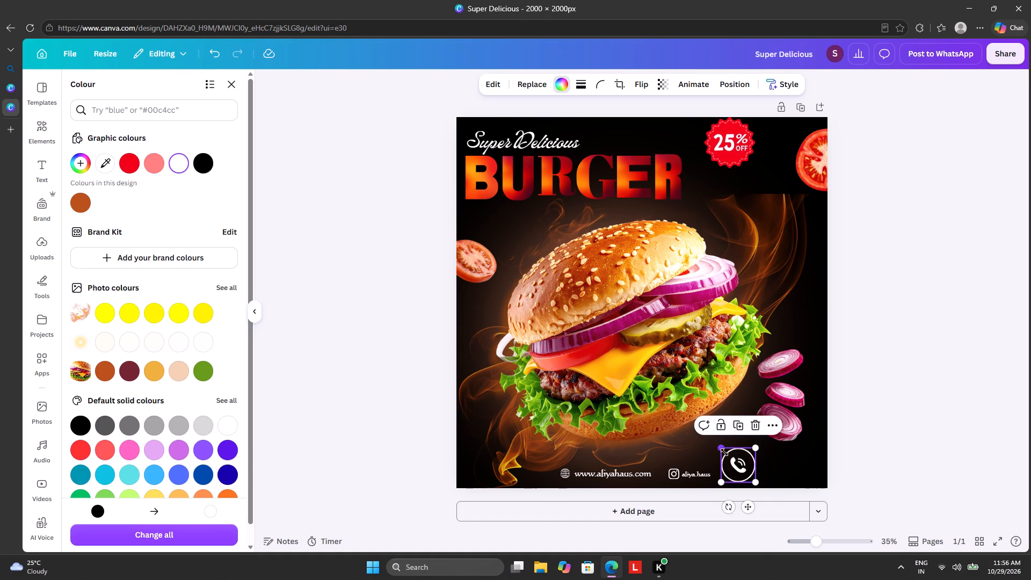
pyautogui.moveTo(724, 452); pyautogui.dragTo(738, 473)
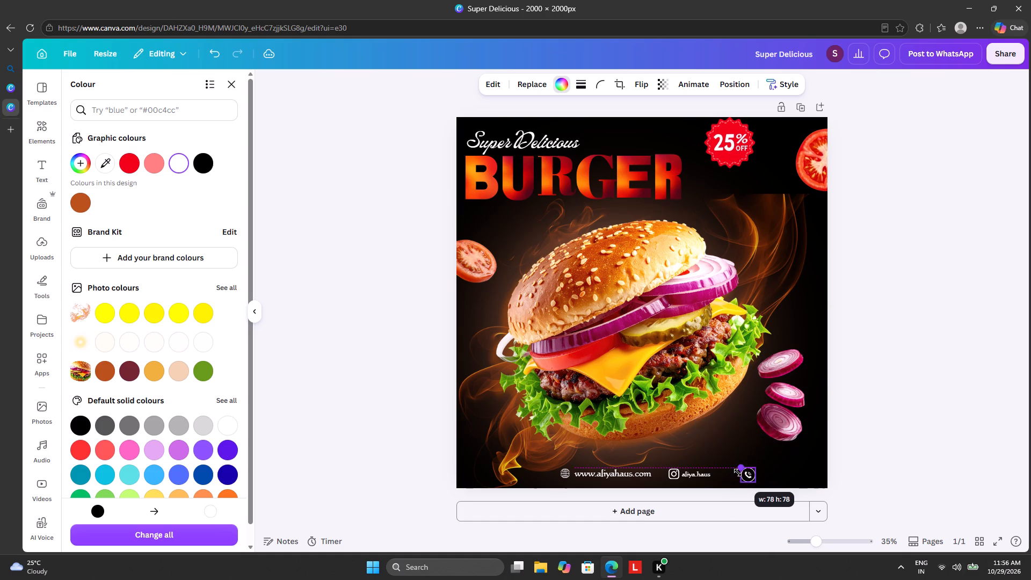
pyautogui.moveTo(738, 473); pyautogui.dragTo(738, 472)
pyautogui.click(899, 421)
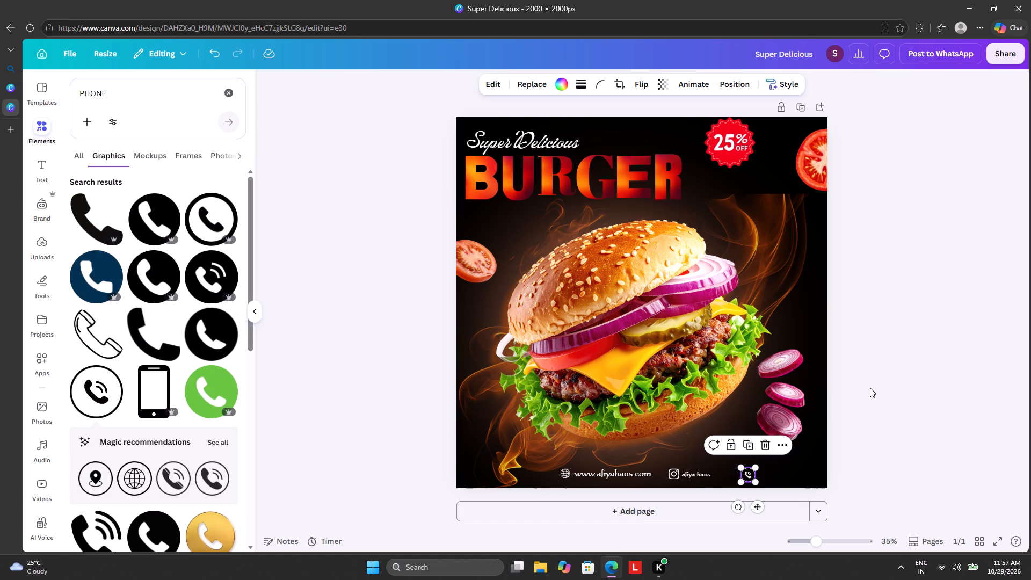
# Duplicate the website text and move the copy just above the Instagram handle and phone icon.
pyautogui.click(605, 478)
pyautogui.click(613, 445)
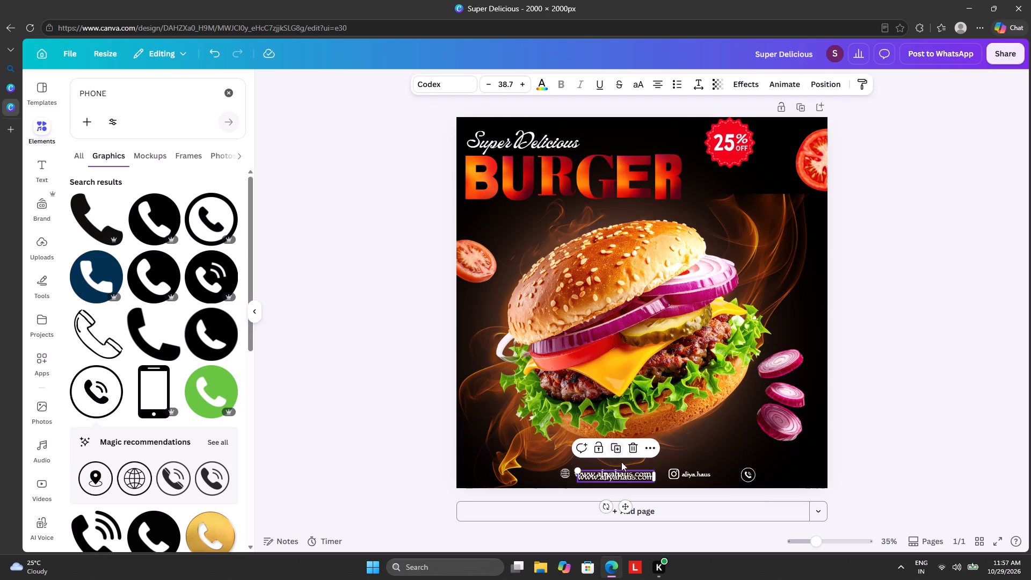
pyautogui.moveTo(623, 473); pyautogui.dragTo(711, 436)
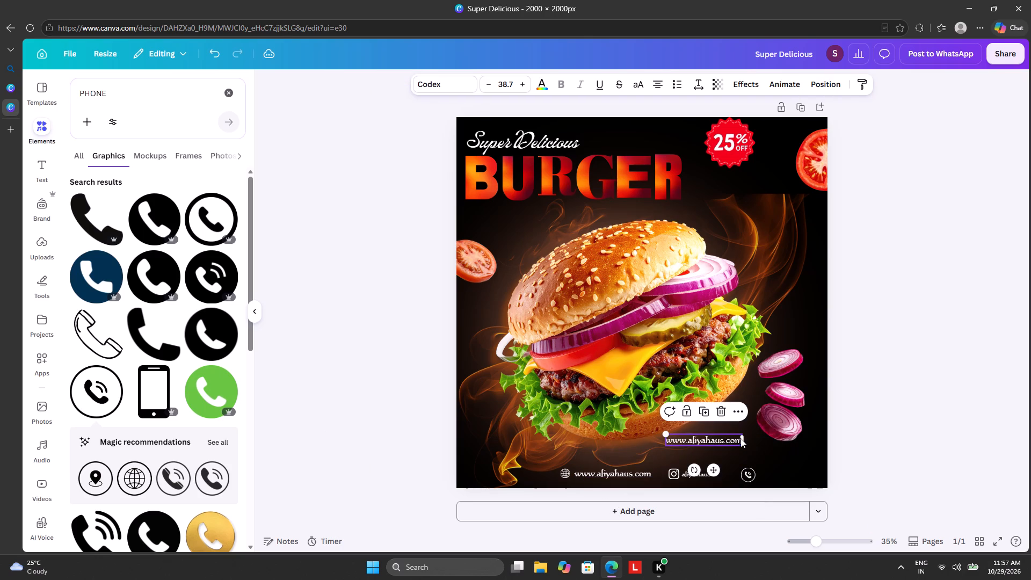
pyautogui.click(738, 440)
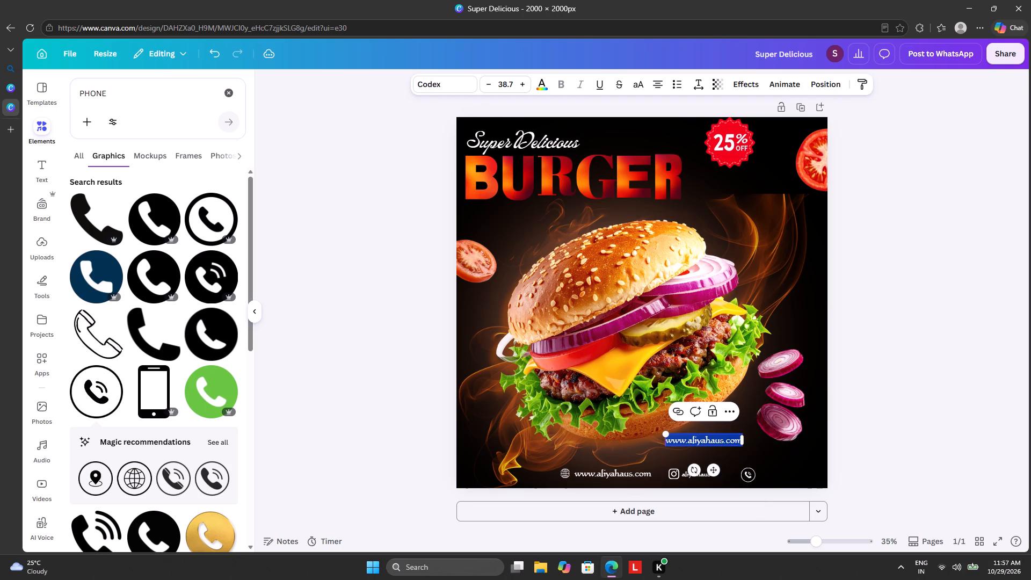
# Replace the duplicated website text with a placeholder phone number that starts with a plus sign.
pyautogui.press('BackSpace')
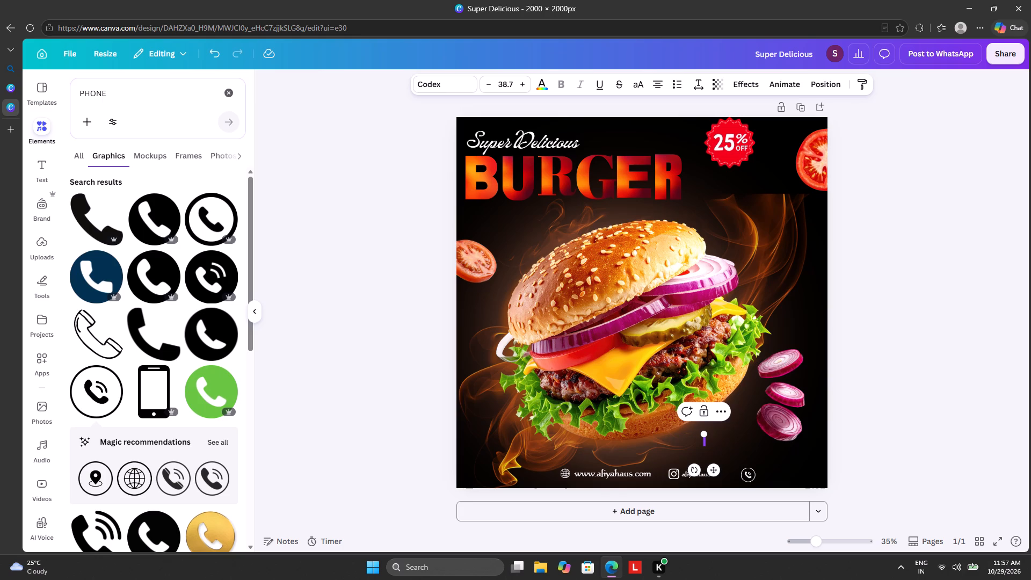
pyautogui.press('=')
pyautogui.press('BackSpace')
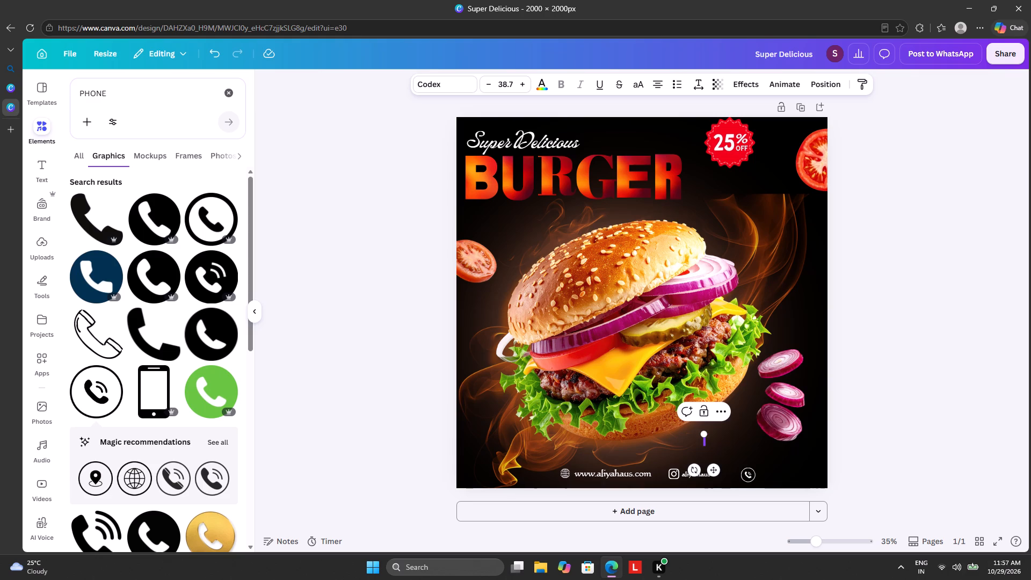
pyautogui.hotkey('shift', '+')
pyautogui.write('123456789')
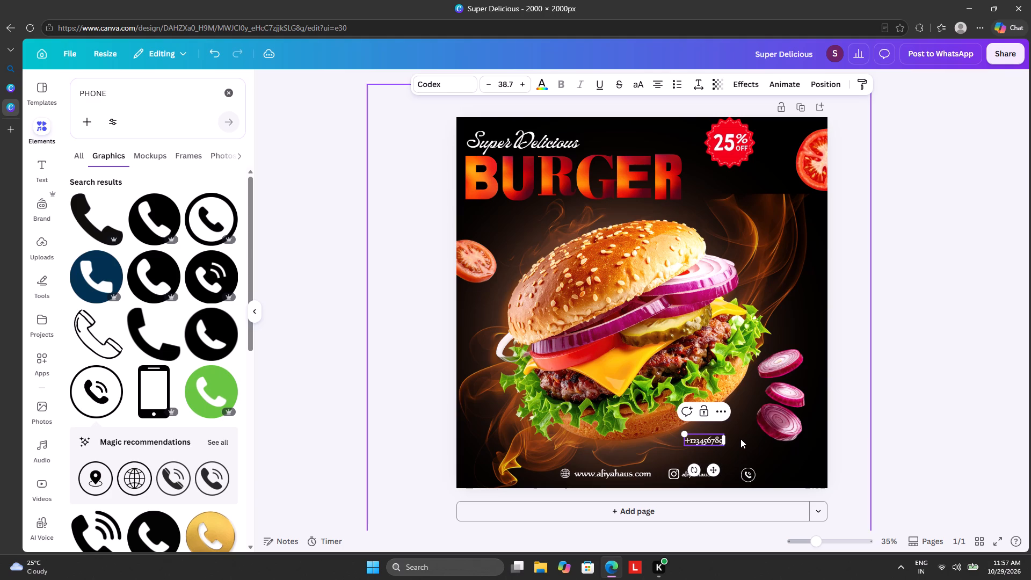
# Widen the phone number's text box and place it beside the white phone icon, level with the bottom contact line.
pyautogui.moveTo(725, 438); pyautogui.dragTo(761, 438)
pyautogui.moveTo(745, 446); pyautogui.dragTo(802, 480)
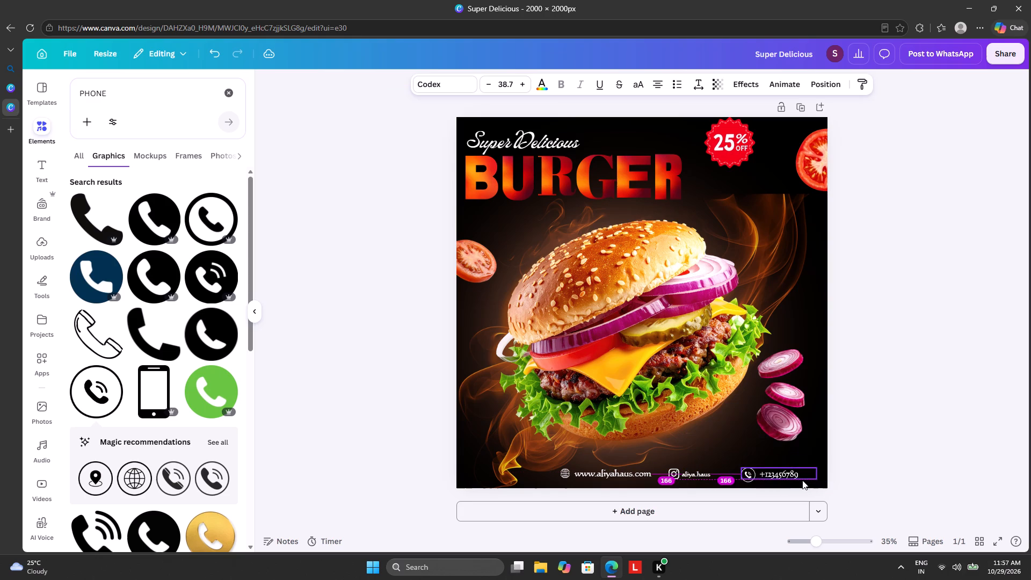
pyautogui.moveTo(802, 480); pyautogui.dragTo(799, 481)
pyautogui.click(901, 403)
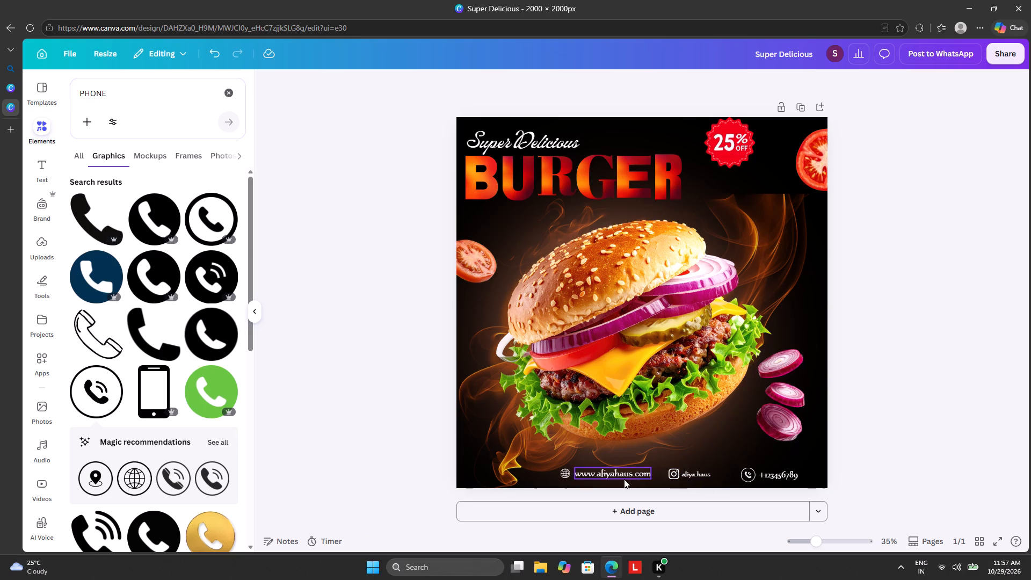
# Open the font choices for the phone number text in the bottom contact line.
pyautogui.click(748, 475)
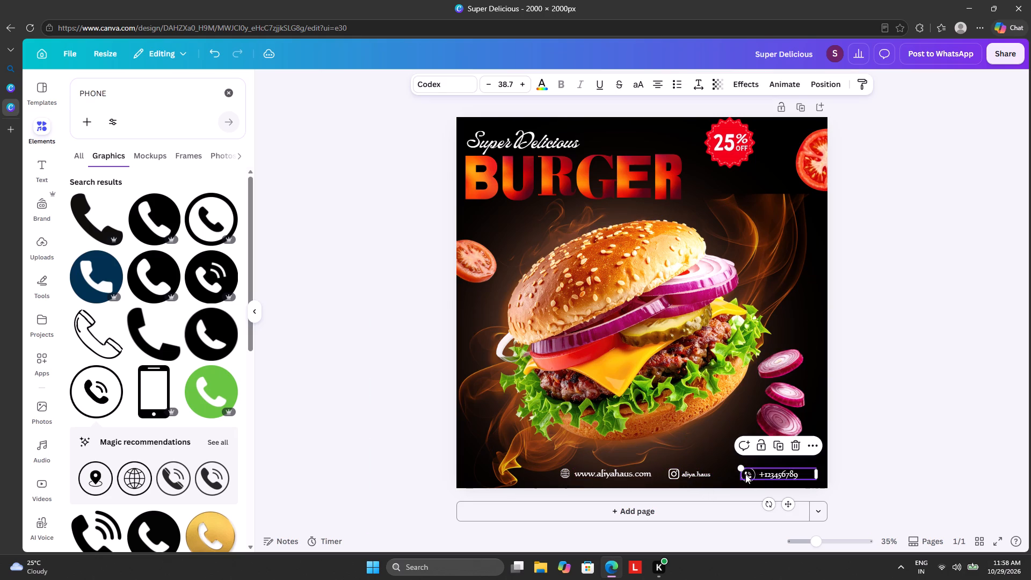
pyautogui.click(436, 86)
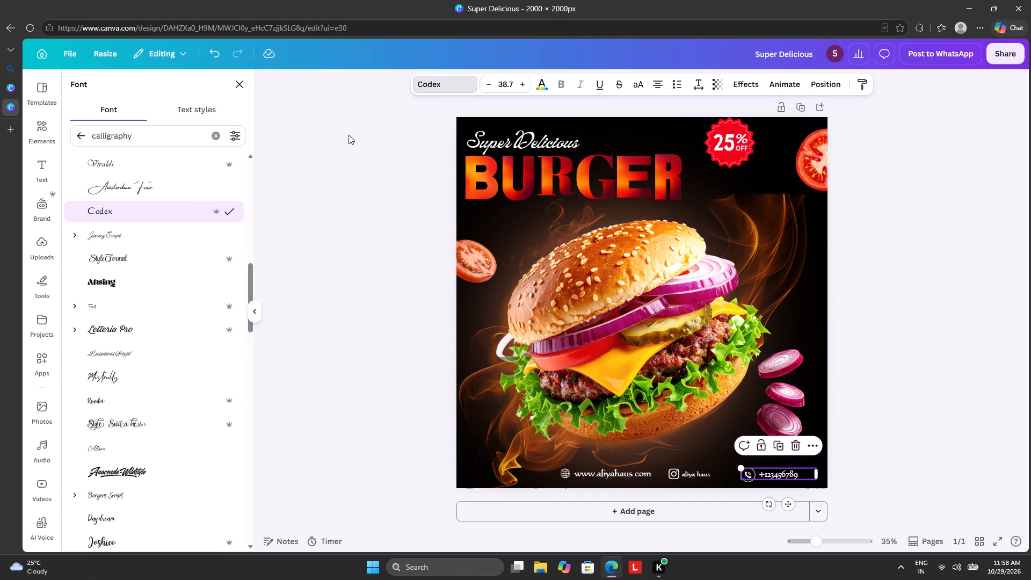
# Browse the calligraphy fonts and apply Holla to the phone number text.
pyautogui.scroll(-6, 132, 382)
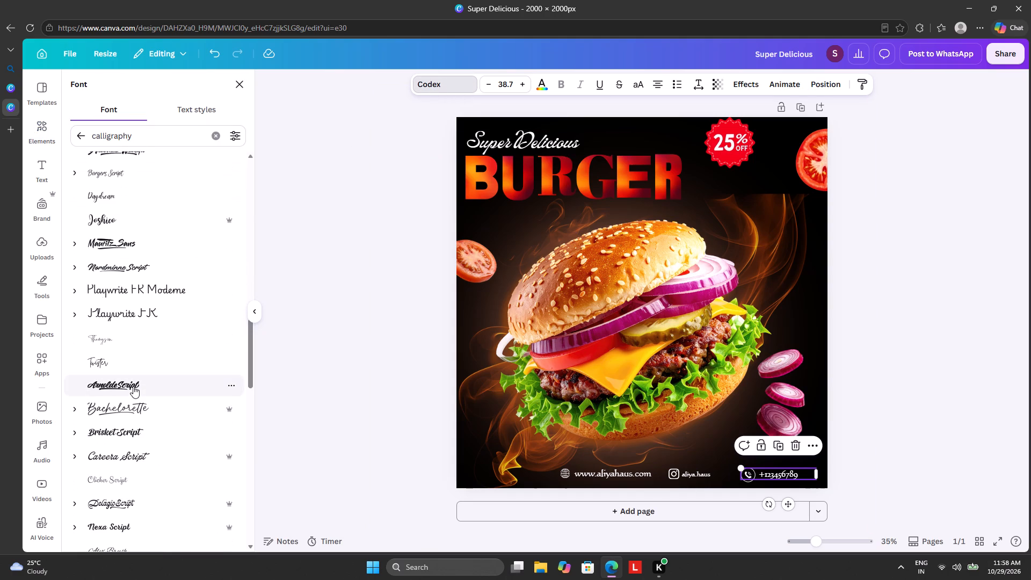
pyautogui.scroll(-8, 133, 385)
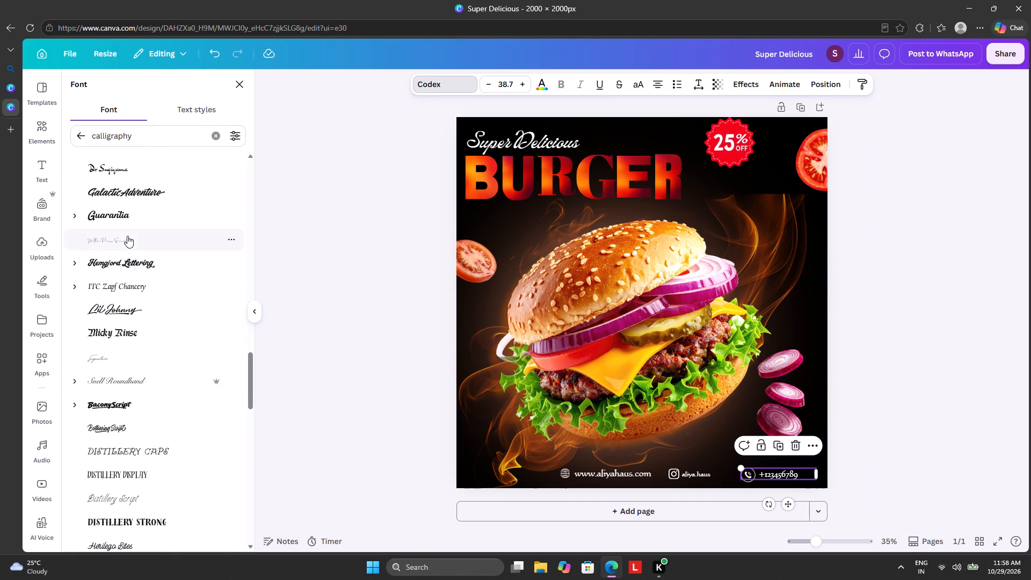
pyautogui.scroll(-12, 137, 222)
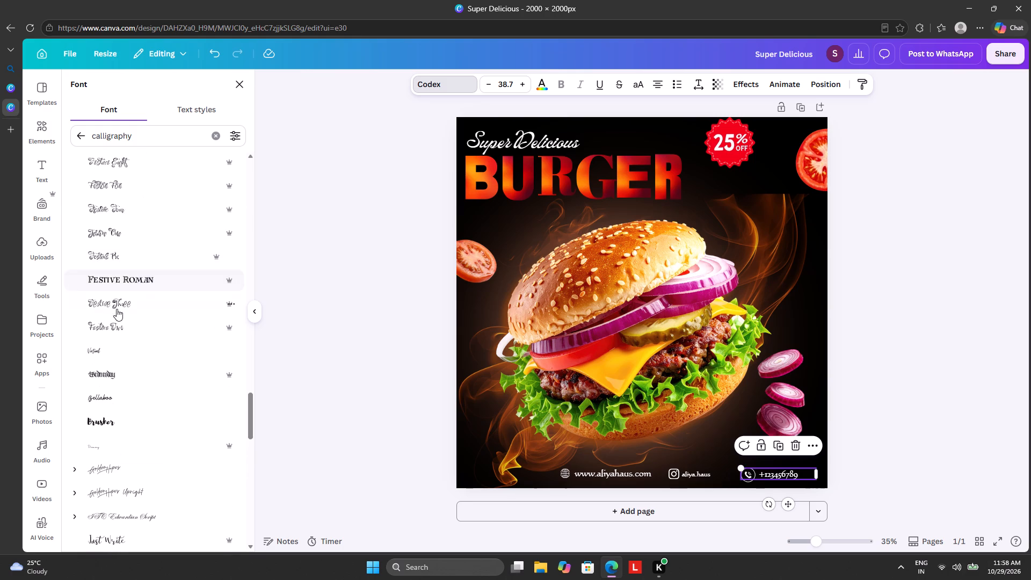
pyautogui.scroll(-5, 112, 315)
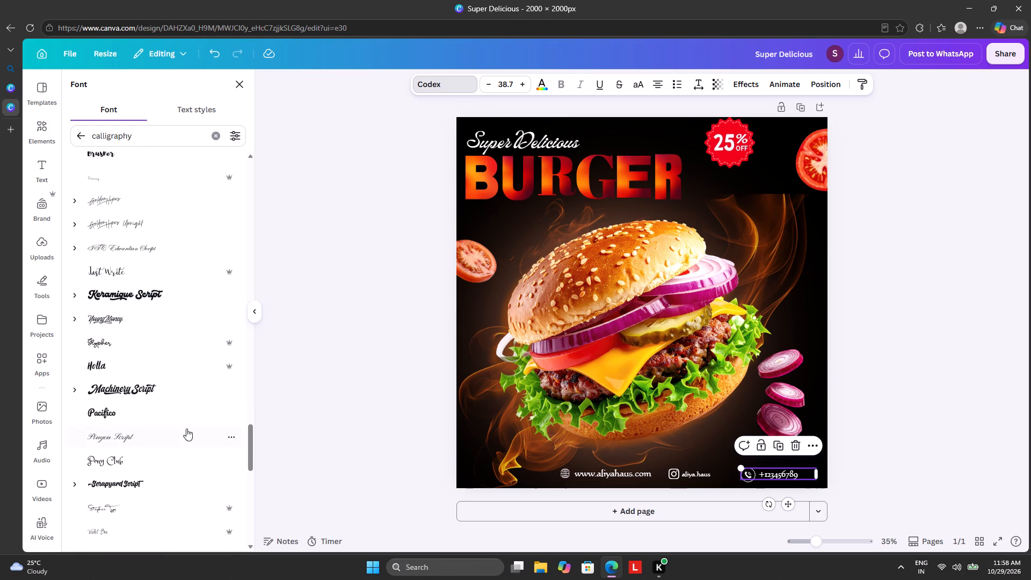
pyautogui.scroll(-4, 167, 401)
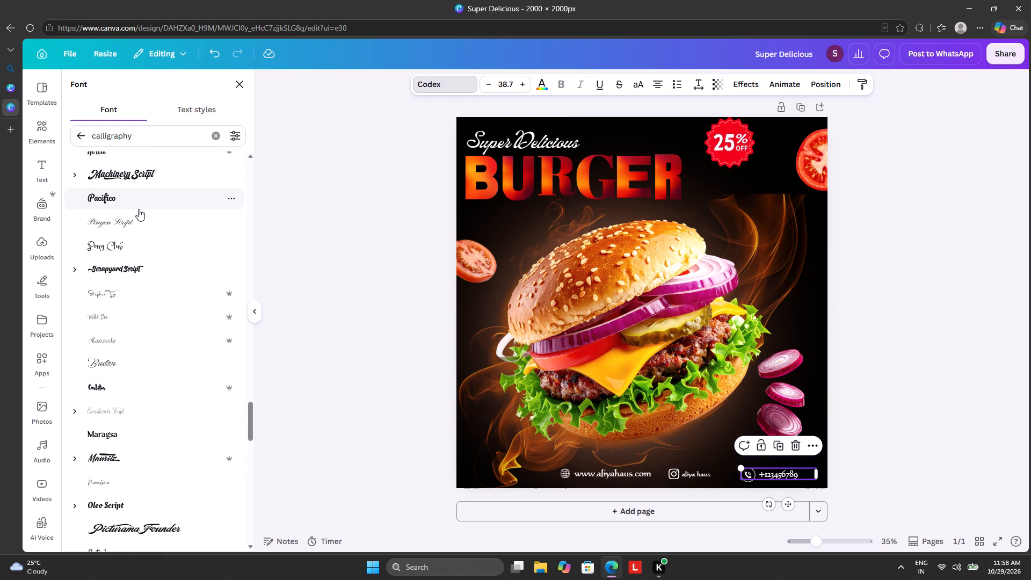
pyautogui.scroll(2, 139, 209)
pyautogui.click(125, 254)
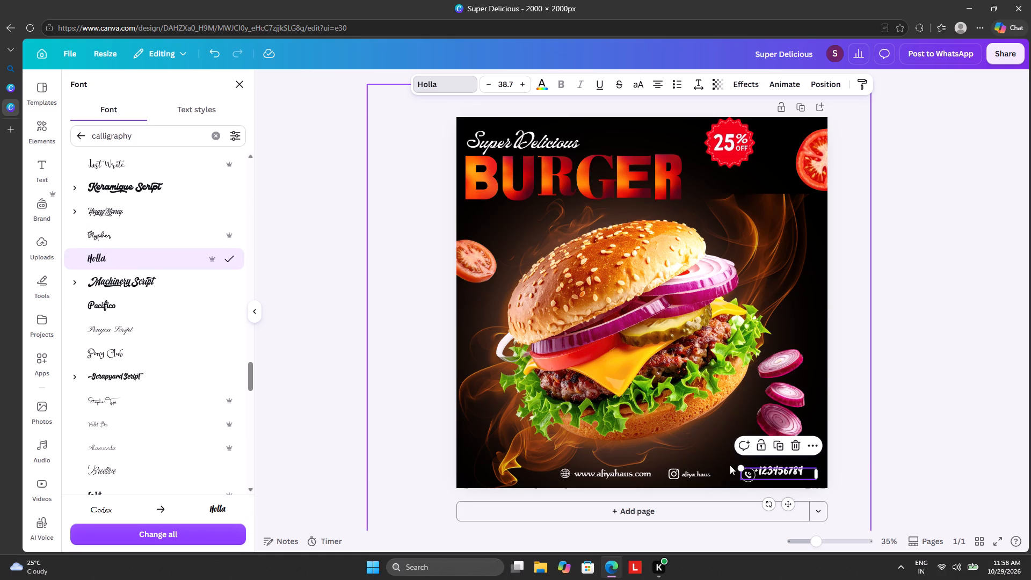
# Nudge the phone number text slightly down so it lines up directly beside the phone icon.
pyautogui.moveTo(801, 471); pyautogui.dragTo(805, 482)
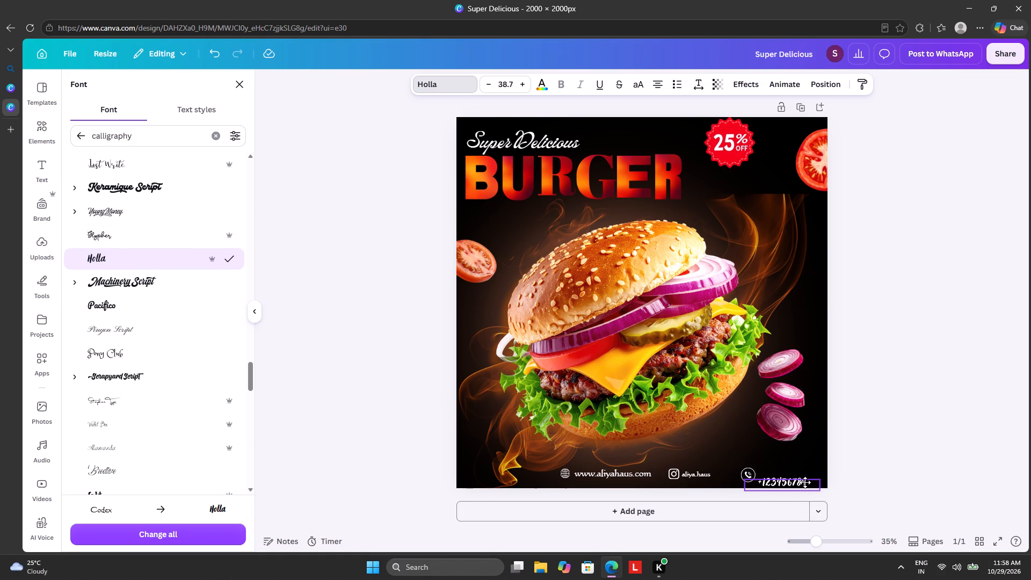
pyautogui.moveTo(805, 482); pyautogui.dragTo(803, 477)
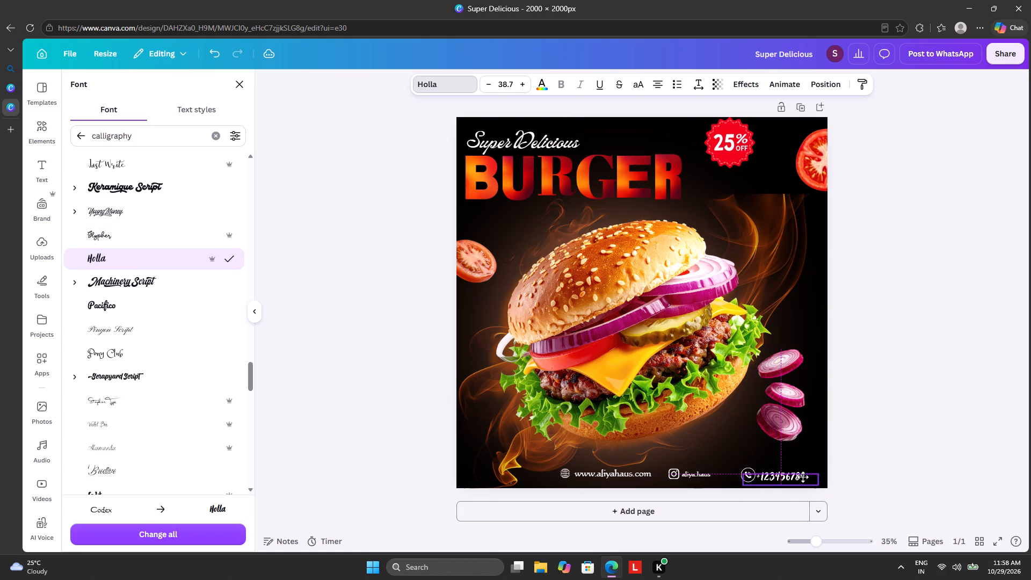
pyautogui.moveTo(803, 477); pyautogui.dragTo(803, 476)
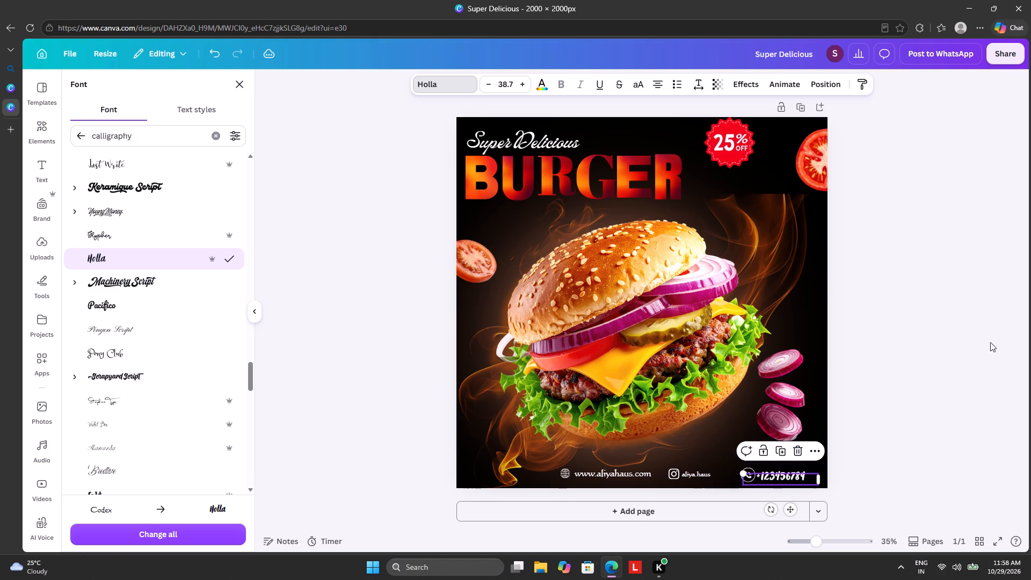
pyautogui.click(979, 335)
pyautogui.click(946, 351)
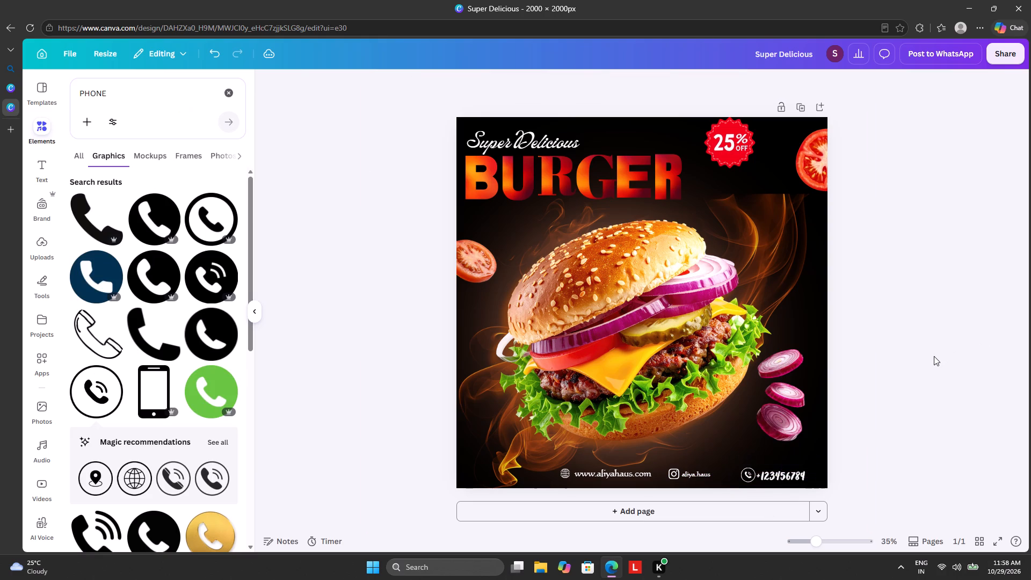
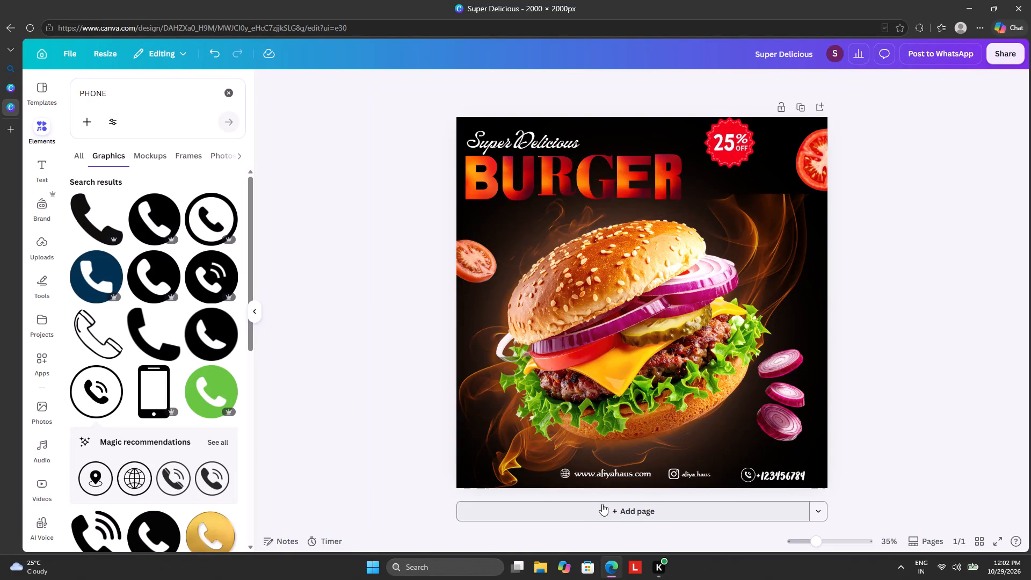
# Add a second page to the design below the burger poster.
pyautogui.click(601, 514)
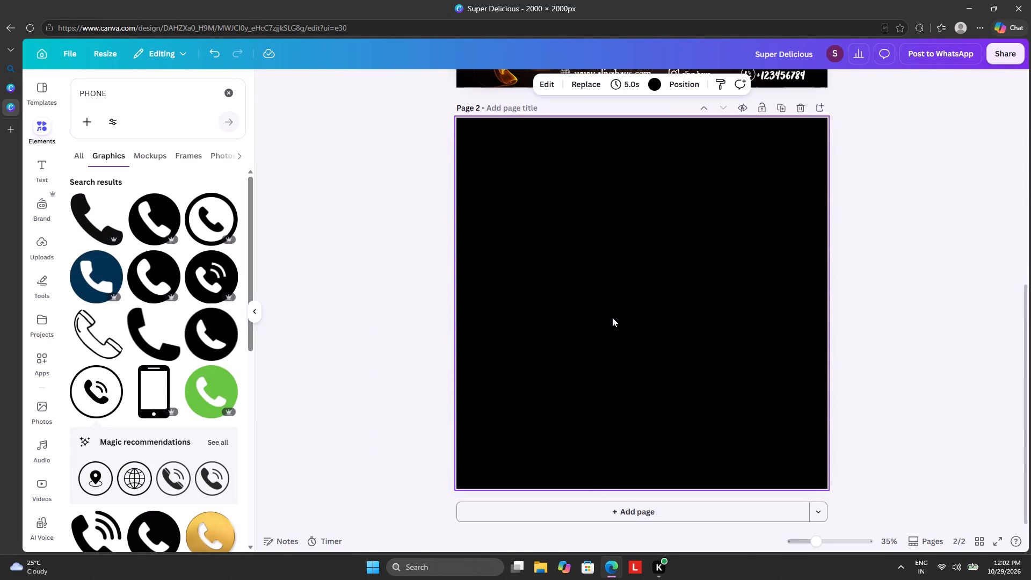
# Replace the current elements search with a search for "shape".
pyautogui.click(225, 98)
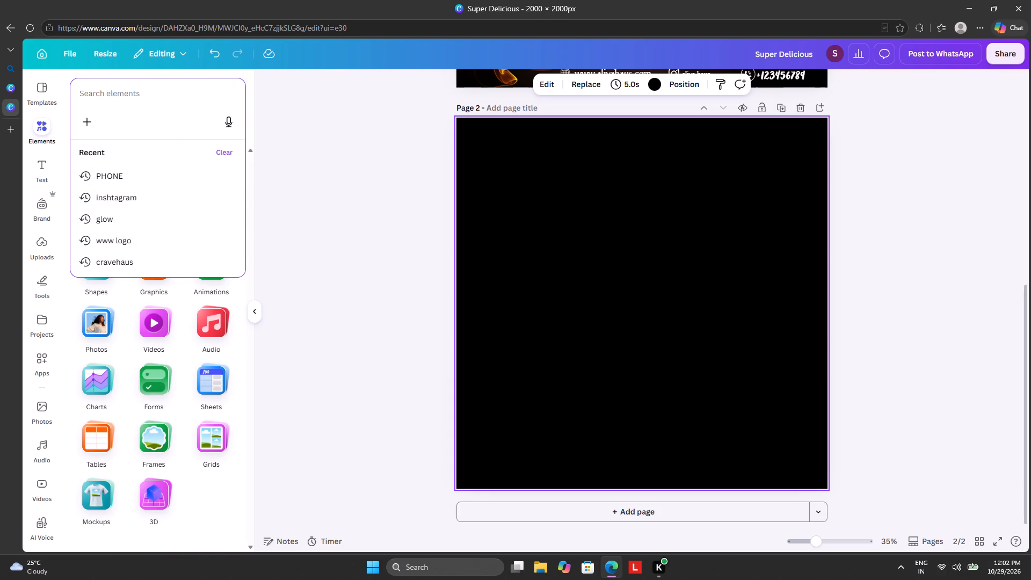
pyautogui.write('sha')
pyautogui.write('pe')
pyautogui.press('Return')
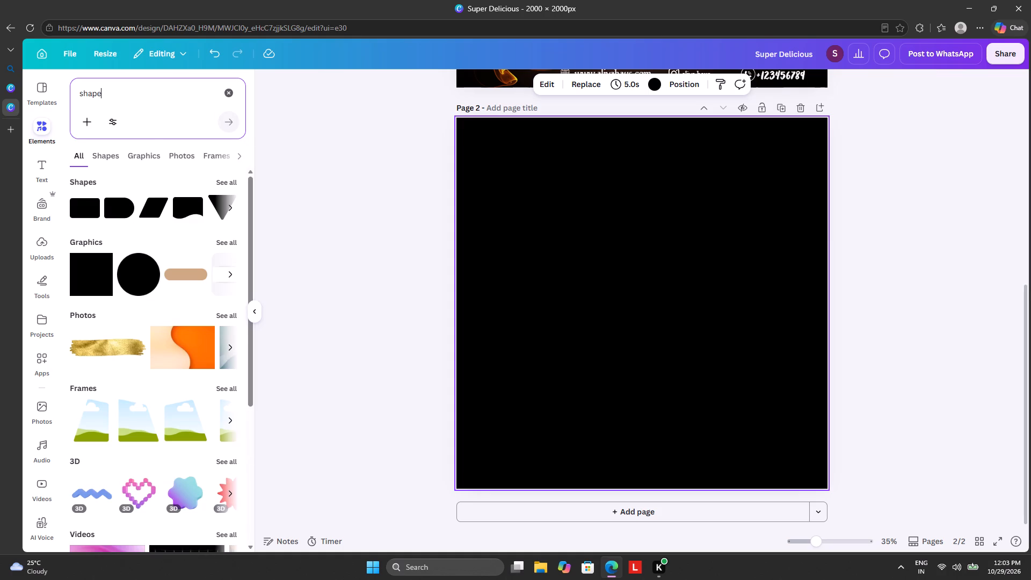
# Add the rounded parallelogram from the full set of shape search results to page 2.
pyautogui.click(222, 187)
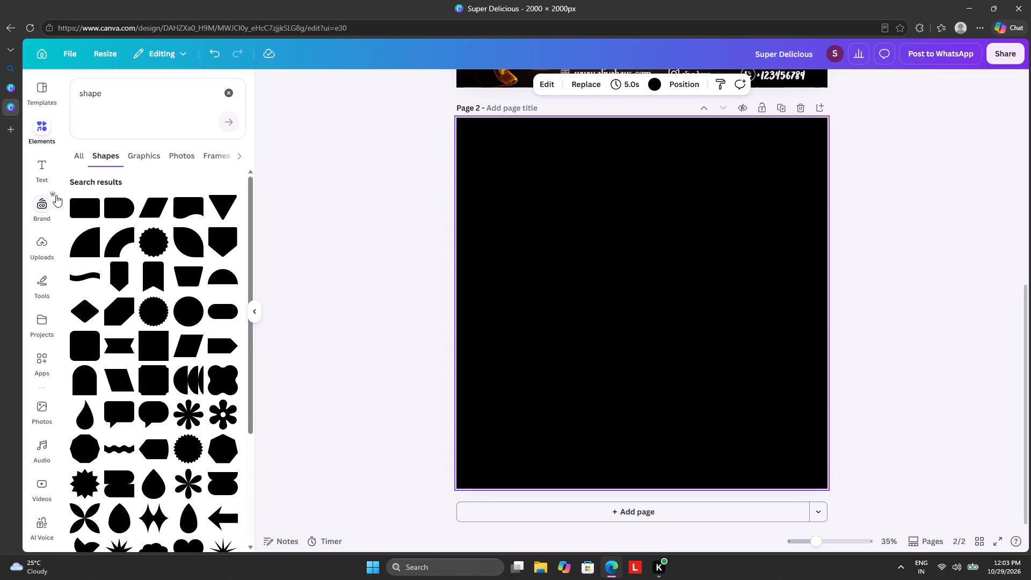
pyautogui.click(152, 214)
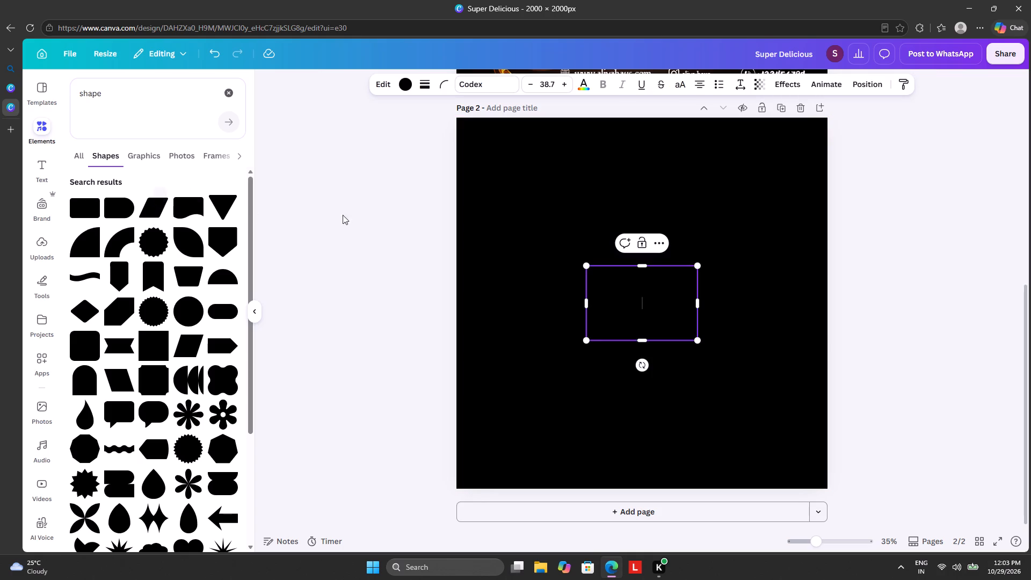
# Set the text colour inside the parallelogram to the default solid orange.
pyautogui.click(586, 90)
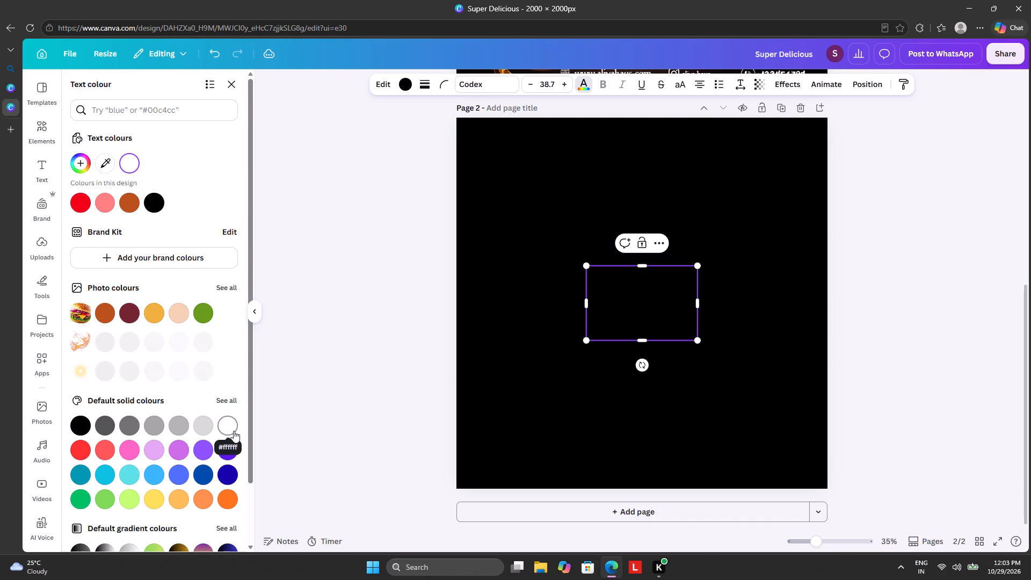
pyautogui.click(223, 503)
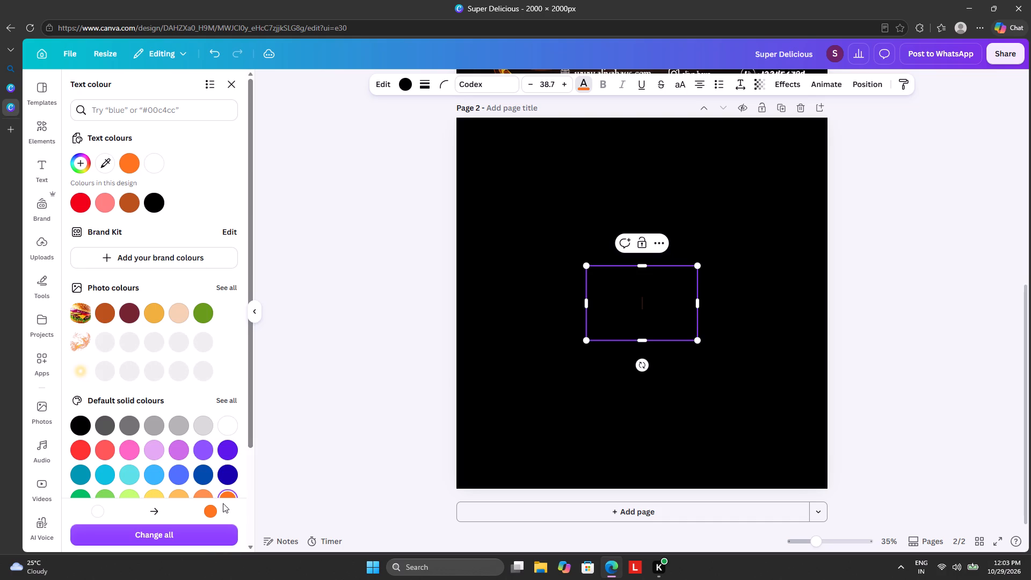
pyautogui.click(288, 428)
pyautogui.click(603, 291)
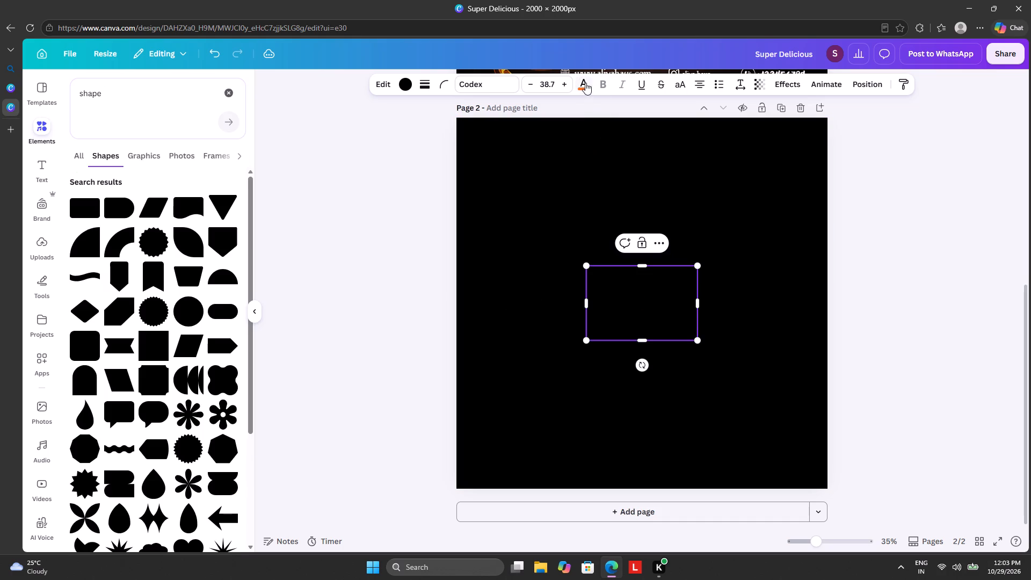
pyautogui.click(585, 82)
# Set page 2's background colour to white.
pyautogui.click(607, 187)
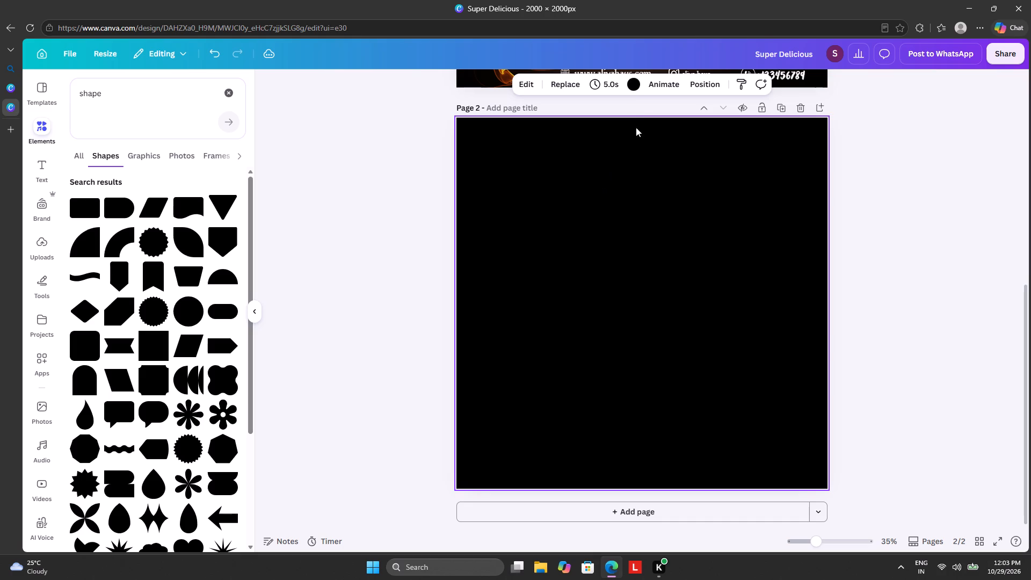
pyautogui.click(630, 84)
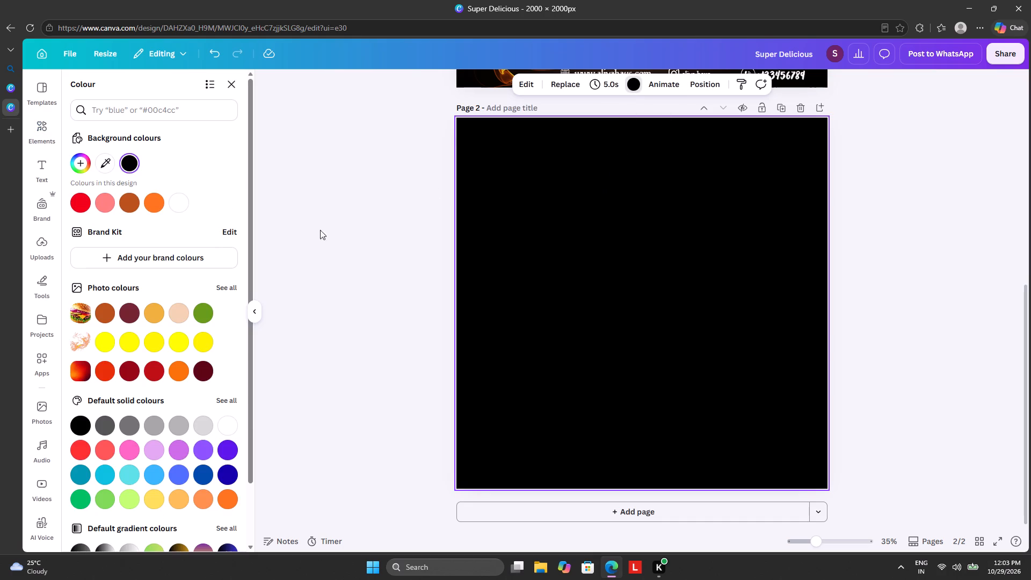
pyautogui.click(186, 208)
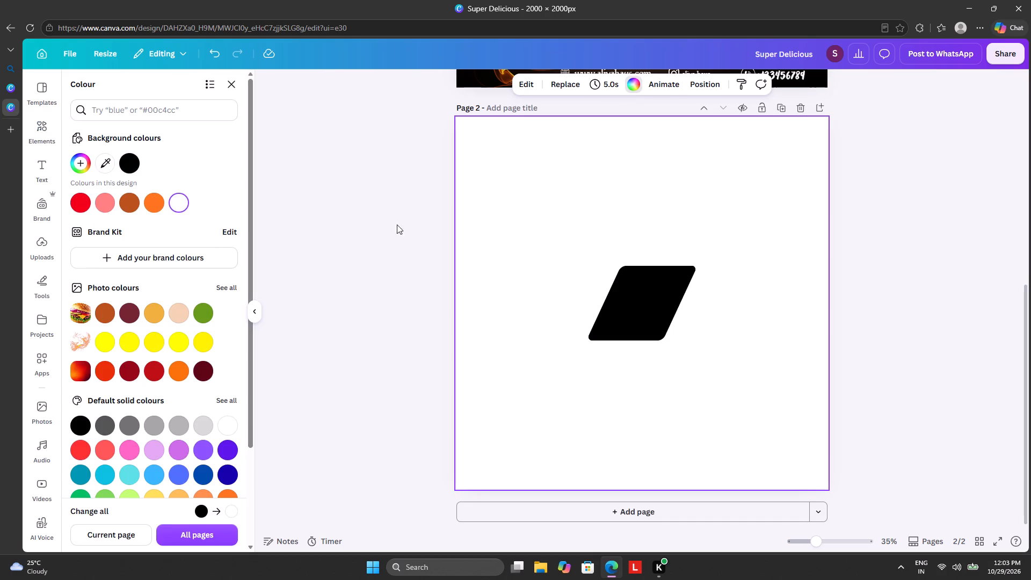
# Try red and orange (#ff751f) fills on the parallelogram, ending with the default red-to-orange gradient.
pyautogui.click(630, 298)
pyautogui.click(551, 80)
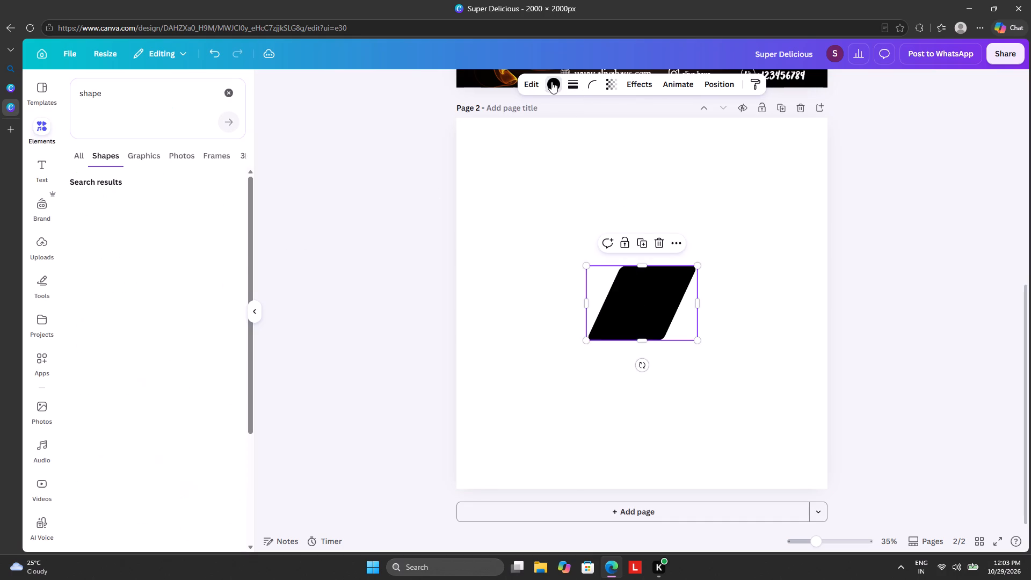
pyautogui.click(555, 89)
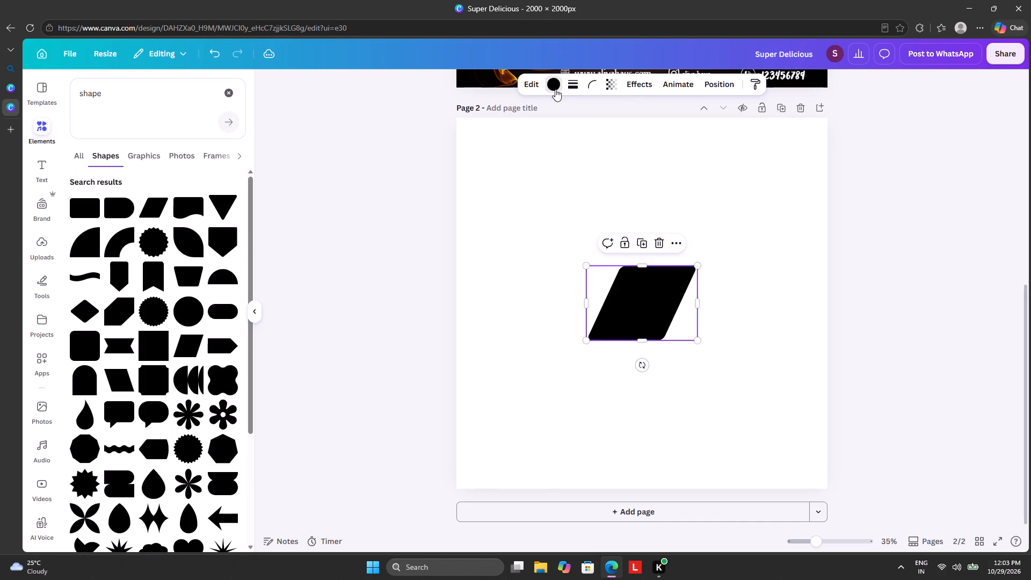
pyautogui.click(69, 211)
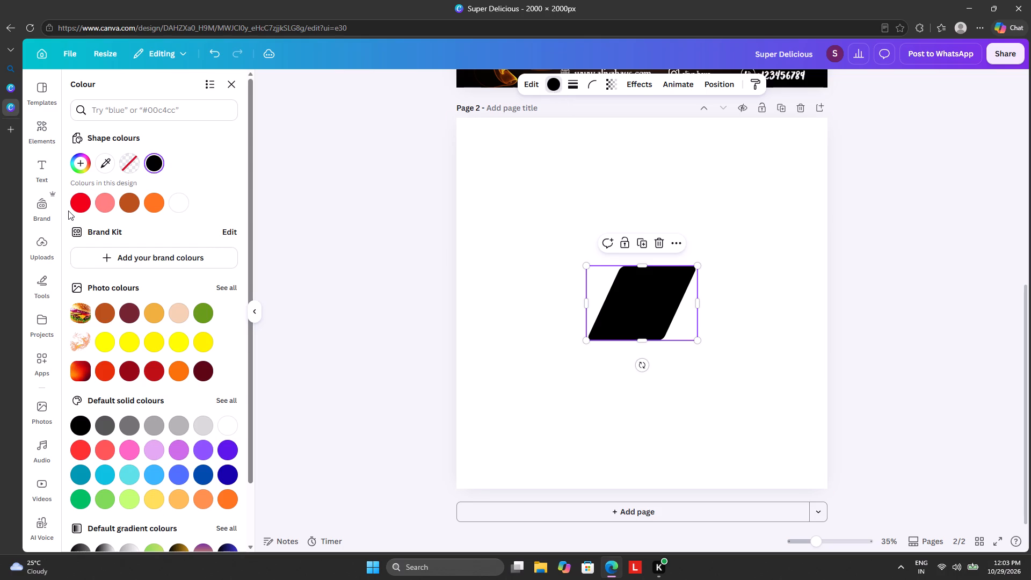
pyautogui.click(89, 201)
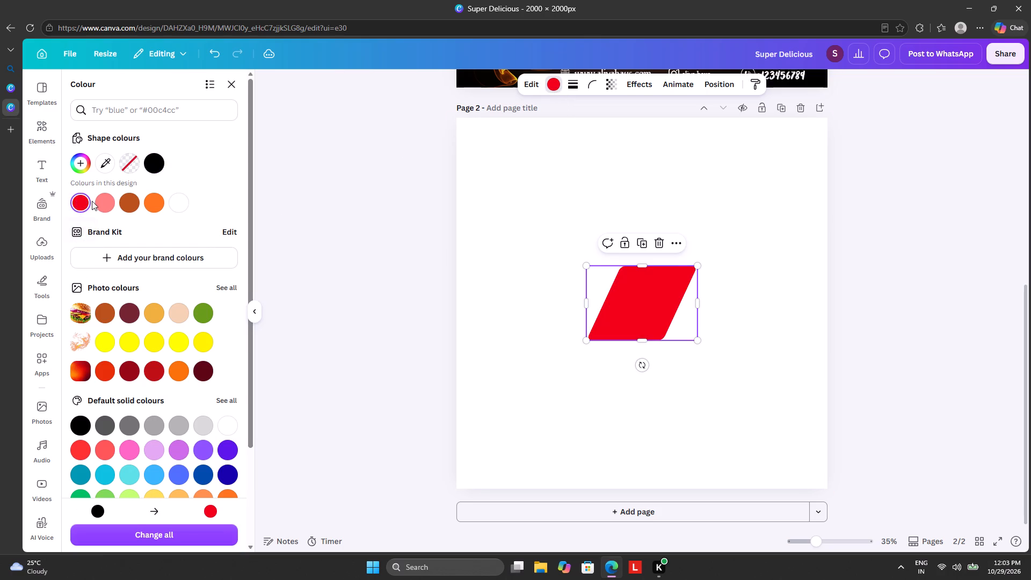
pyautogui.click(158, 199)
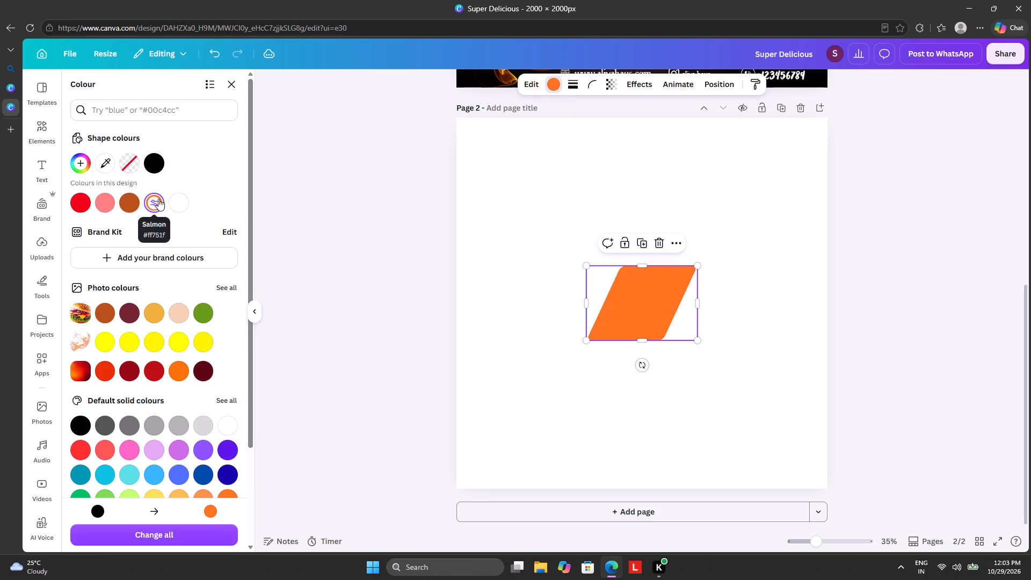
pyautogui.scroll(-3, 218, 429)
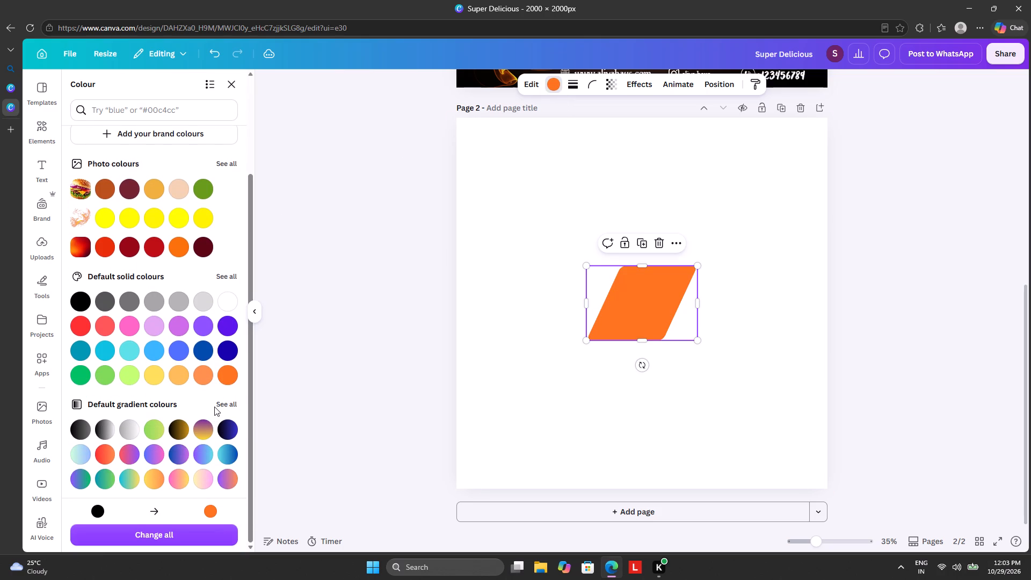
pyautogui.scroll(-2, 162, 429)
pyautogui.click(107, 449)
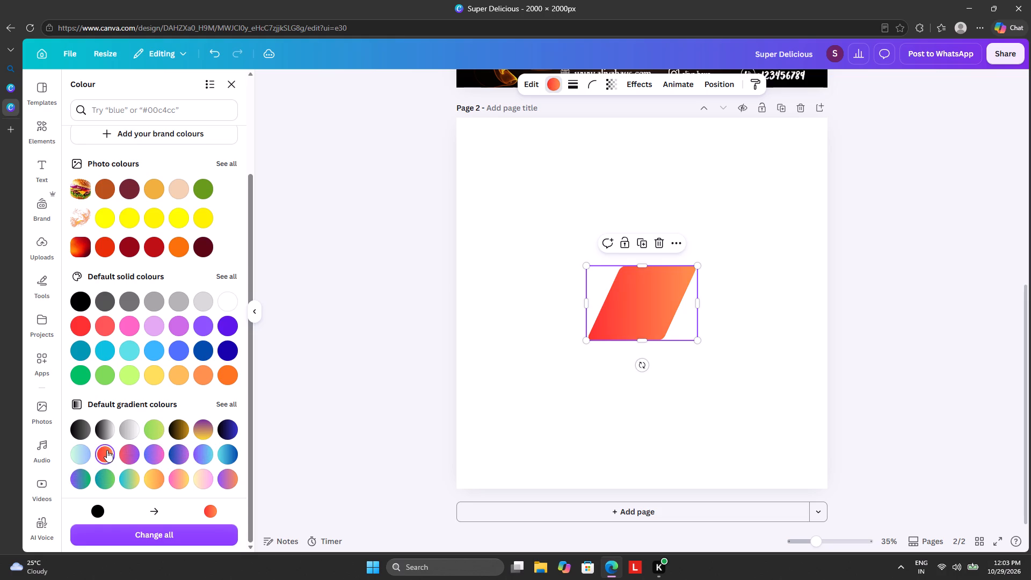
# Enlarge the parallelogram to about 3,200 px wide and place it over the page's left side, its slanted edge crossing the page.
pyautogui.moveTo(585, 341); pyautogui.dragTo(272, 480)
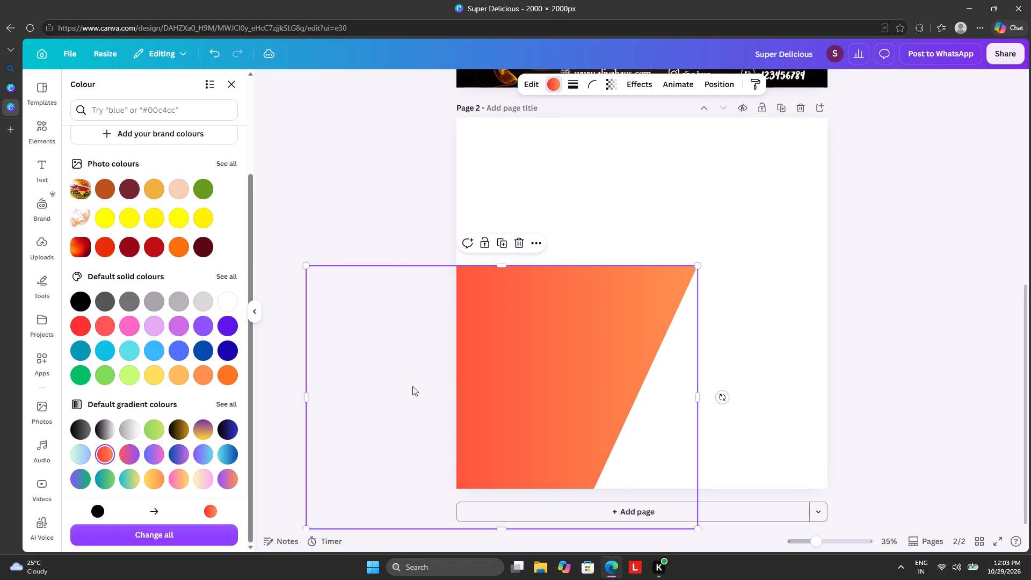
pyautogui.moveTo(506, 357); pyautogui.dragTo(843, 201)
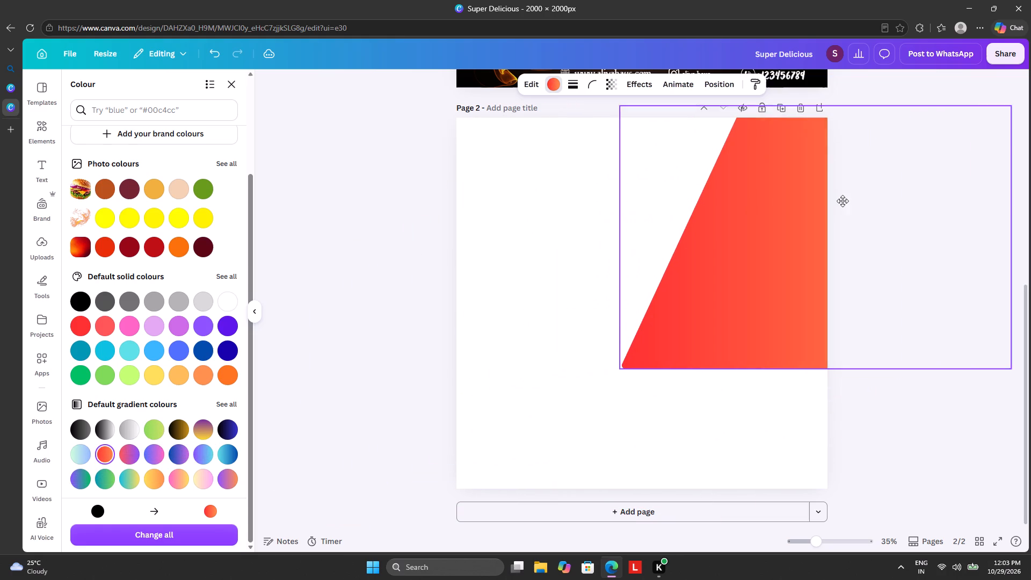
pyautogui.moveTo(843, 201); pyautogui.dragTo(886, 211)
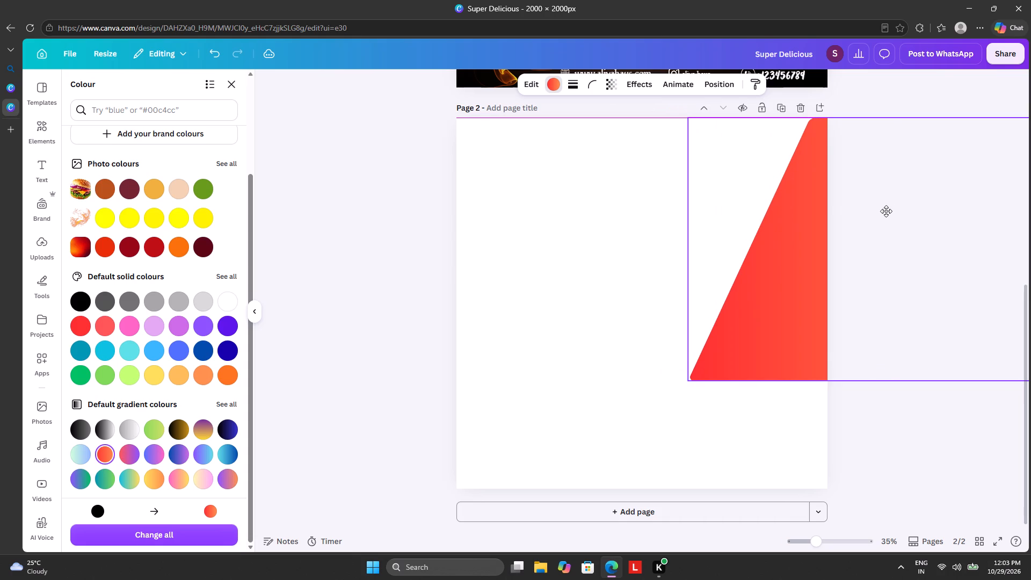
pyautogui.moveTo(886, 211); pyautogui.dragTo(854, 212)
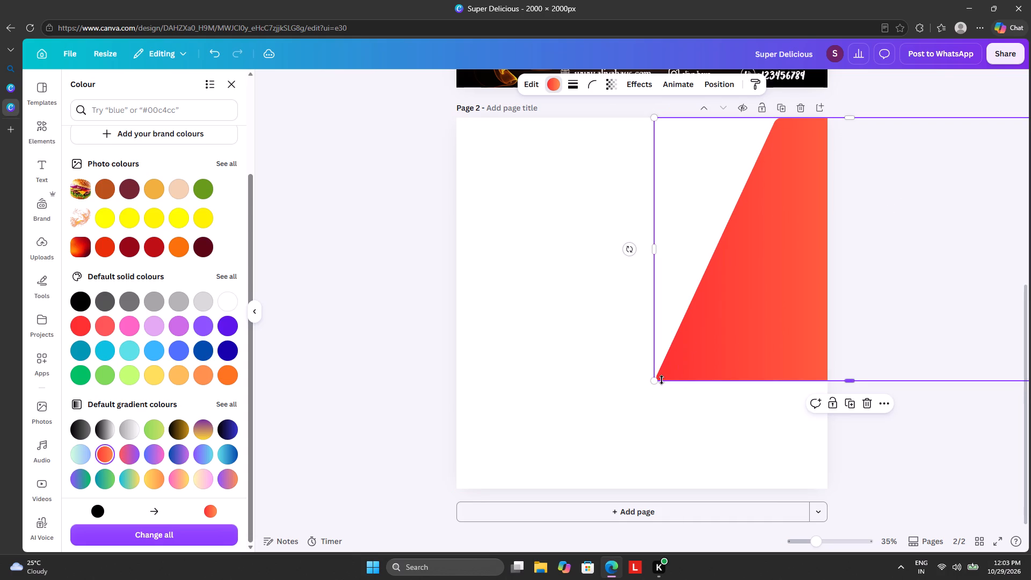
pyautogui.moveTo(657, 380); pyautogui.dragTo(426, 461)
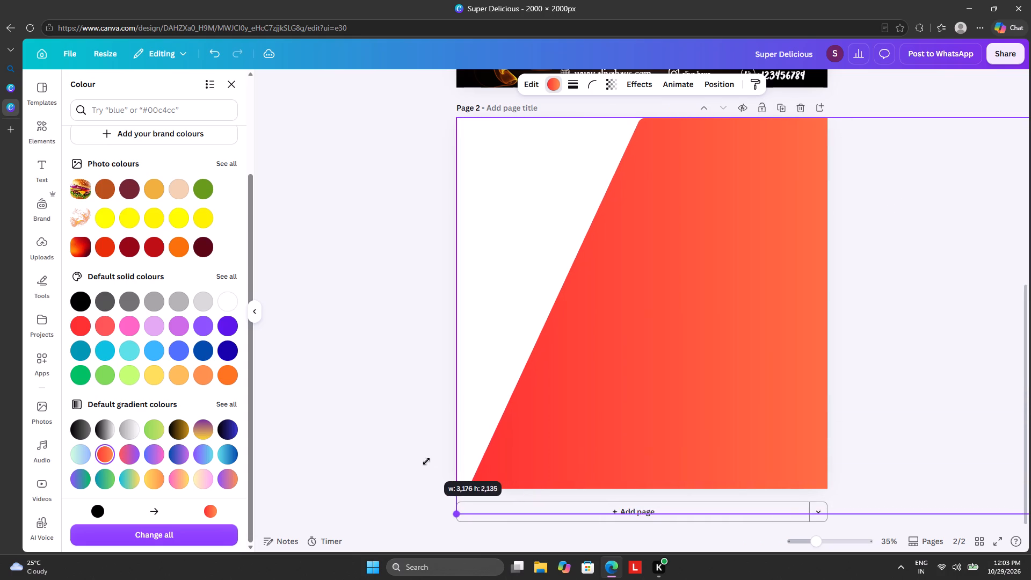
pyautogui.moveTo(426, 461); pyautogui.dragTo(408, 450)
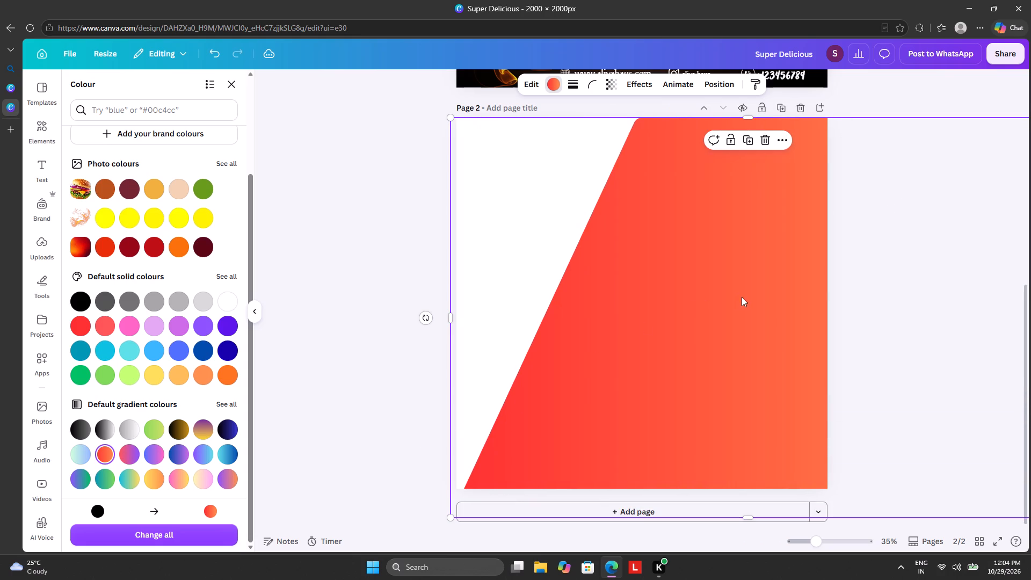
pyautogui.moveTo(743, 299); pyautogui.dragTo(882, 286)
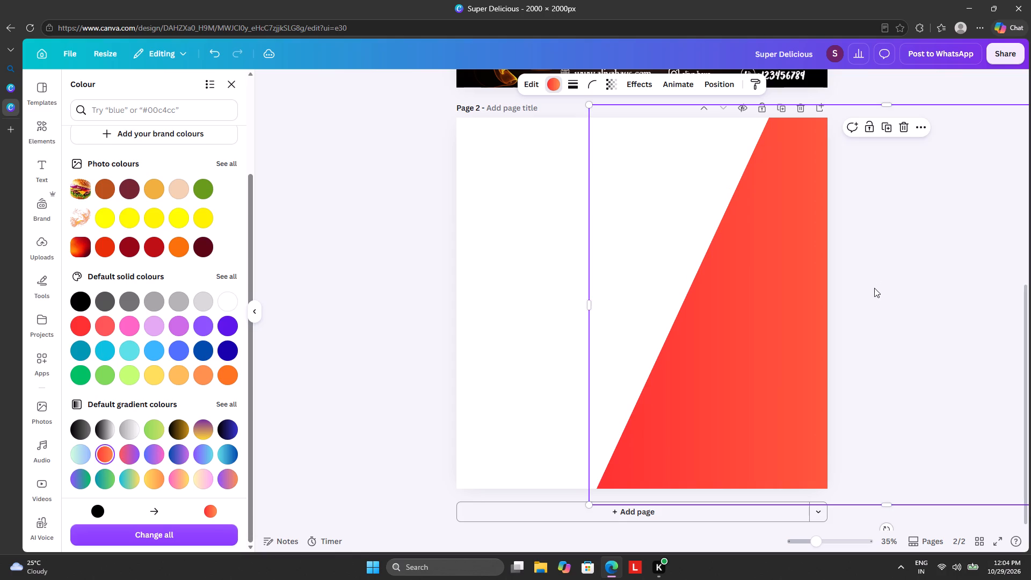
pyautogui.moveTo(874, 288); pyautogui.dragTo(421, 271)
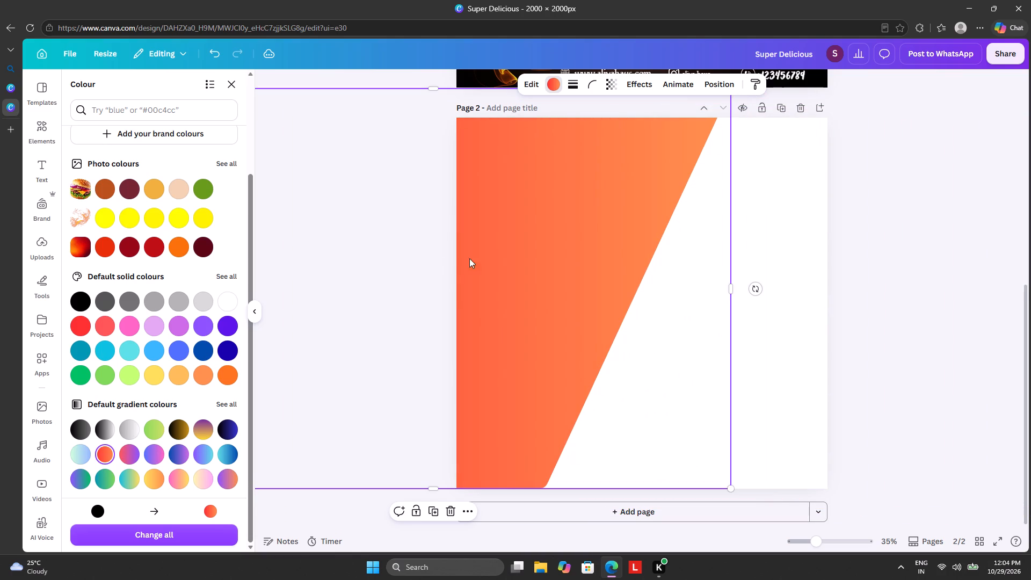
# Rotate the parallelogram clockwise so its slanted edge crosses the page less steeply.
pyautogui.moveTo(756, 286); pyautogui.dragTo(757, 298)
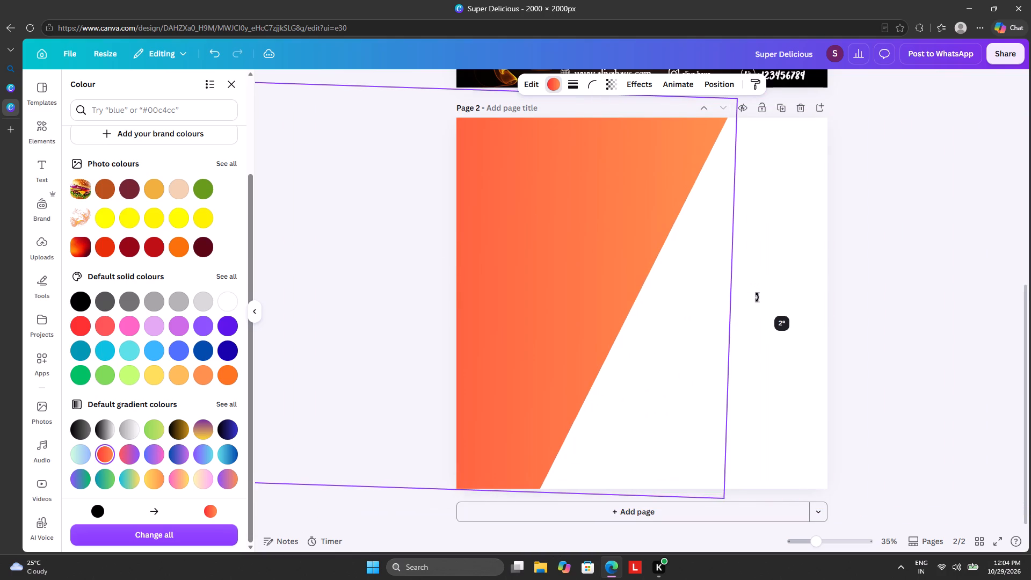
pyautogui.moveTo(757, 298); pyautogui.dragTo(753, 303)
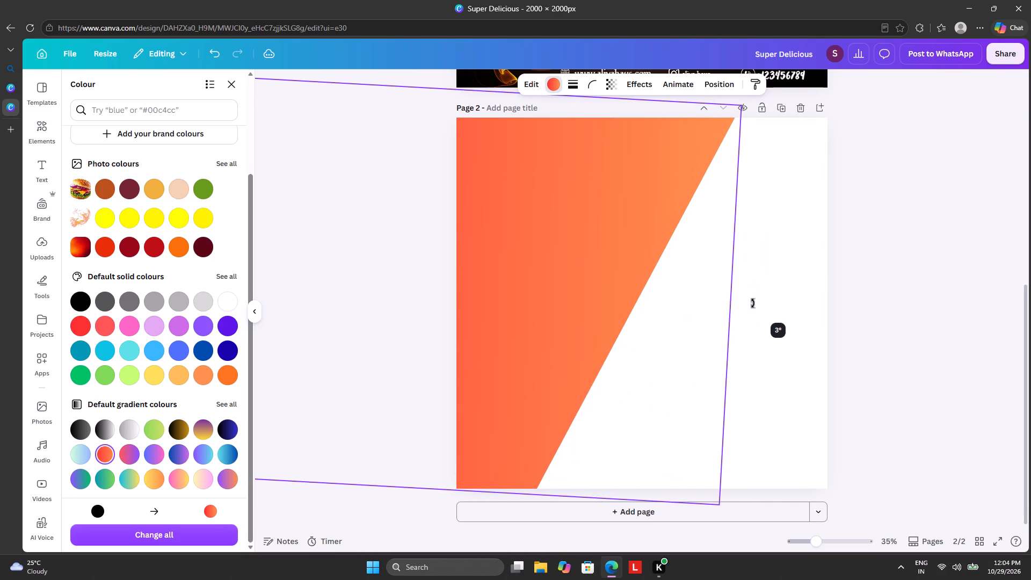
pyautogui.moveTo(753, 303); pyautogui.dragTo(744, 322)
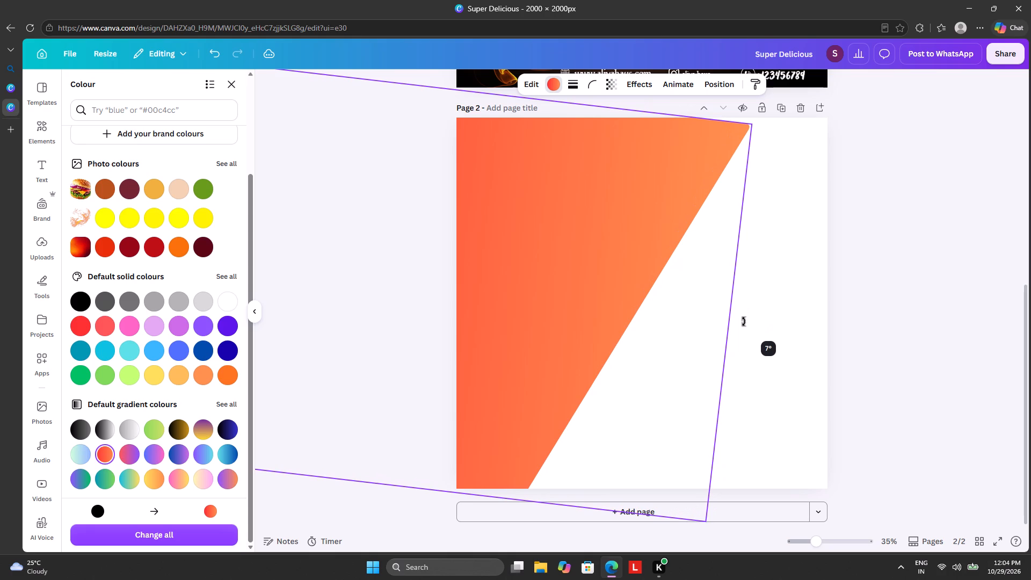
pyautogui.moveTo(744, 322); pyautogui.dragTo(730, 335)
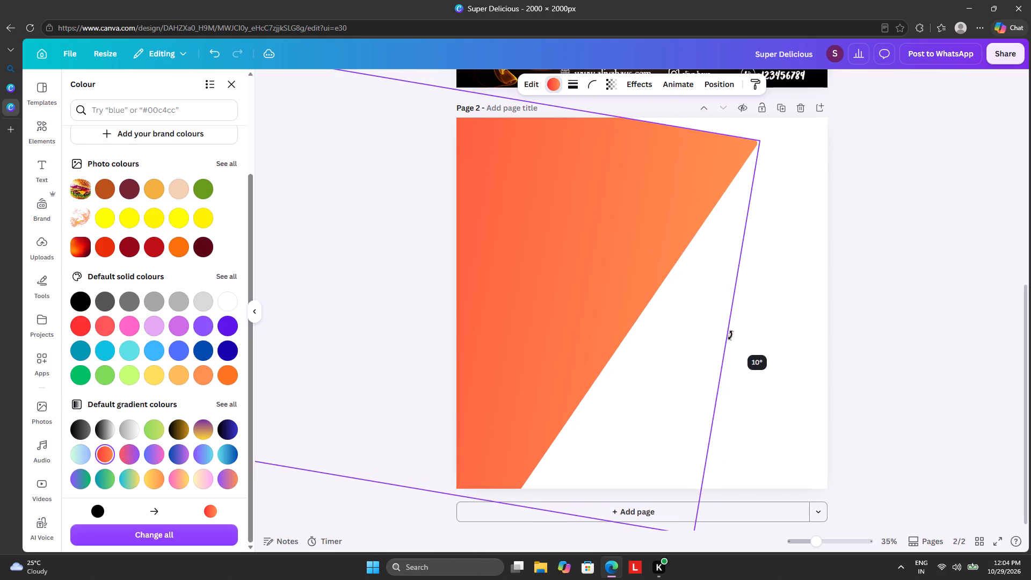
pyautogui.moveTo(730, 335); pyautogui.dragTo(708, 368)
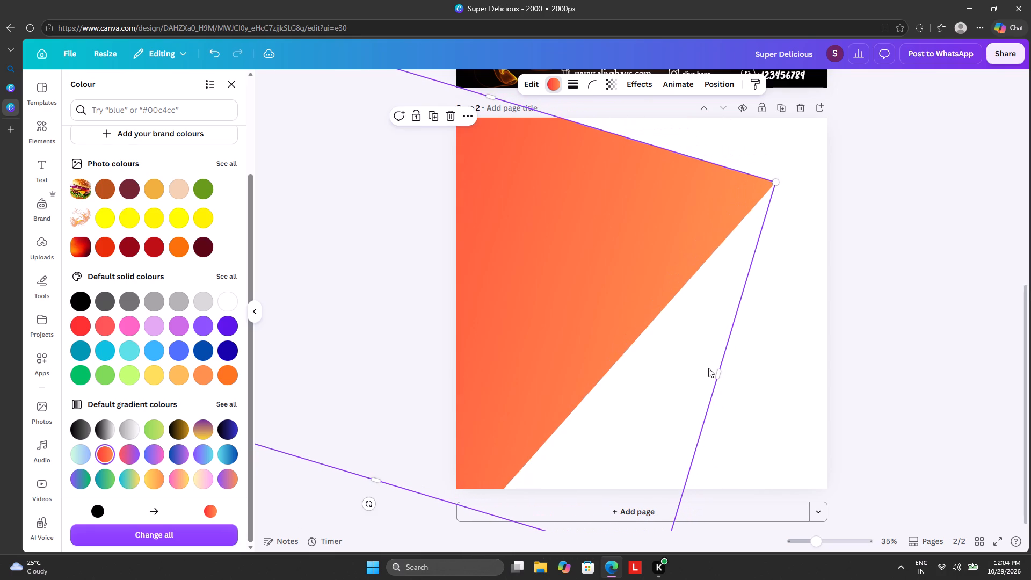
# Enlarge the parallelogram to about 3,700 × 2,500 px and align its slanted edge with the page's top-right corner.
pyautogui.moveTo(660, 376); pyautogui.dragTo(673, 300)
pyautogui.moveTo(676, 487); pyautogui.dragTo(782, 547)
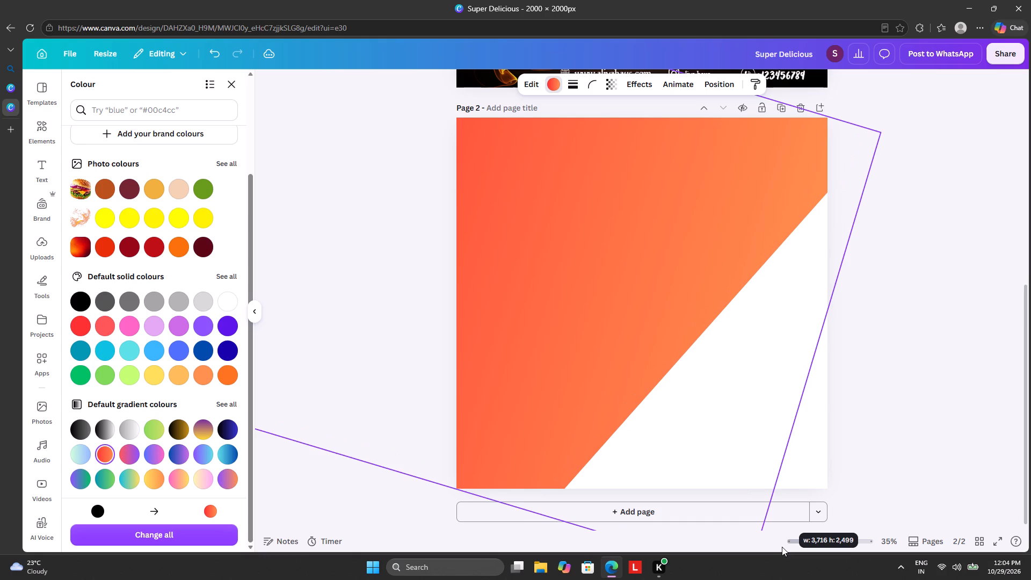
pyautogui.moveTo(782, 547); pyautogui.dragTo(779, 541)
pyautogui.moveTo(691, 418); pyautogui.dragTo(660, 386)
# Set the parallelogram's rotation to about 9° and shift it down-left so it covers the page's bottom-left corner.
pyautogui.moveTo(383, 459); pyautogui.dragTo(381, 463)
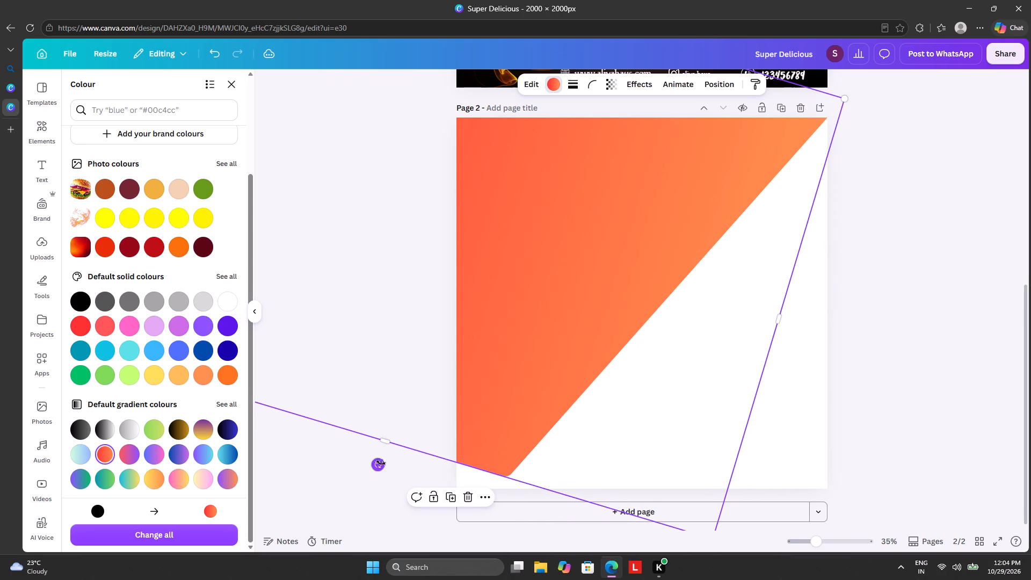
pyautogui.moveTo(381, 463); pyautogui.dragTo(406, 473)
pyautogui.moveTo(374, 466); pyautogui.dragTo(394, 476)
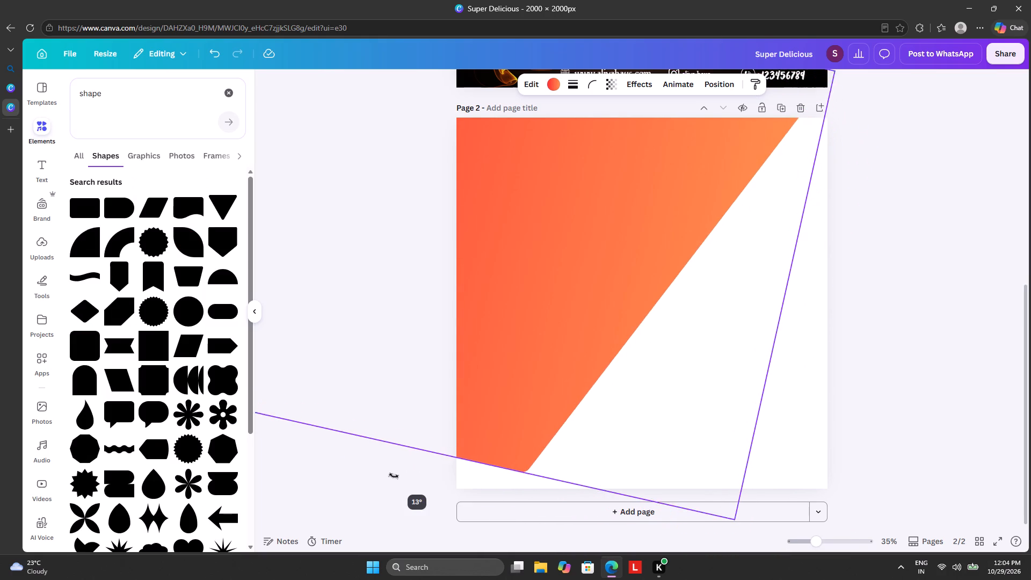
pyautogui.moveTo(394, 476); pyautogui.dragTo(406, 474)
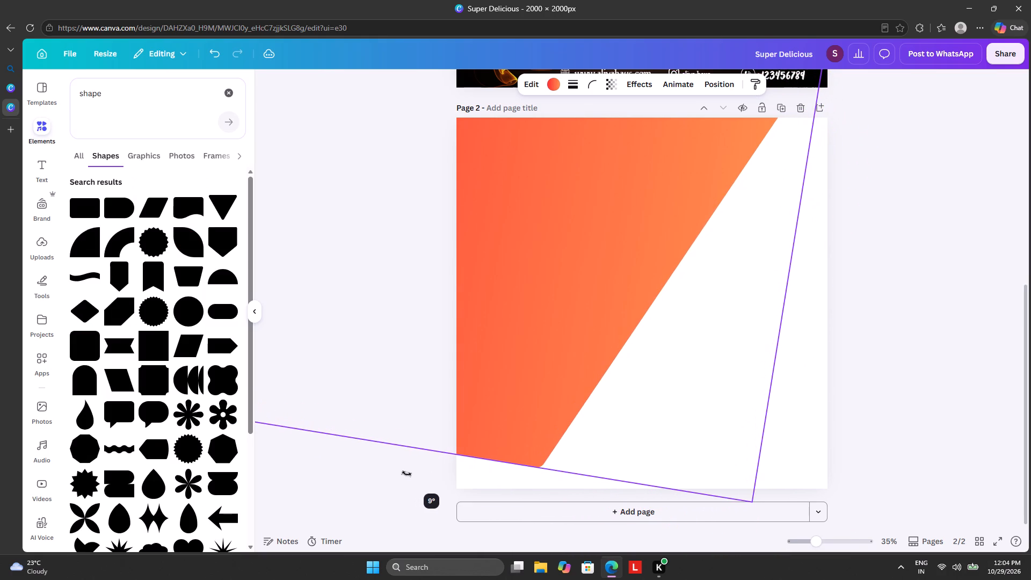
pyautogui.moveTo(406, 474); pyautogui.dragTo(406, 474)
pyautogui.moveTo(537, 334); pyautogui.dragTo(490, 368)
# Recolour the large parallelogram on page 2 with the dark brownish maroon from the default solid colours.
pyautogui.click(555, 83)
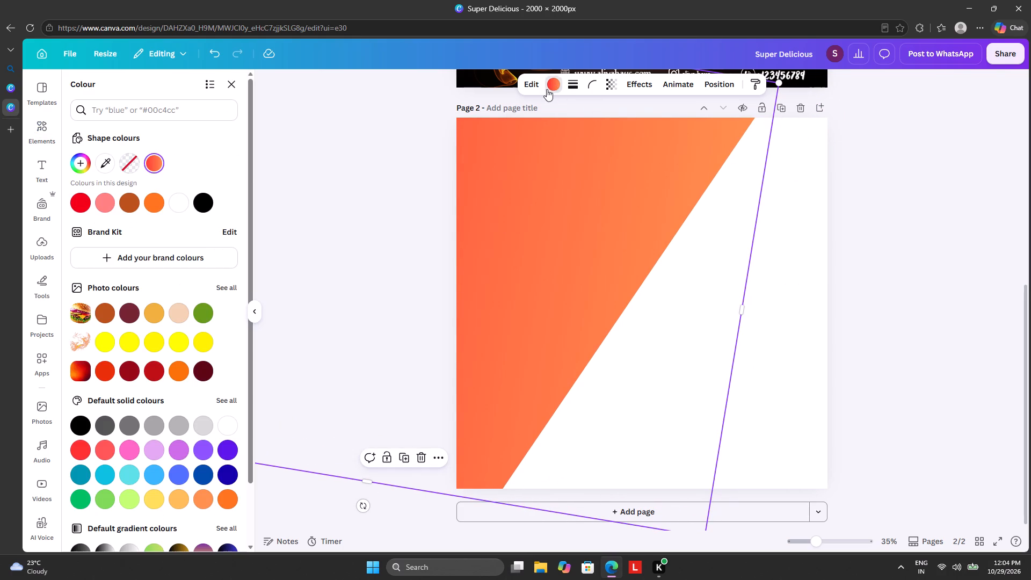
pyautogui.click(134, 314)
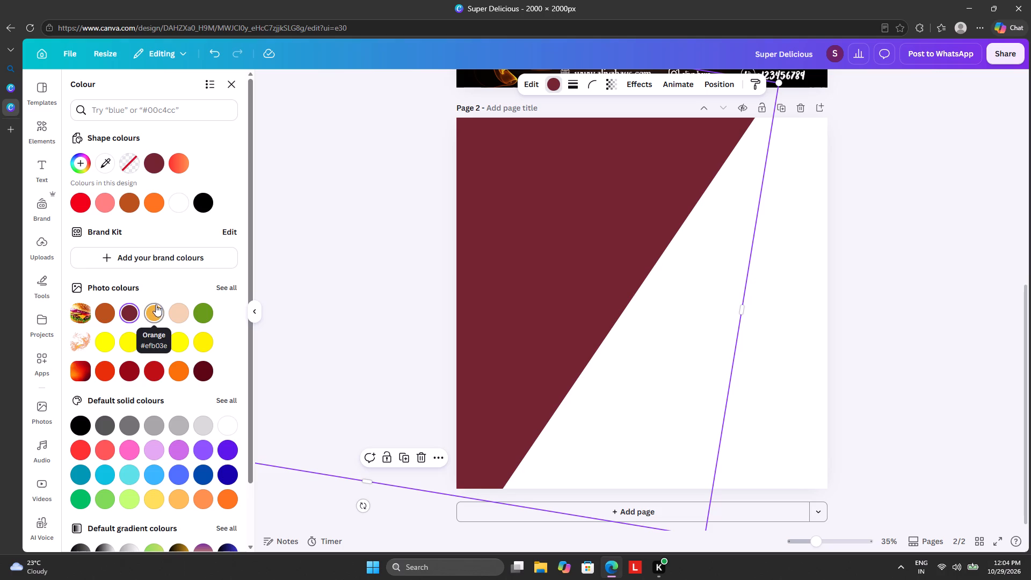
pyautogui.click(226, 227)
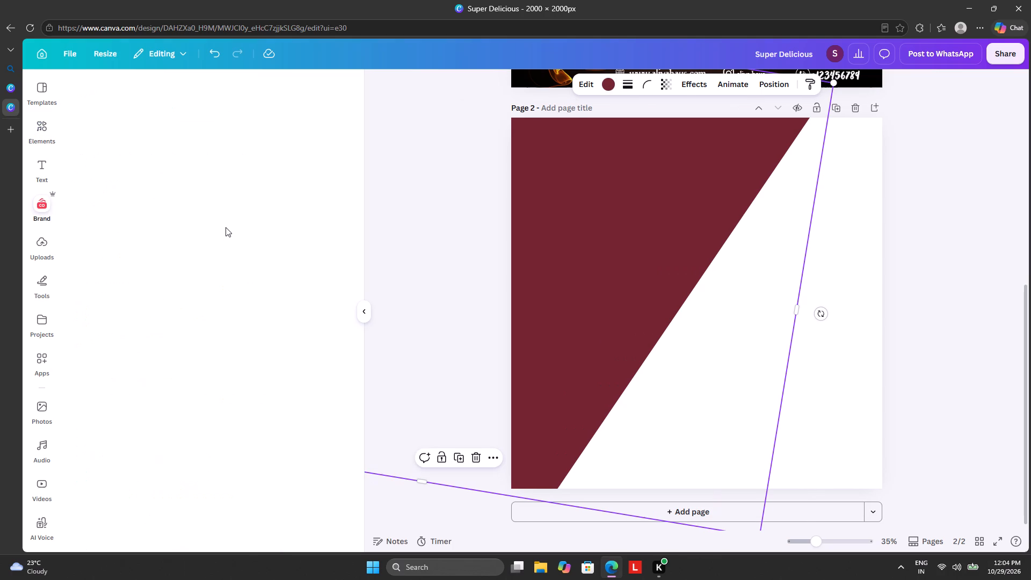
pyautogui.click(610, 78)
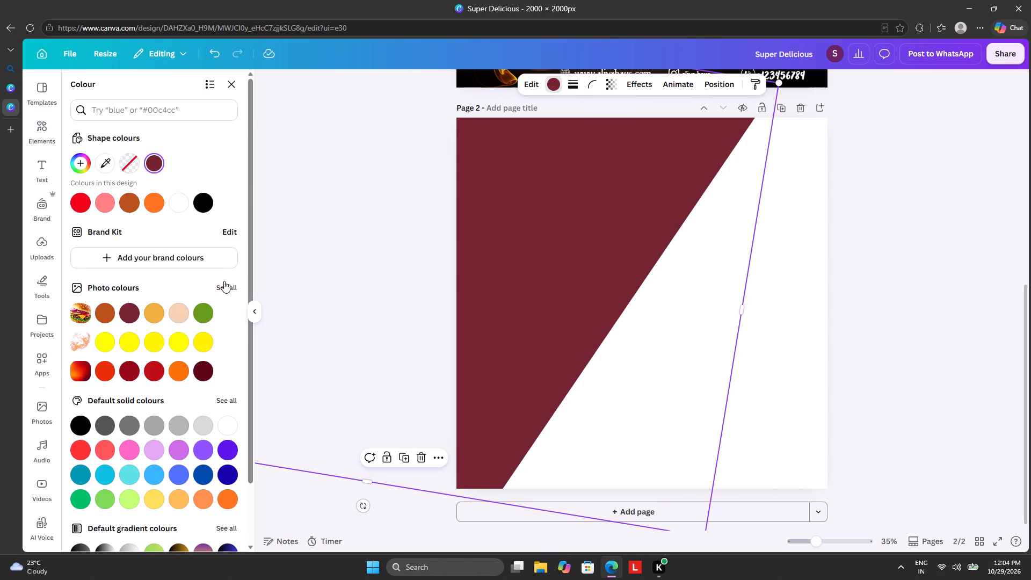
pyautogui.click(228, 398)
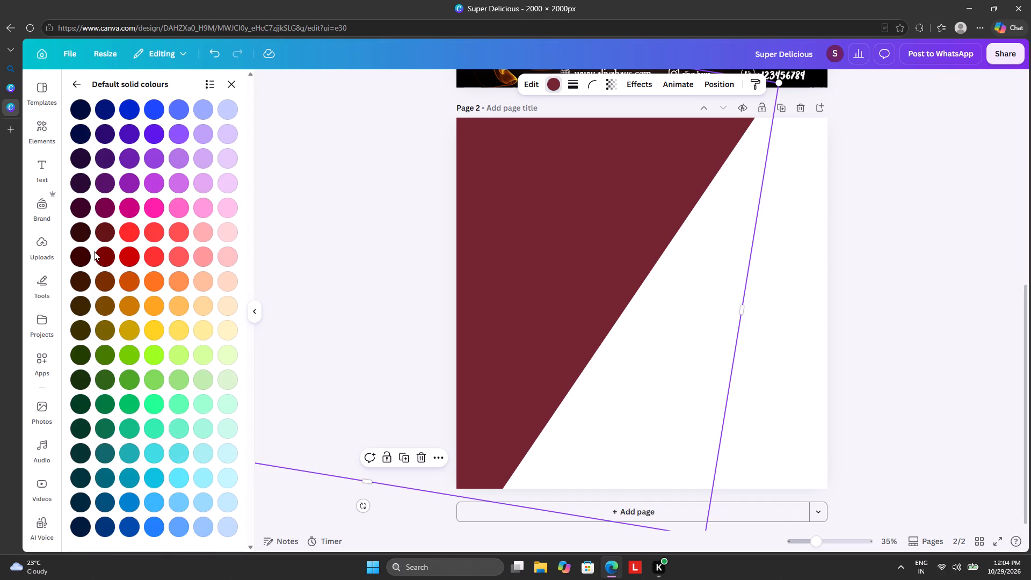
pyautogui.click(95, 251)
pyautogui.click(101, 258)
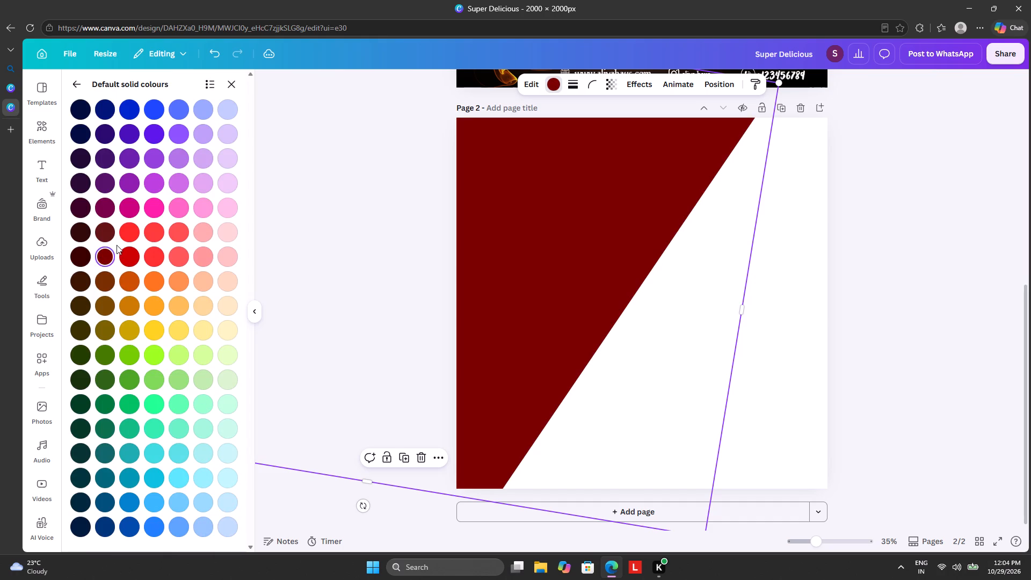
pyautogui.click(111, 238)
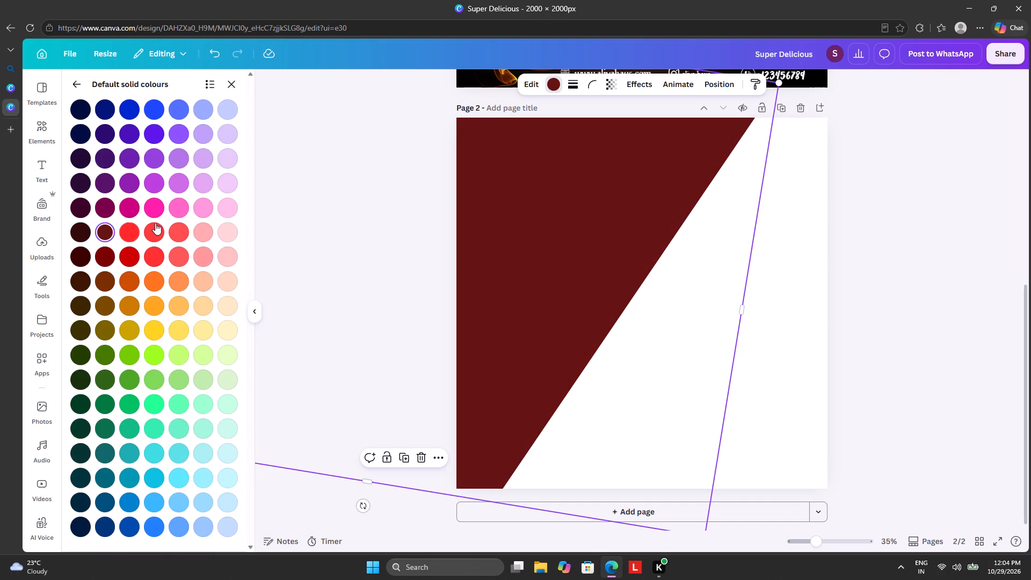
pyautogui.click(301, 162)
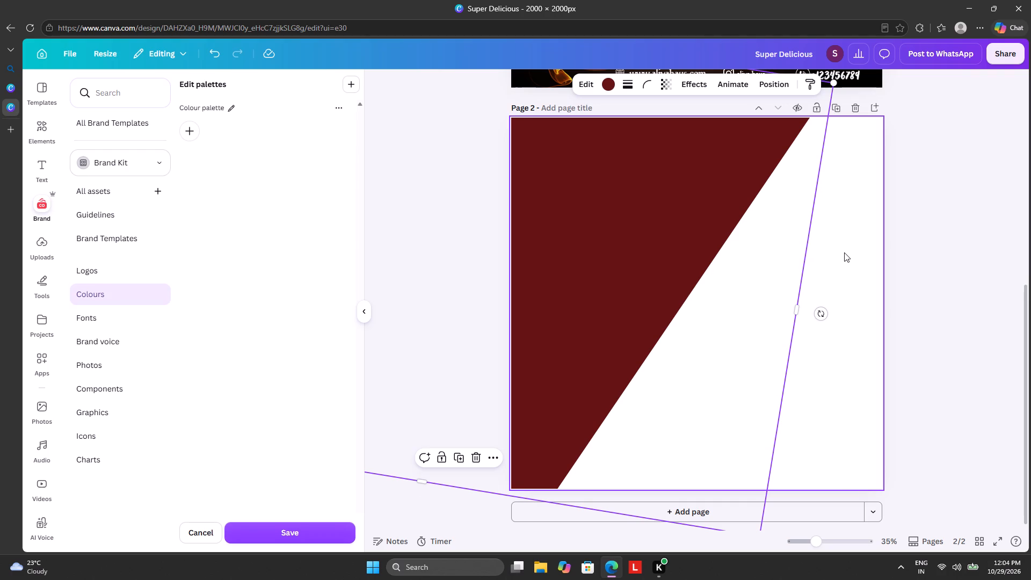
# Set the page 2 background to the default red-to-orange gradient, using the style that radiates from the page's top-left corner.
pyautogui.click(844, 241)
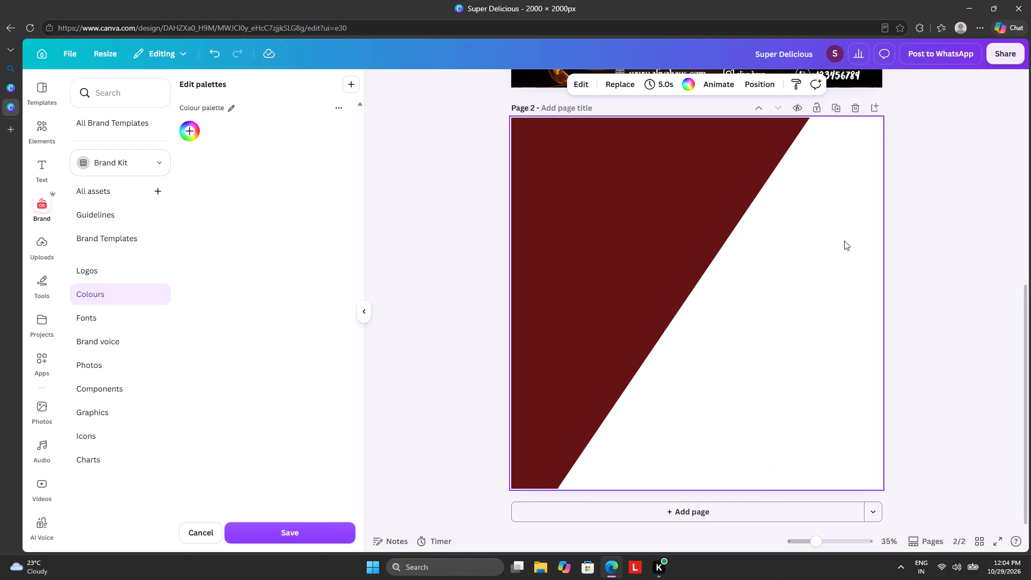
pyautogui.click(687, 81)
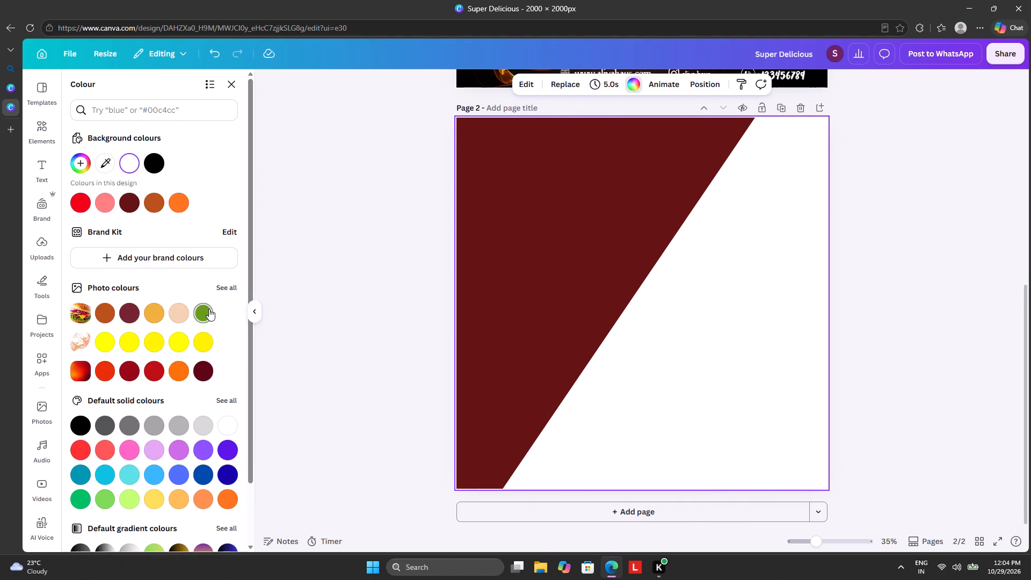
pyautogui.click(103, 505)
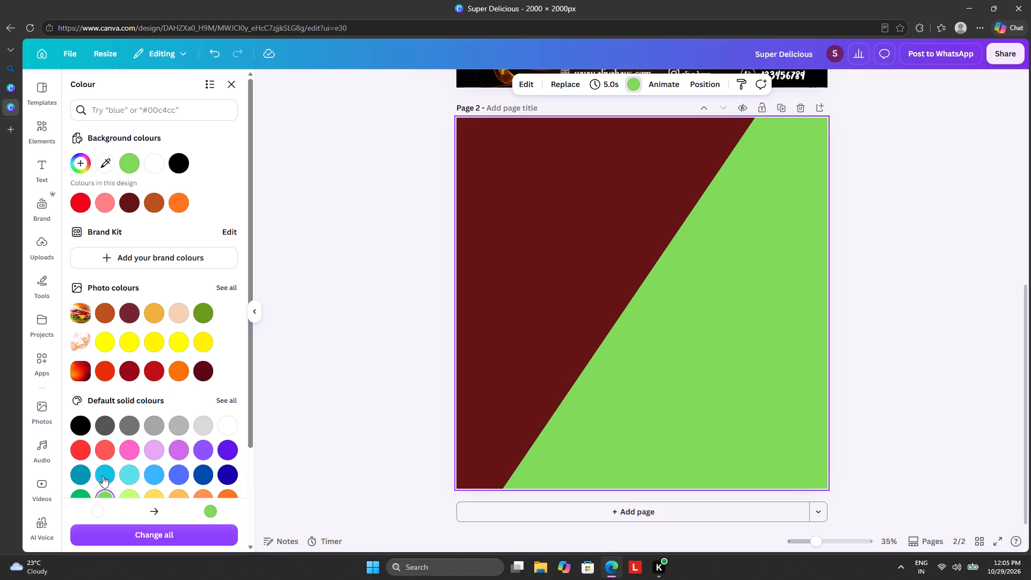
pyautogui.scroll(-3, 129, 432)
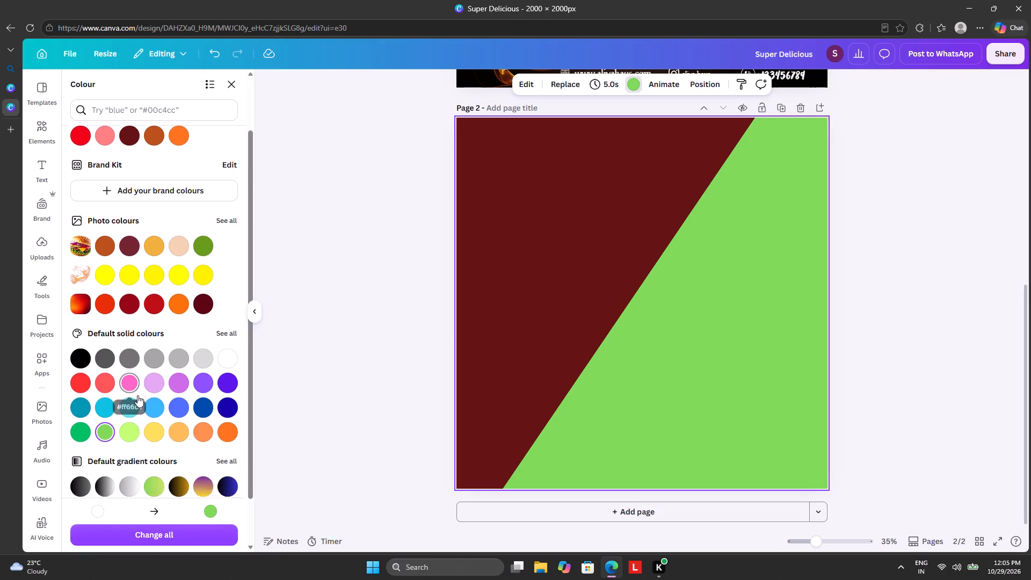
pyautogui.click(107, 456)
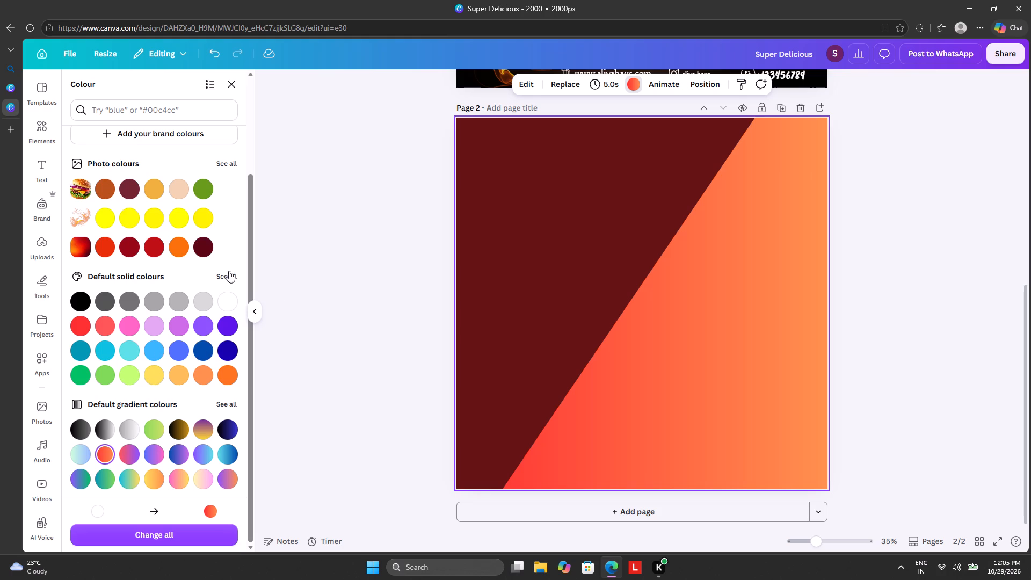
pyautogui.scroll(5, 188, 310)
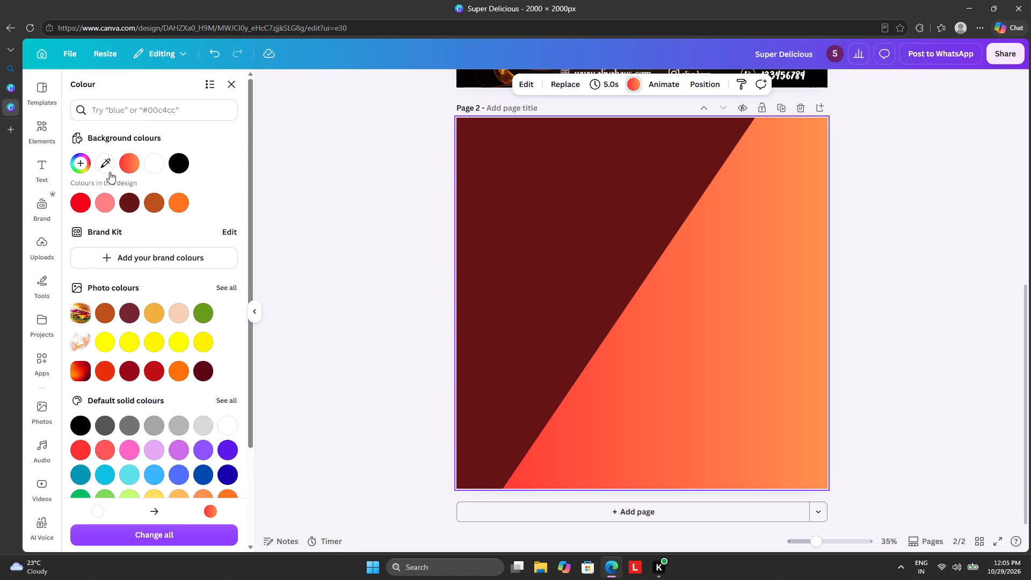
pyautogui.click(74, 161)
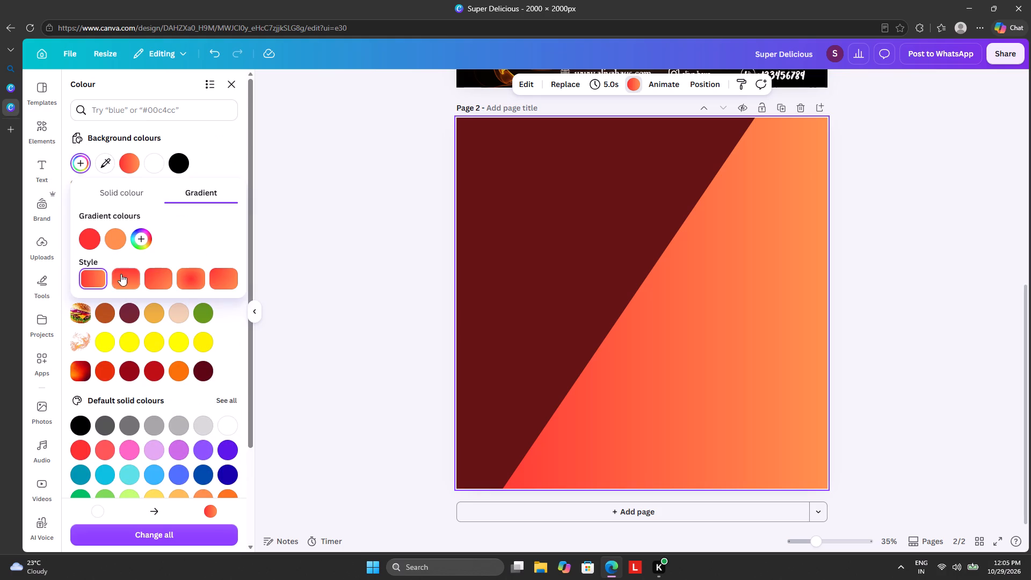
pyautogui.click(224, 277)
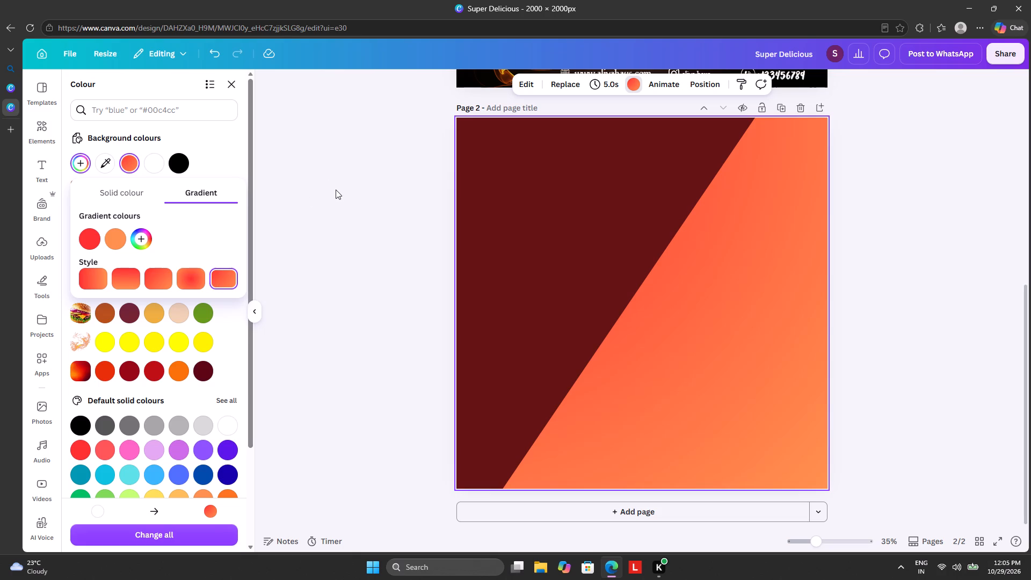
pyautogui.click(364, 184)
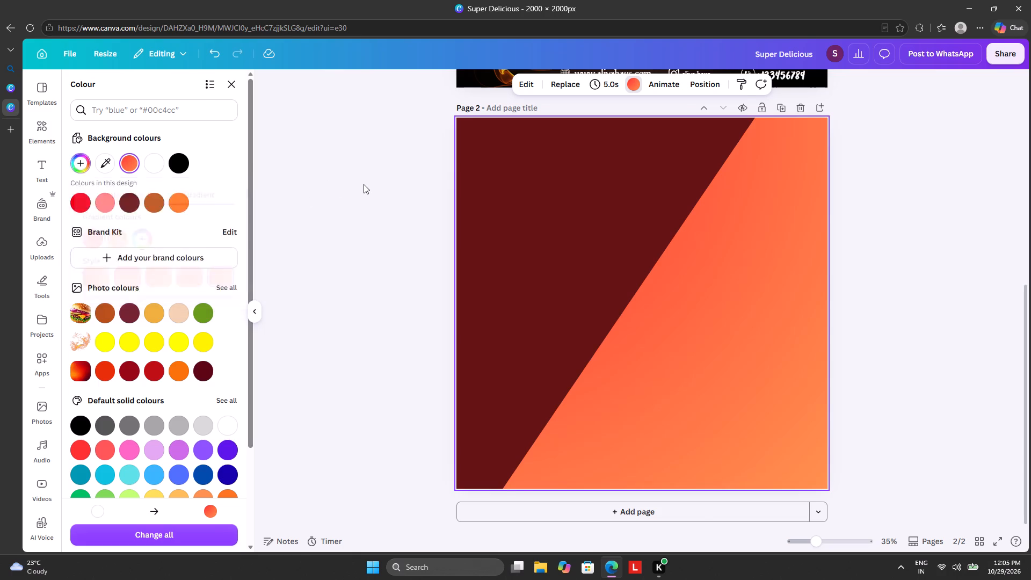
pyautogui.click(422, 185)
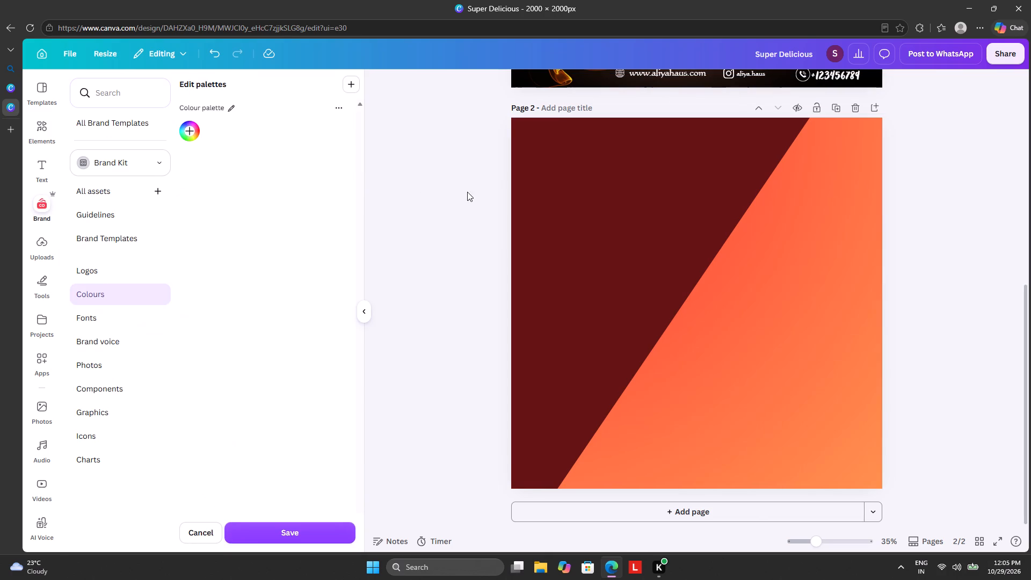
pyautogui.click(448, 200)
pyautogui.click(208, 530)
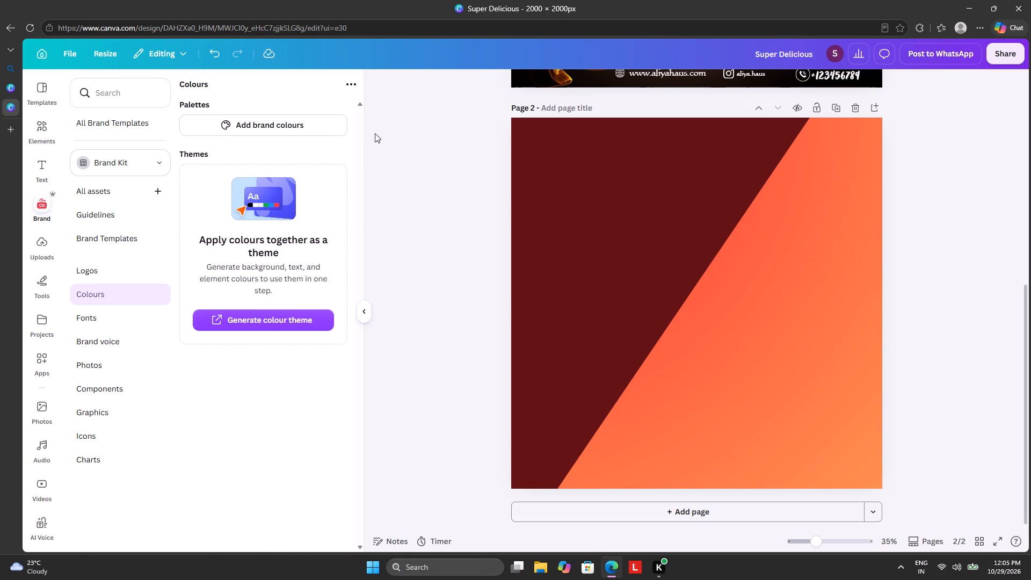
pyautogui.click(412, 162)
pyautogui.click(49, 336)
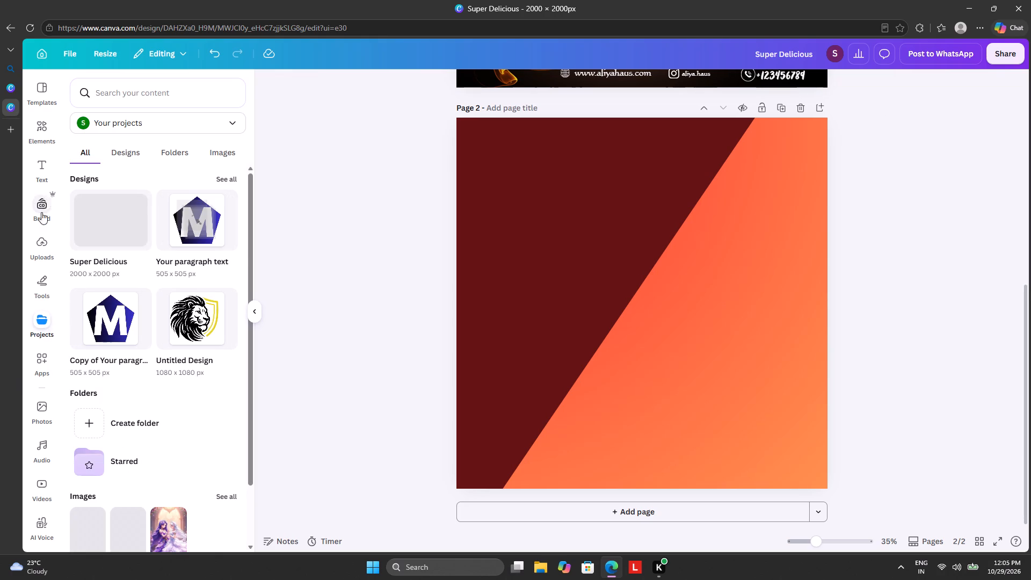
# Replace the previous shape search in the elements library with a search for "chiken roll".
pyautogui.click(35, 139)
pyautogui.moveTo(214, 73); pyautogui.dragTo(218, 78)
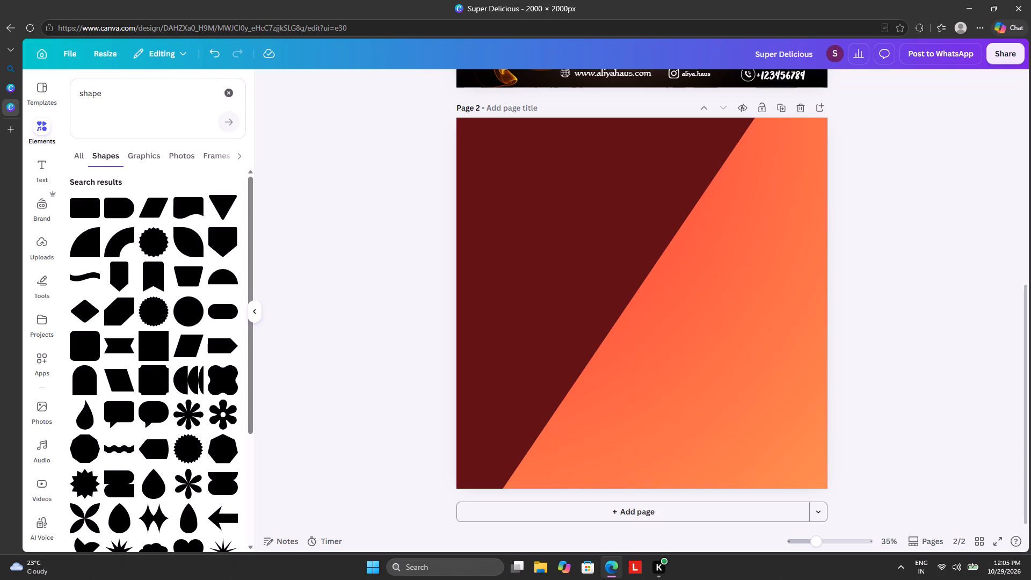
pyautogui.click(234, 98)
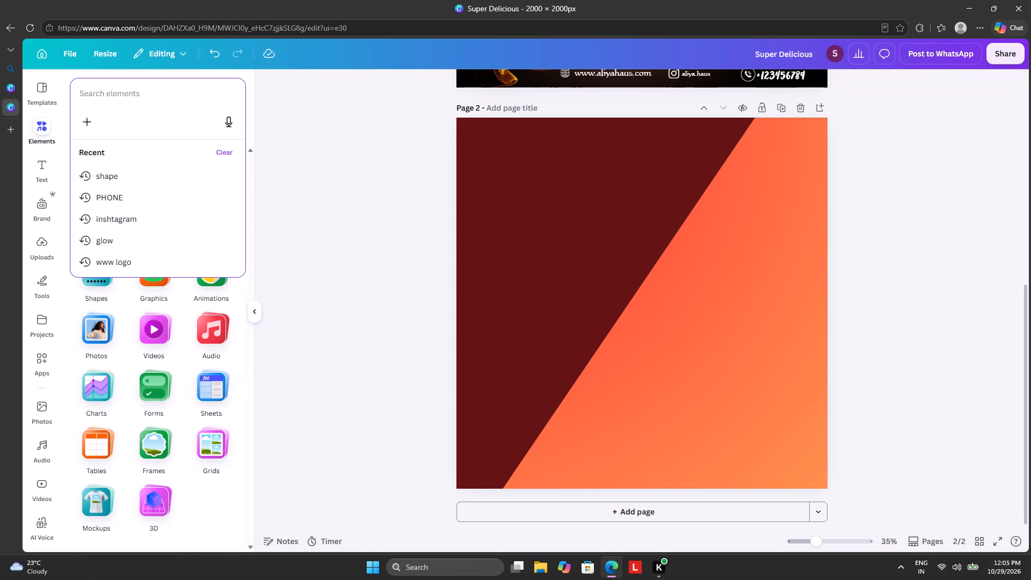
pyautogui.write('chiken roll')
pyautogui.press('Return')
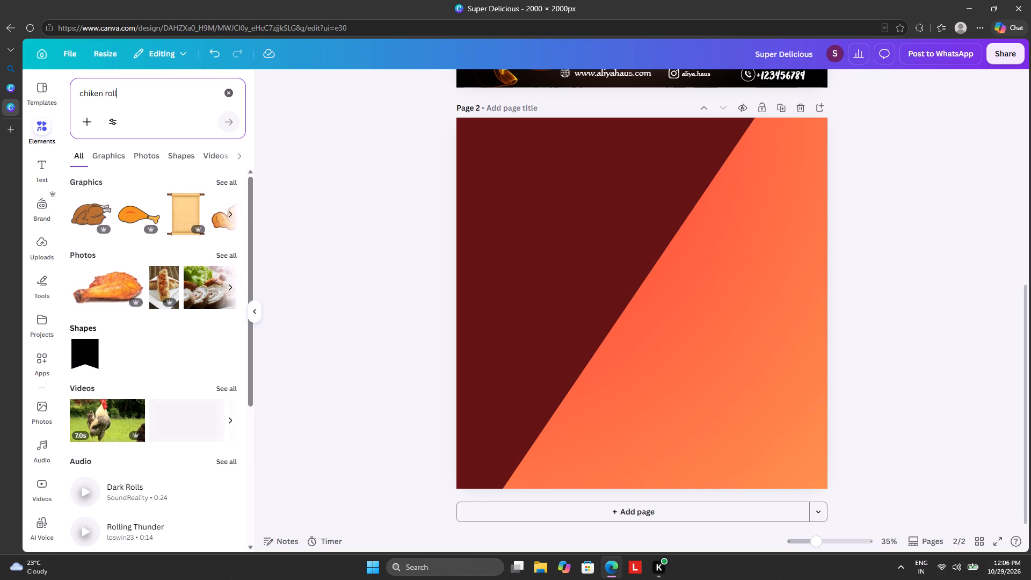
# Search the elements library for "chicken shawarma" and show all the graphics results.
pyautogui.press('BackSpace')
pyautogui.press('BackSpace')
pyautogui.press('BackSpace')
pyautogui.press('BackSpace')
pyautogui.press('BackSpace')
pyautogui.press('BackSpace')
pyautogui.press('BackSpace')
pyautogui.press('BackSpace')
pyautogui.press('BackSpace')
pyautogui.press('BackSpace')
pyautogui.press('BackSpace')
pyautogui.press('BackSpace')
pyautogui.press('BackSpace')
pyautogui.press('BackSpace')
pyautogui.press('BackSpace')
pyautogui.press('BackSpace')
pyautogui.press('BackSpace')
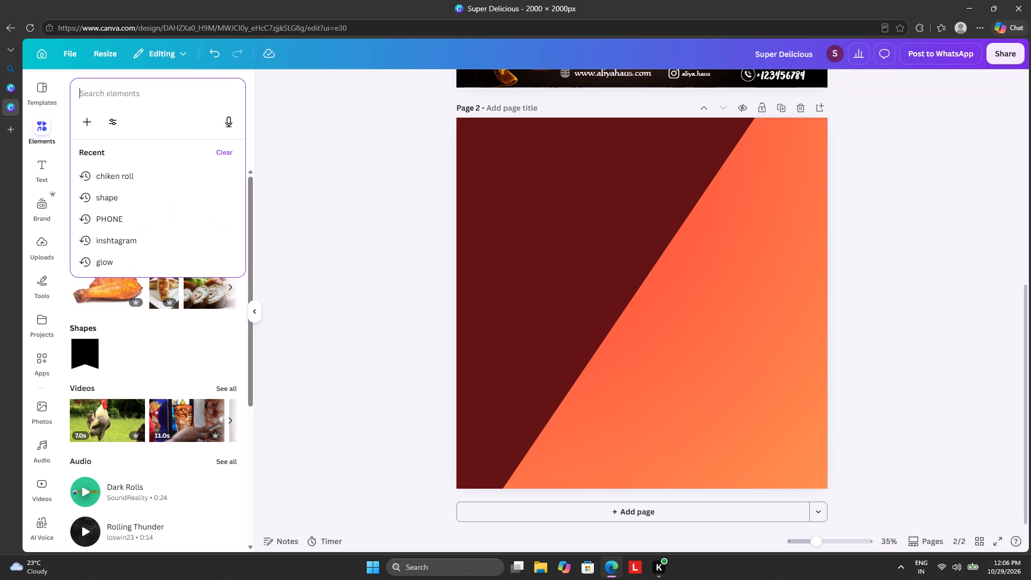
pyautogui.write('chi')
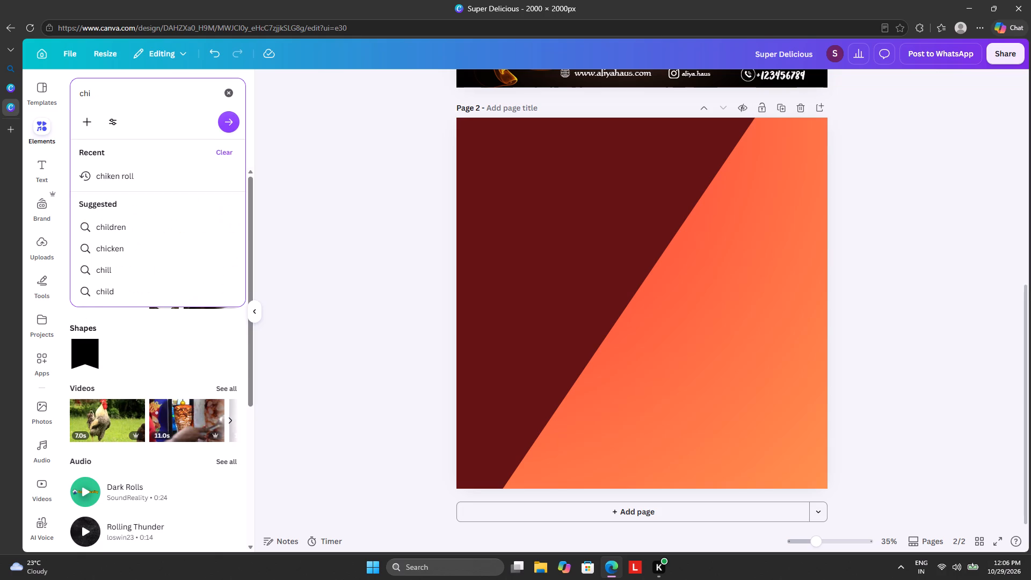
pyautogui.press('c')
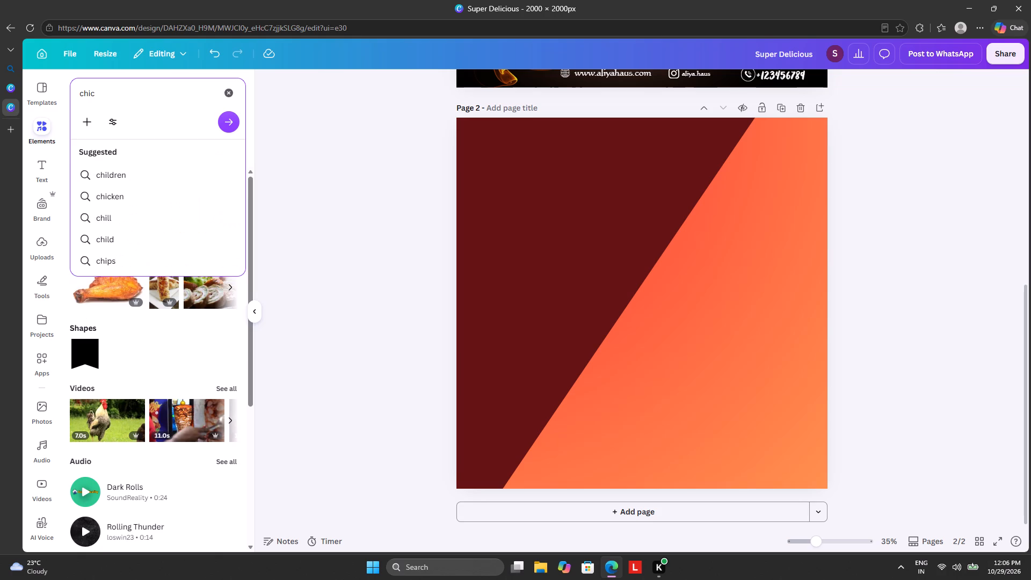
pyautogui.write('ke')
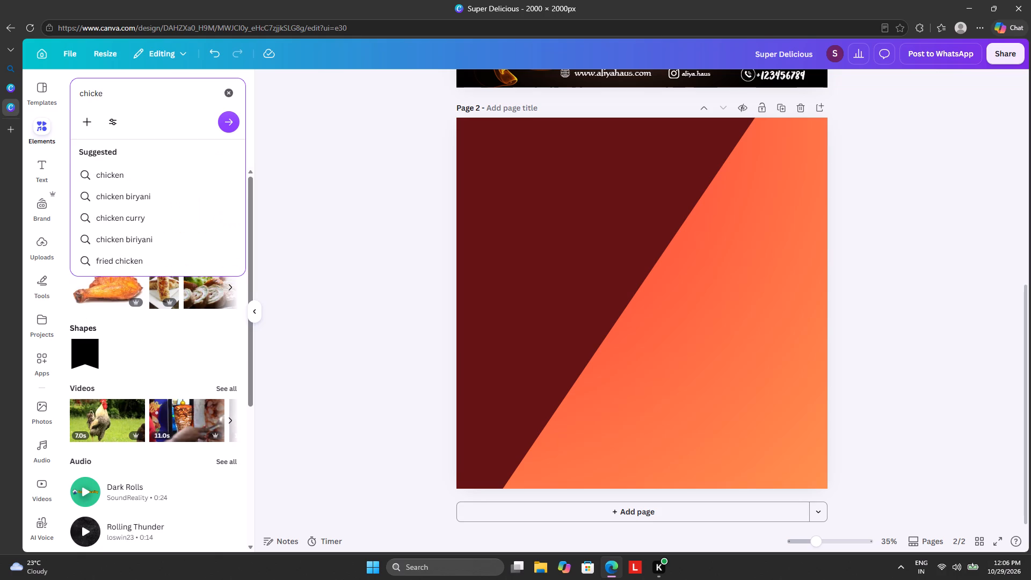
pyautogui.press('n')
pyautogui.press('space')
pyautogui.write('sh')
pyautogui.write('sw')
pyautogui.write('arma')
pyautogui.press('Return')
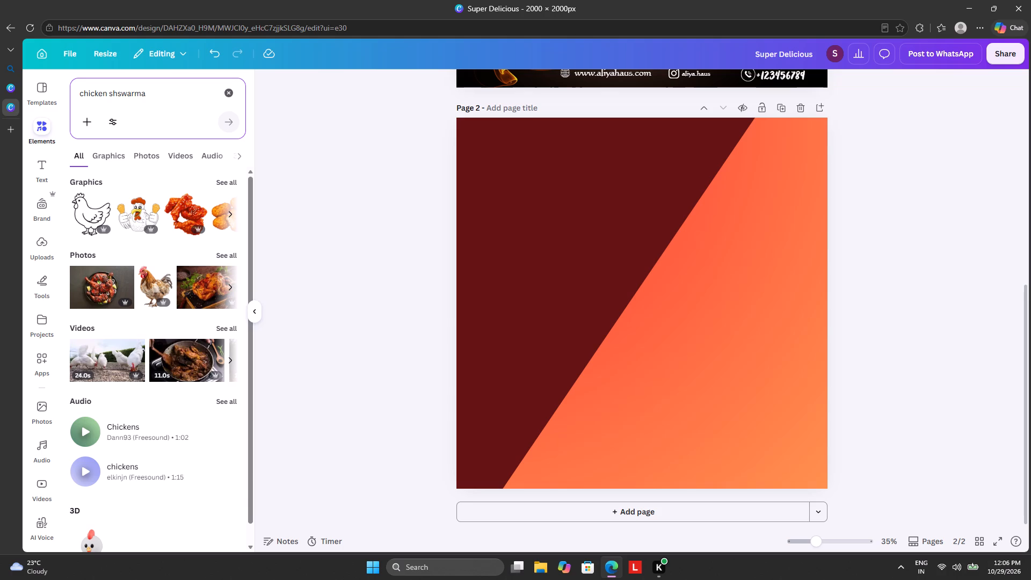
pyautogui.click(121, 95)
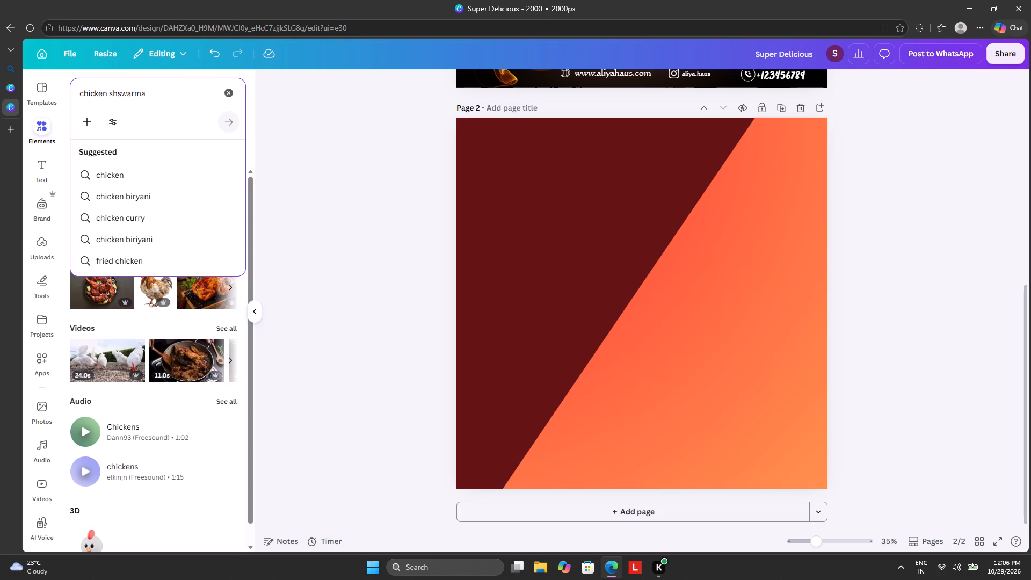
pyautogui.press('BackSpace')
pyautogui.press('a')
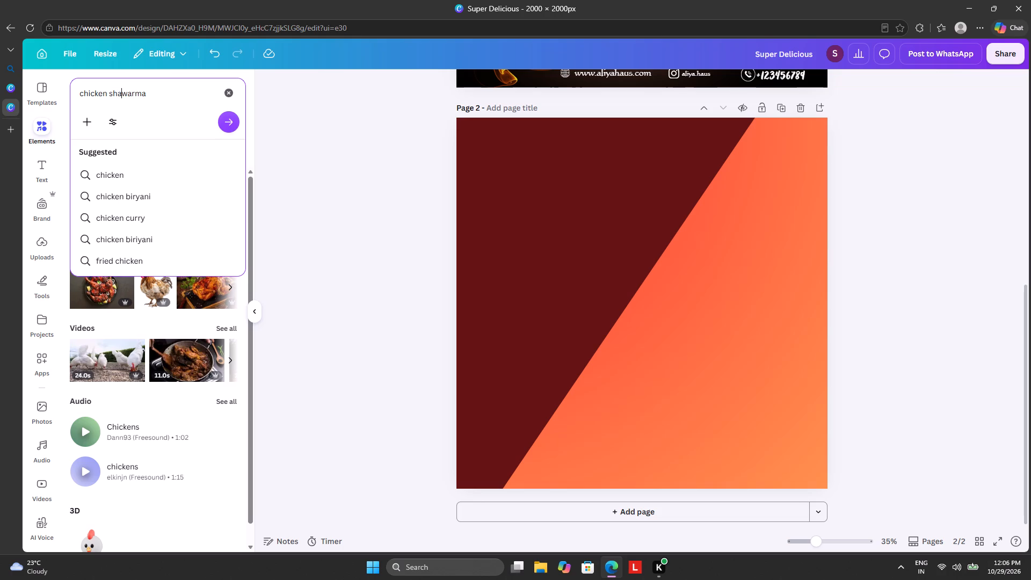
pyautogui.press('Return')
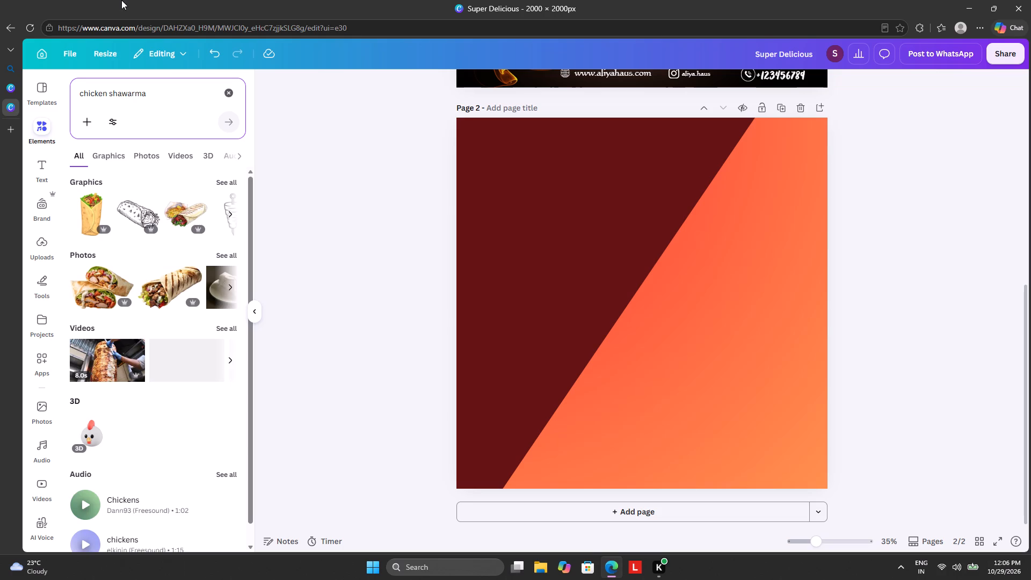
pyautogui.click(223, 177)
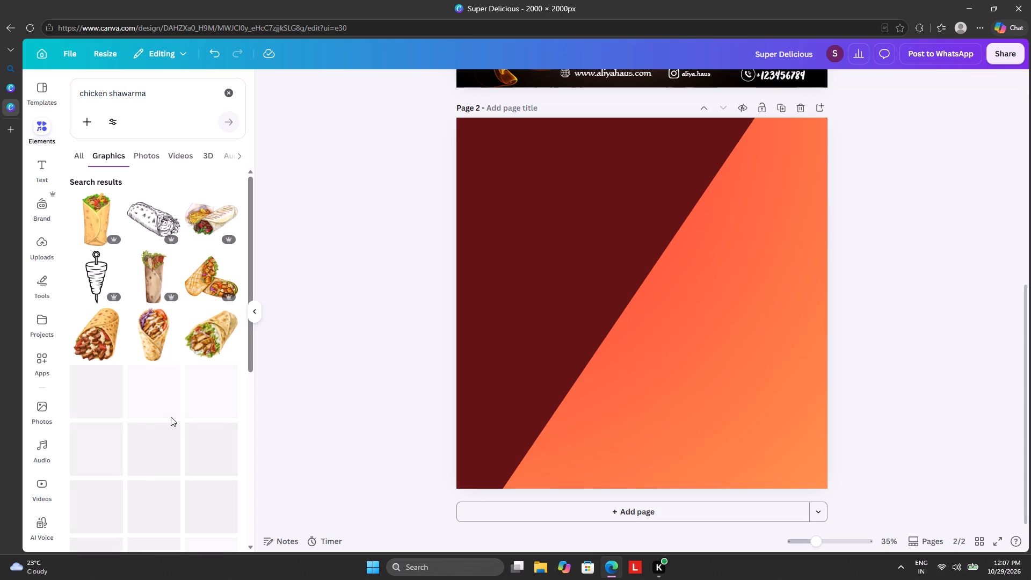
# Search the web for "chicken shawarma png" in a new browser tab.
pyautogui.click(13, 132)
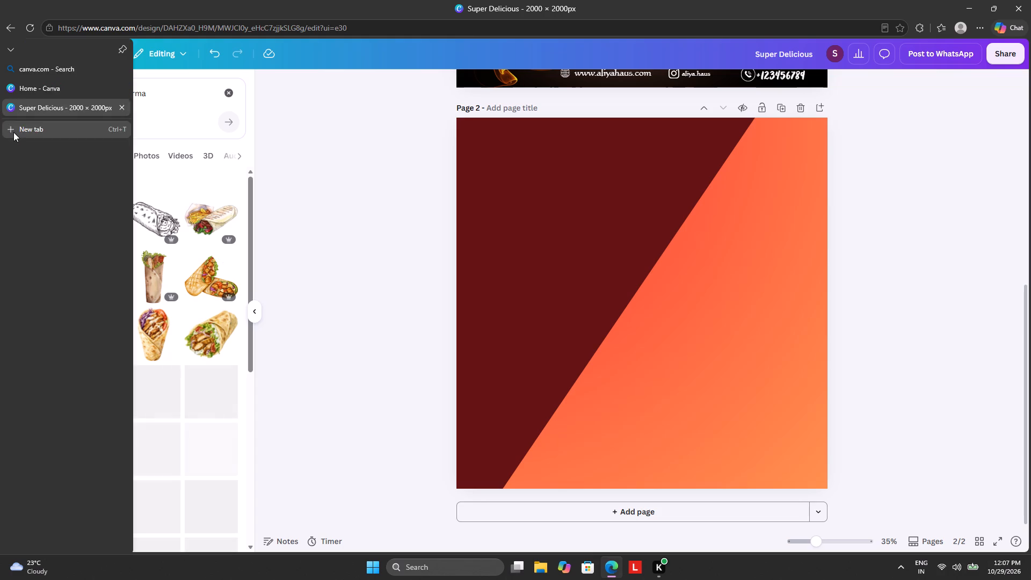
pyautogui.click(398, 114)
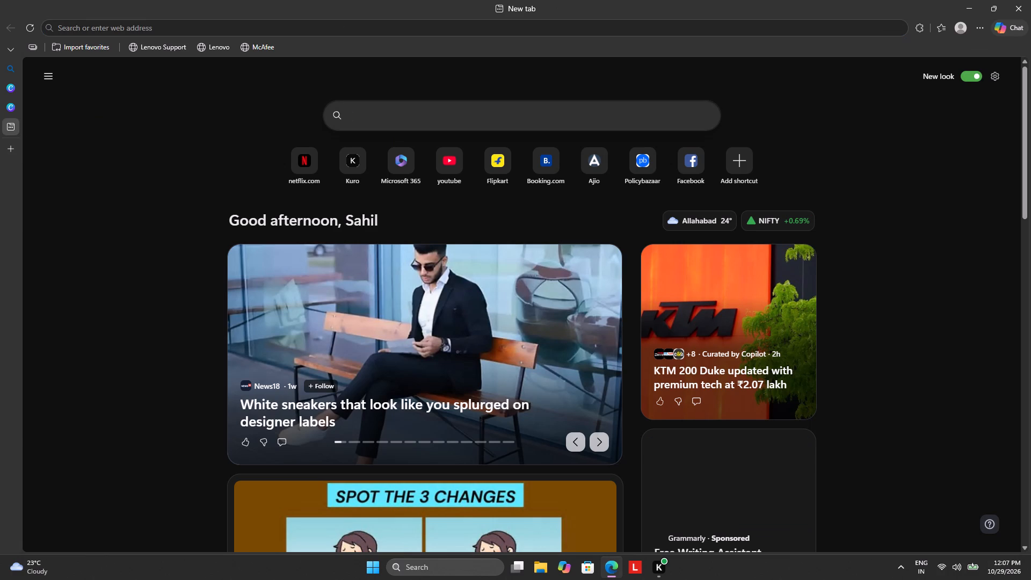
pyautogui.write('chicken sha')
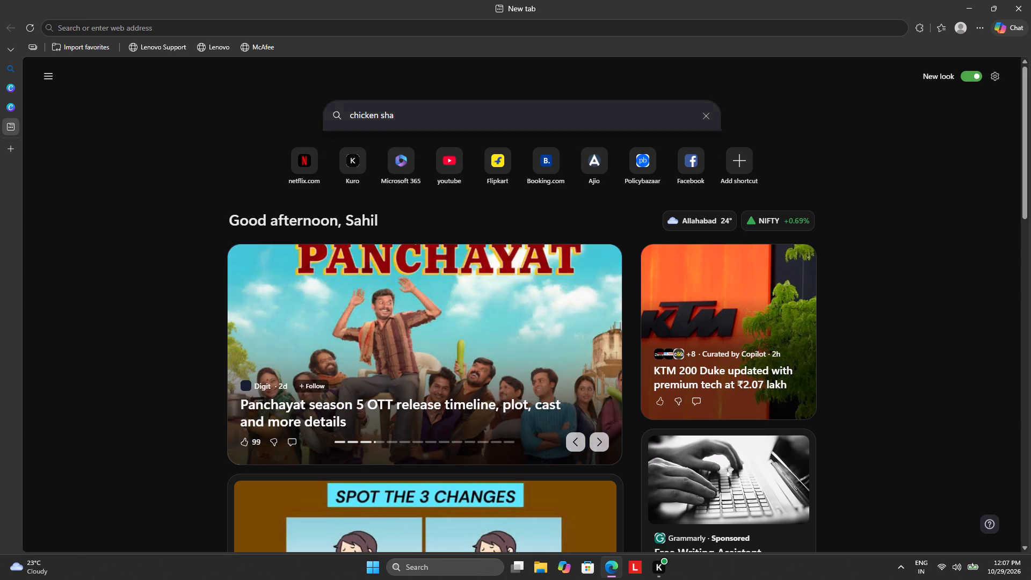
pyautogui.press('w')
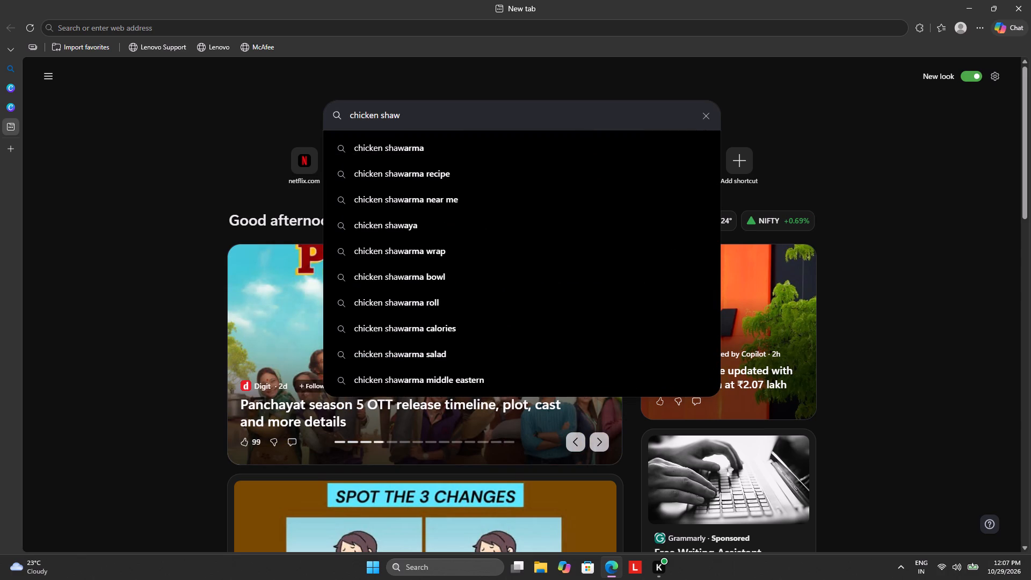
pyautogui.write('ar')
pyautogui.write('ma png')
pyautogui.press('Return')
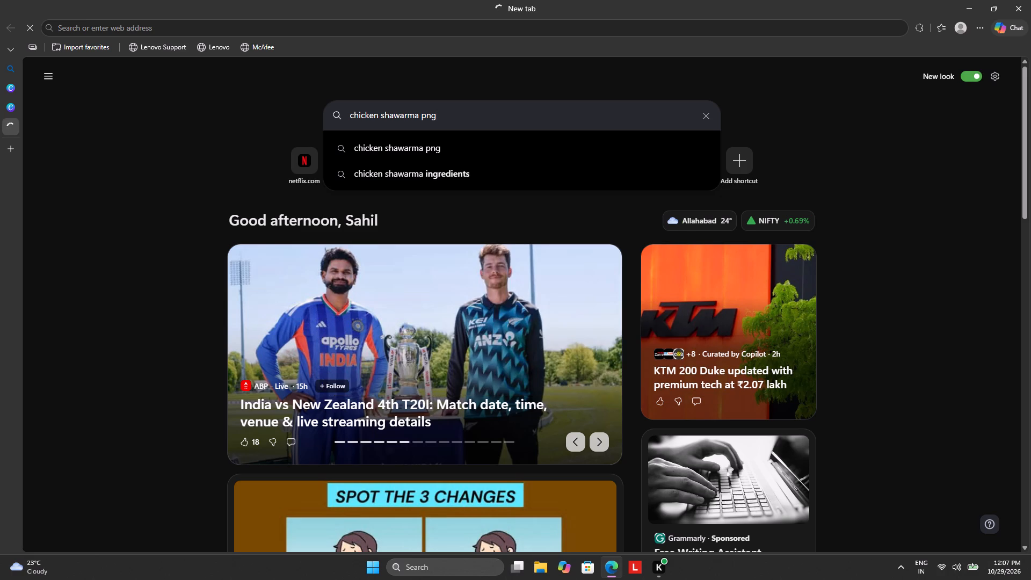
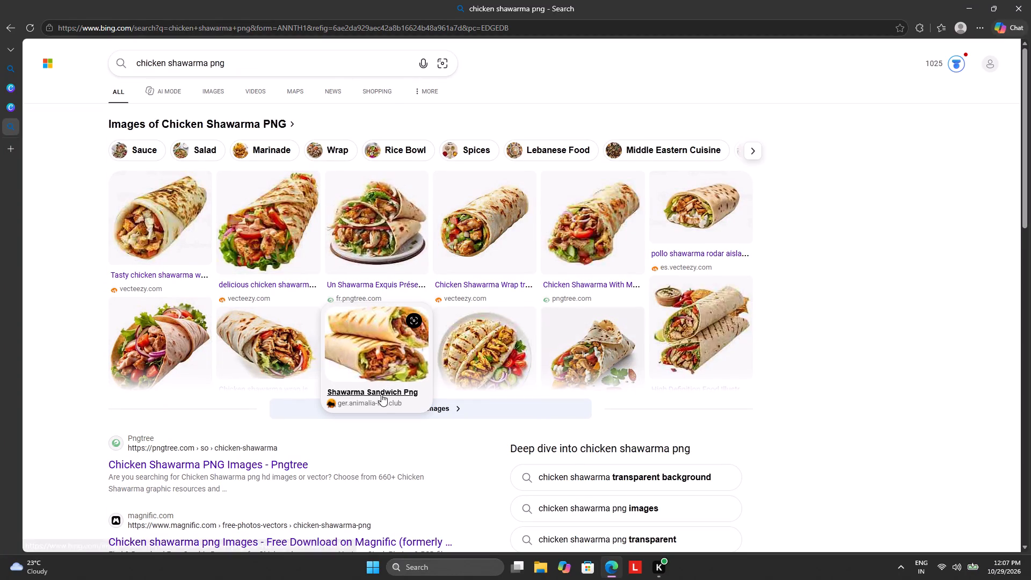
# Copy the "delicious chicken shawarma kebab" picture from the full image results and paste it onto page 2 of the Super Delicious design.
pyautogui.click(455, 409)
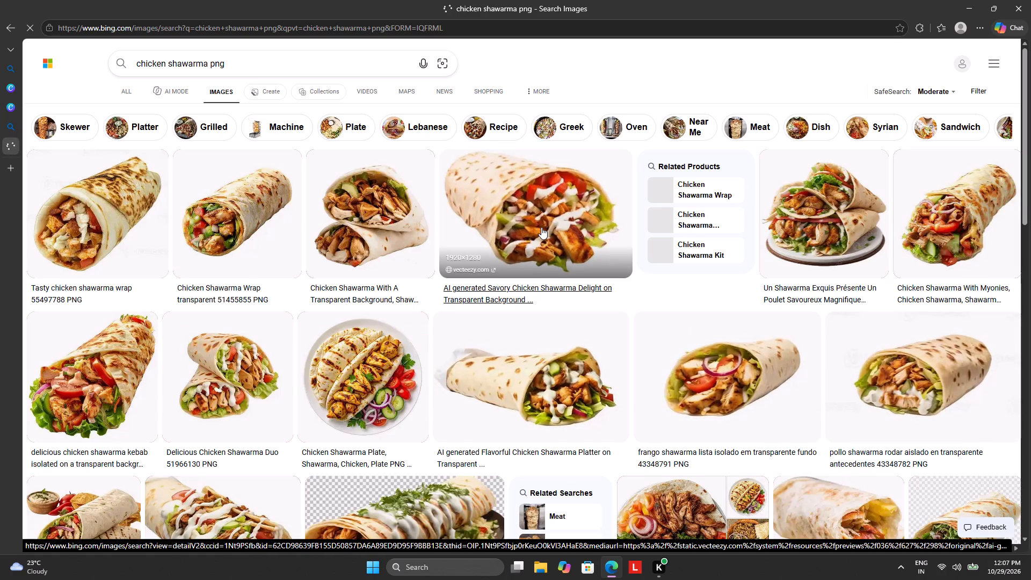
pyautogui.rightClick(93, 361)
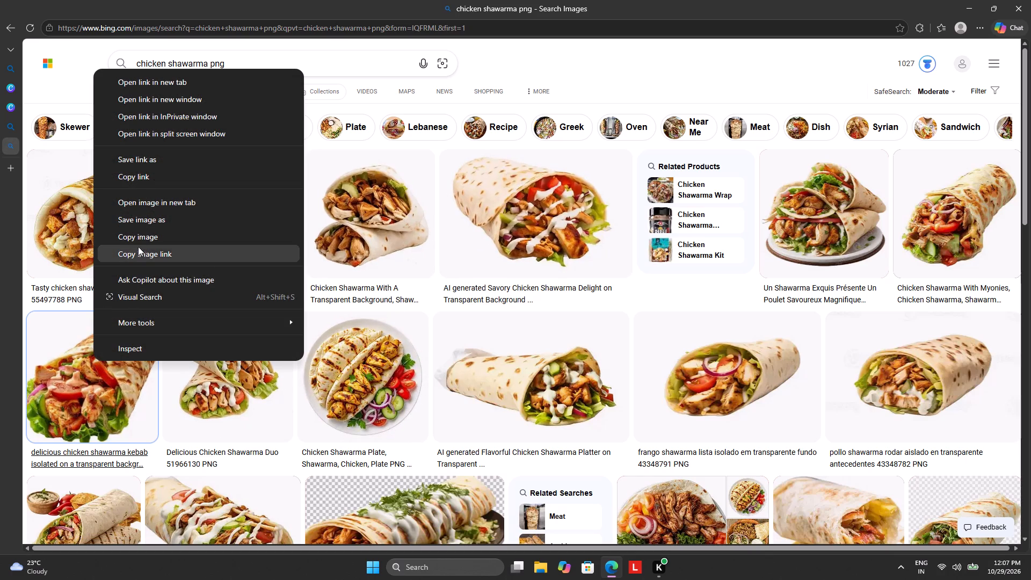
pyautogui.click(140, 234)
pyautogui.scroll(-4, 367, 404)
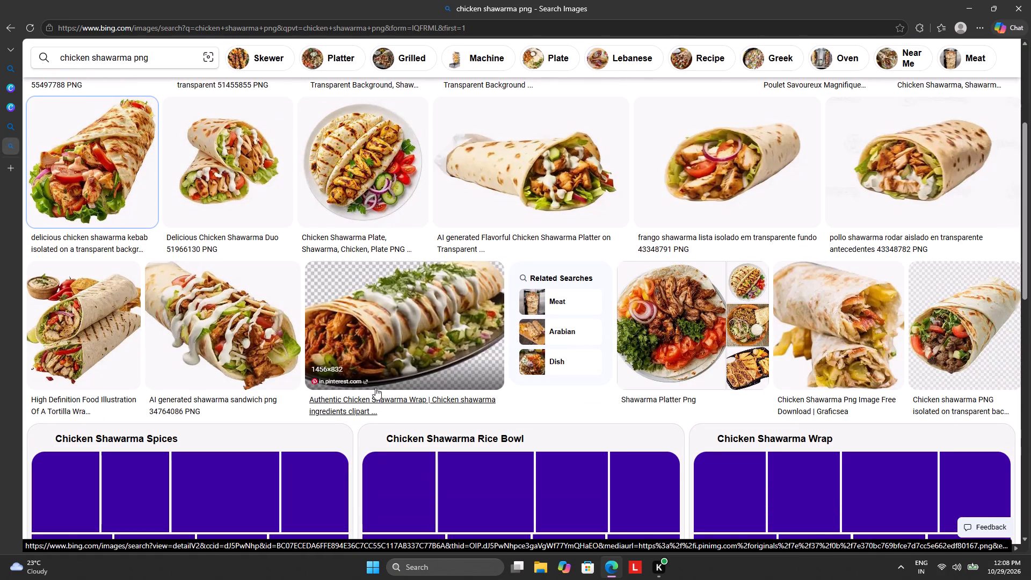
pyautogui.scroll(-5, 400, 313)
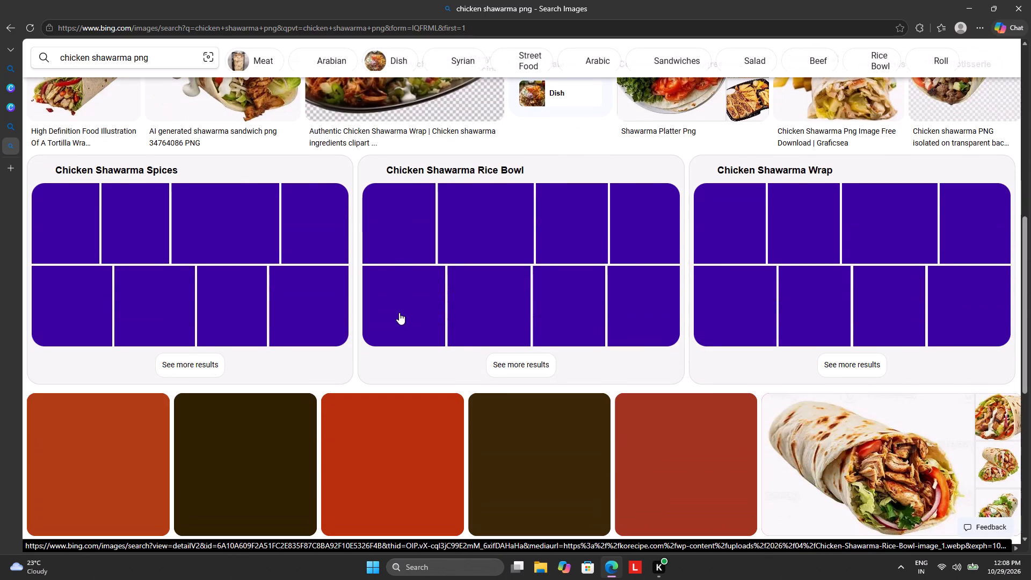
pyautogui.scroll(-5, 399, 313)
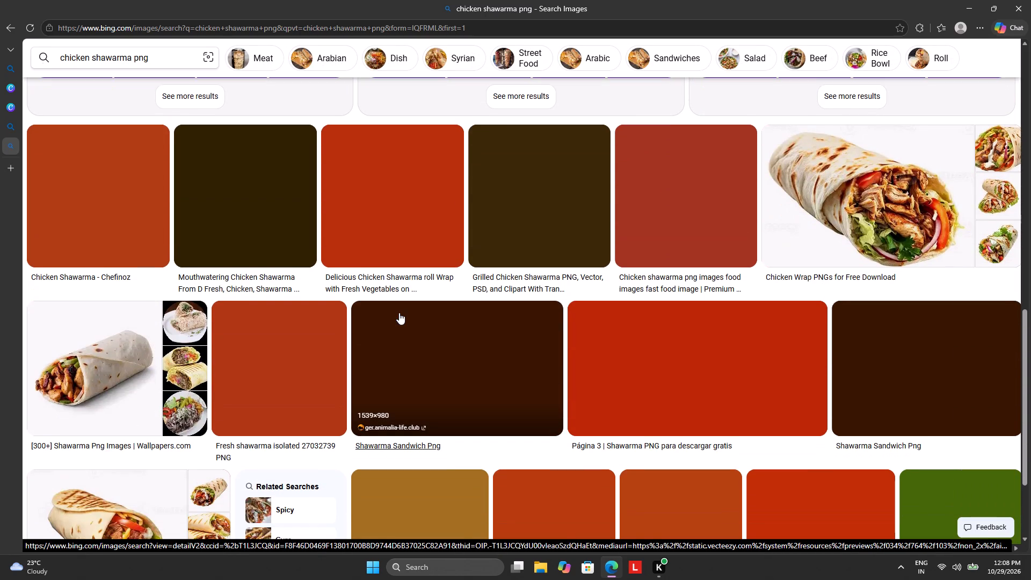
pyautogui.scroll(-3, 399, 313)
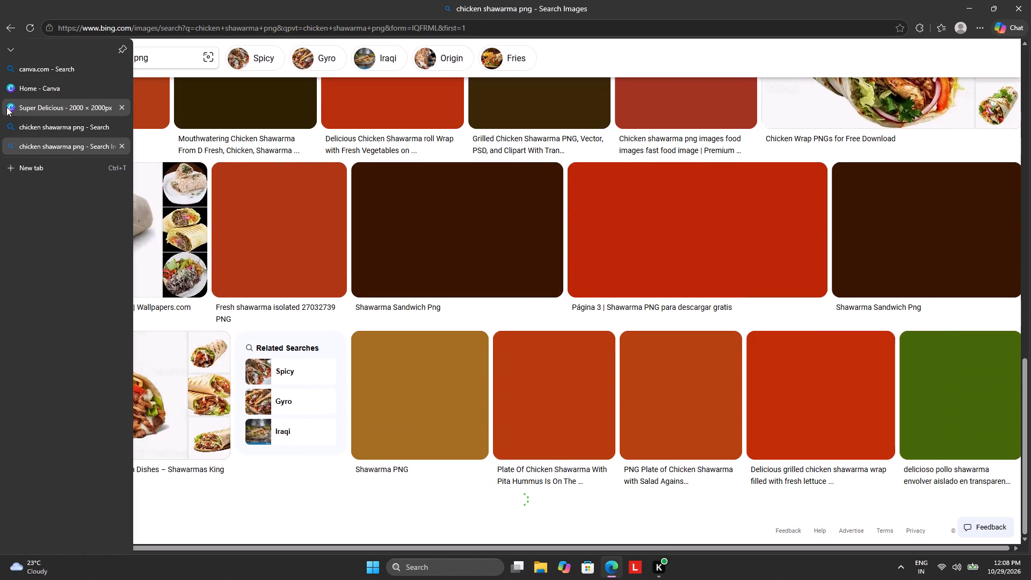
pyautogui.click(46, 106)
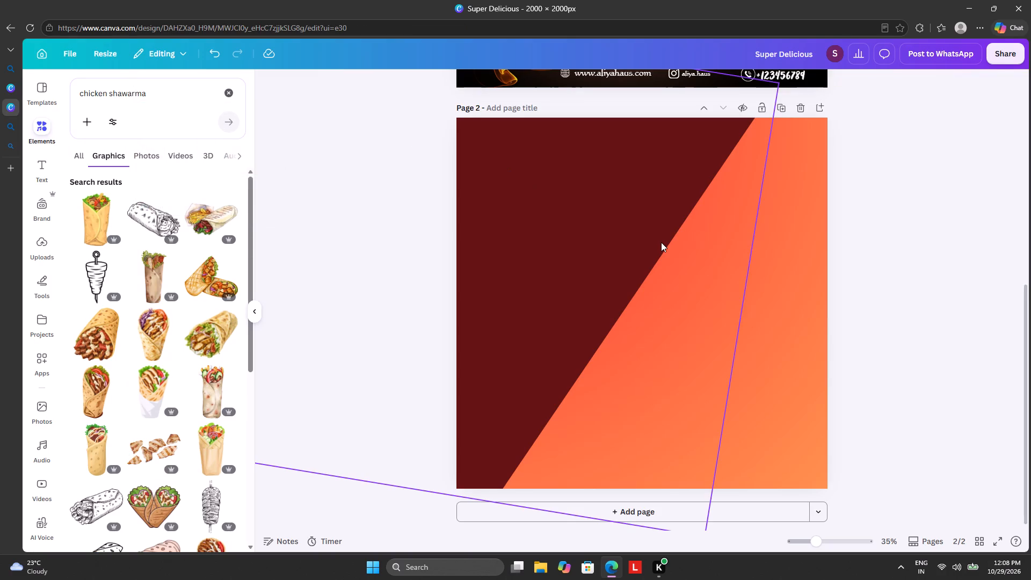
pyautogui.hotkey('ctrl', 'v')
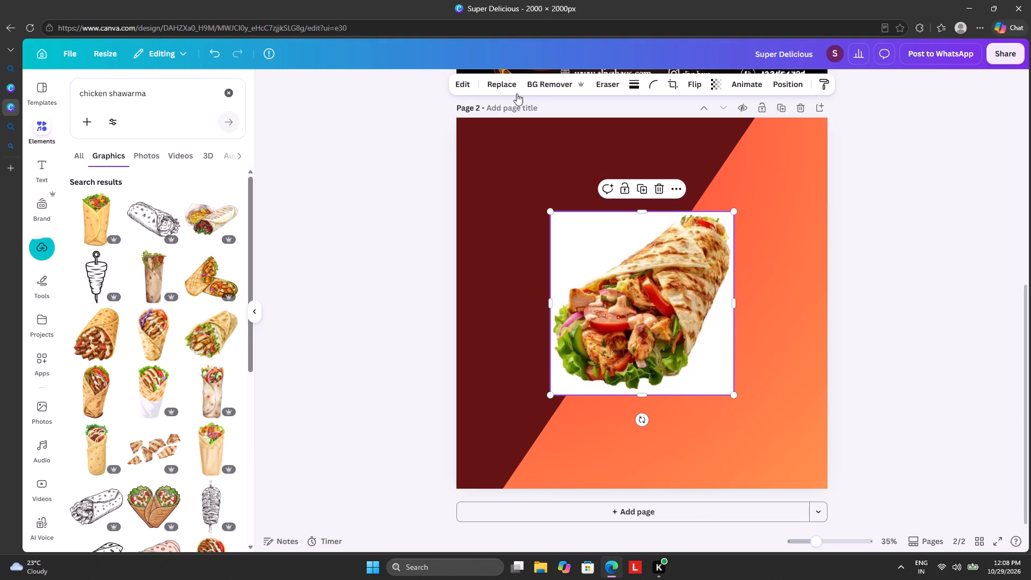
# Remove the white background from the pasted shawarma image.
pyautogui.click(550, 81)
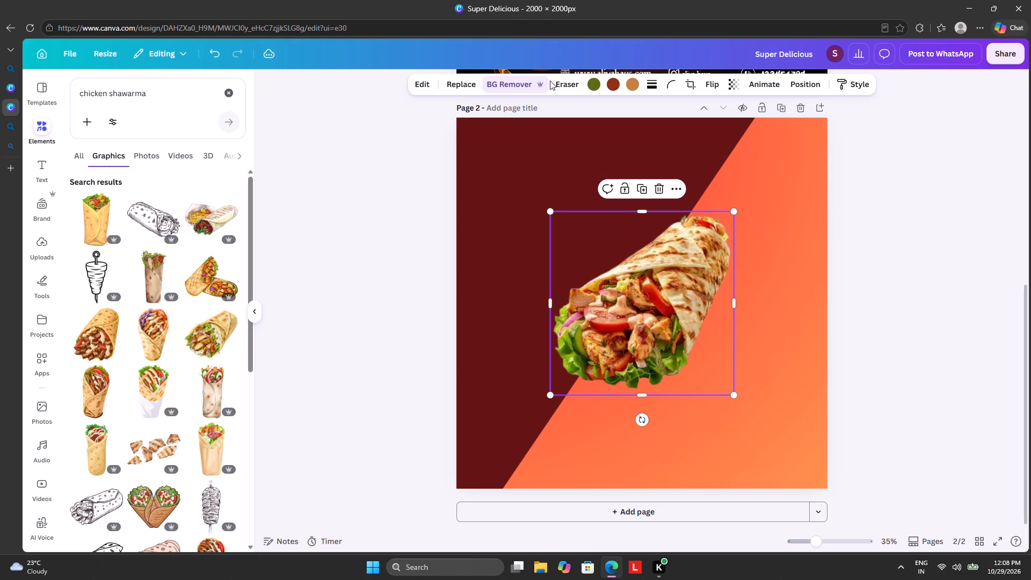
# Flip the shawarma image both horizontally and vertically so its filling points to the page's upper right.
pyautogui.click(720, 85)
pyautogui.click(719, 112)
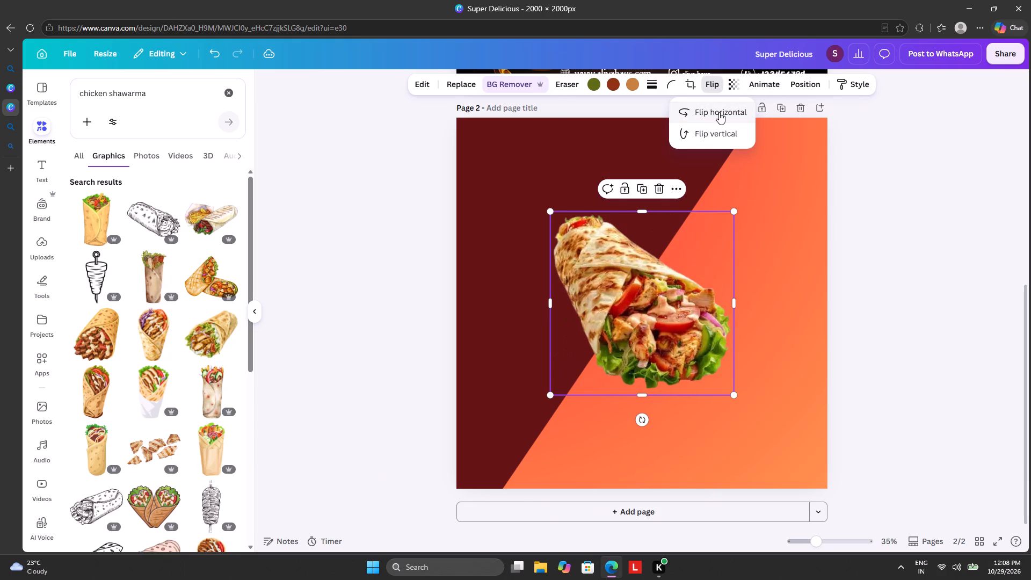
pyautogui.click(719, 112)
pyautogui.click(713, 136)
pyautogui.click(713, 136)
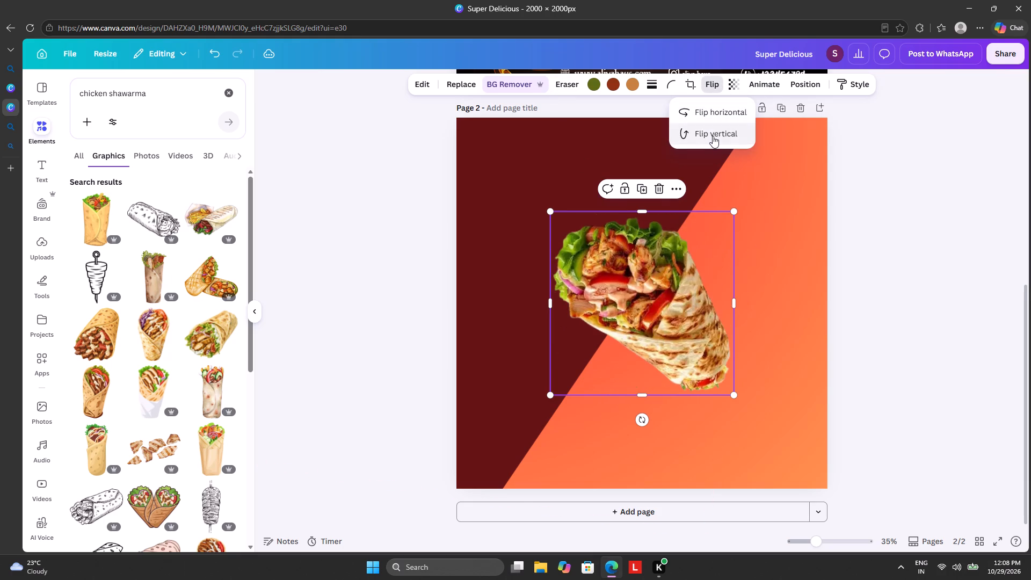
pyautogui.click(713, 136)
pyautogui.click(707, 105)
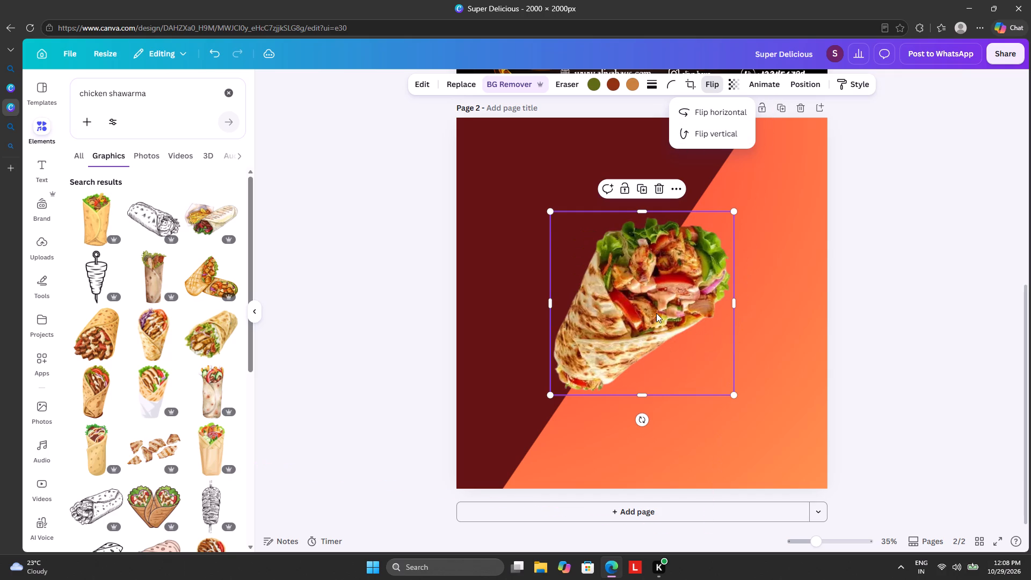
pyautogui.click(706, 108)
pyautogui.click(706, 108)
# Resize the shawarma image to a little over half the page width and place it over the page's lower-right area.
pyautogui.moveTo(551, 392); pyautogui.dragTo(454, 473)
pyautogui.moveTo(629, 371); pyautogui.dragTo(655, 349)
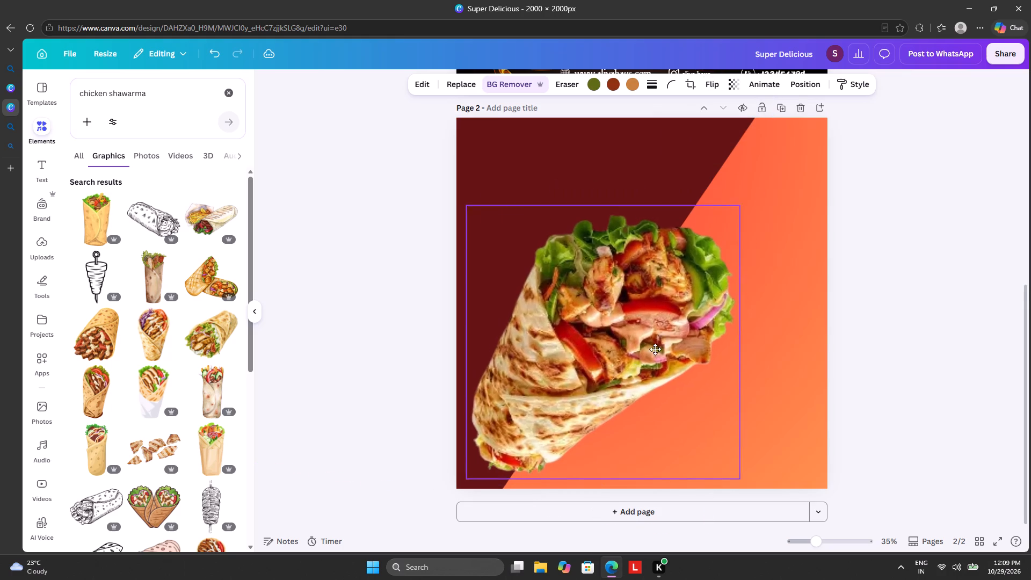
pyautogui.moveTo(655, 349); pyautogui.dragTo(676, 344)
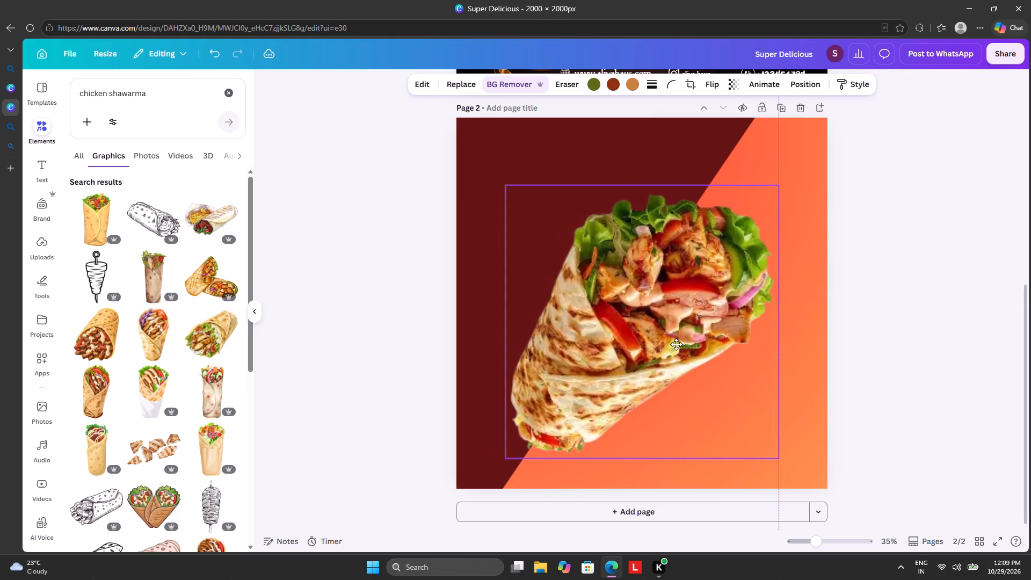
pyautogui.moveTo(676, 344); pyautogui.dragTo(685, 343)
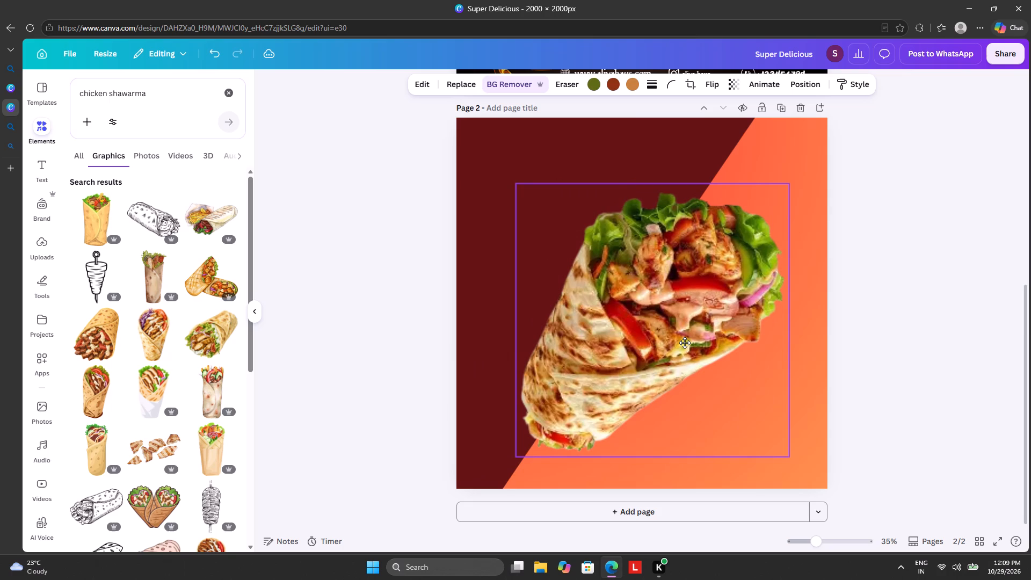
pyautogui.moveTo(685, 343); pyautogui.dragTo(704, 376)
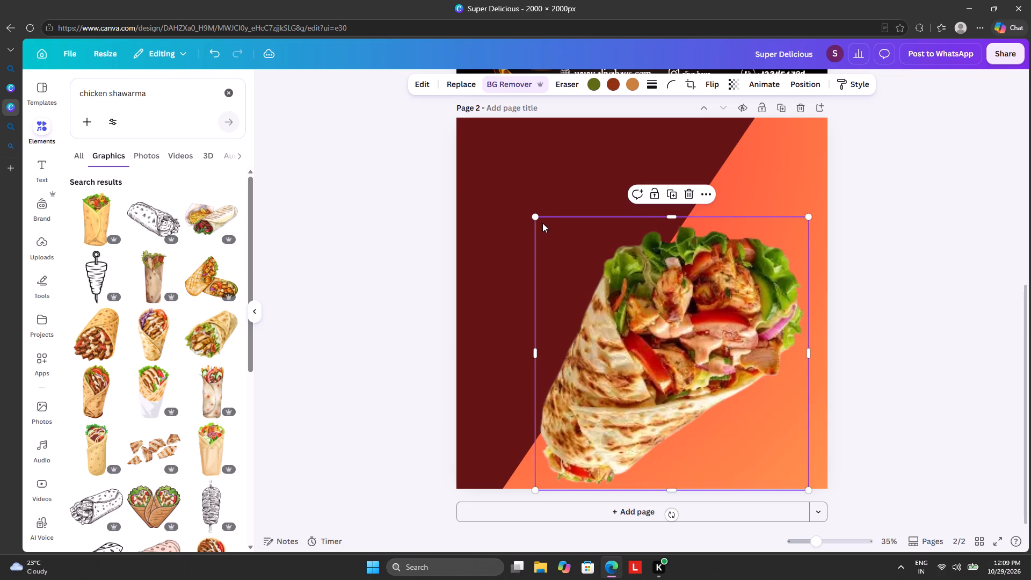
pyautogui.moveTo(537, 219); pyautogui.dragTo(622, 273)
pyautogui.moveTo(700, 364); pyautogui.dragTo(692, 300)
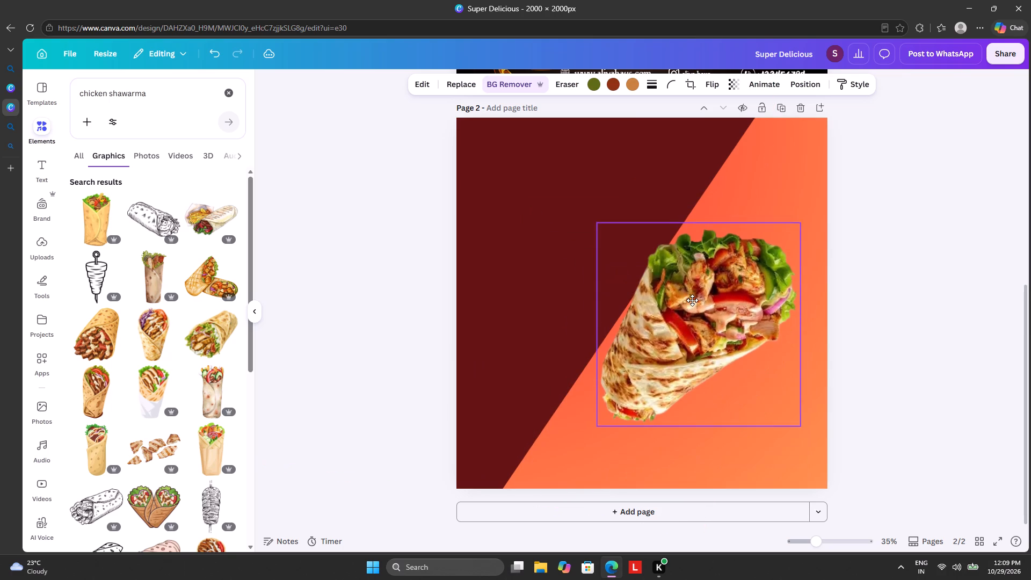
pyautogui.moveTo(692, 300); pyautogui.dragTo(700, 318)
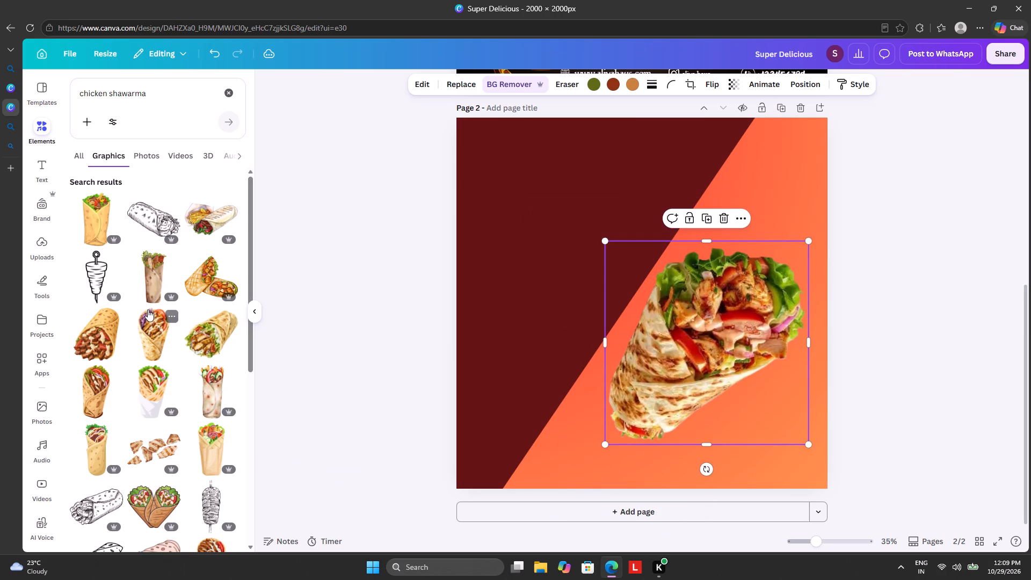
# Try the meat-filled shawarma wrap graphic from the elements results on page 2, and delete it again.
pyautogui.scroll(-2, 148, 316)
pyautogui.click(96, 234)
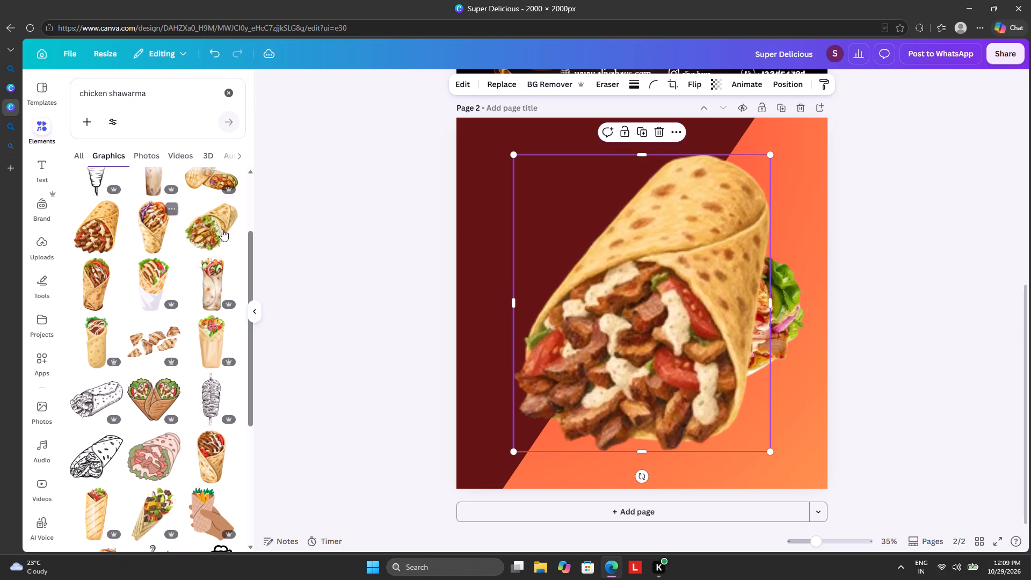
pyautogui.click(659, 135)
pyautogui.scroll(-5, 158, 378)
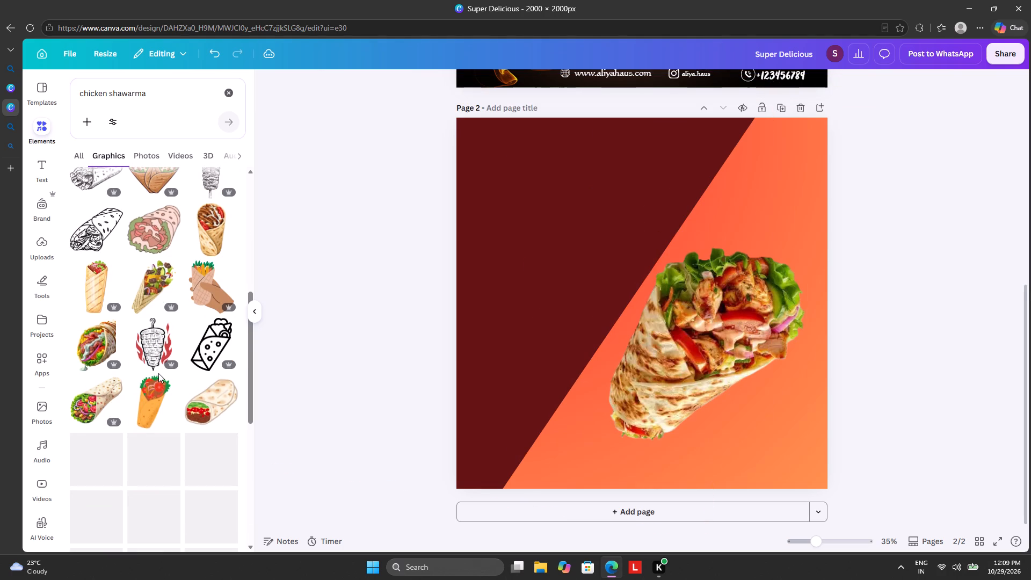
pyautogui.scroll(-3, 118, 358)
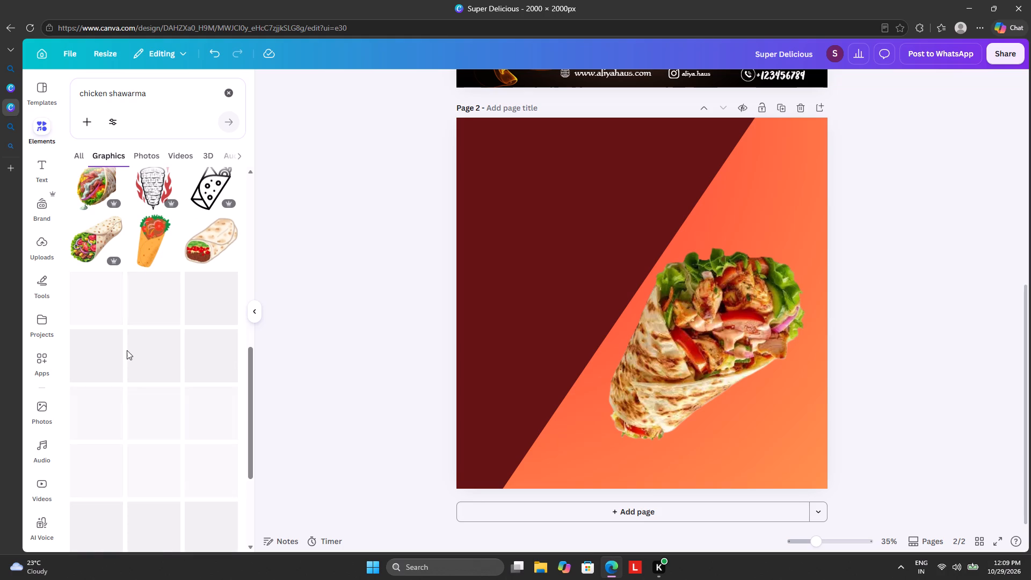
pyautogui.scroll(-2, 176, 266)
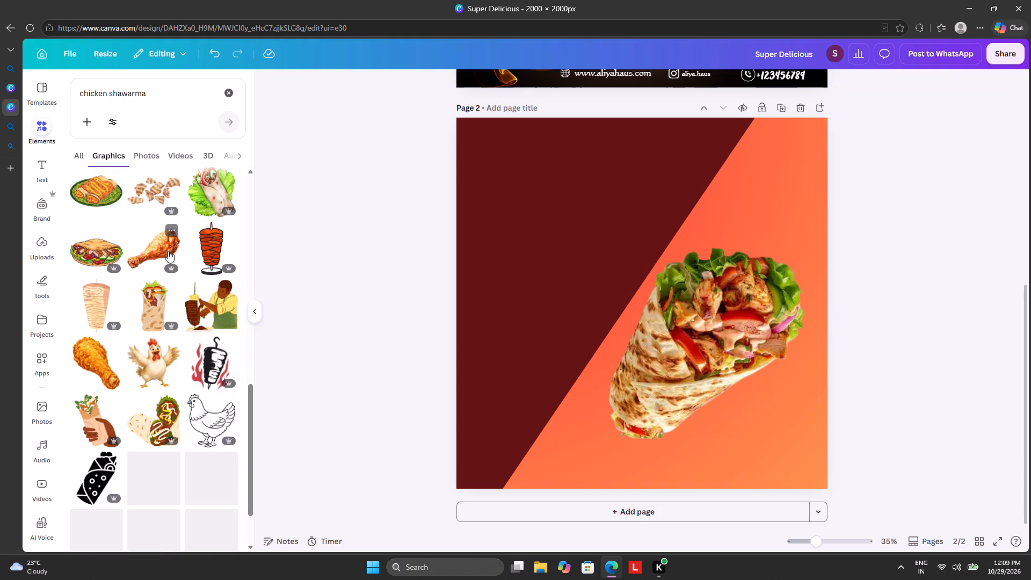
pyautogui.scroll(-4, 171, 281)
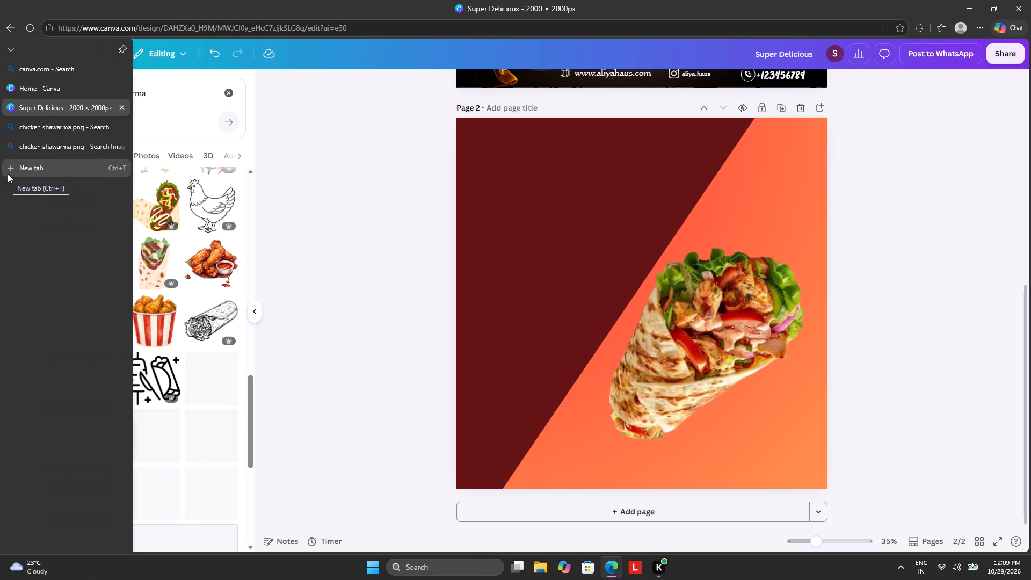
# Search the web for "chicken shawarma png" in a new browser tab and show all the image results.
pyautogui.click(26, 169)
pyautogui.click(363, 119)
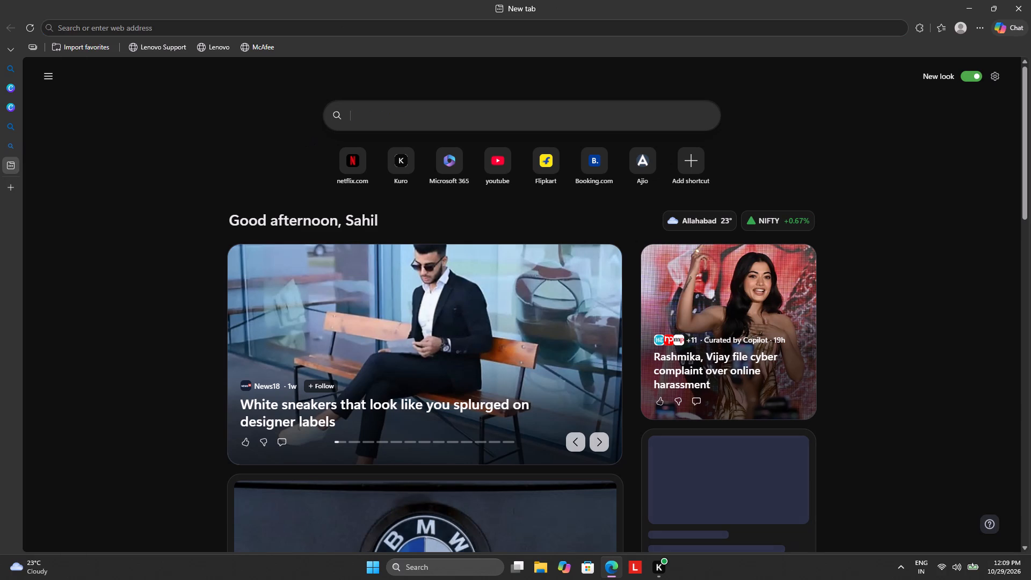
pyautogui.press('c')
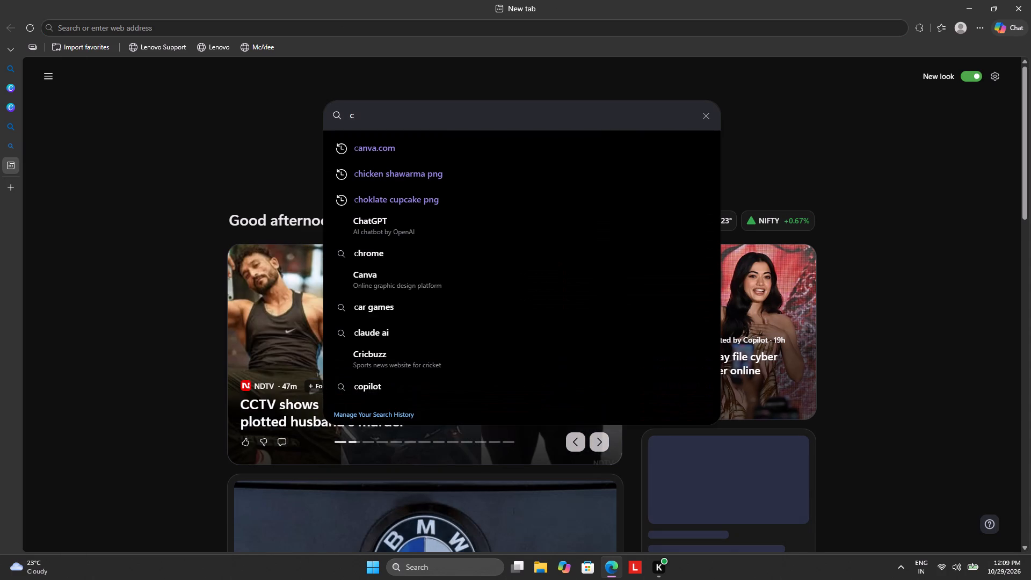
pyautogui.click(402, 170)
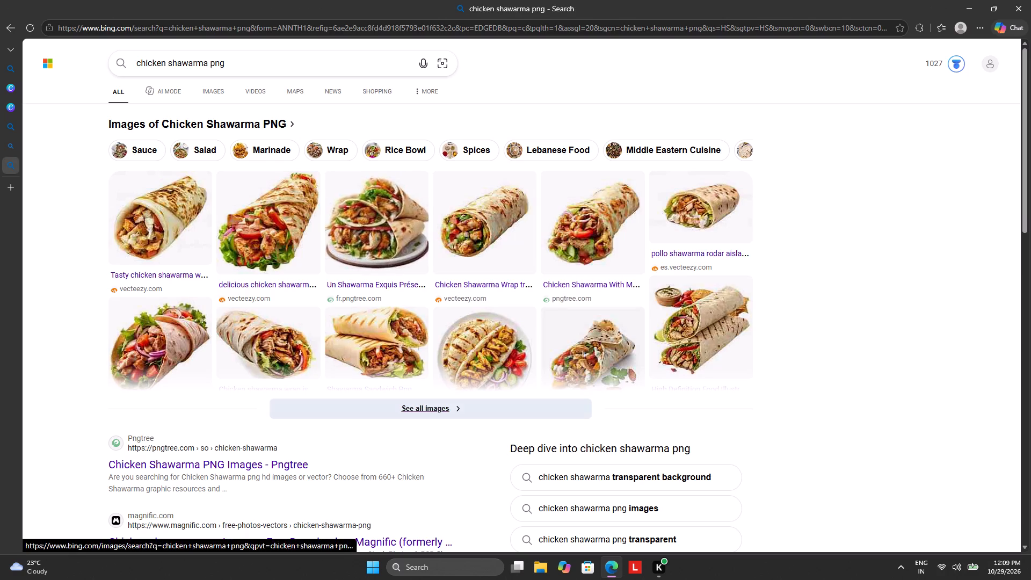
pyautogui.click(504, 407)
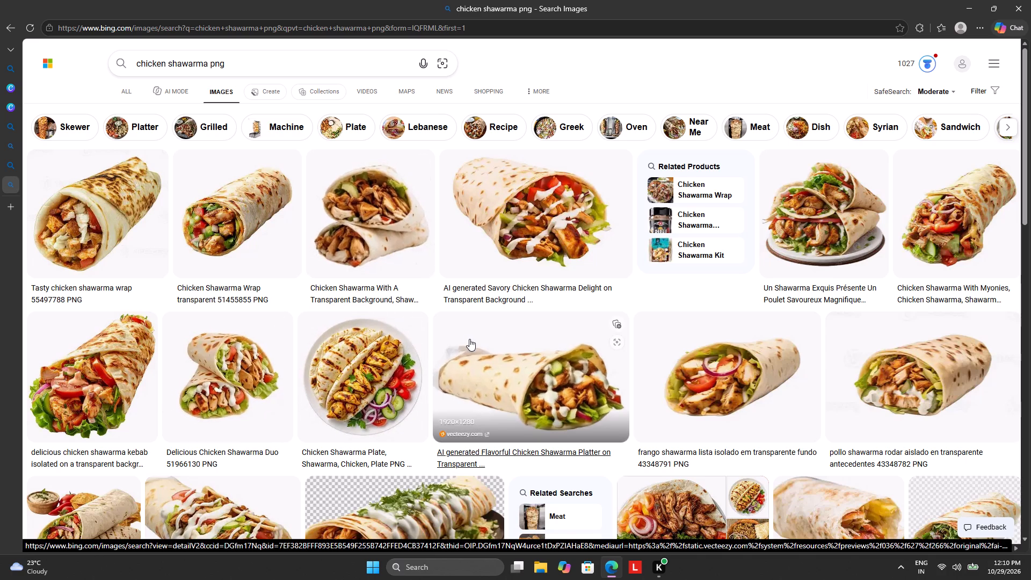
# Browse the chicken shawarma image results for a suitable wrap picture for the page 2 design.
pyautogui.scroll(-5, 469, 339)
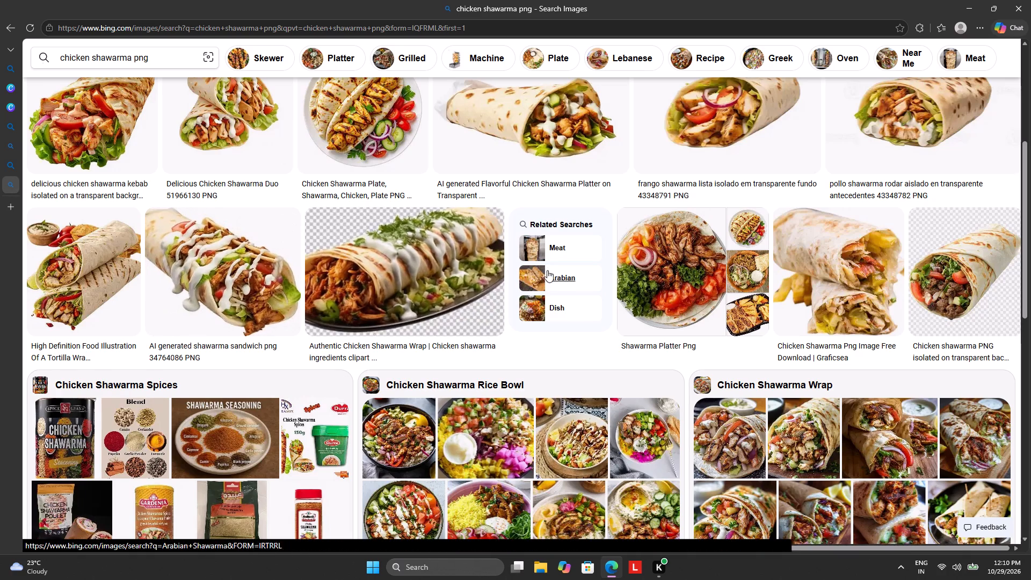
pyautogui.scroll(-10, 683, 303)
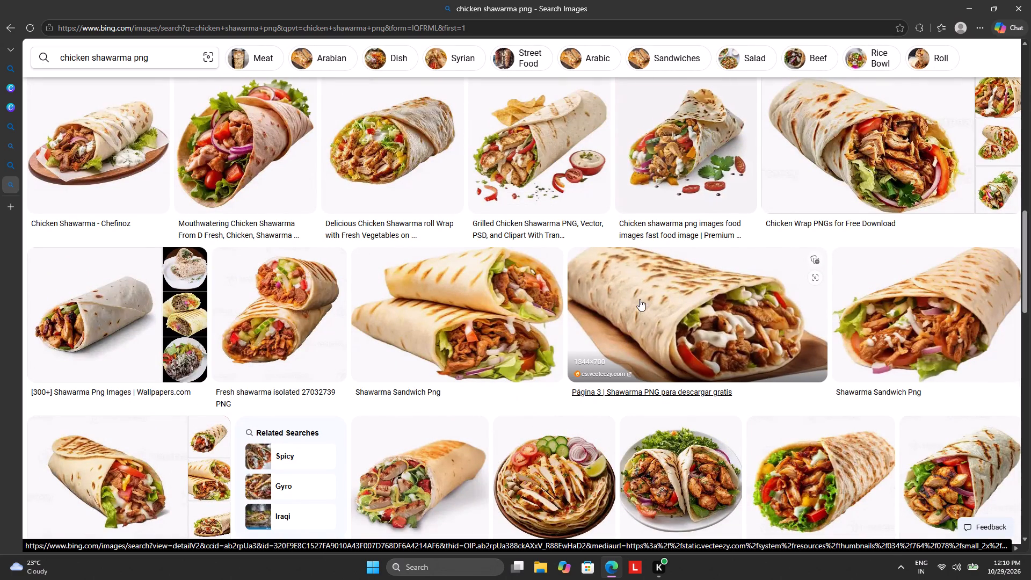
pyautogui.scroll(-6, 640, 299)
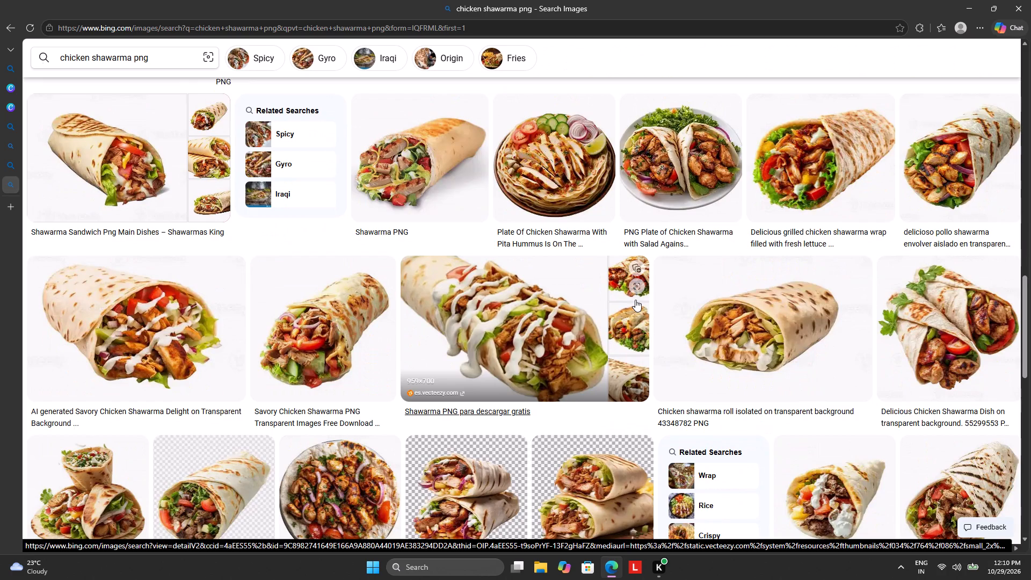
pyautogui.scroll(-5, 635, 300)
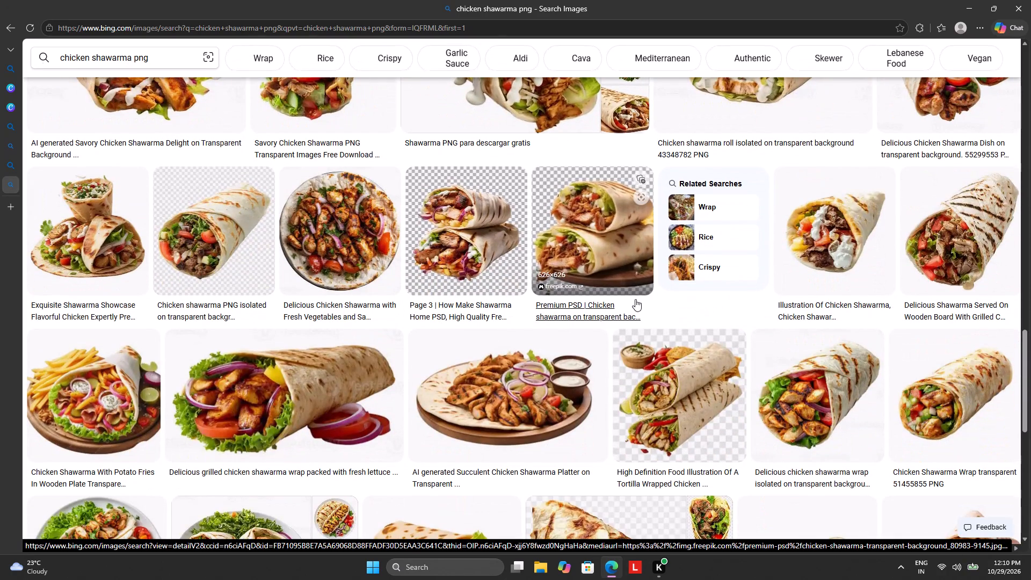
pyautogui.scroll(-5, 328, 245)
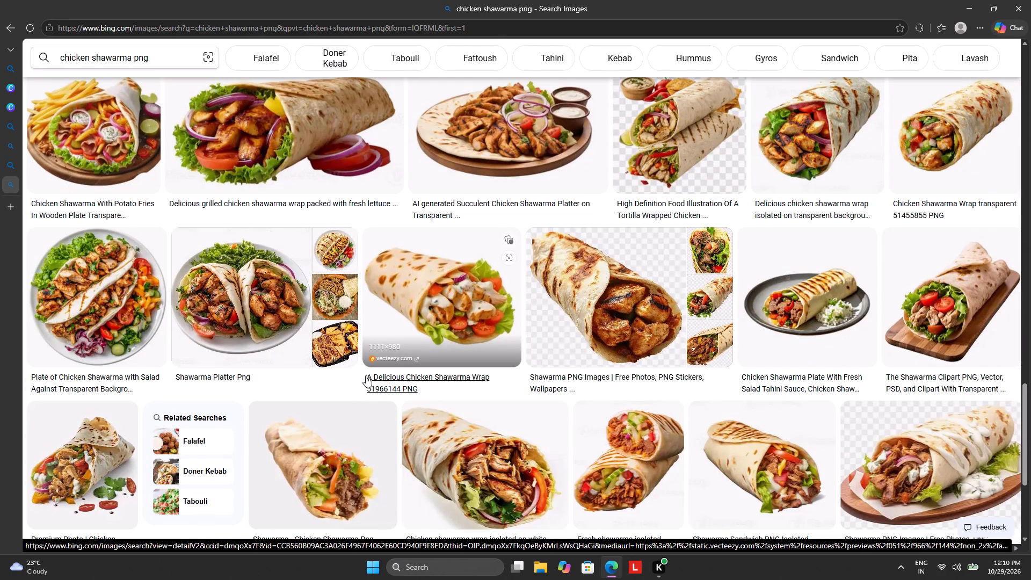
pyautogui.scroll(-4, 366, 375)
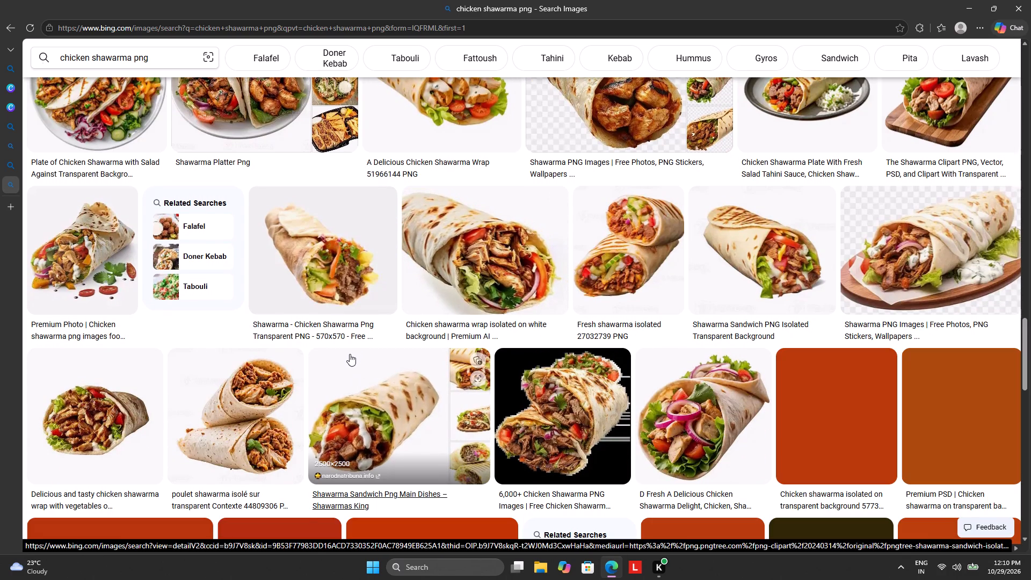
pyautogui.scroll(-4, 433, 334)
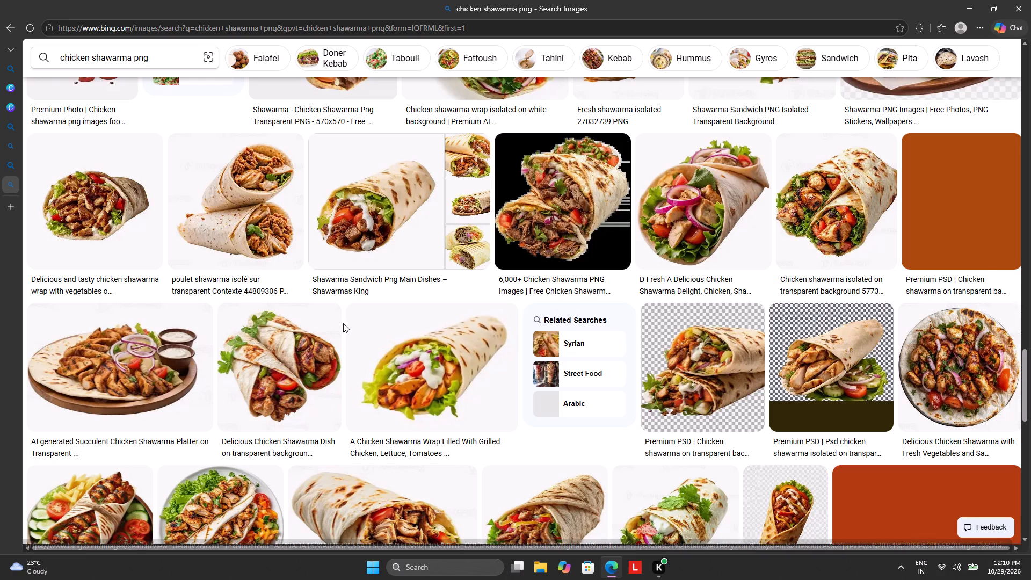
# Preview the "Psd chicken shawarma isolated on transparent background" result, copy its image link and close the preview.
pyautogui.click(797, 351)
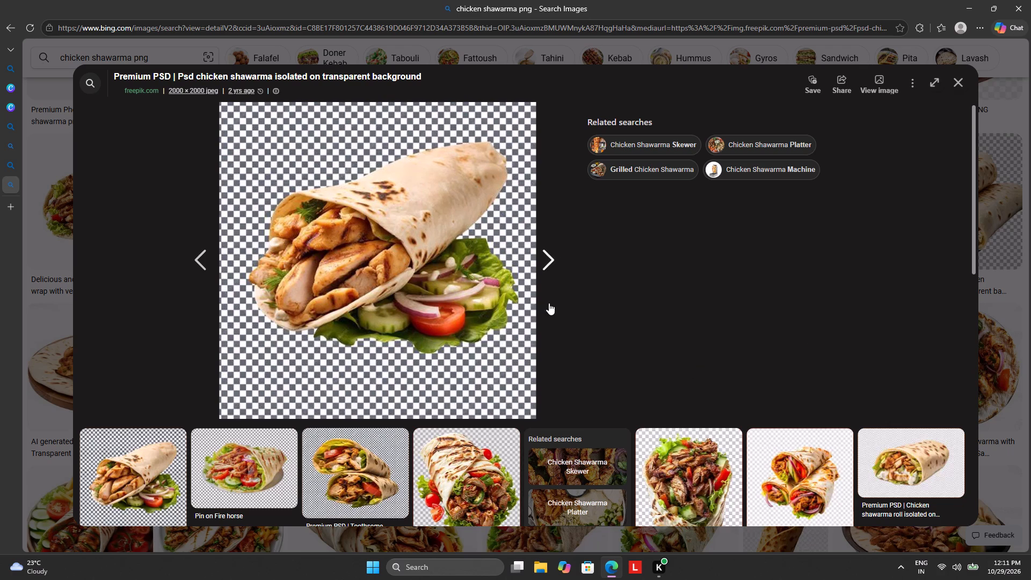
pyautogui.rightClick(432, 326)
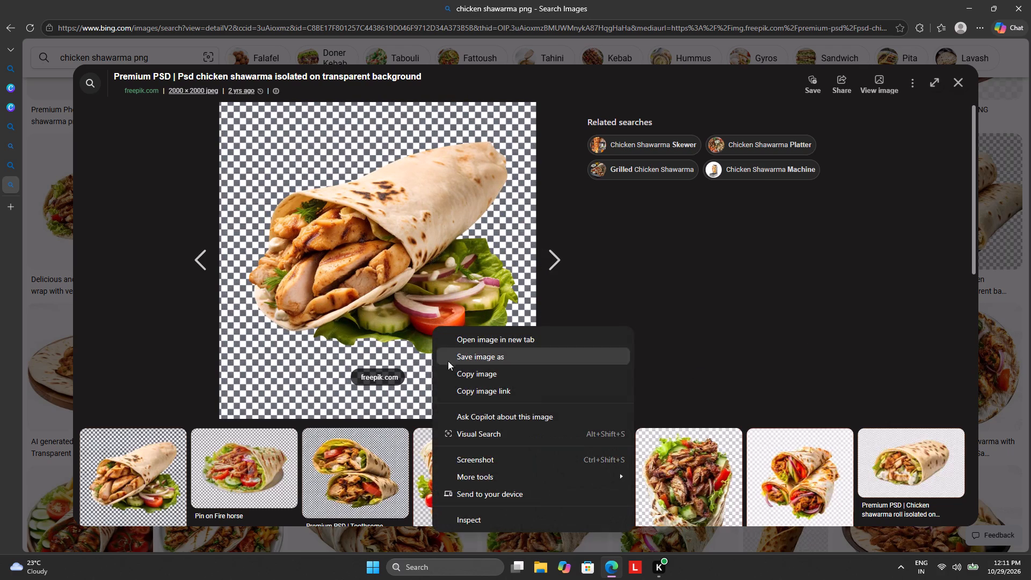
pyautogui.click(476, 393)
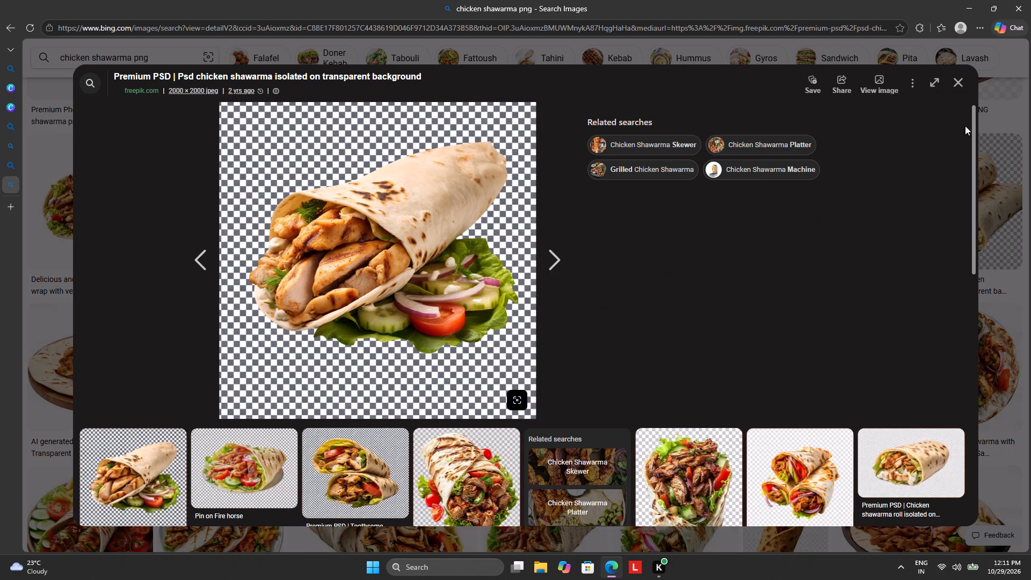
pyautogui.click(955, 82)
# Find the "Piatto Shawarma Png" wrap further down the image results and copy the image.
pyautogui.scroll(-5, 677, 389)
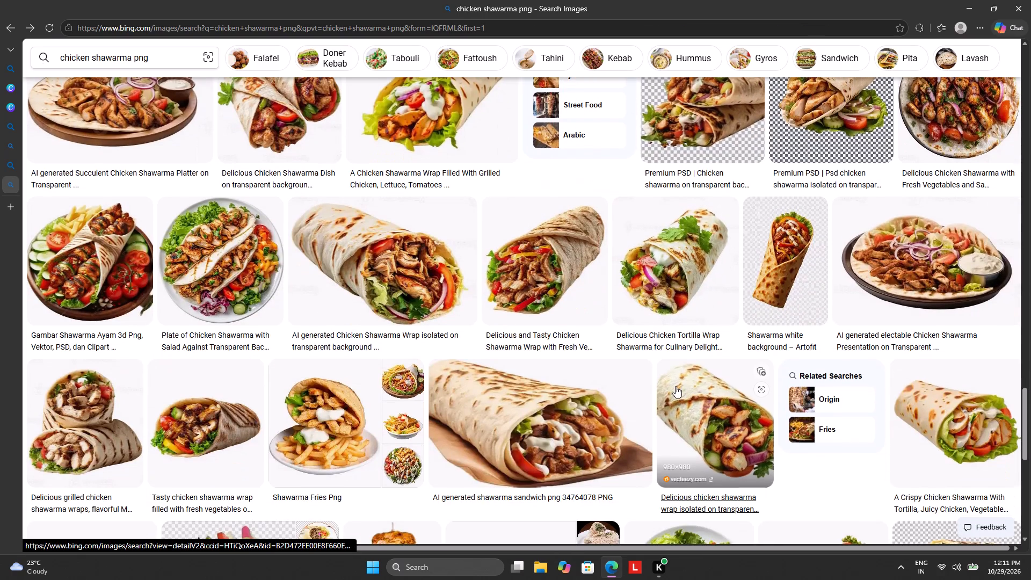
pyautogui.scroll(-7, 674, 383)
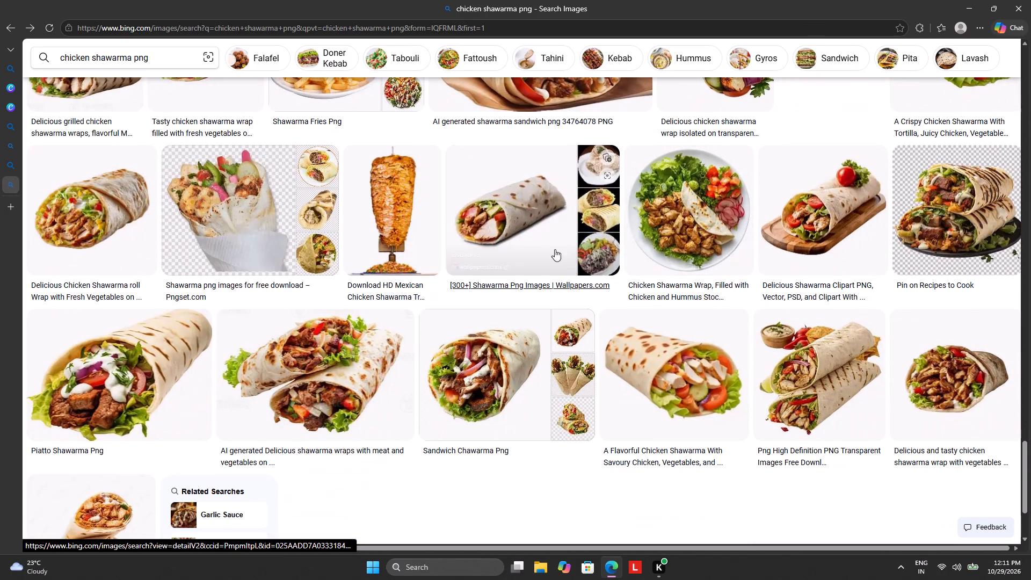
pyautogui.rightClick(134, 383)
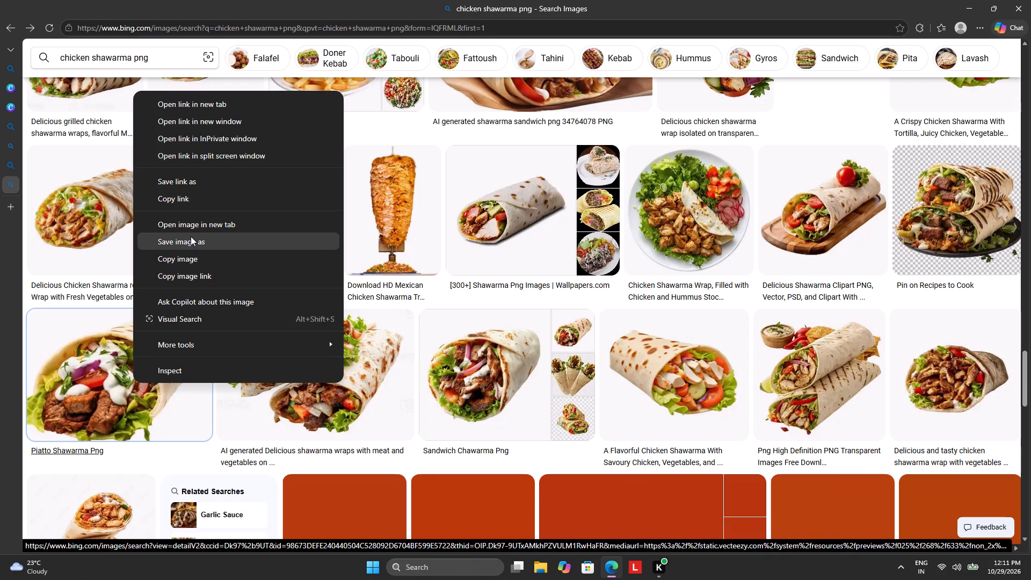
pyautogui.click(188, 259)
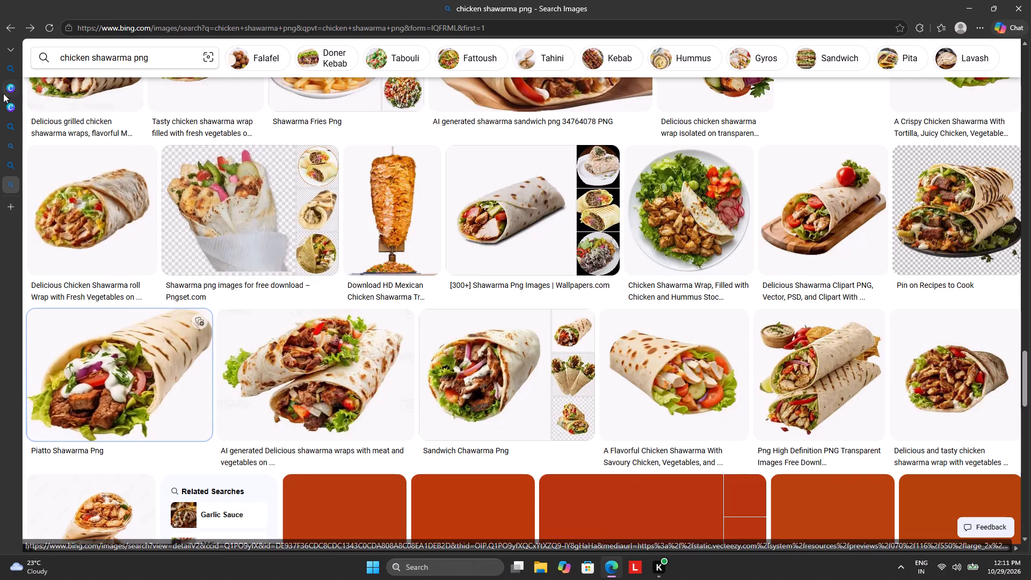
# Switch to the Super Delicious design and replace the shawarma image on page 2 with the copied one.
pyautogui.click(47, 103)
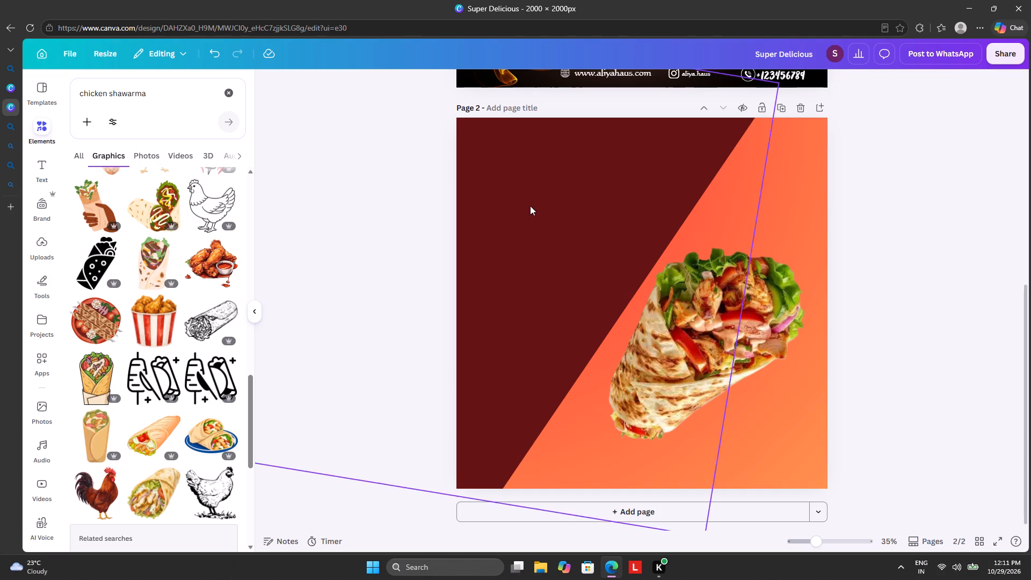
pyautogui.click(740, 316)
pyautogui.click(719, 219)
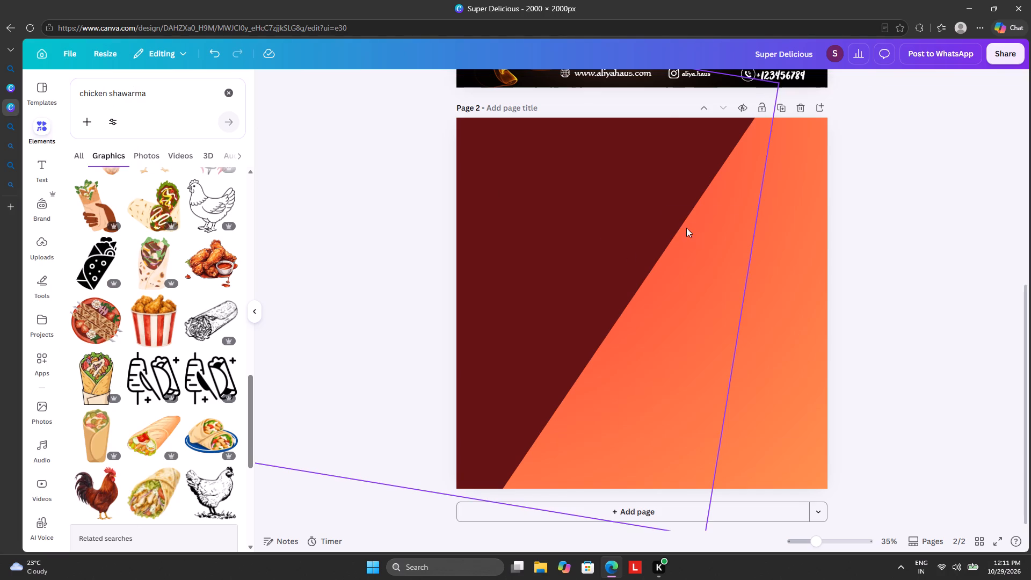
pyautogui.hotkey('ctrl', 'v')
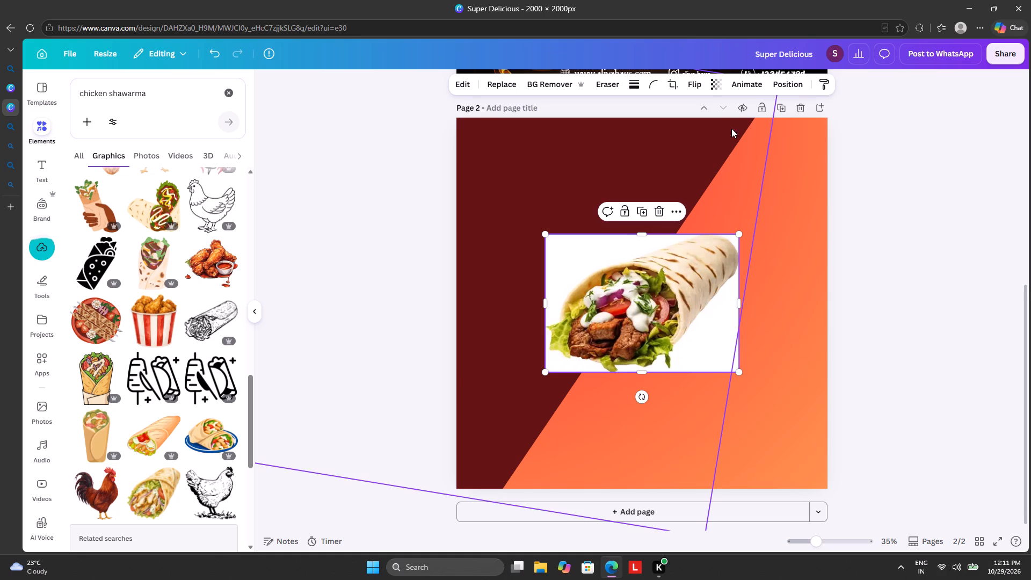
# Flip the pasted shawarma image both horizontally and vertically so its filling points to the page's upper right.
pyautogui.click(695, 90)
pyautogui.click(689, 108)
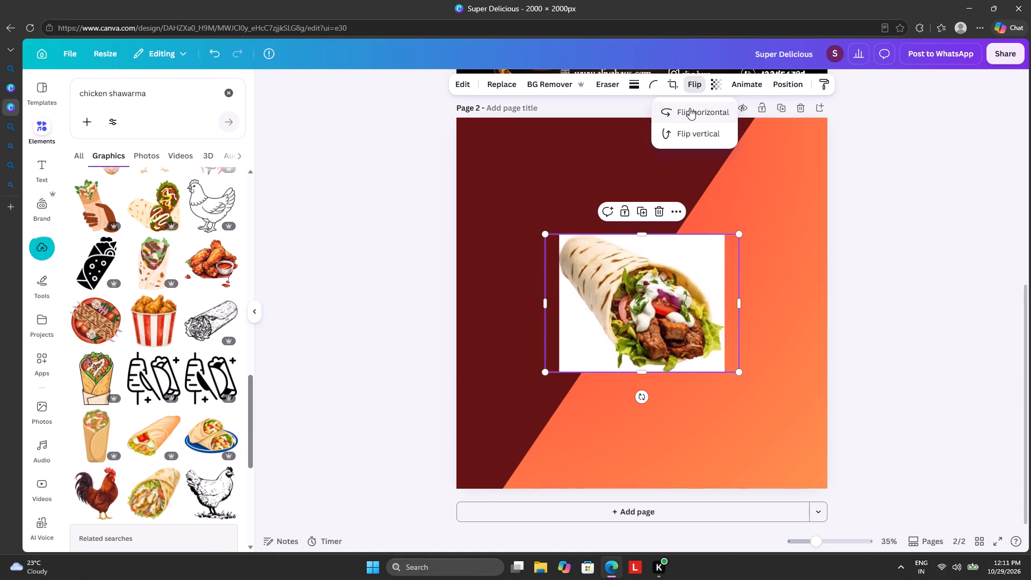
pyautogui.click(691, 126)
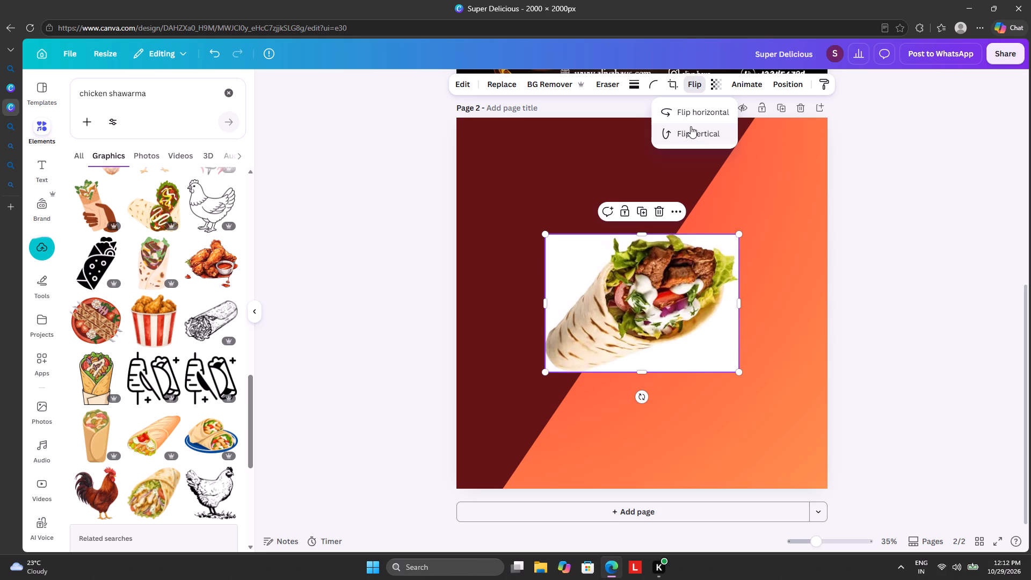
pyautogui.click(694, 108)
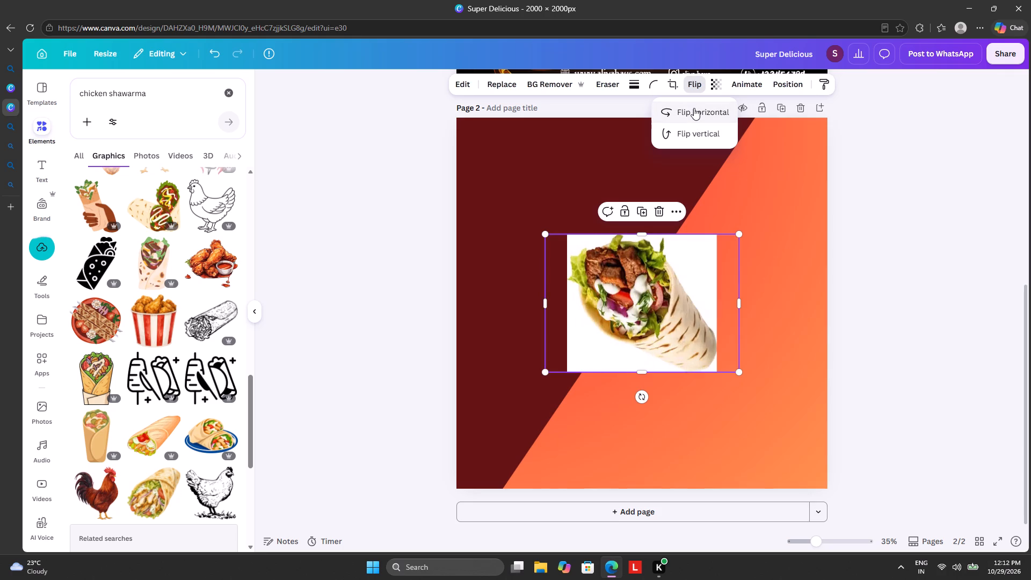
pyautogui.click(691, 132)
pyautogui.click(691, 132)
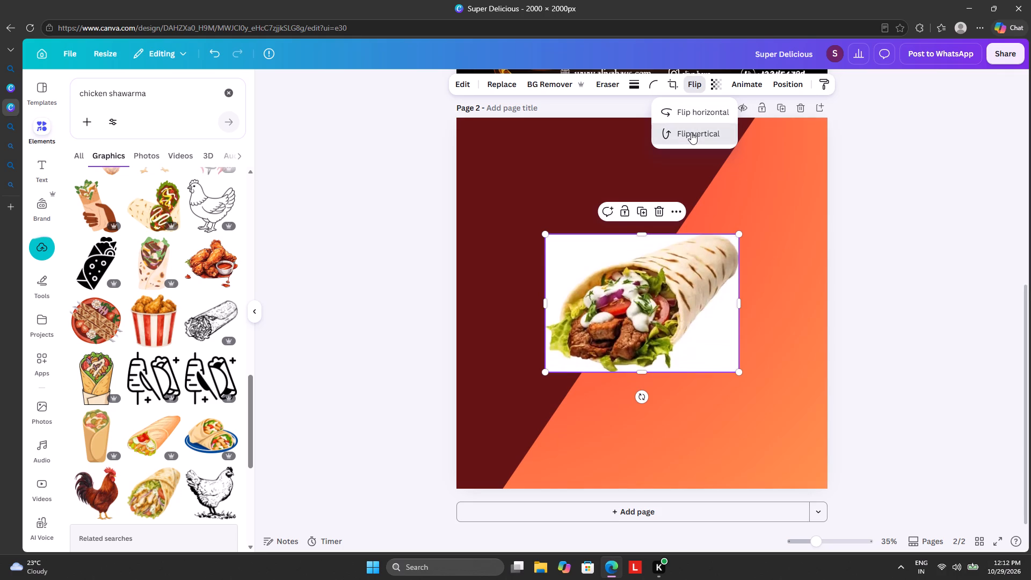
pyautogui.click(692, 132)
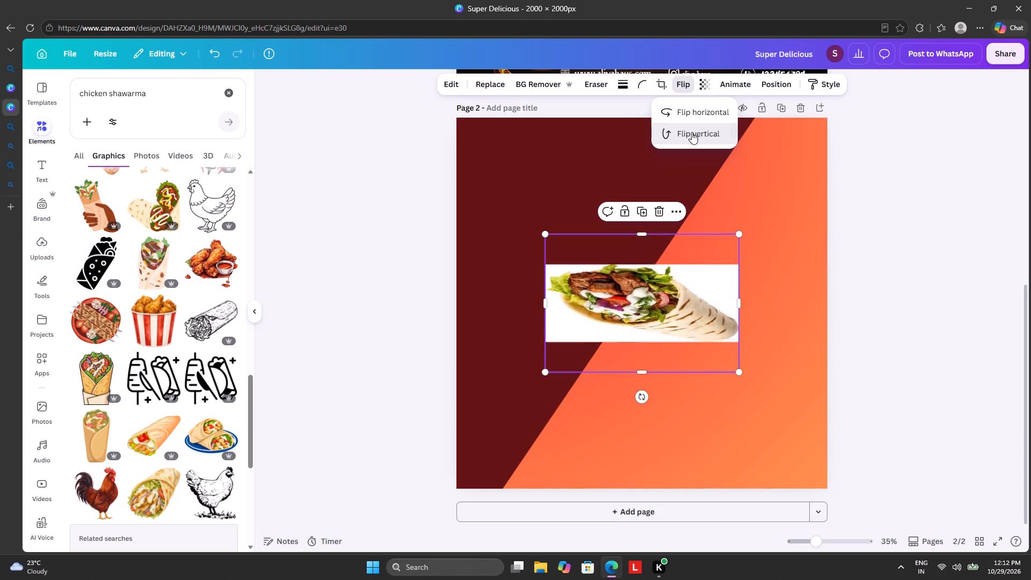
pyautogui.click(692, 132)
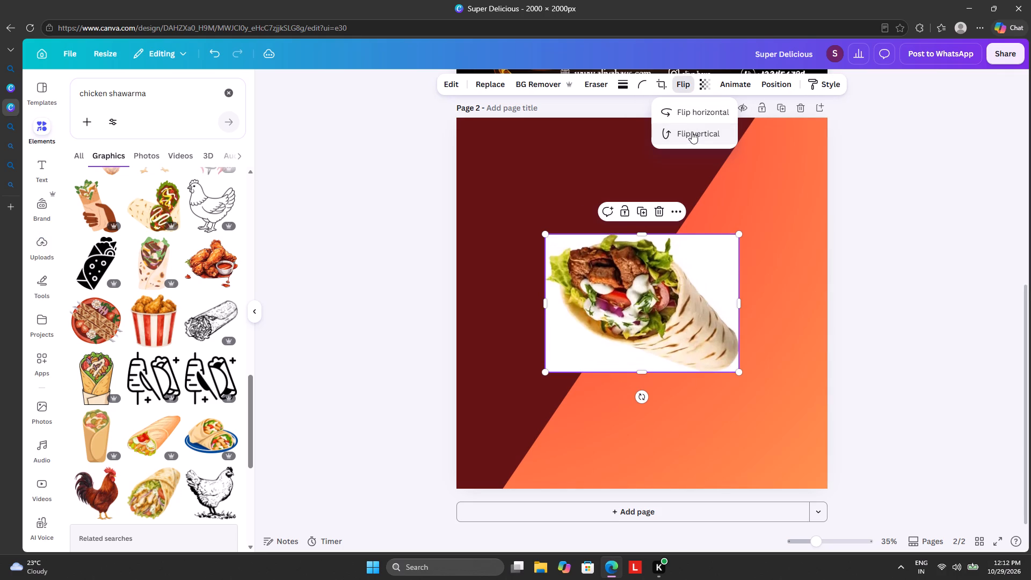
pyautogui.click(699, 114)
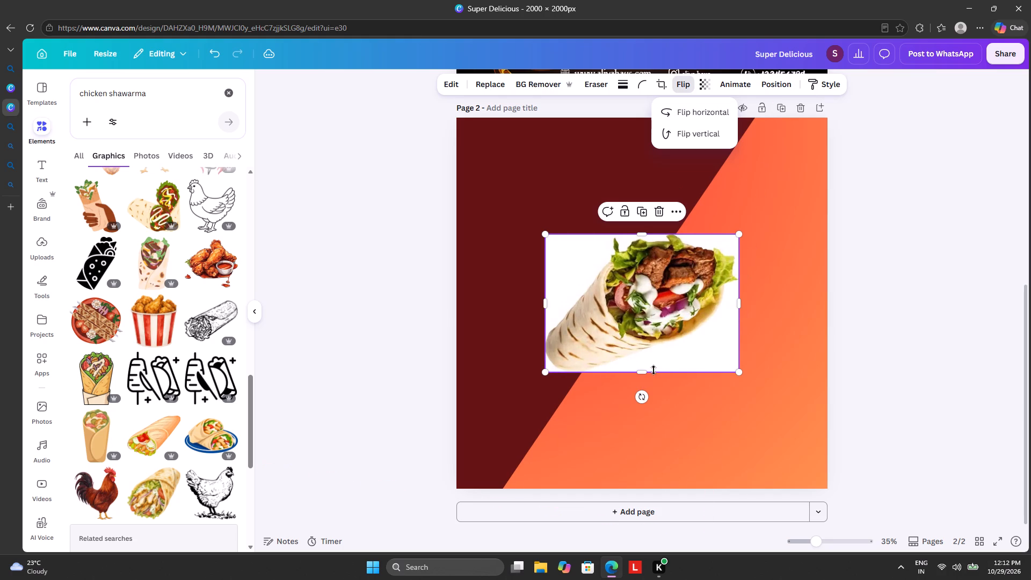
# Rotate the shawarma image to about -33° so the wrap stands more upright.
pyautogui.moveTo(642, 395); pyautogui.dragTo(690, 376)
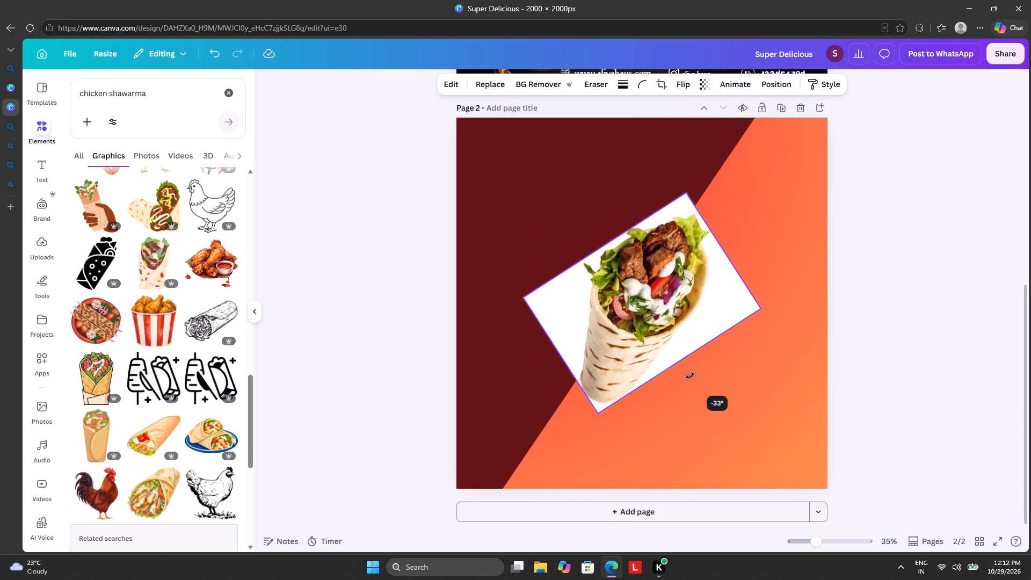
pyautogui.moveTo(690, 376); pyautogui.dragTo(690, 375)
# Resize the rotated shawarma image to about half the page width and place it over the orange area at the page's right edge.
pyautogui.moveTo(680, 306); pyautogui.dragTo(740, 318)
pyautogui.moveTo(658, 424); pyautogui.dragTo(599, 463)
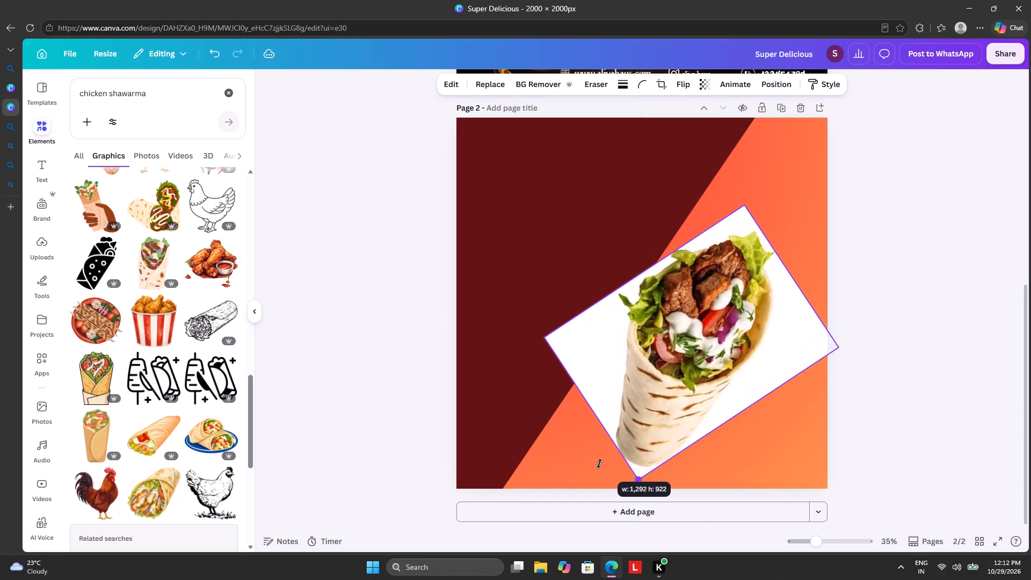
pyautogui.moveTo(599, 463); pyautogui.dragTo(583, 479)
pyautogui.moveTo(706, 372); pyautogui.dragTo(721, 340)
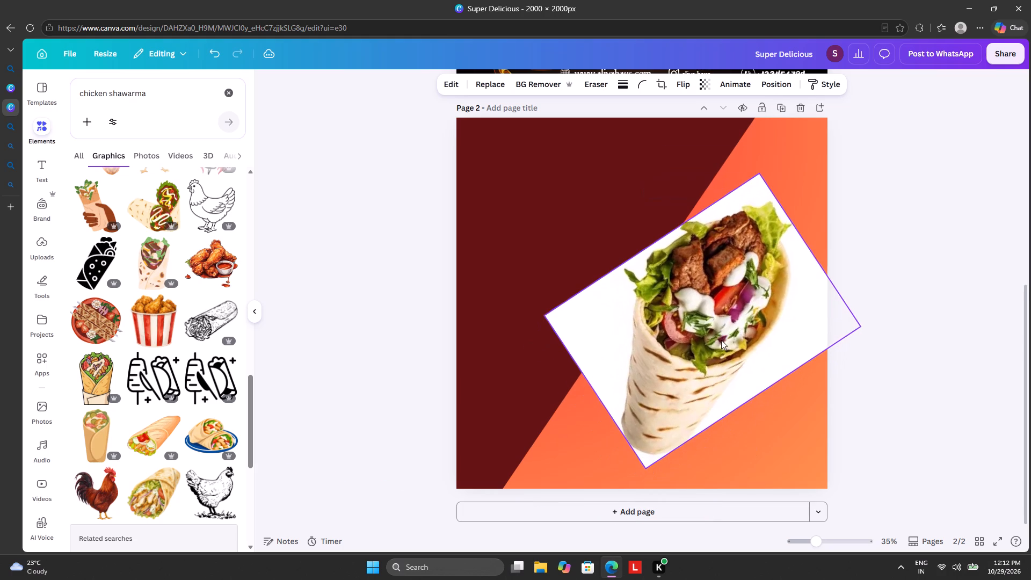
pyautogui.moveTo(546, 318); pyautogui.dragTo(630, 319)
# Add the upright illustrated shawarma wrap with tomato, onion and lettuce from the chicken shawarma graphics results to page 2.
pyautogui.scroll(-6, 132, 278)
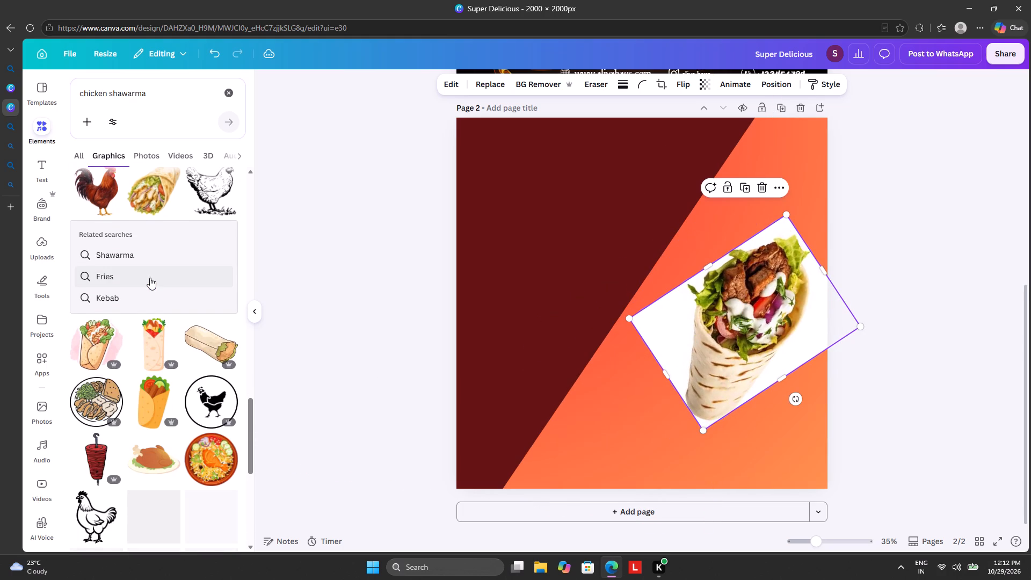
pyautogui.scroll(18, 151, 277)
pyautogui.scroll(6, 155, 273)
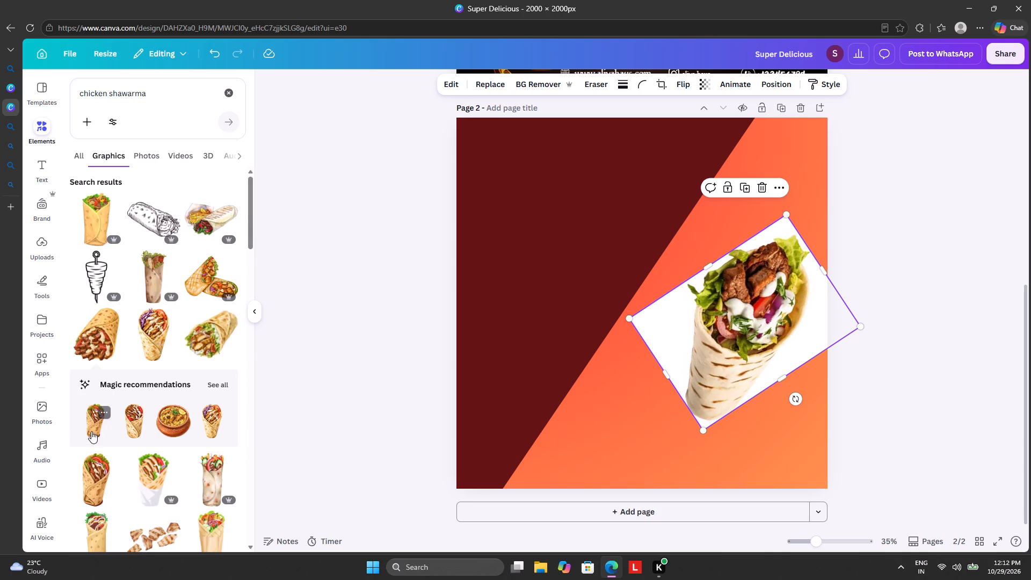
pyautogui.click(97, 476)
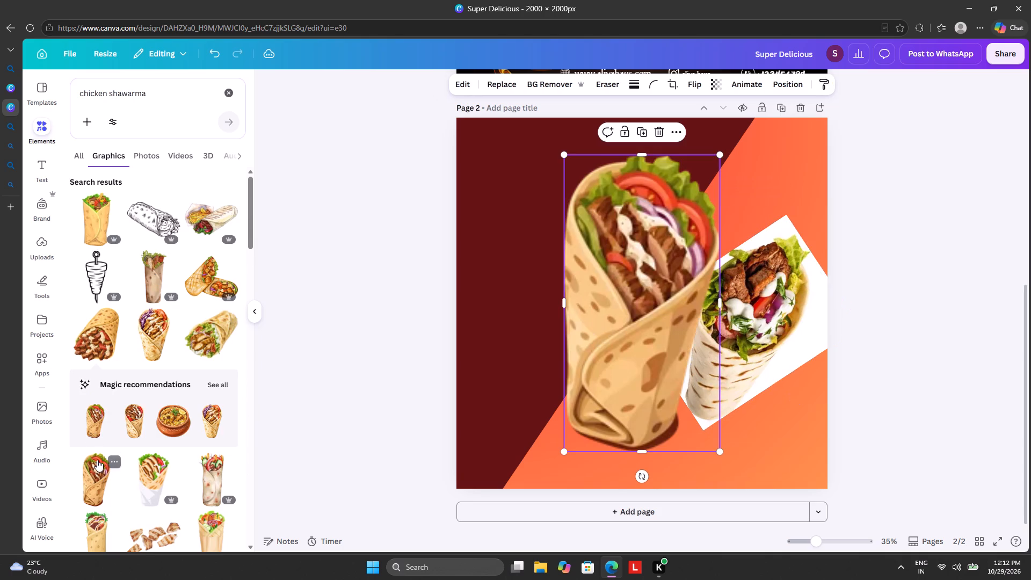
pyautogui.click(99, 427)
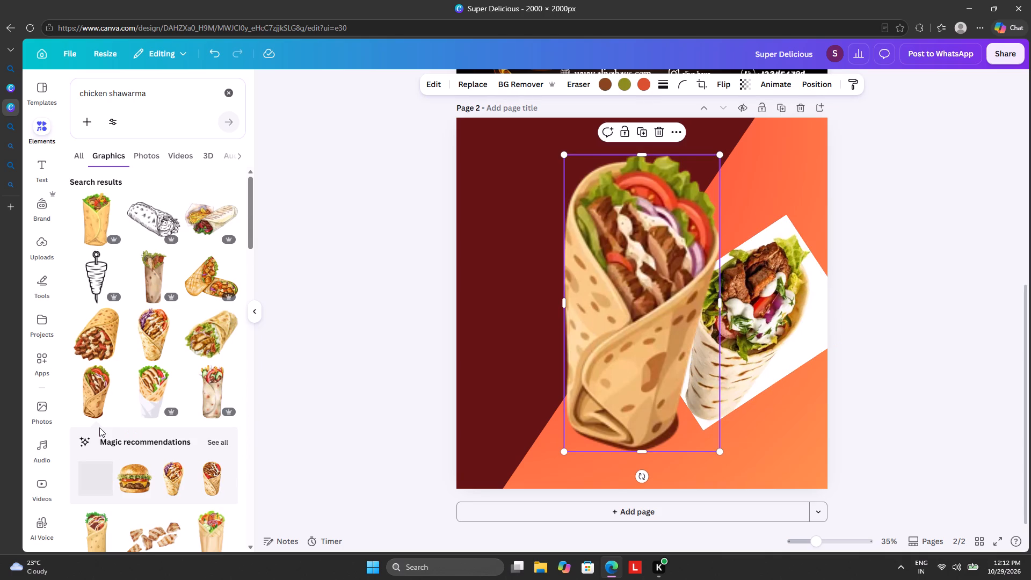
# Add the tilted meat-filled shawarma wrap graphic with white sauce from the graphics results to page 2.
pyautogui.scroll(2, 130, 351)
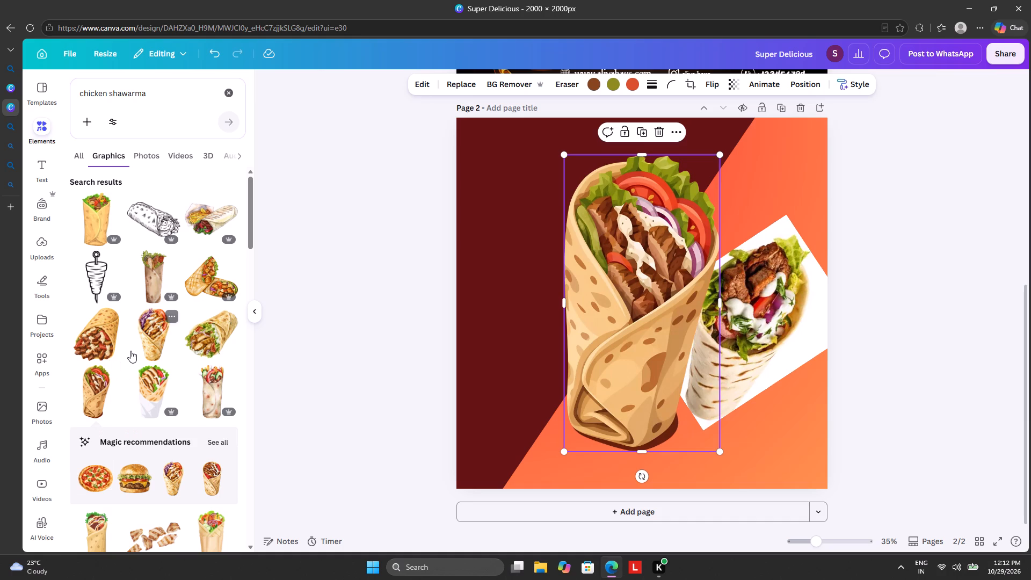
pyautogui.scroll(8, 130, 351)
pyautogui.click(99, 346)
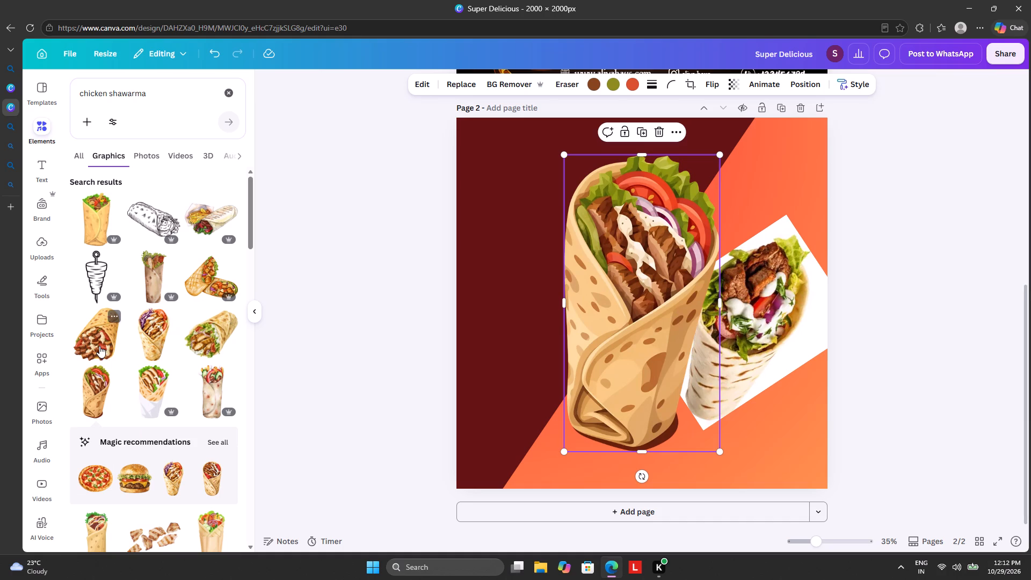
pyautogui.scroll(1, 170, 300)
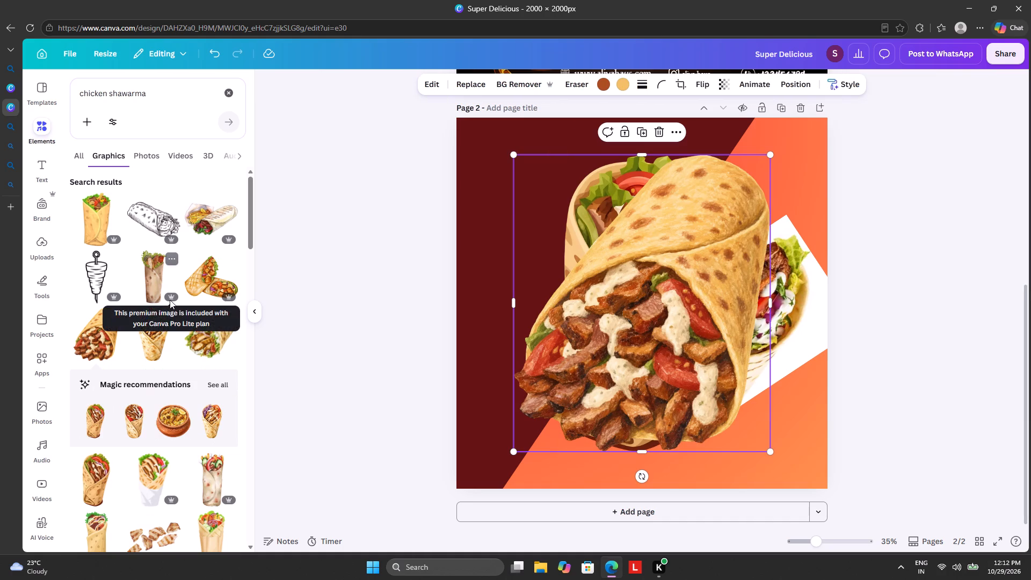
pyautogui.scroll(2, 170, 300)
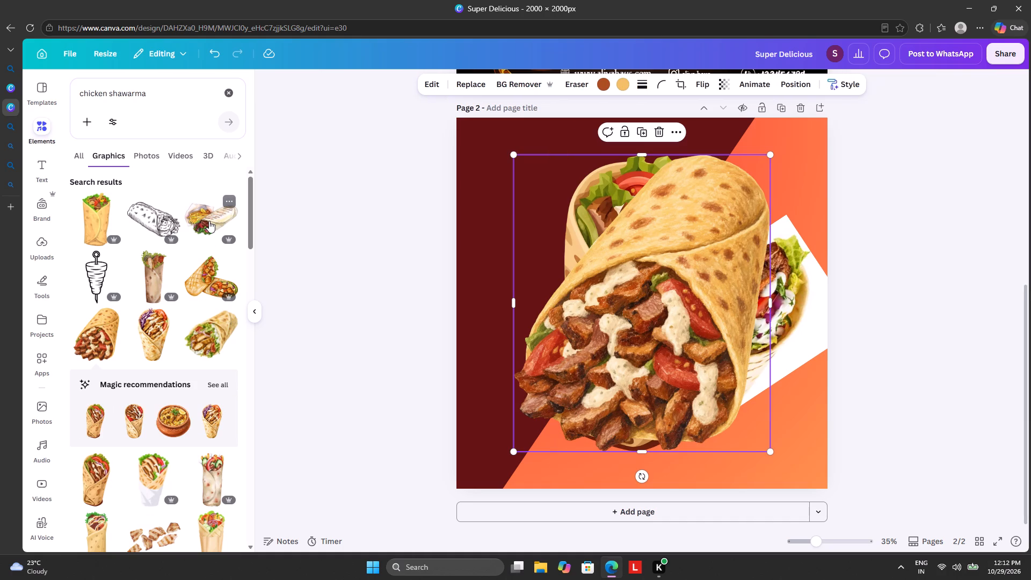
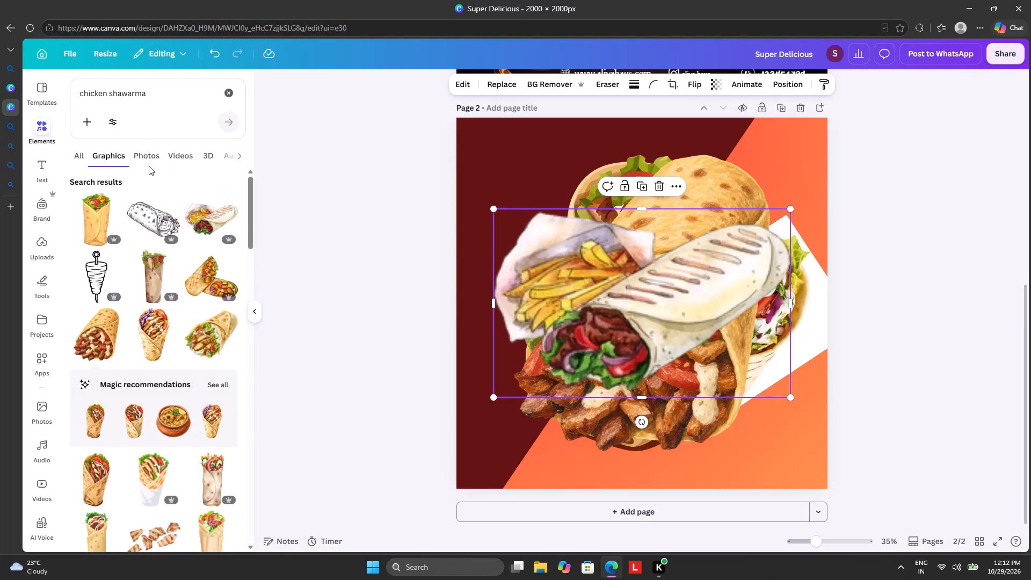
# Show the photo results for chicken shawarma and delete the three unrotated shawarma graphics stacked in the centre of page 2.
pyautogui.click(149, 158)
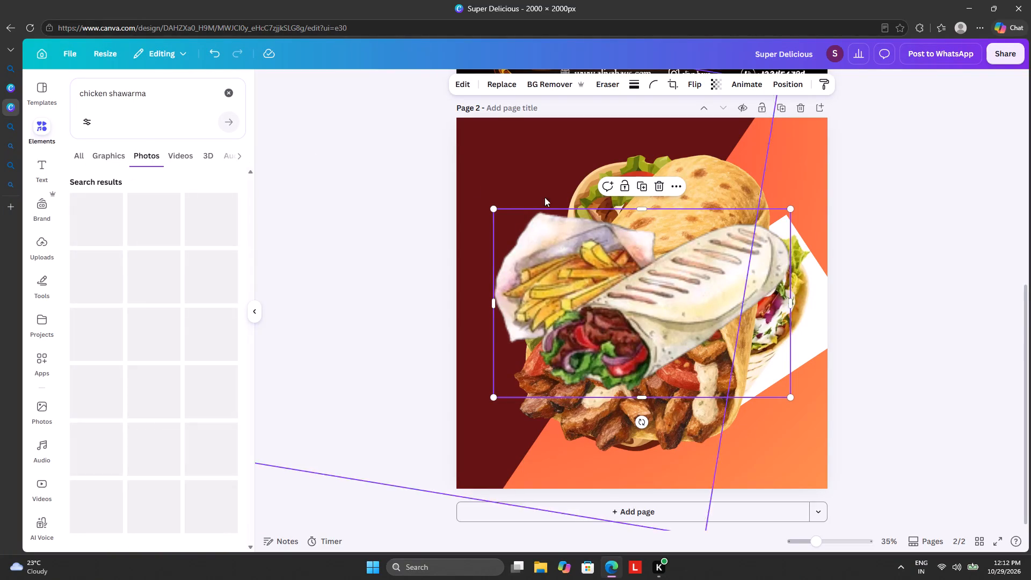
pyautogui.click(656, 184)
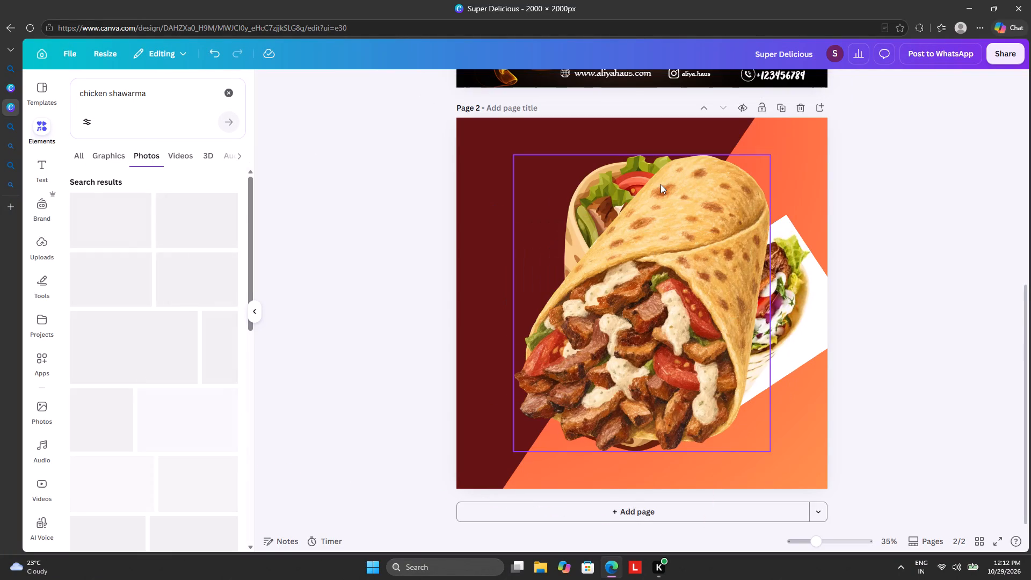
pyautogui.click(661, 185)
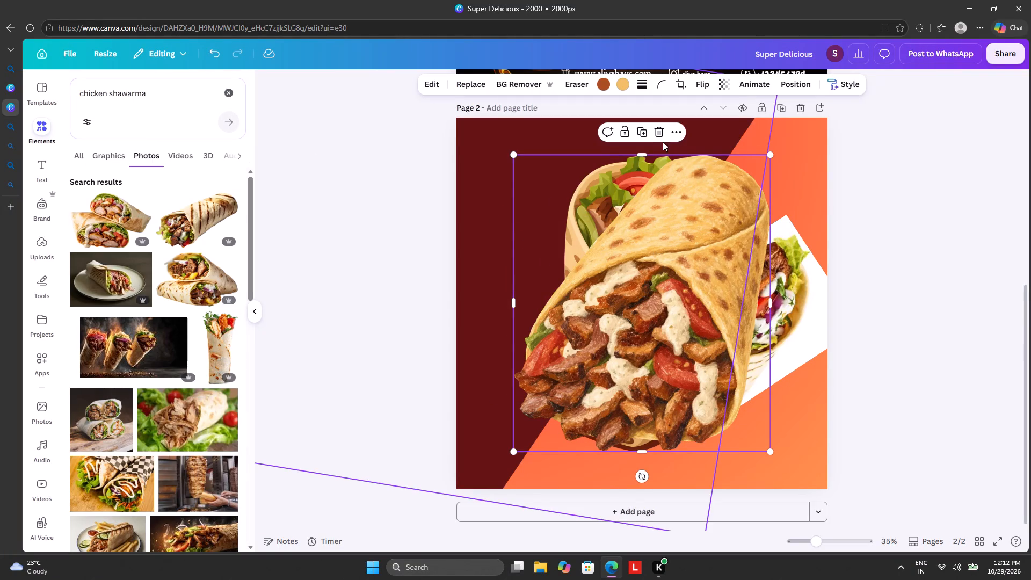
pyautogui.click(655, 130)
pyautogui.click(650, 190)
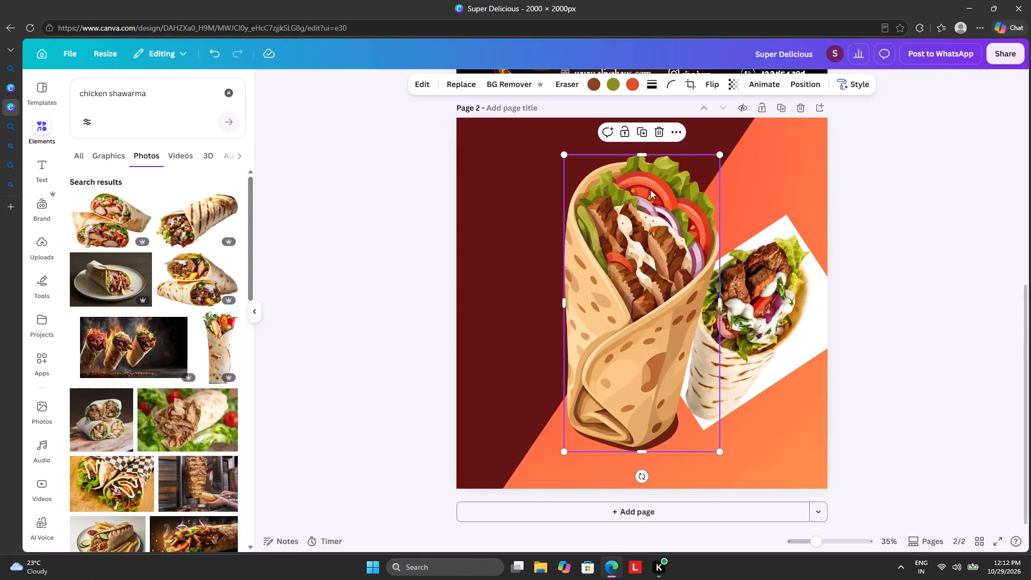
pyautogui.click(662, 137)
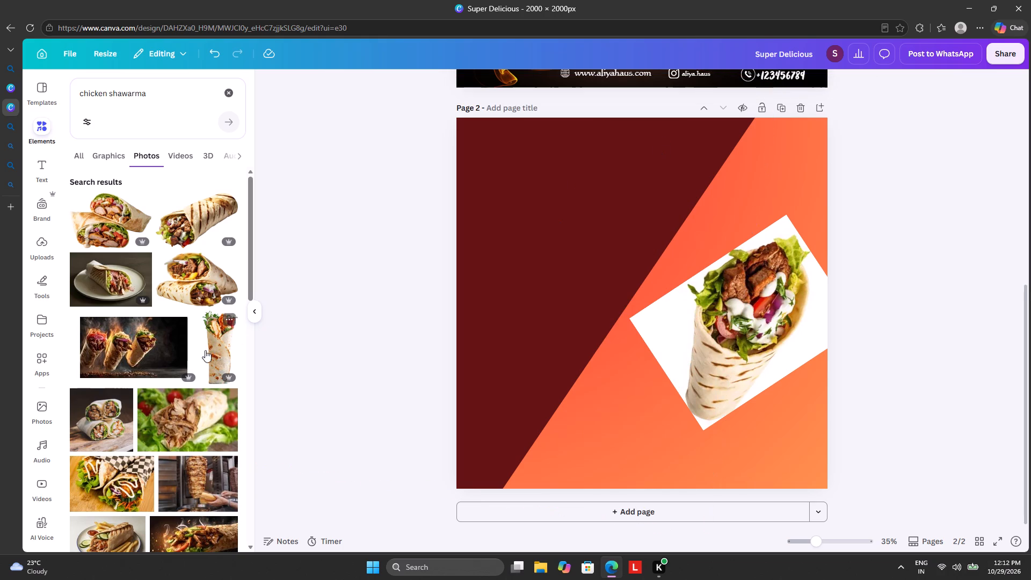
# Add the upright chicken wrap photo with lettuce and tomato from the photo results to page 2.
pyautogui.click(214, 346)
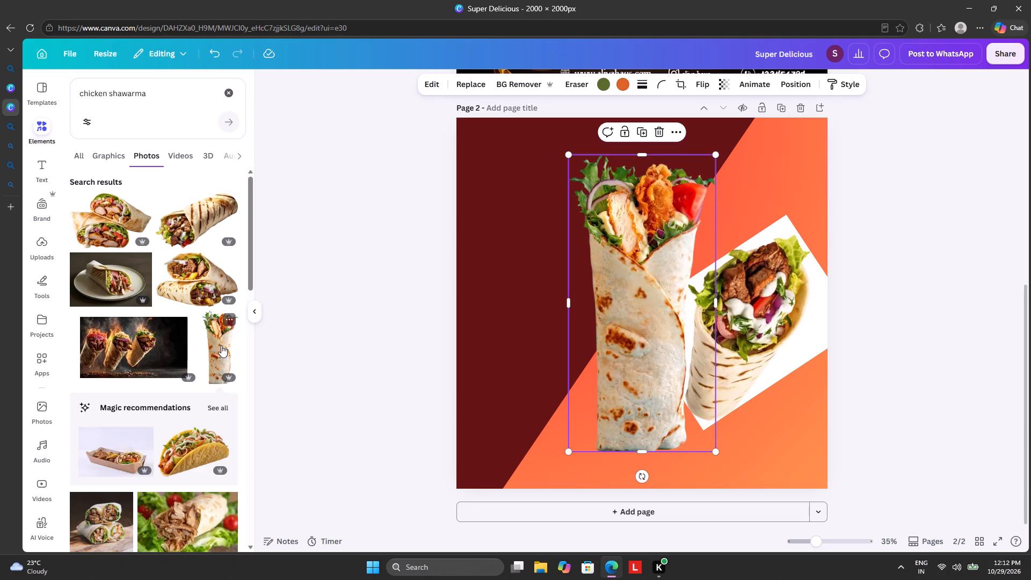
# Look through the chicken shawarma photo results for a suitable wrap image.
pyautogui.scroll(-5, 141, 388)
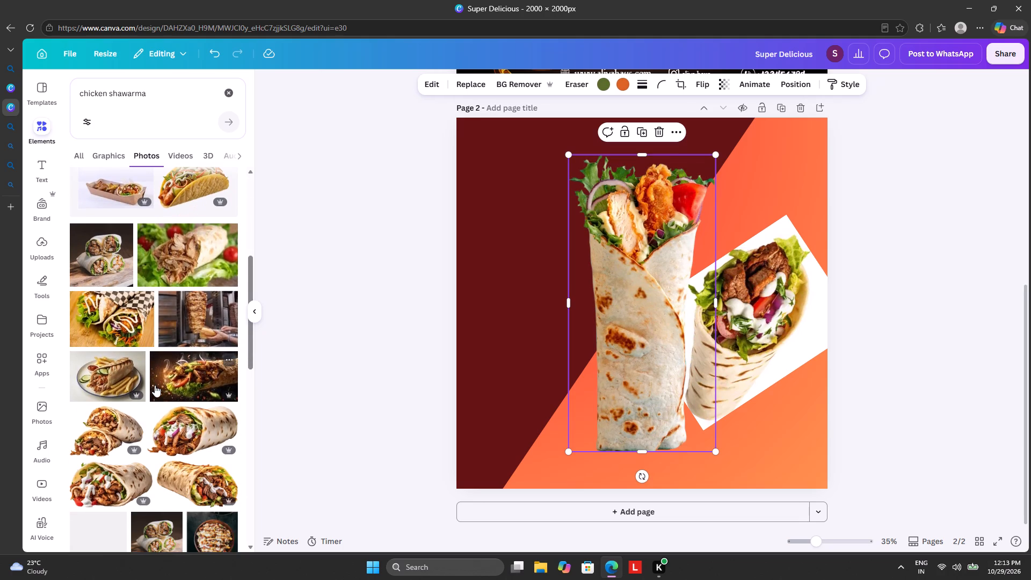
pyautogui.scroll(-4, 155, 385)
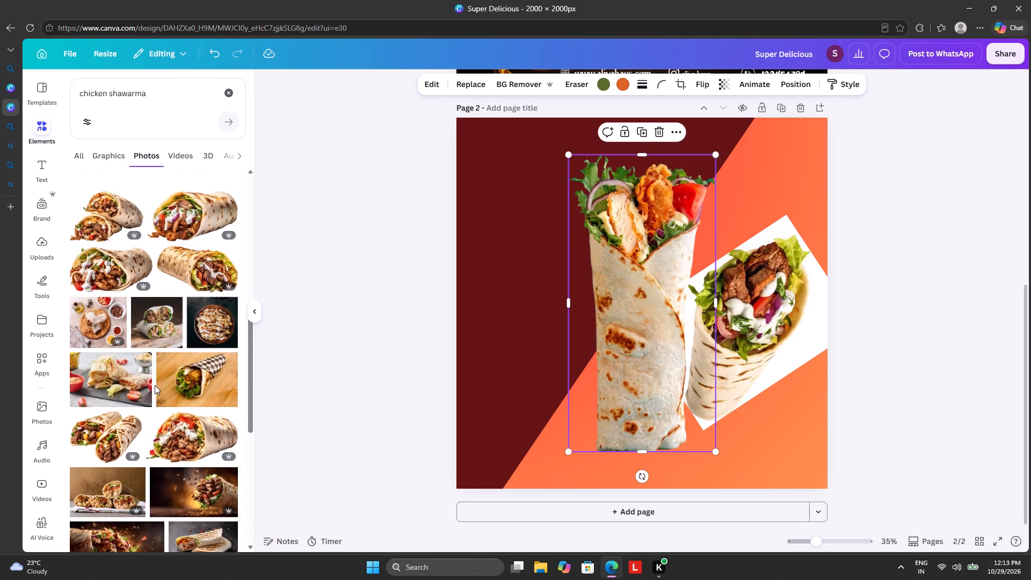
pyautogui.scroll(-8, 155, 385)
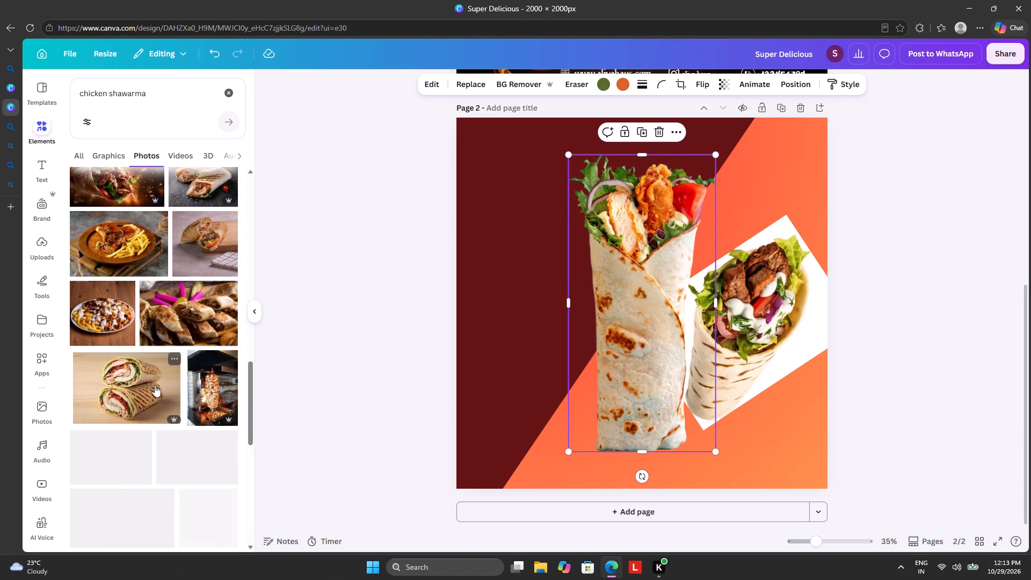
pyautogui.scroll(-5, 155, 385)
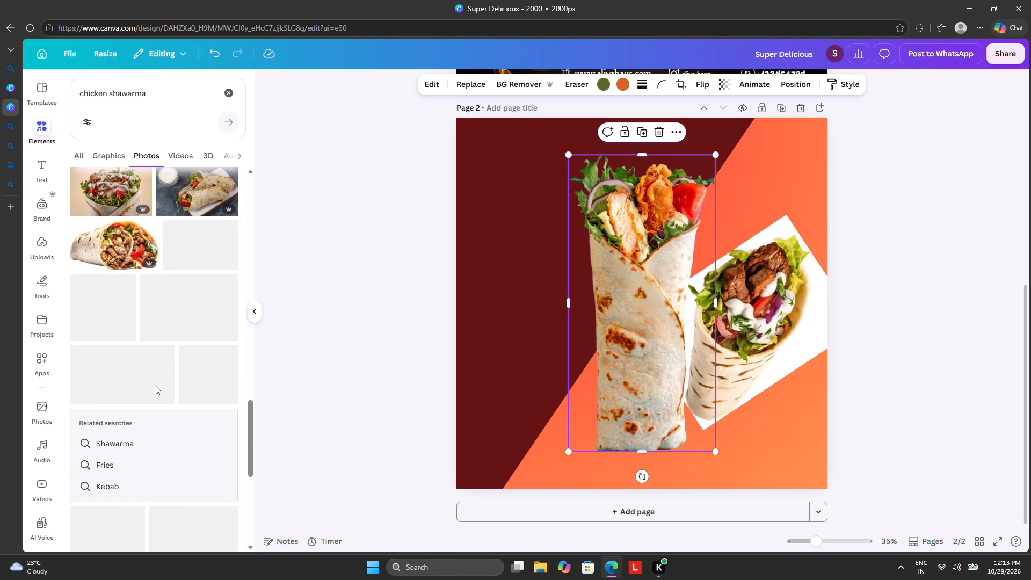
pyautogui.scroll(-2, 167, 336)
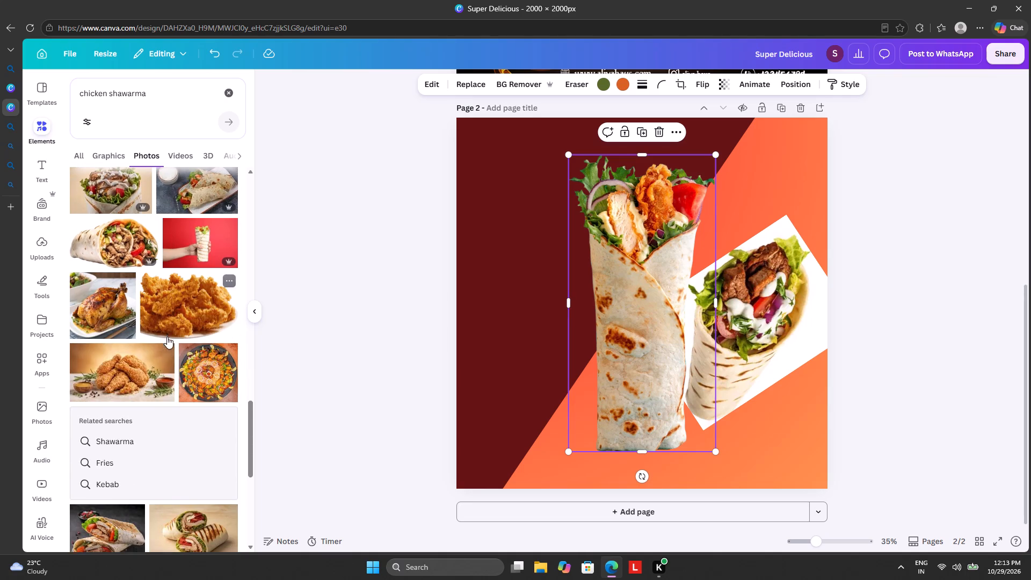
pyautogui.scroll(-2, 167, 337)
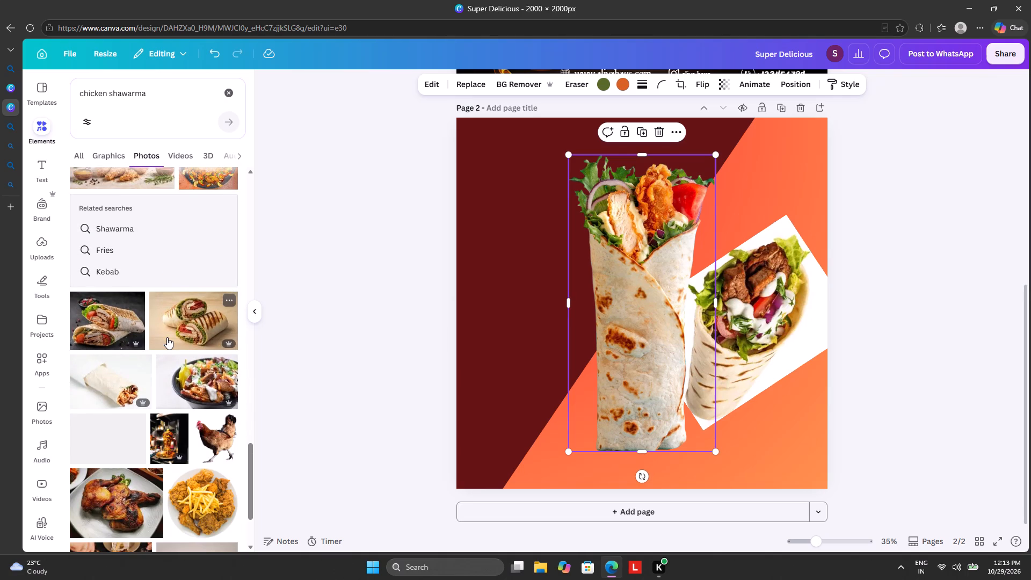
pyautogui.scroll(-8, 167, 337)
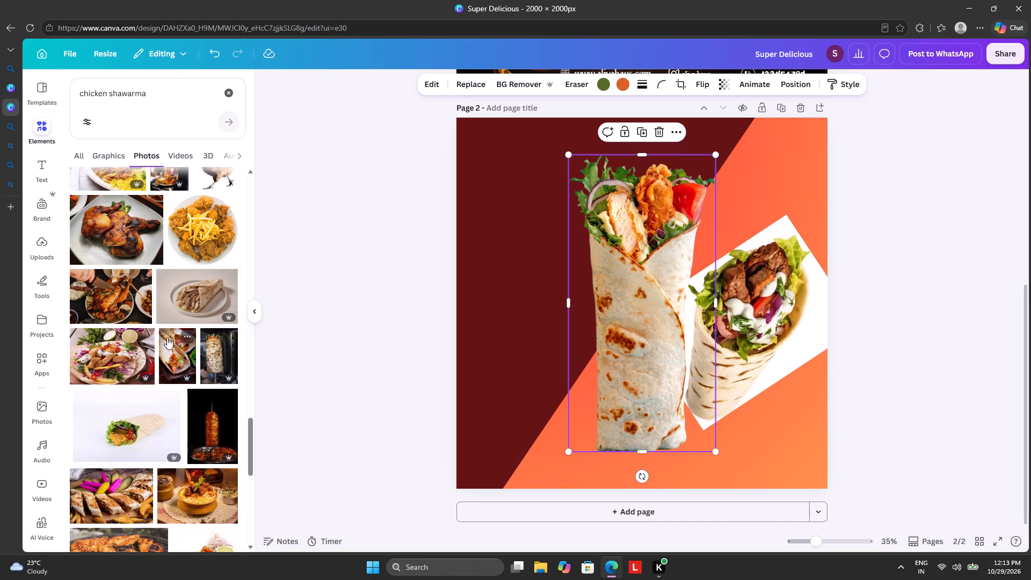
pyautogui.scroll(-7, 156, 313)
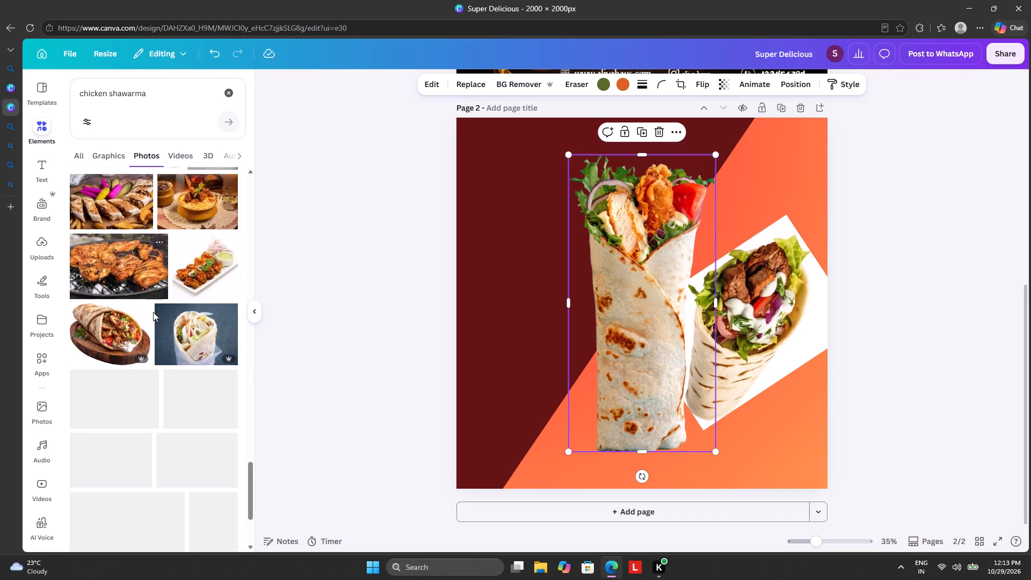
pyautogui.scroll(-4, 153, 312)
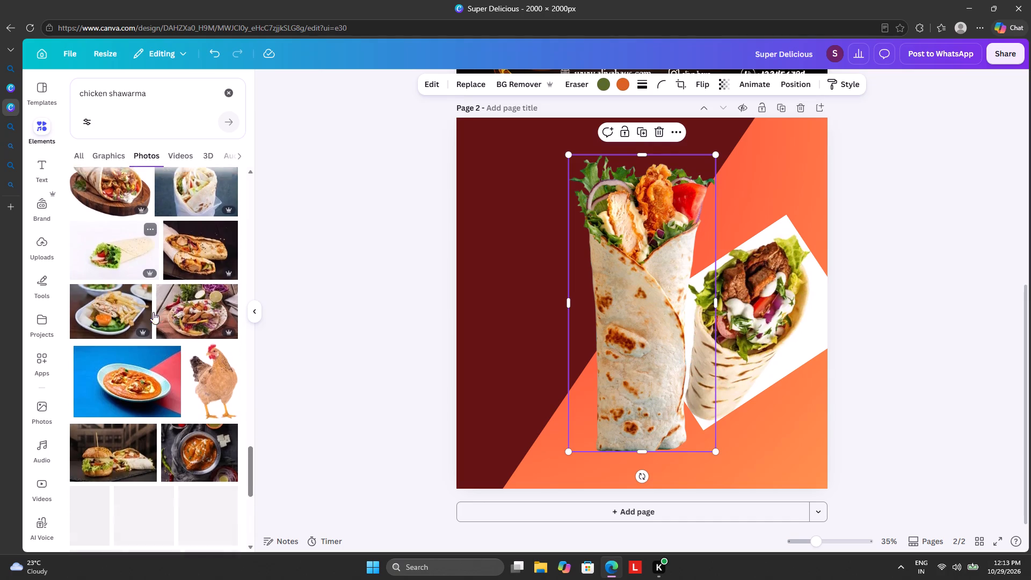
pyautogui.scroll(-1, 153, 312)
pyautogui.scroll(10, 153, 312)
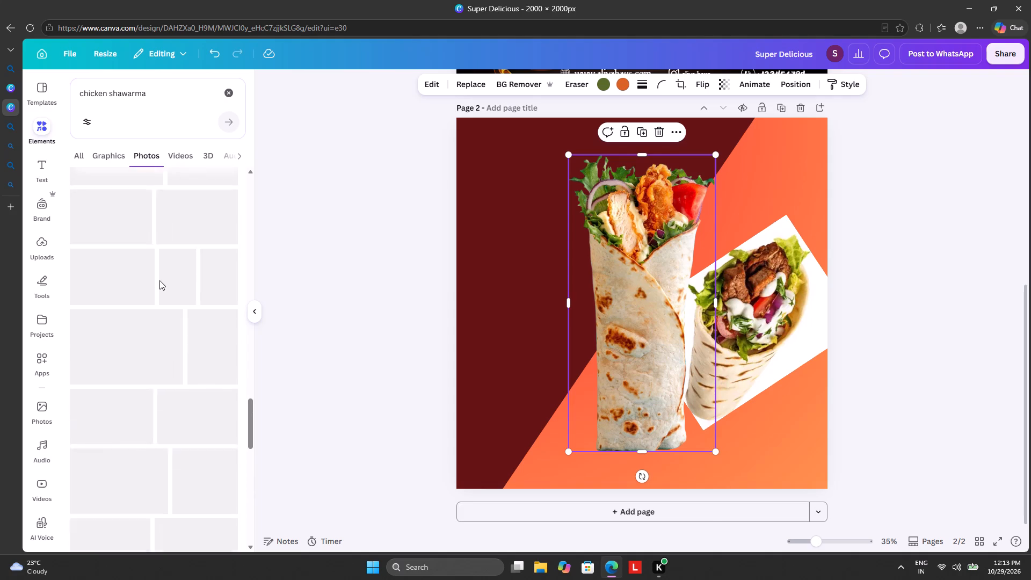
pyautogui.scroll(11, 159, 280)
pyautogui.scroll(14, 159, 274)
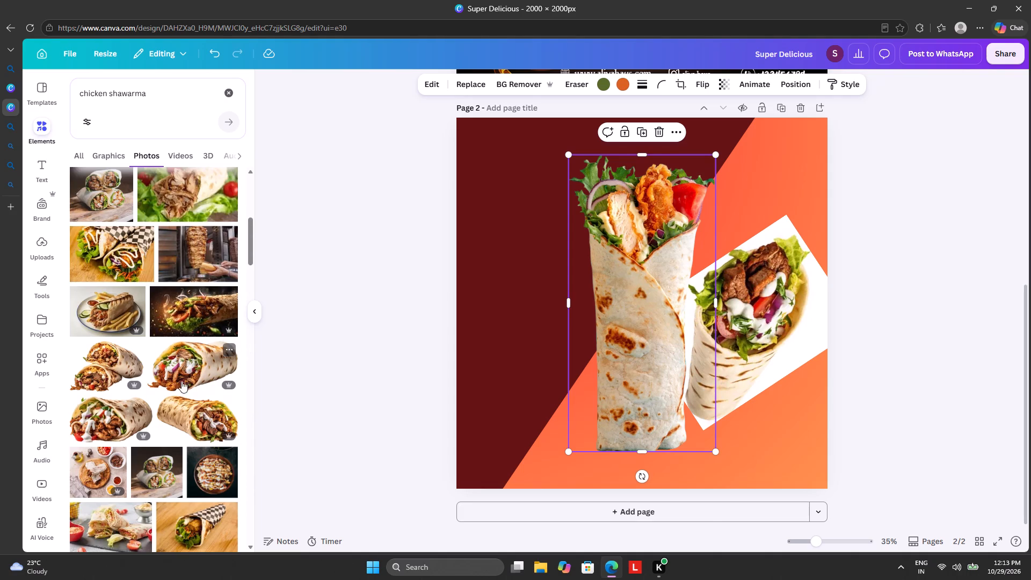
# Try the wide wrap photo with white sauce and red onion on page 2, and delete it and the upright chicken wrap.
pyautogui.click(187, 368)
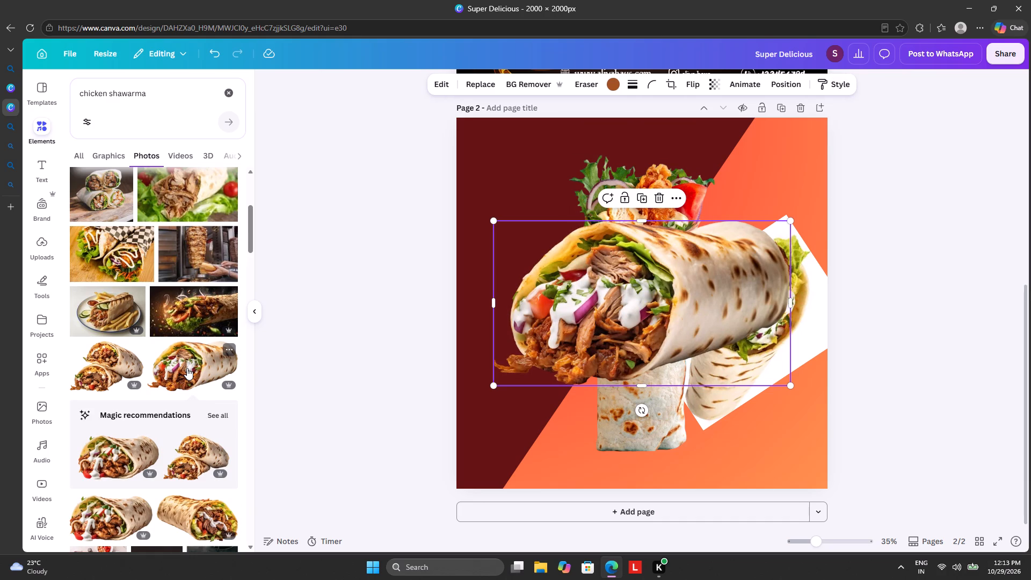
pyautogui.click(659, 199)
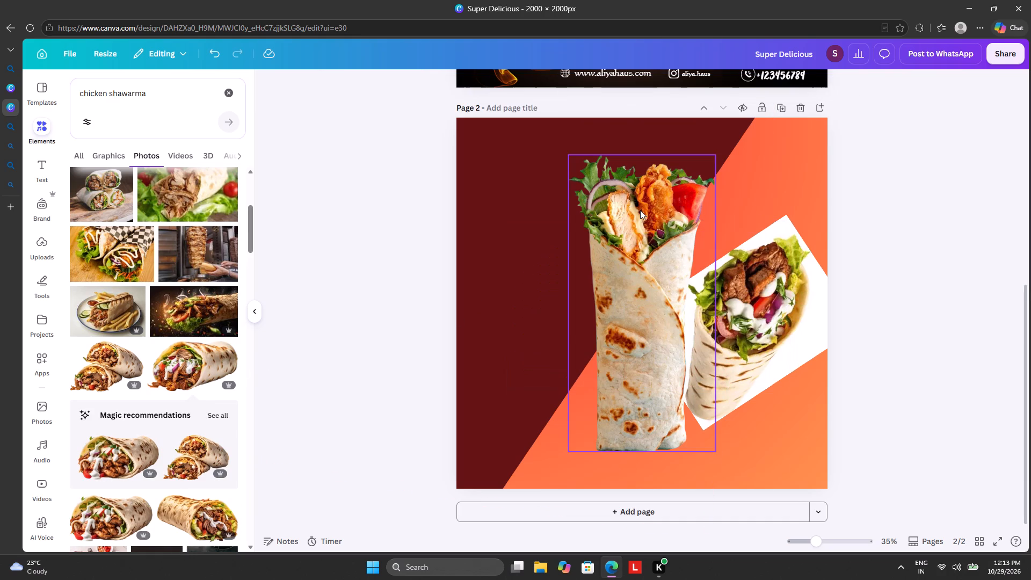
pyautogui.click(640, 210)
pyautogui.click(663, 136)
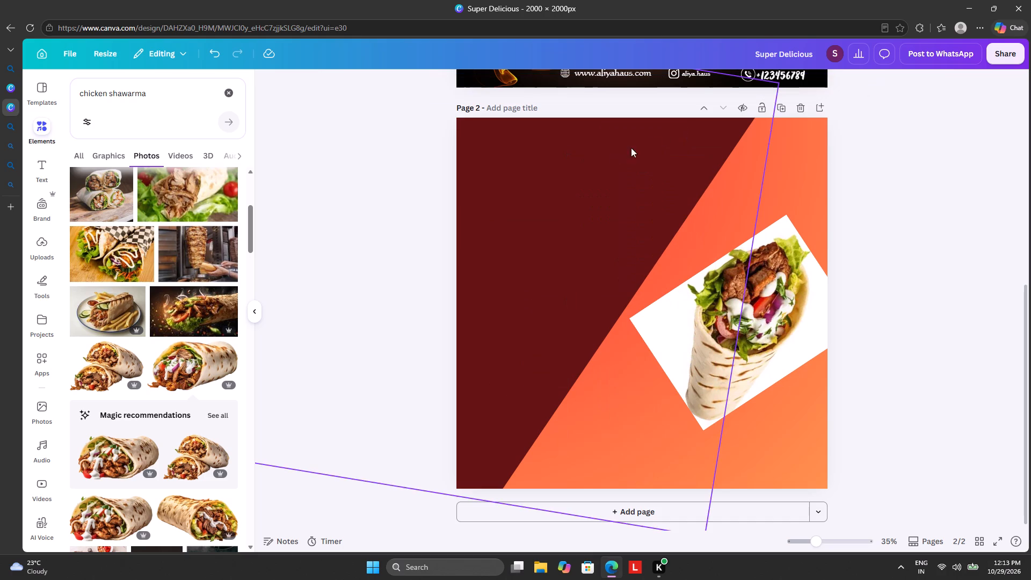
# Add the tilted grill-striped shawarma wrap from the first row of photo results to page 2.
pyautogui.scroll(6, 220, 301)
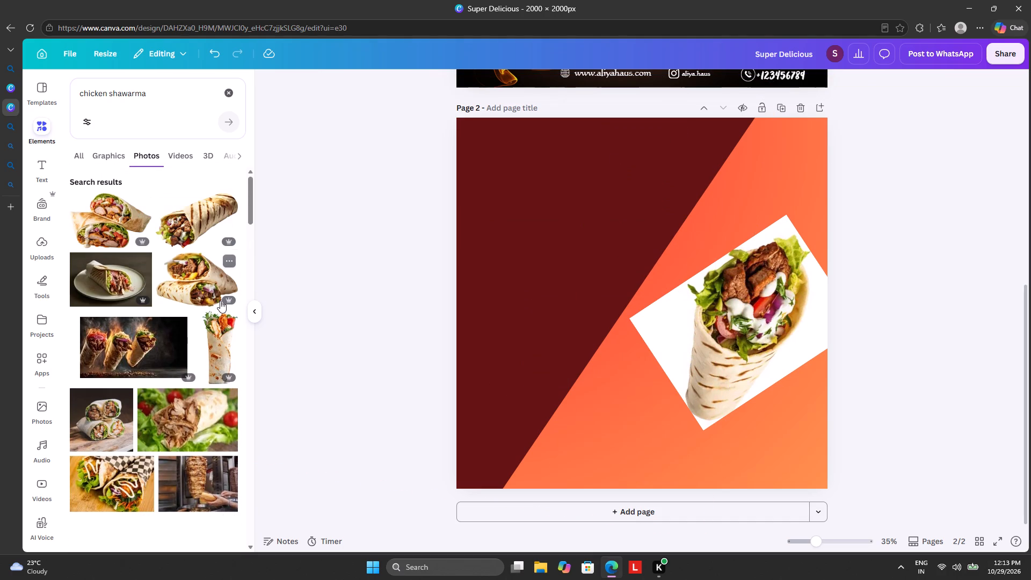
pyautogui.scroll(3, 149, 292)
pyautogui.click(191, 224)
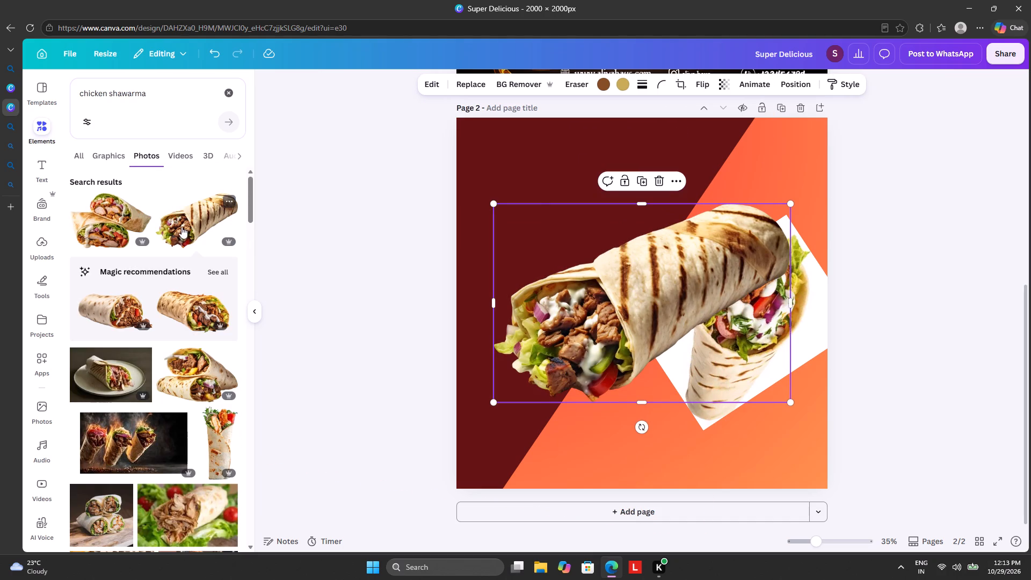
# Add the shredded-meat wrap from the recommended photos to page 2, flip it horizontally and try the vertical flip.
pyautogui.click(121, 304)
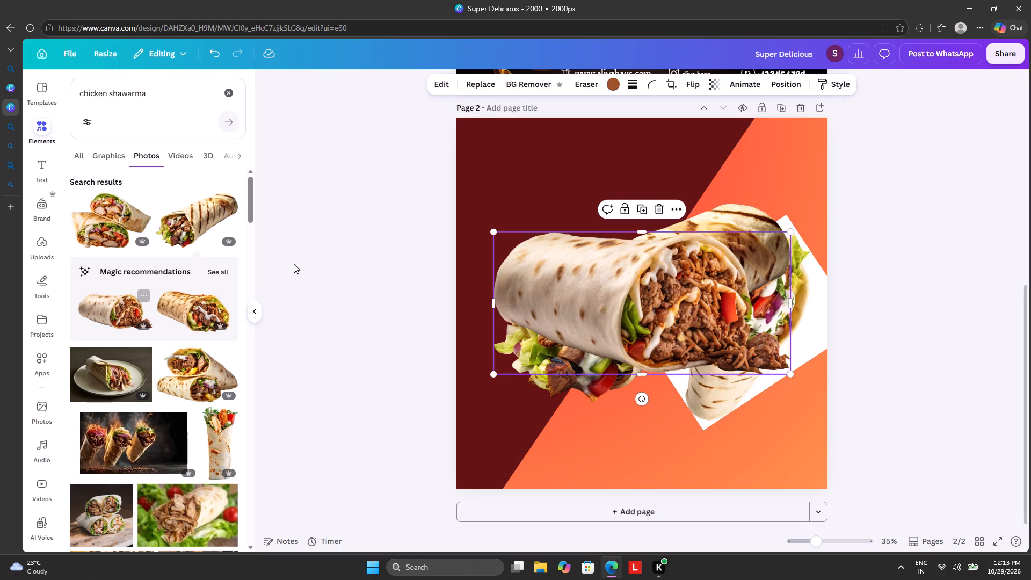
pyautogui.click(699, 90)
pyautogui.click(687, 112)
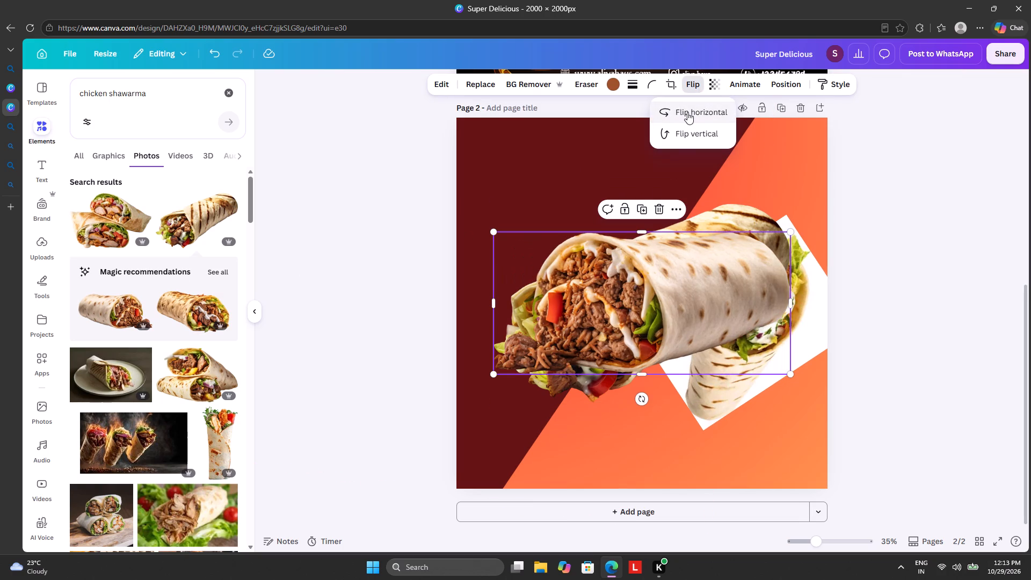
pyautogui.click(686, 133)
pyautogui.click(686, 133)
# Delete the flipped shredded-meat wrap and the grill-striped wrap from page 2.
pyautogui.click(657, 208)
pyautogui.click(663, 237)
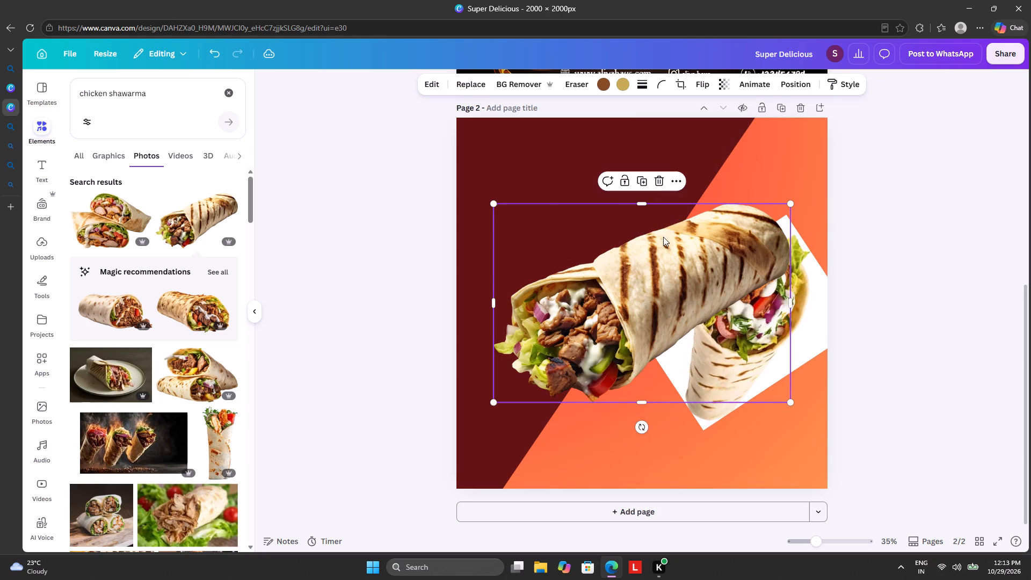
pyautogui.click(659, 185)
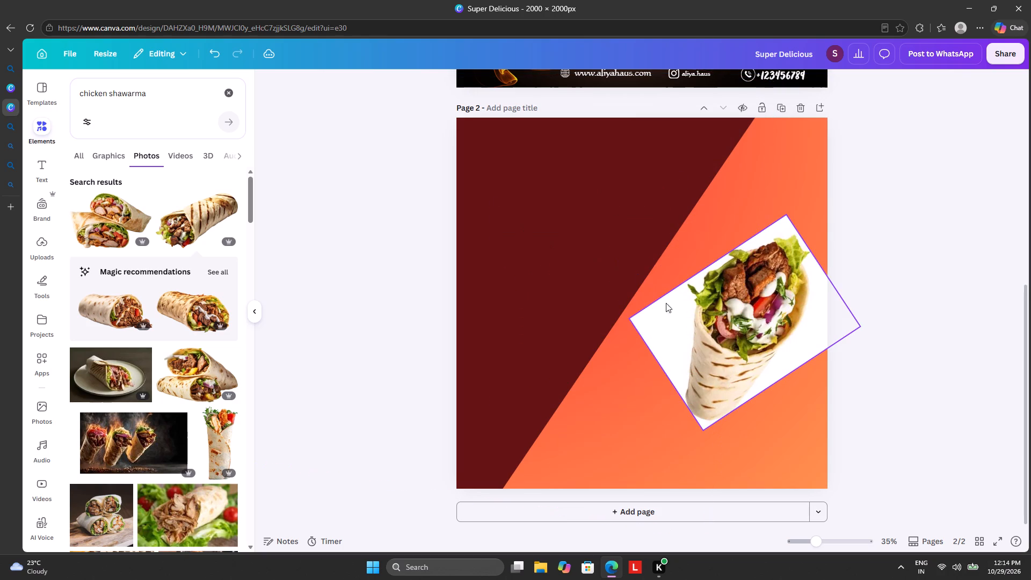
# Delete the rotated shawarma image with the white background from page 2.
pyautogui.click(750, 302)
pyautogui.click(769, 188)
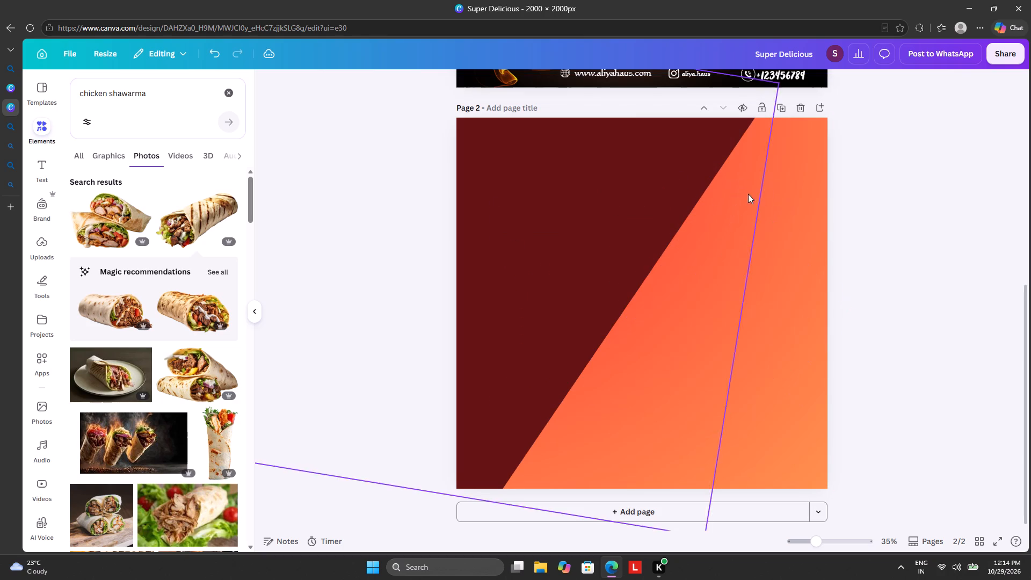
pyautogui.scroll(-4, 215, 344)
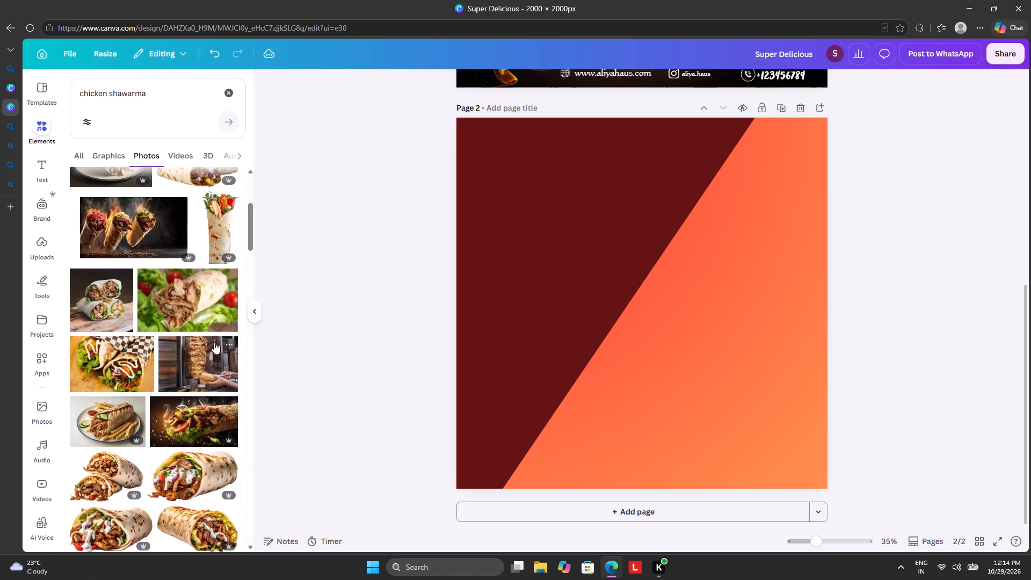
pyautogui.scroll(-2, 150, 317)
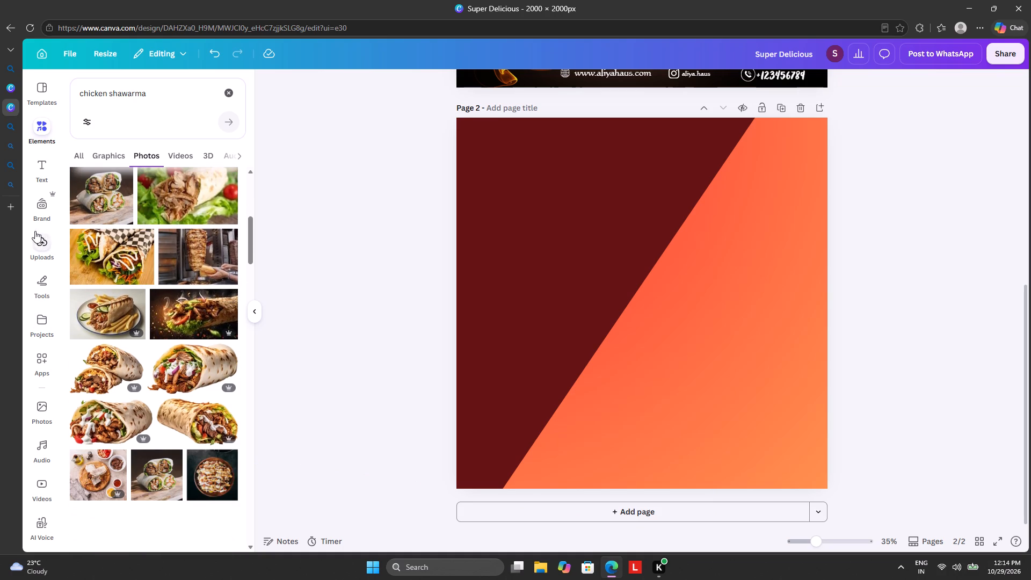
# Search the web in a new browser tab for "chicken shawarma png" and open the full set of image results.
pyautogui.click(8, 202)
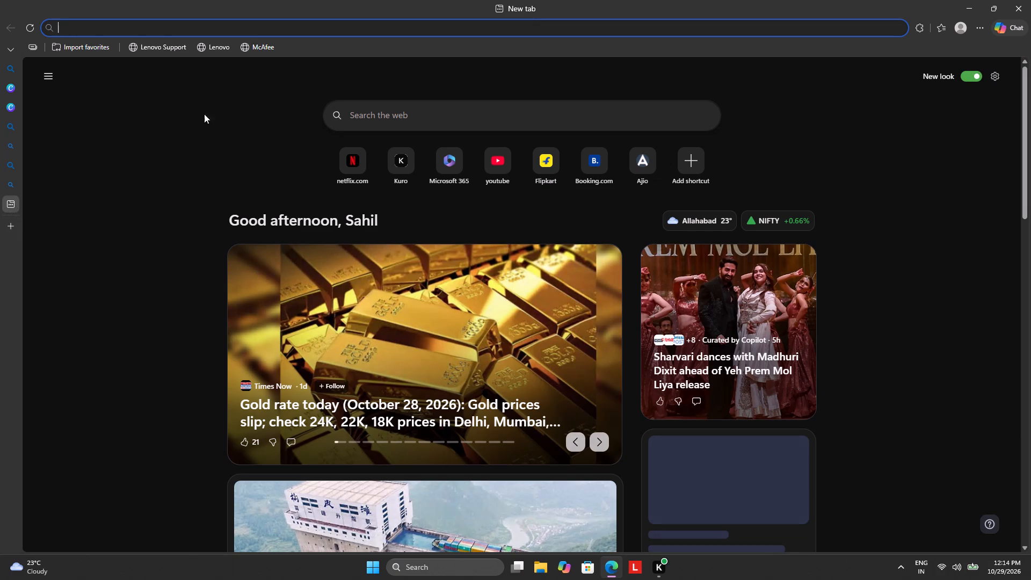
pyautogui.click(366, 116)
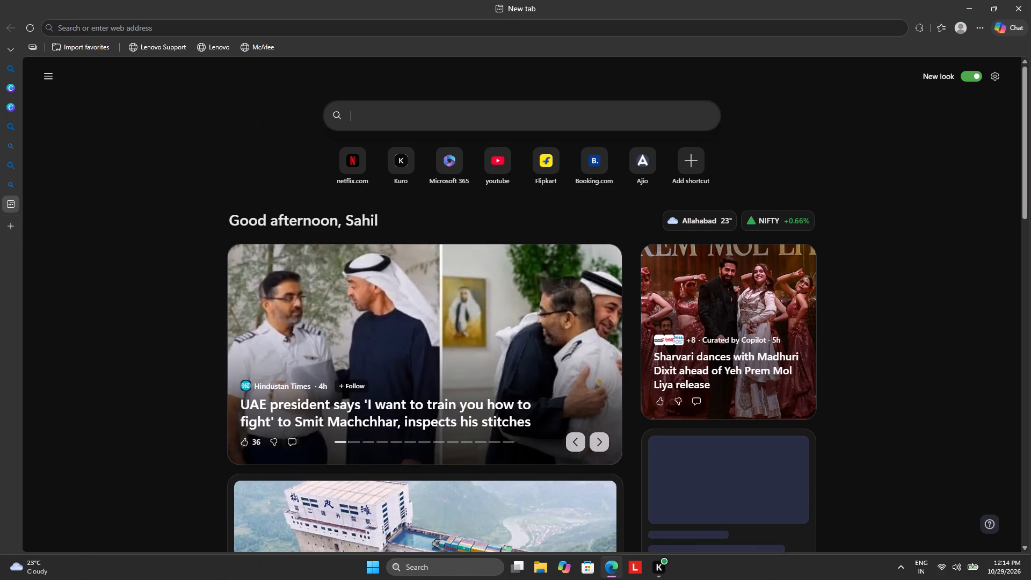
pyautogui.press('c')
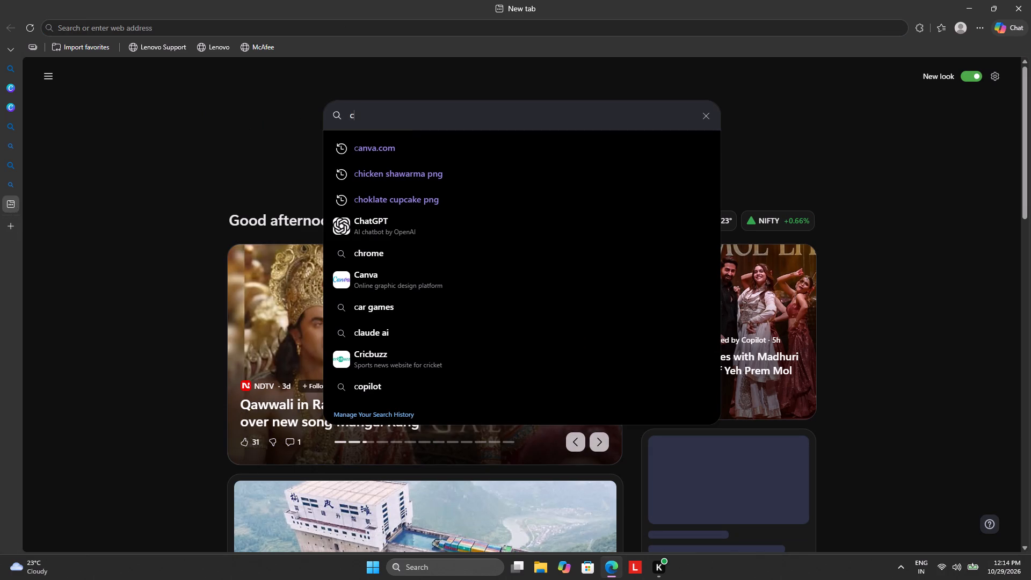
pyautogui.click(374, 172)
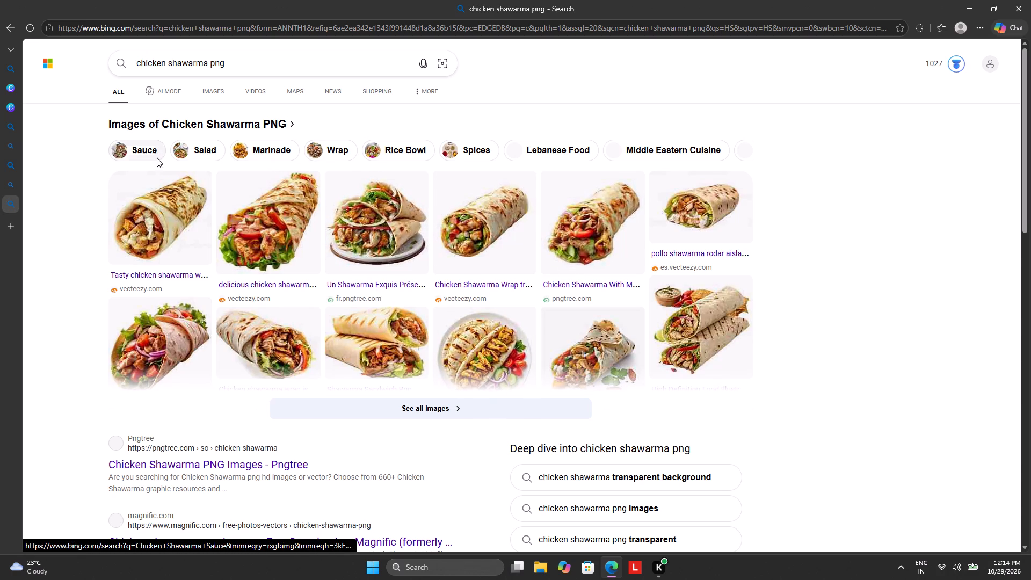
pyautogui.click(413, 408)
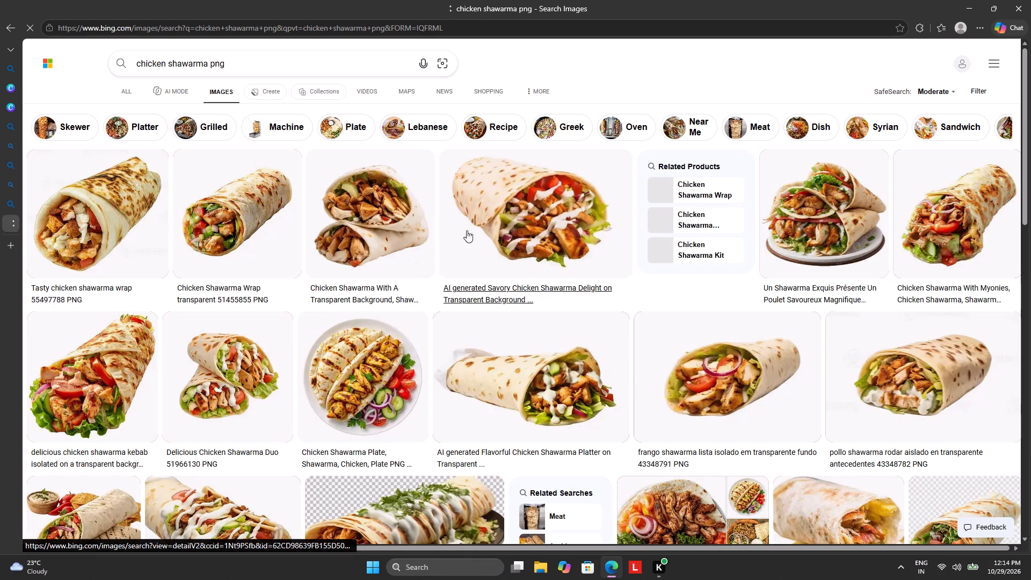
# Look through the chicken shawarma png image results for a suitable wrap picture.
pyautogui.scroll(-3, 770, 289)
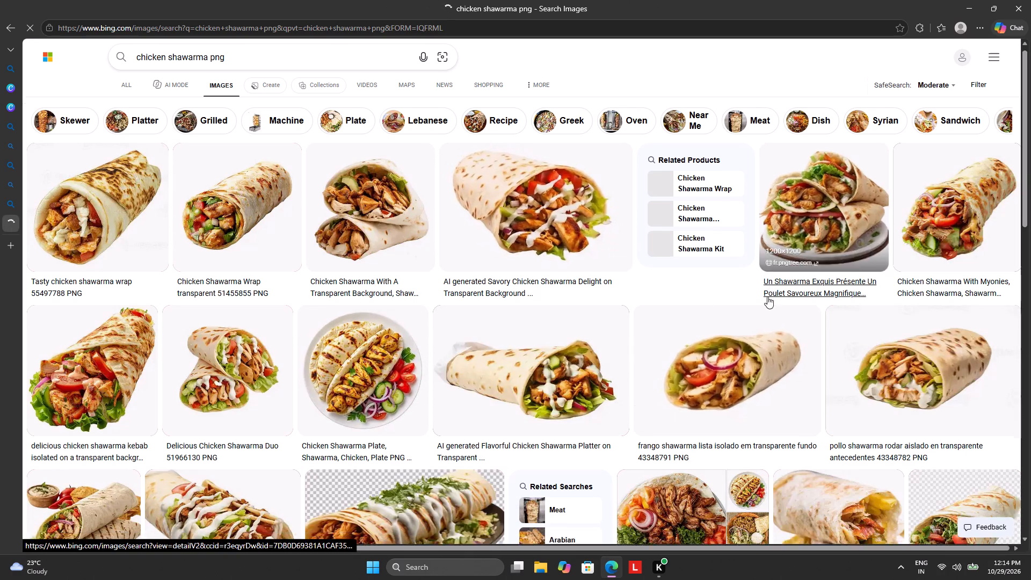
pyautogui.scroll(-4, 767, 296)
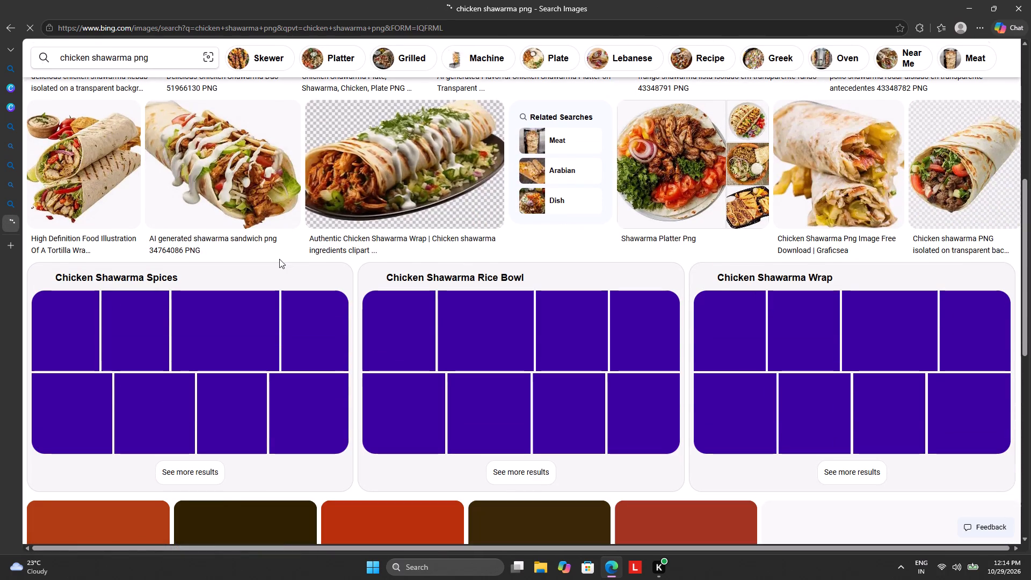
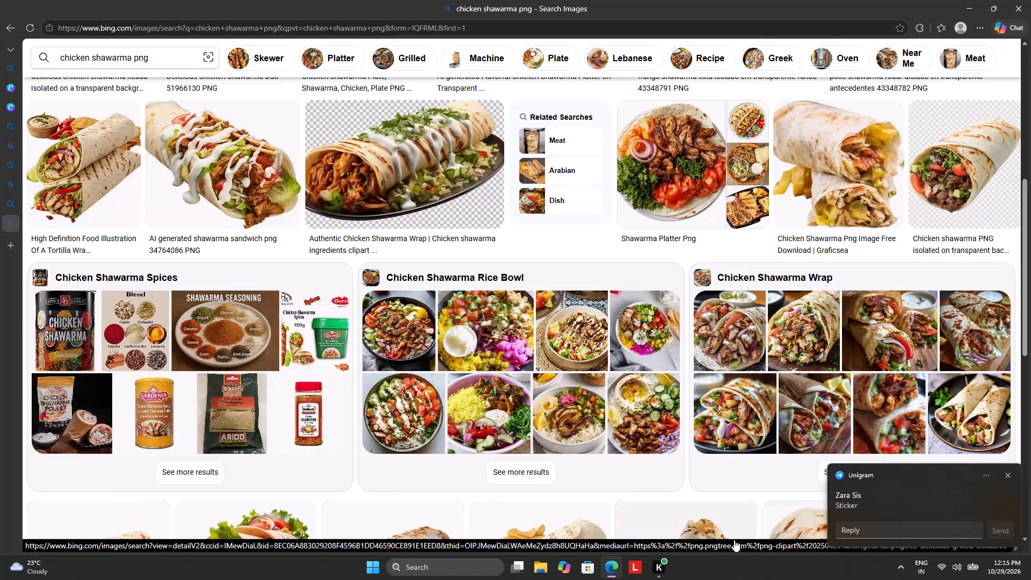
# Open the incoming sticker message from the Unigram notification.
pyautogui.click(853, 495)
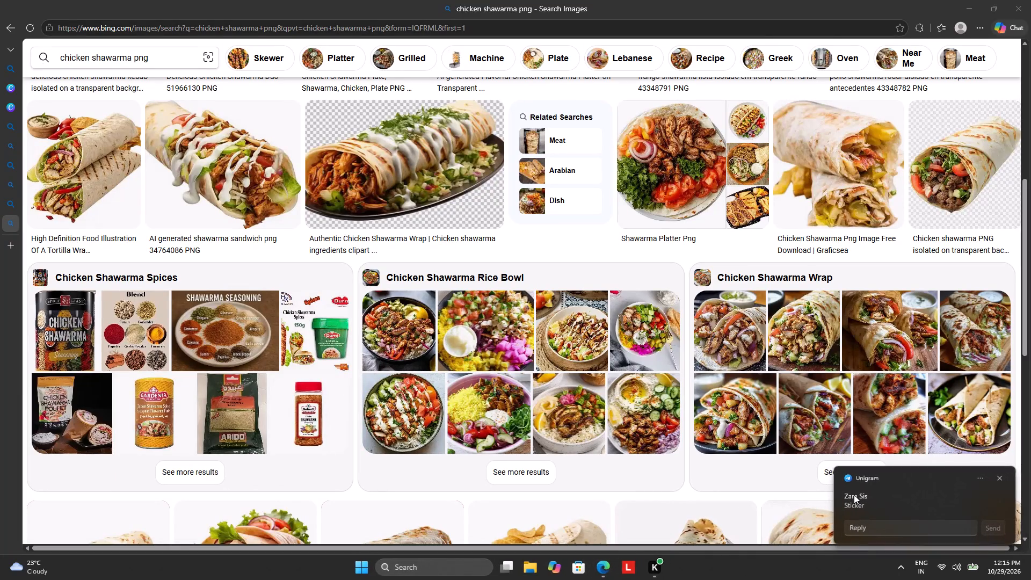
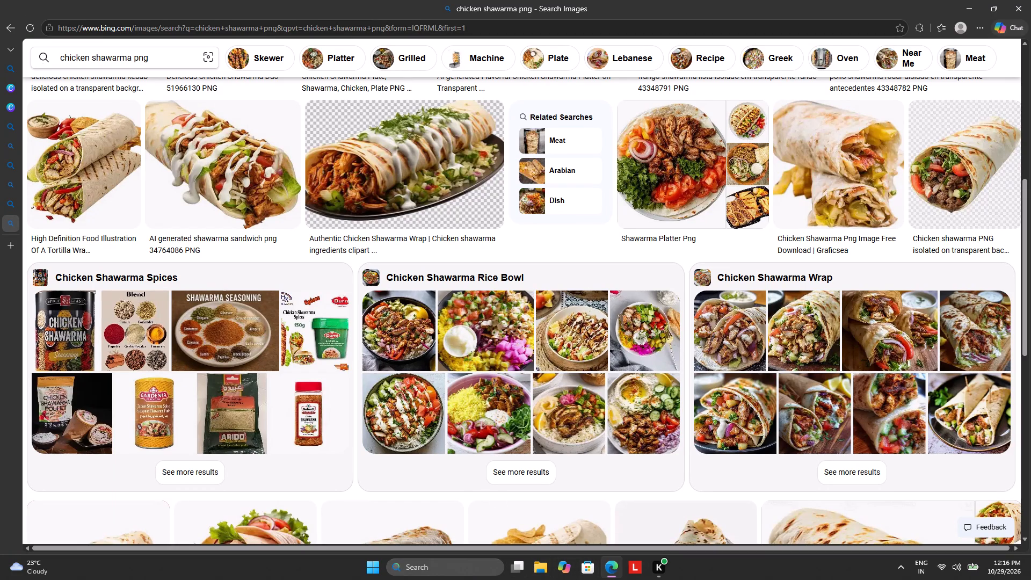
# Open the Unigram messaging app from the recently searched items.
pyautogui.click(481, 570)
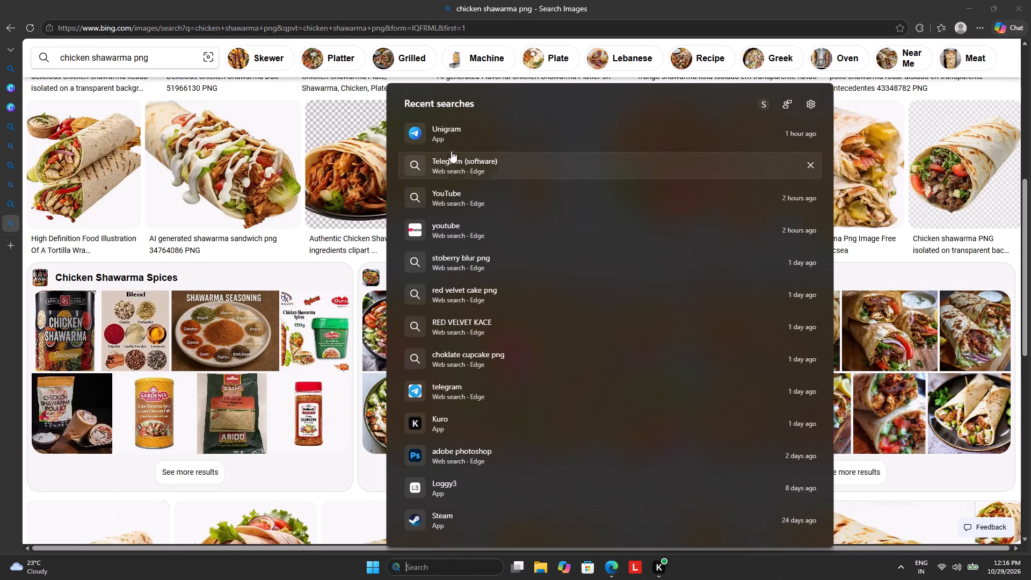
pyautogui.click(453, 146)
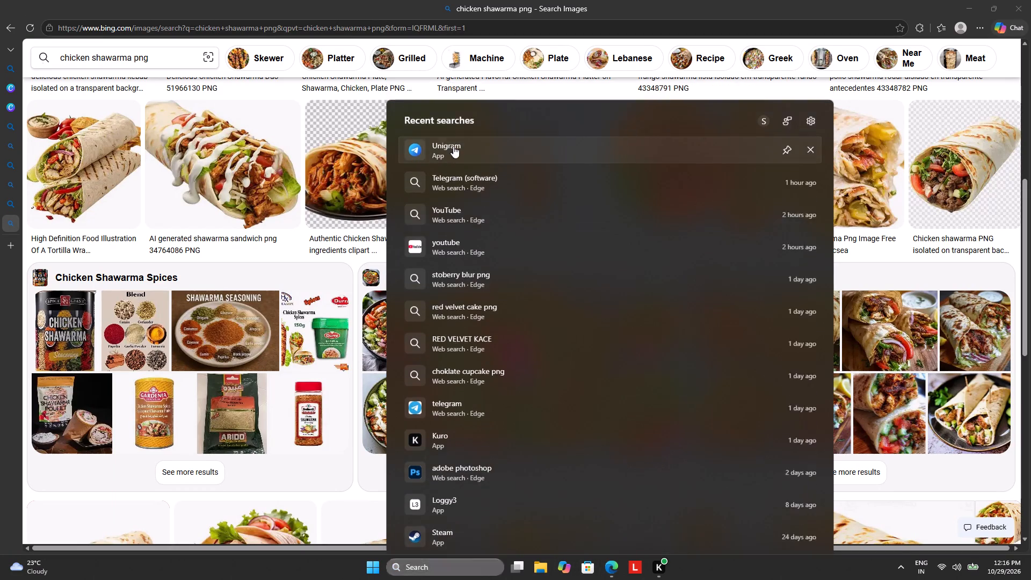
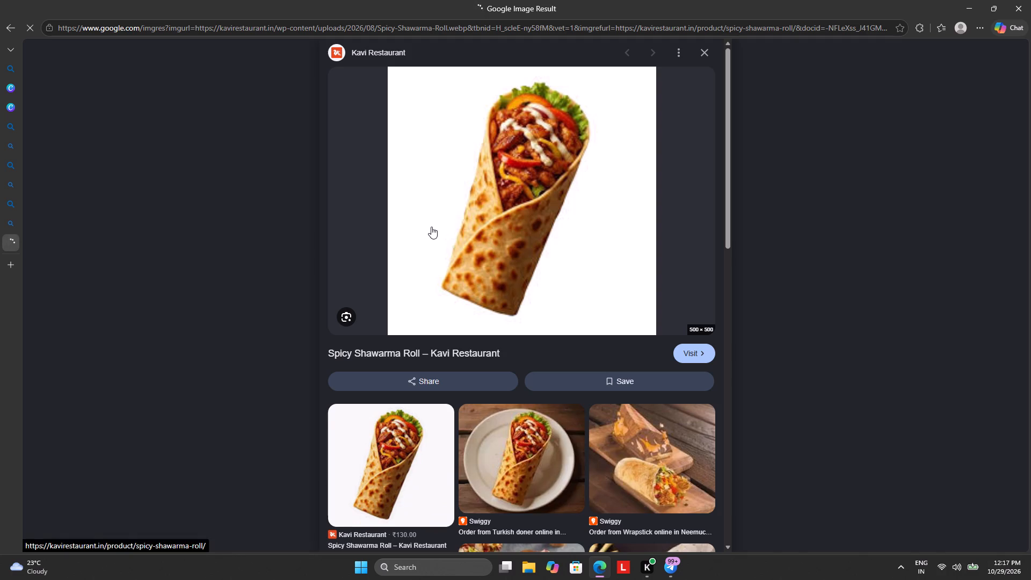
# Copy the Kavi Restaurant spicy shawarma roll image and paste it onto page 2 of the Super Delicious design.
pyautogui.rightClick(541, 197)
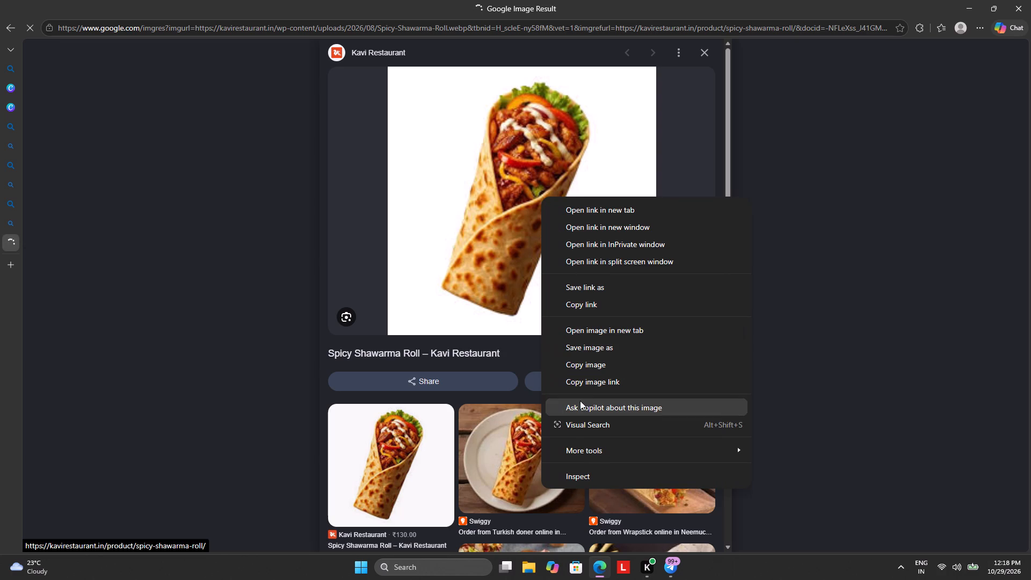
pyautogui.click(594, 366)
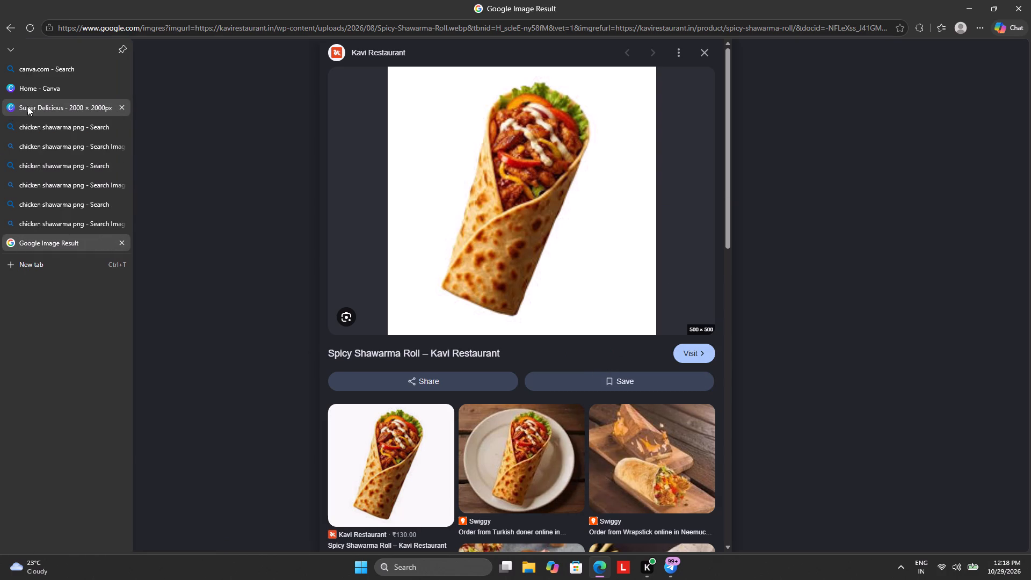
pyautogui.click(30, 106)
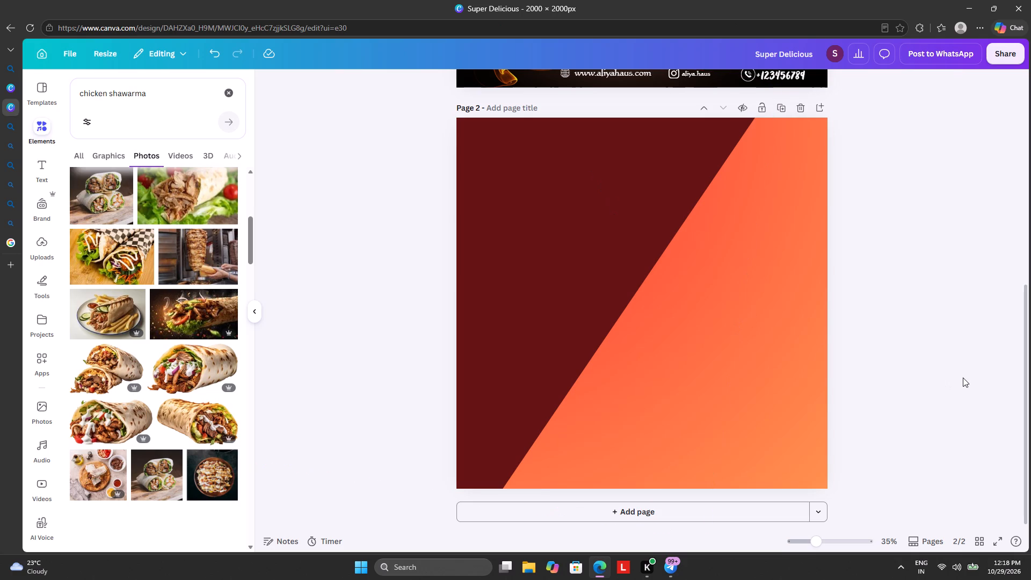
pyautogui.hotkey('ctrl', 'v')
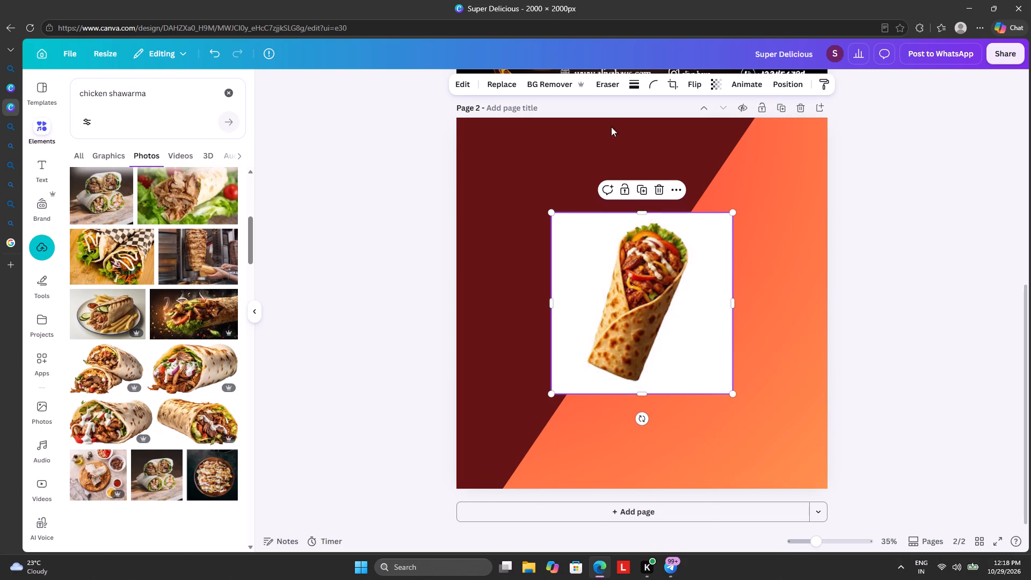
# Remove the white background from the pasted shawarma roll image.
pyautogui.click(503, 83)
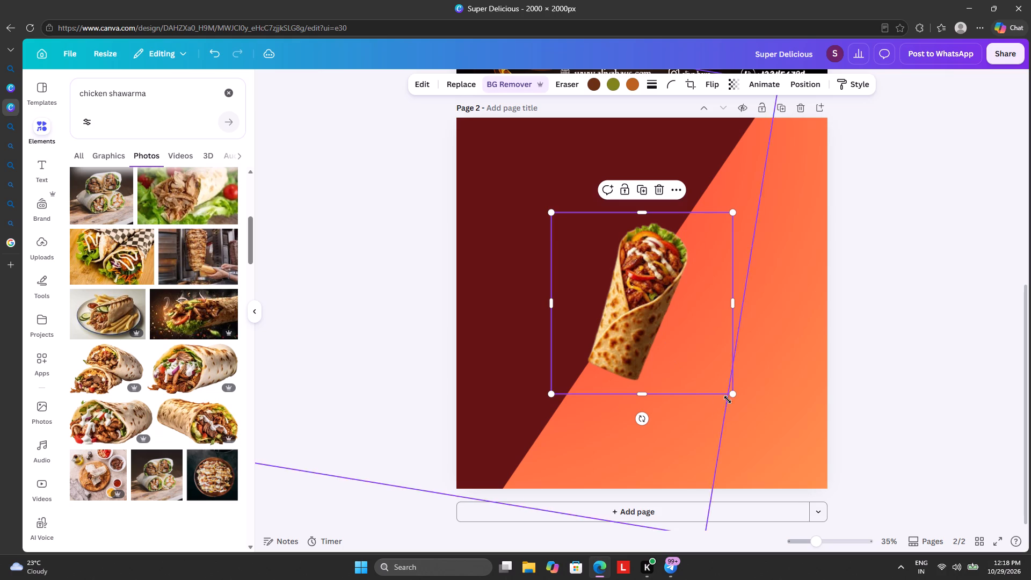
# Enlarge the shawarma roll to about 1,500 px square and move it up over the orange gradient area.
pyautogui.moveTo(731, 396); pyautogui.dragTo(824, 500)
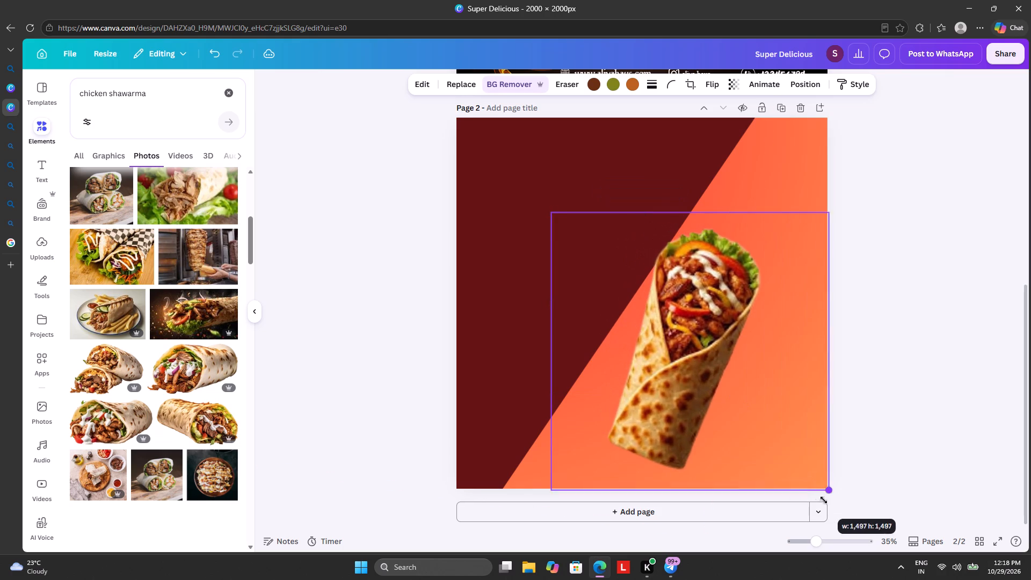
pyautogui.moveTo(824, 500); pyautogui.dragTo(830, 492)
pyautogui.moveTo(737, 381); pyautogui.dragTo(737, 380)
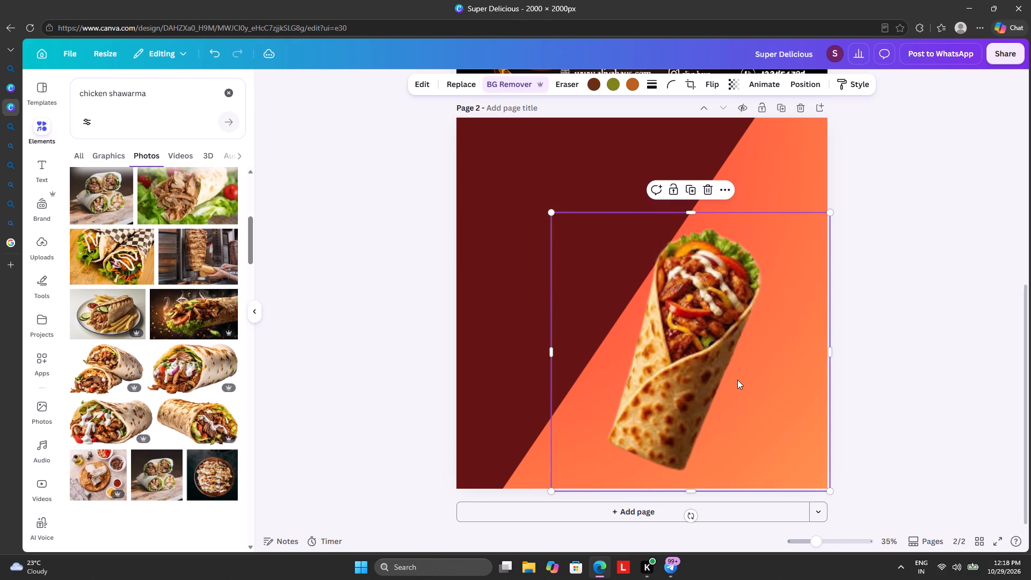
pyautogui.moveTo(737, 380); pyautogui.dragTo(751, 351)
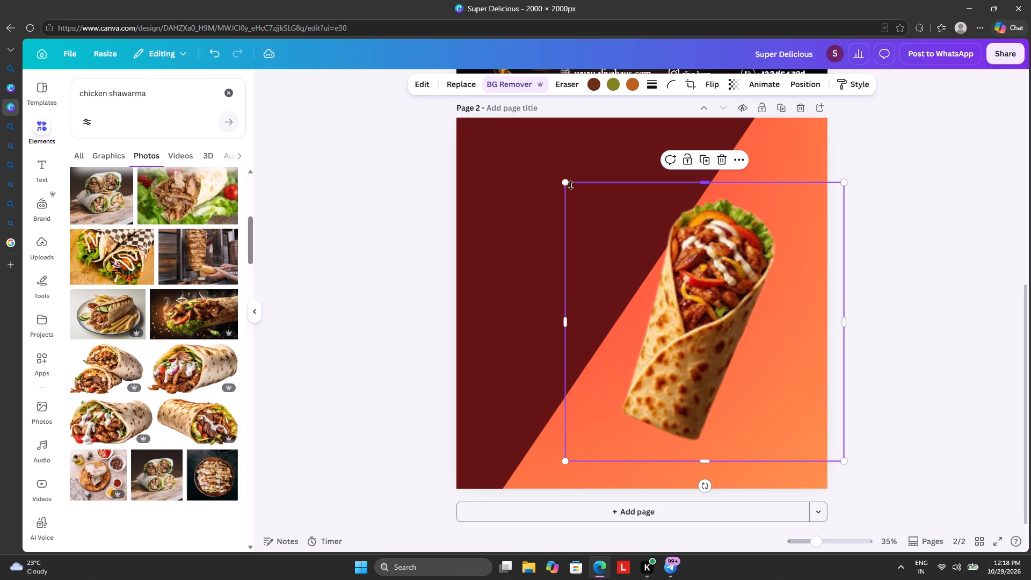
# Rotate the shawarma roll to about 13° and place it alongside the maroon diagonal edge.
pyautogui.moveTo(702, 488); pyautogui.dragTo(664, 486)
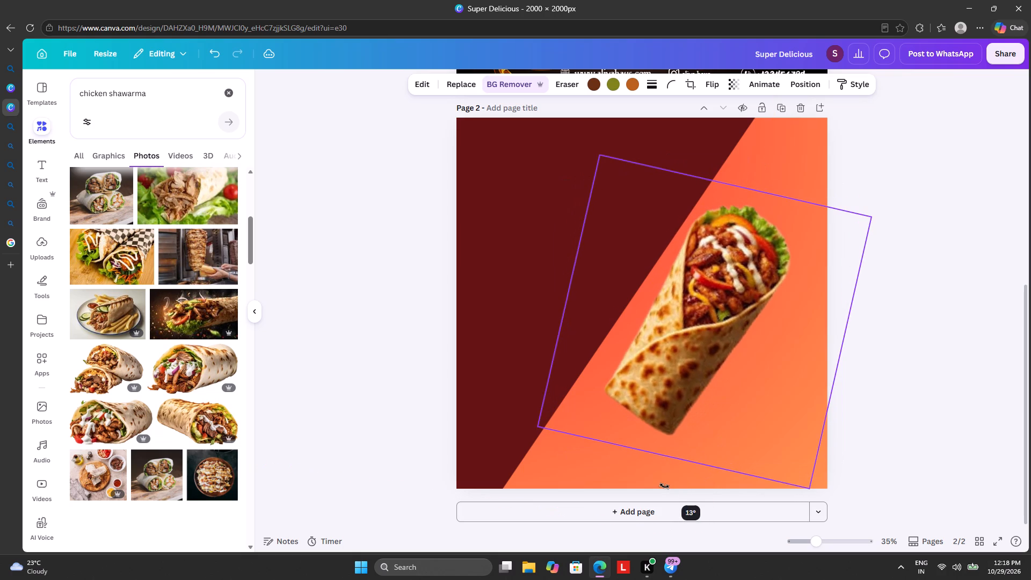
pyautogui.moveTo(664, 486); pyautogui.dragTo(665, 486)
pyautogui.moveTo(701, 353); pyautogui.dragTo(693, 368)
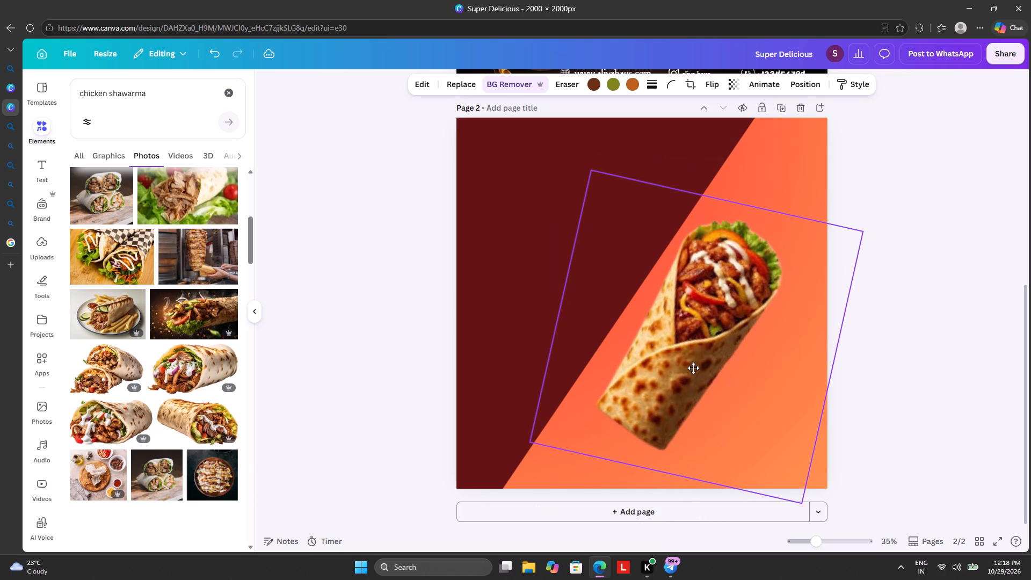
pyautogui.moveTo(693, 368); pyautogui.dragTo(696, 354)
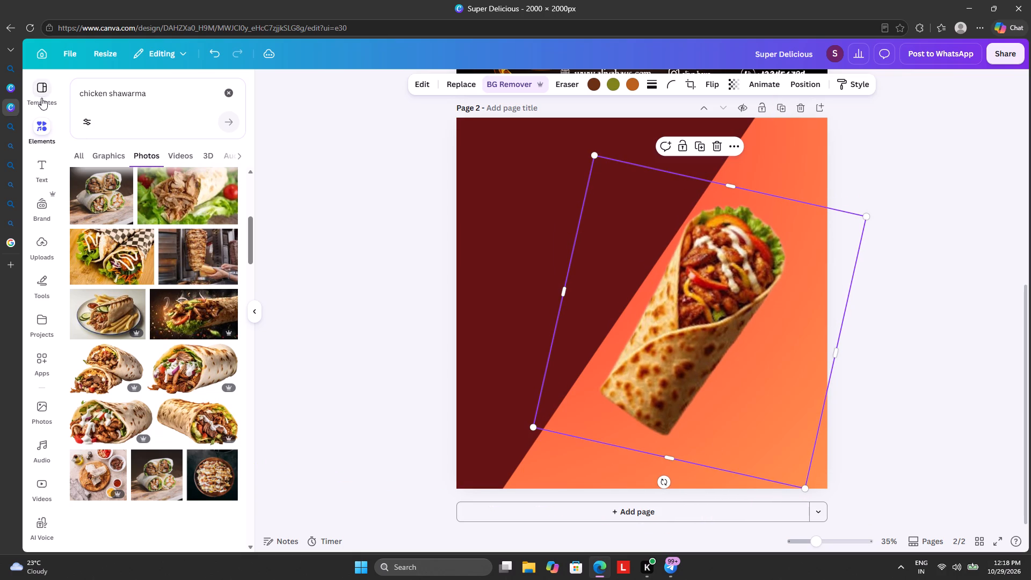
# Search the elements for "glow" and add the first soft yellow glow graphic to page 2.
pyautogui.click(230, 93)
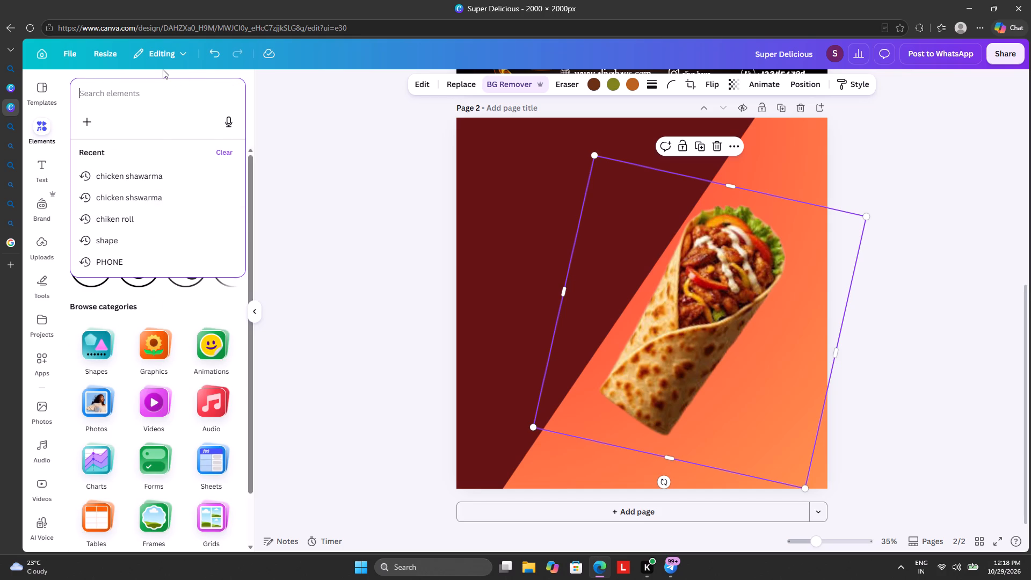
pyautogui.click(136, 90)
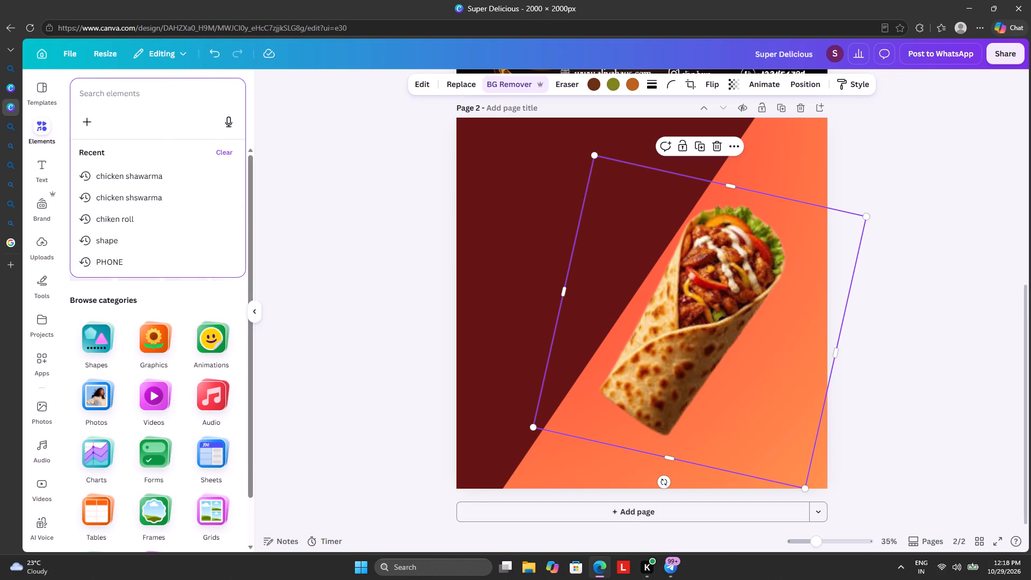
pyautogui.press('g')
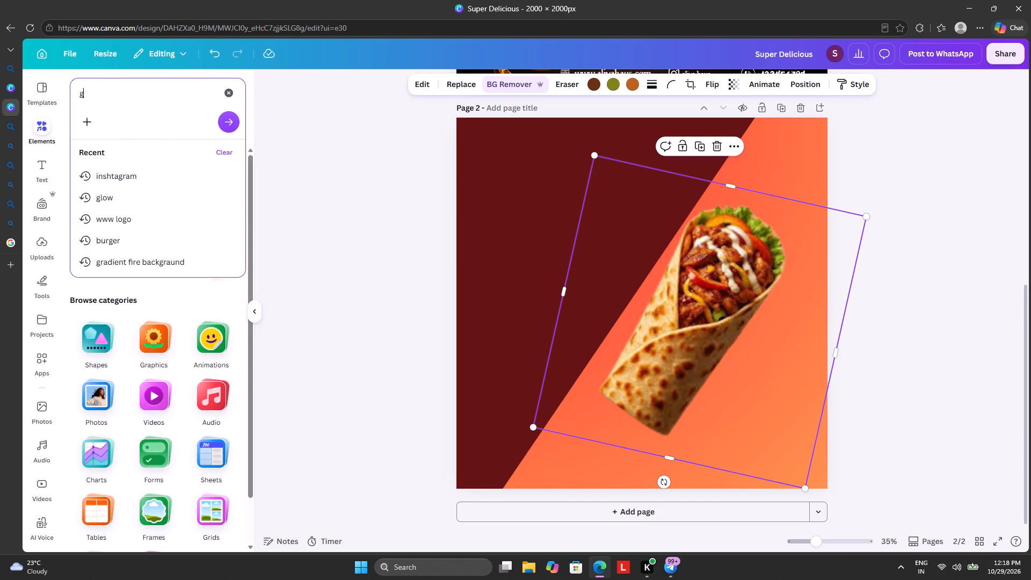
pyautogui.click(153, 203)
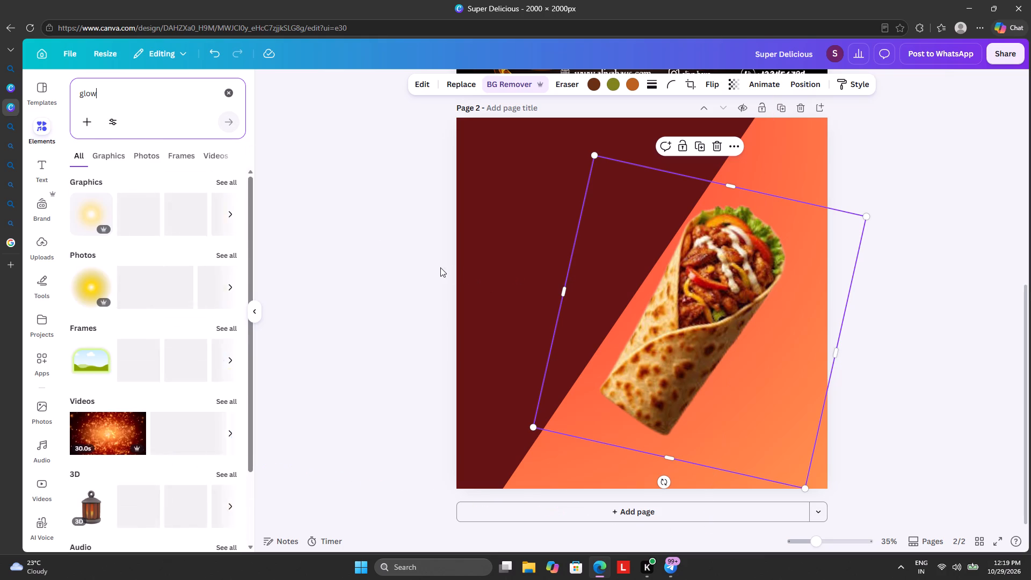
pyautogui.click(93, 214)
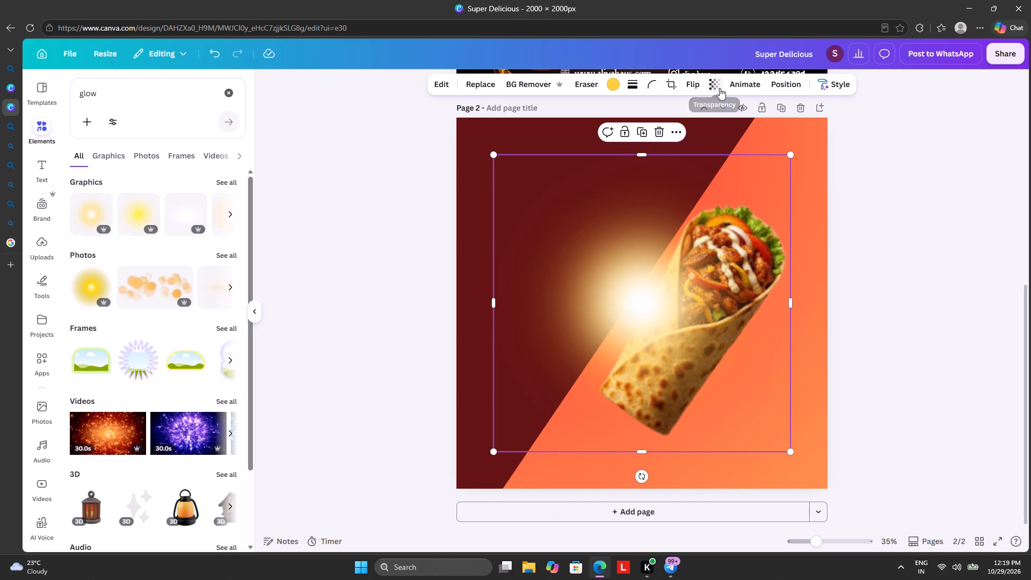
# Open the layer order of page 2 with the glow graphic selected.
pyautogui.click(776, 82)
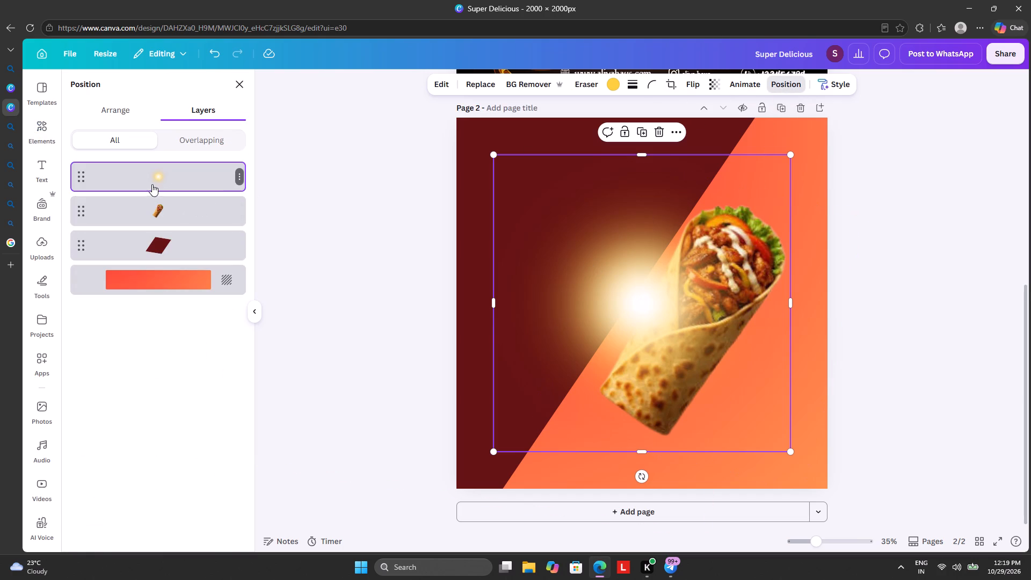
# Place the glow graphic beneath the shawarma roll in the layer order and move it behind the roll's filled upper end.
pyautogui.moveTo(152, 182); pyautogui.dragTo(158, 225)
pyautogui.moveTo(580, 279); pyautogui.dragTo(584, 280)
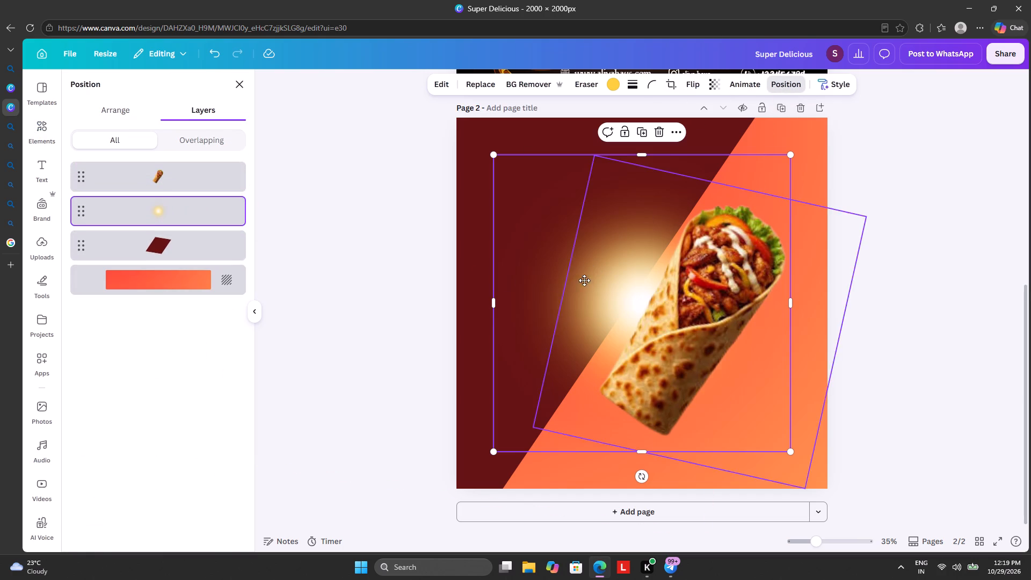
pyautogui.moveTo(584, 280); pyautogui.dragTo(663, 258)
pyautogui.click(971, 249)
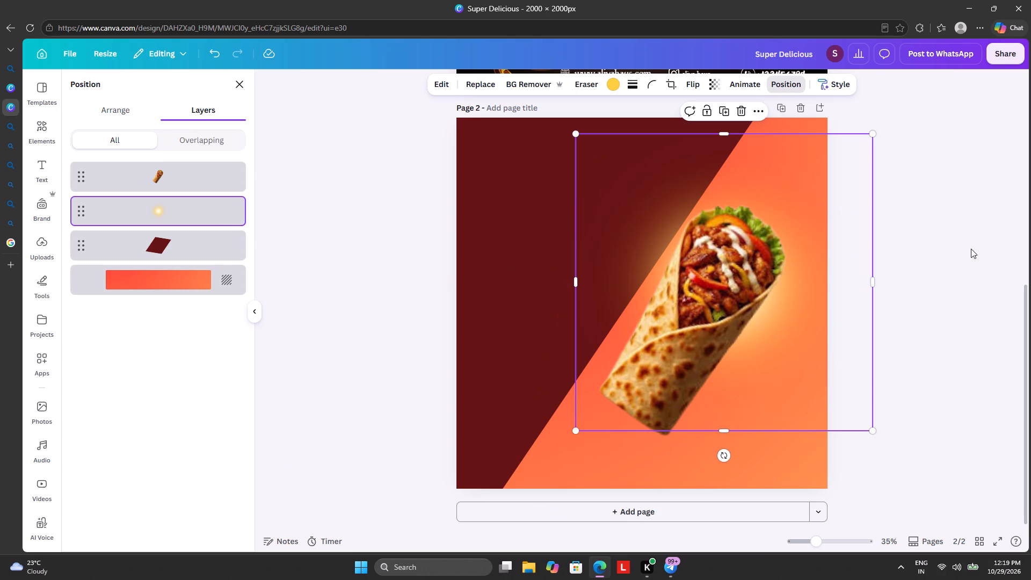
pyautogui.click(942, 250)
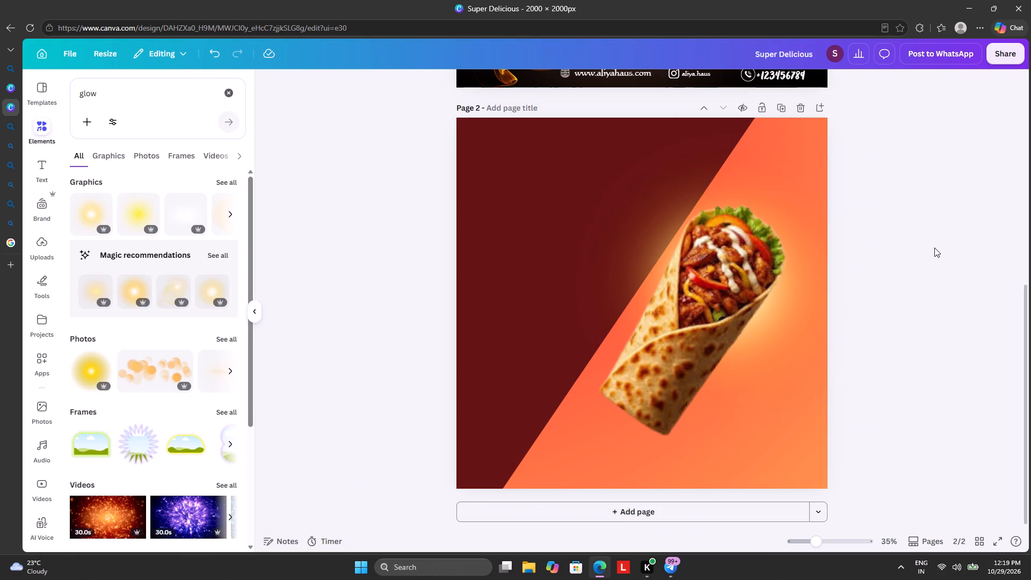
# Delete the shawarma roll image from page 2.
pyautogui.click(731, 316)
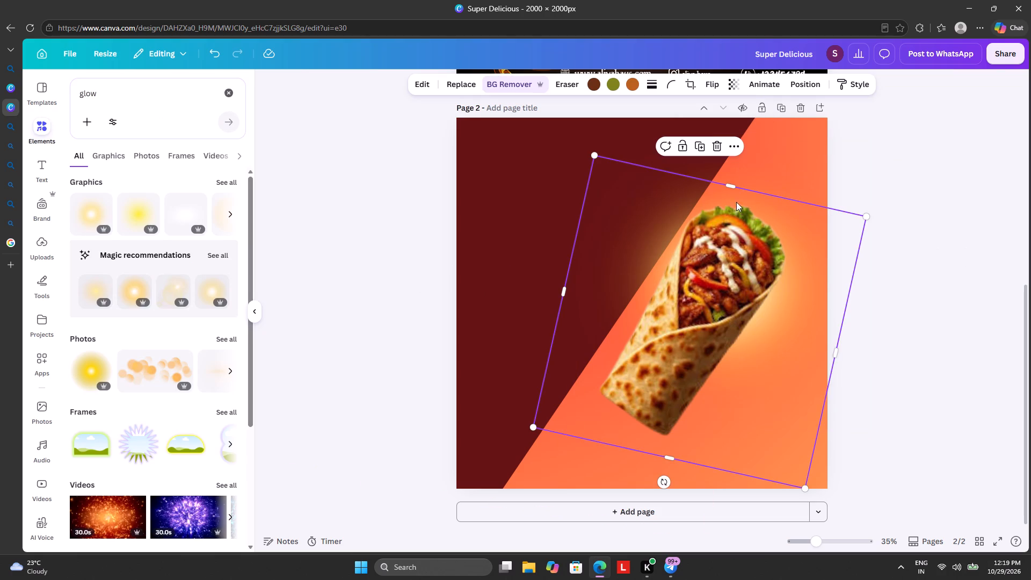
pyautogui.click(717, 148)
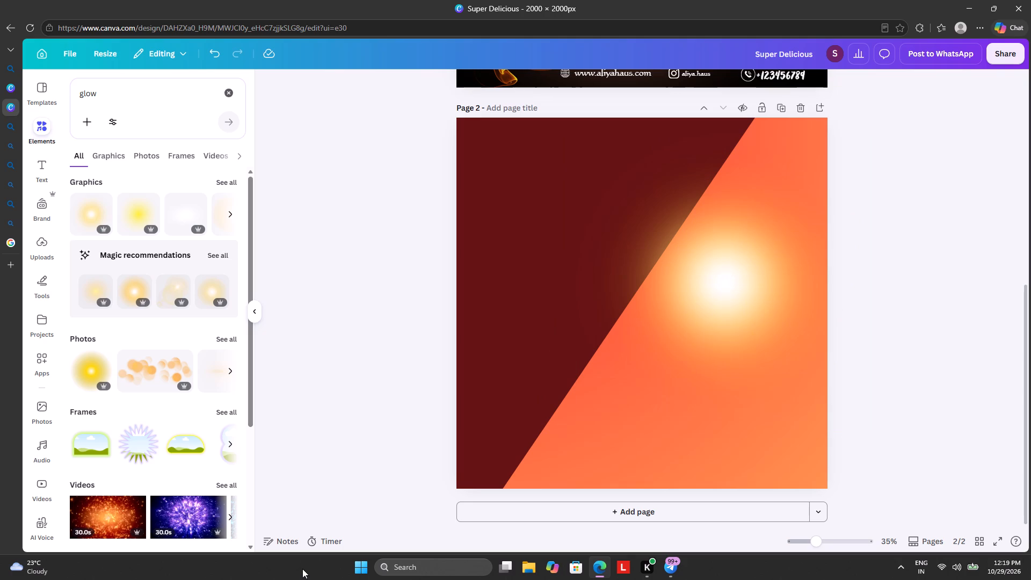
# Open a web search for Gmail from the Windows search in a new browser tab.
pyautogui.click(400, 568)
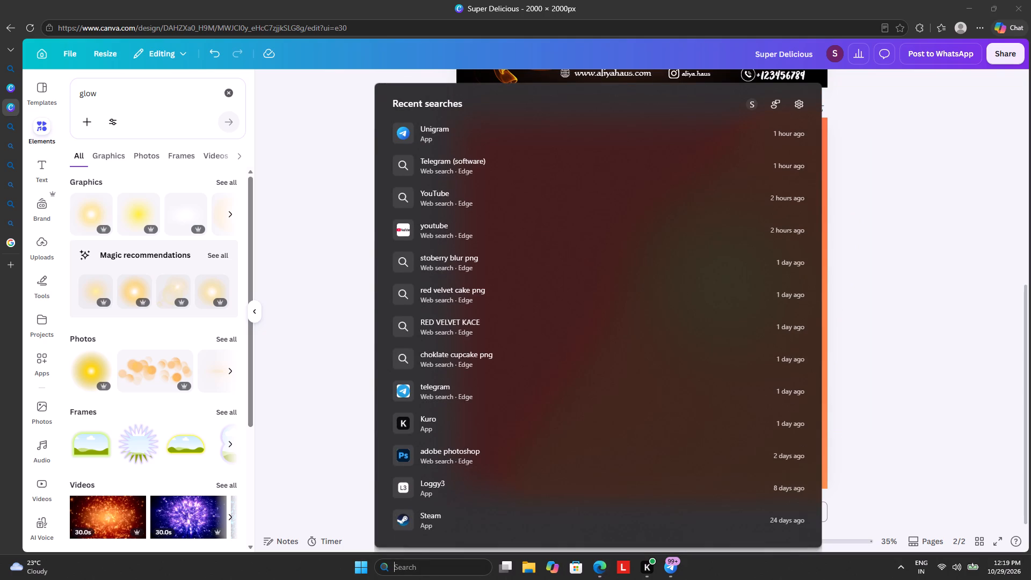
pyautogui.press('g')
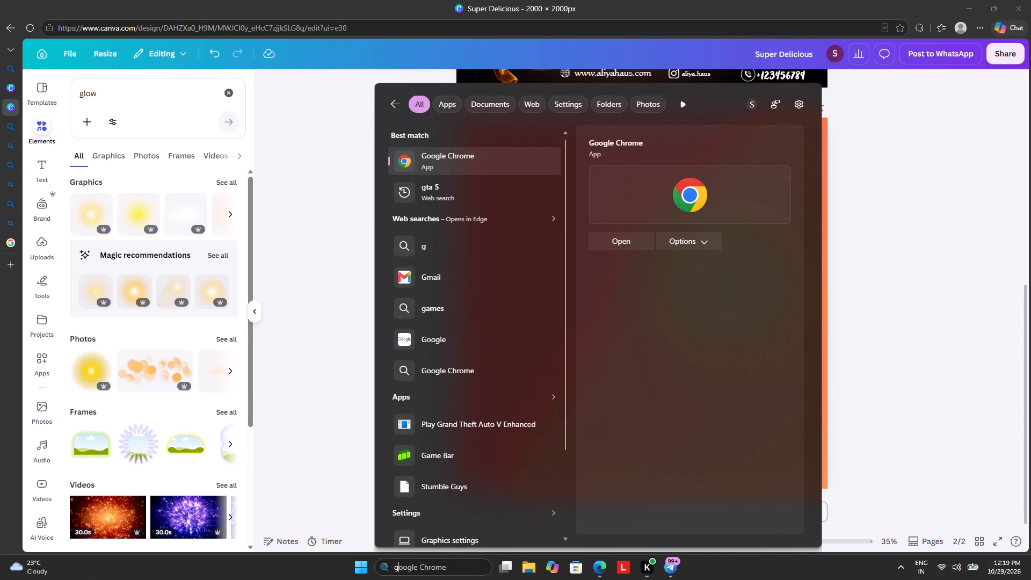
pyautogui.click(445, 286)
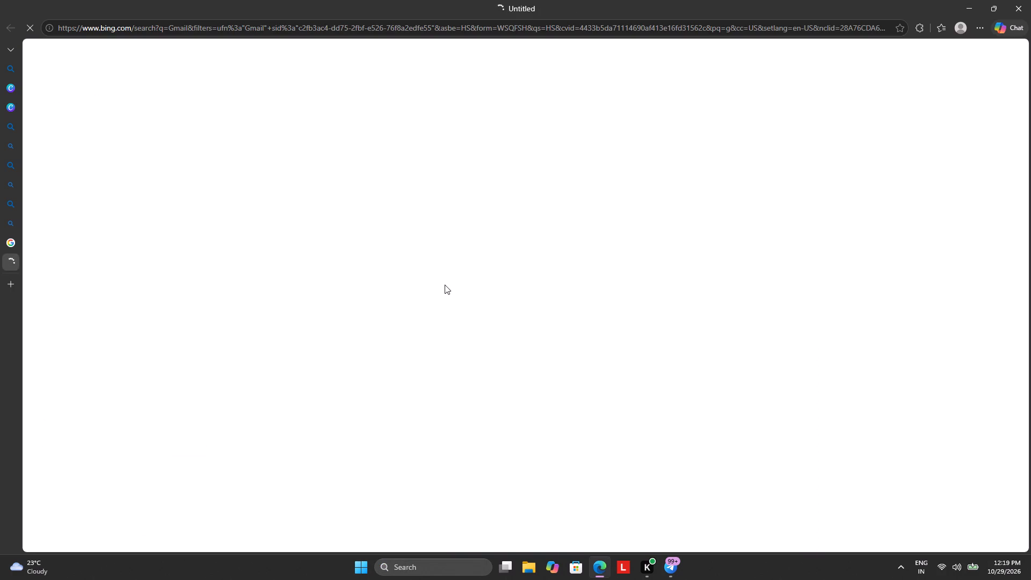